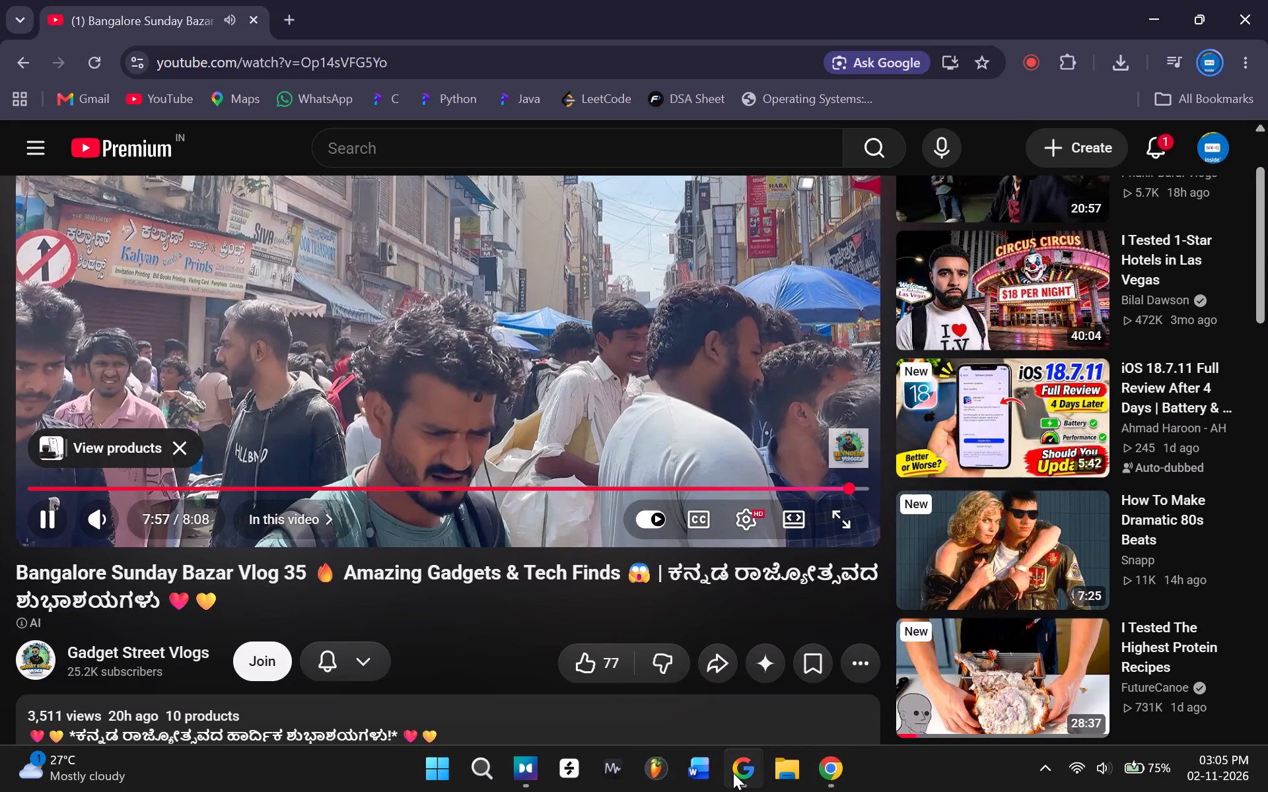
Close the YouTube video tab in the Chrome browser and return to FL Studio.
click(671, 780)
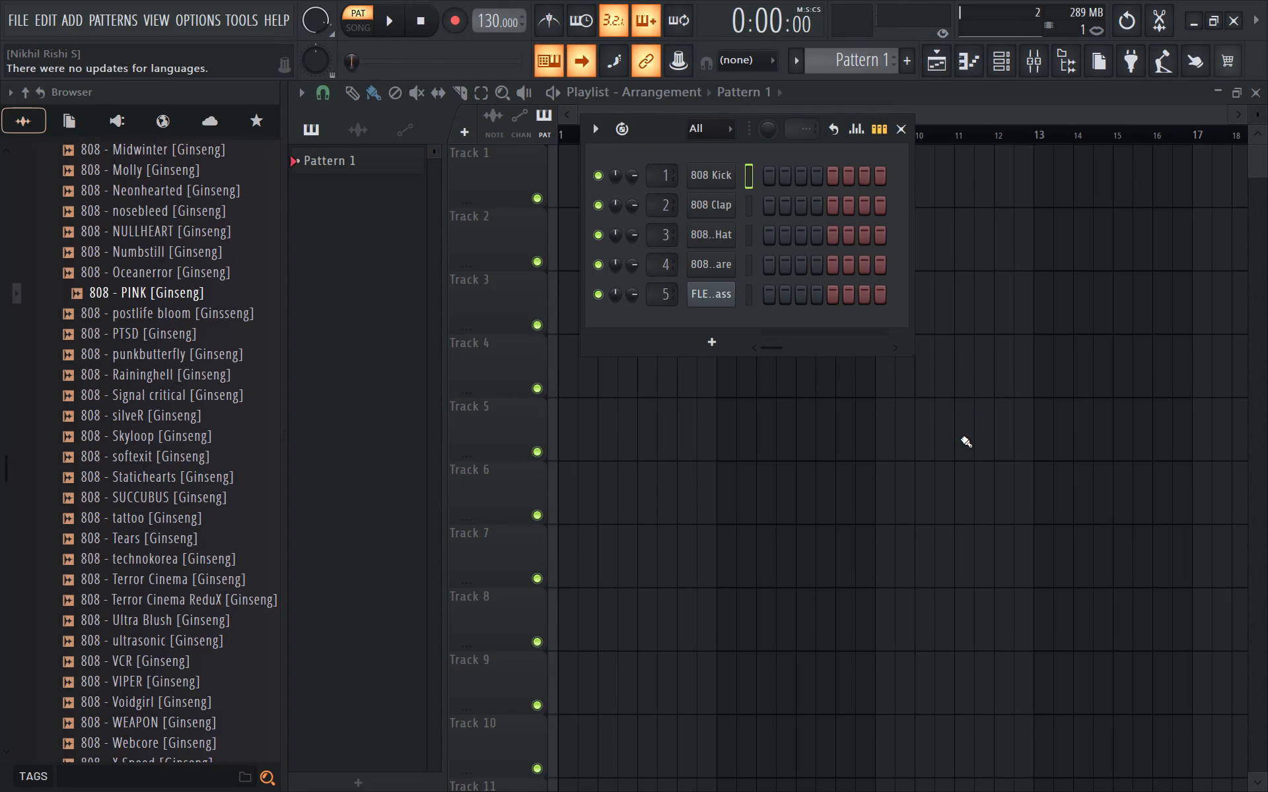
key(alt+Tab)
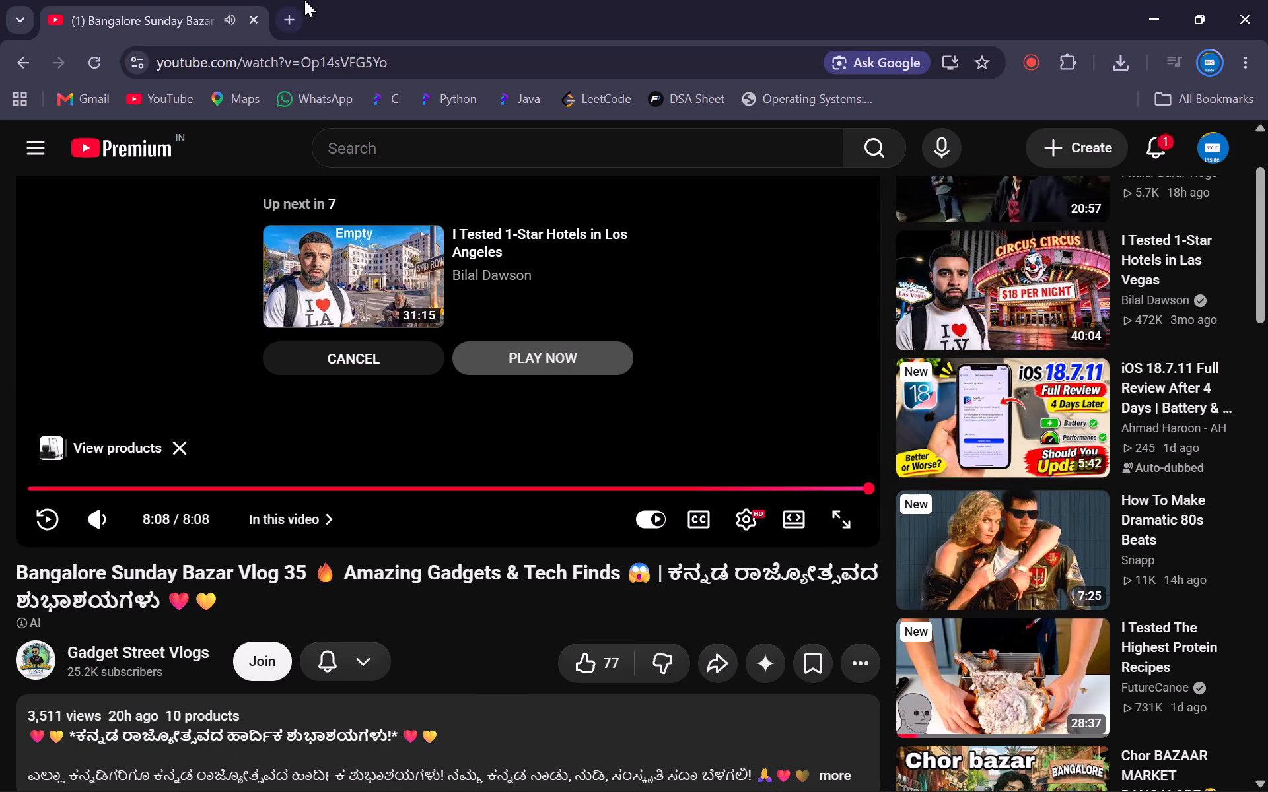
click(304, 0)
click(299, 3)
click(263, 16)
click(257, 17)
key(alt+Tab)
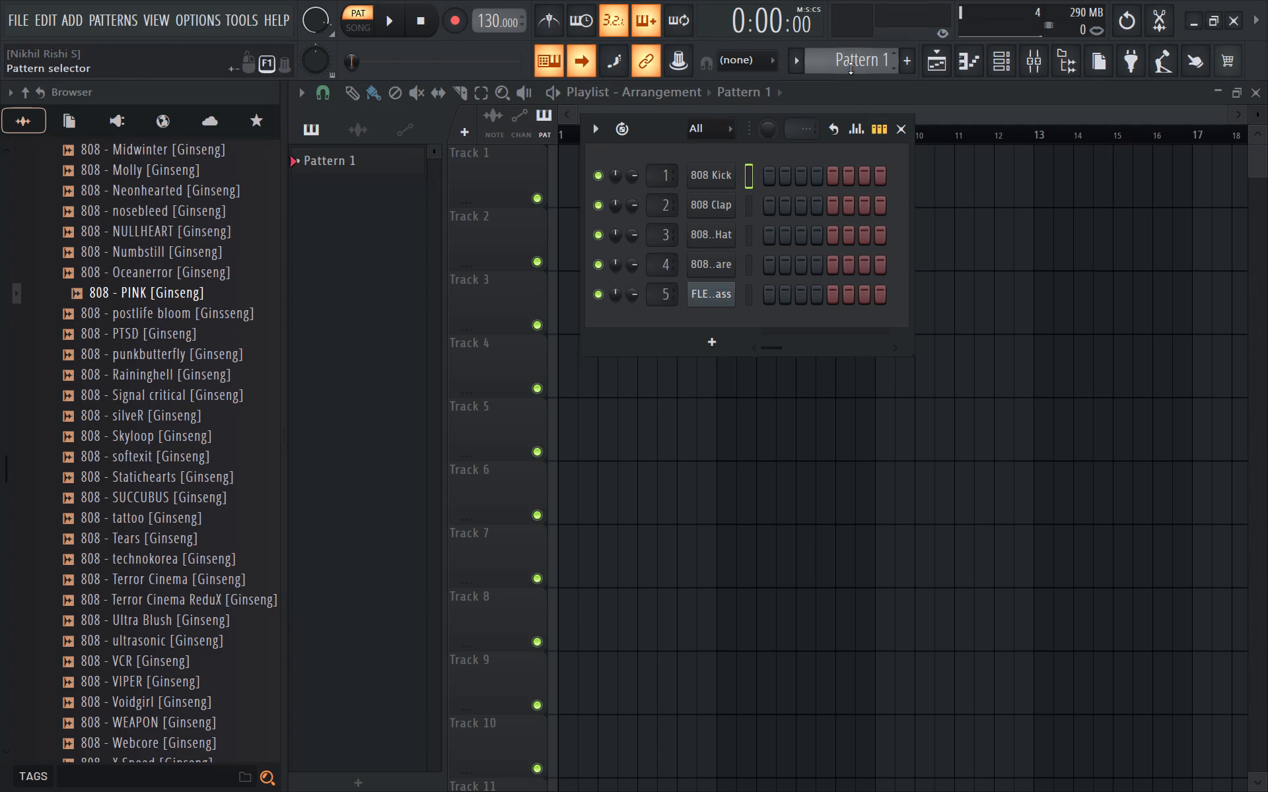
Play test notes and audition the 808 - PINK and 808 - Raininghell samples in the sample browser.
text(22)
key(2)
key(2)
double_click(212, 295)
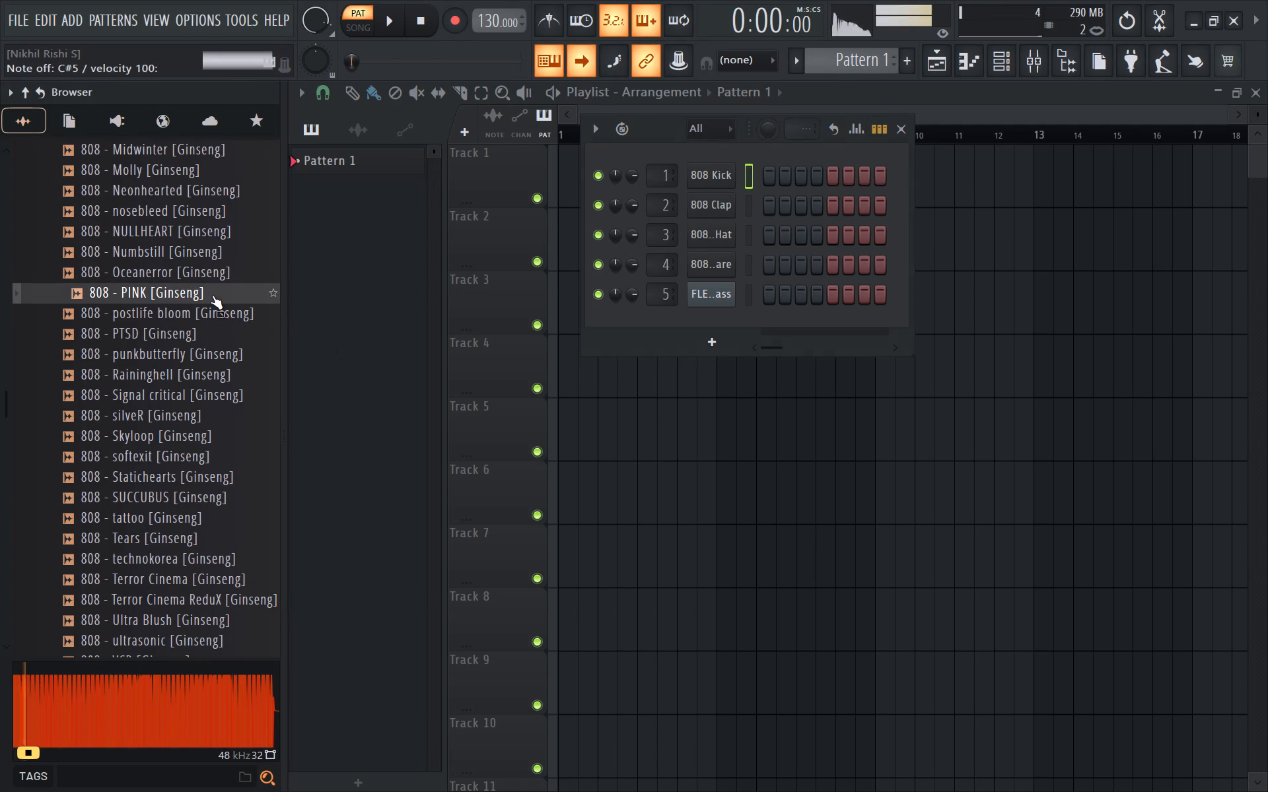
key(2)
click(212, 295)
click(172, 371)
Audition the 808 - tattoo sample repeatedly in a rhythmic pattern.
click(182, 523)
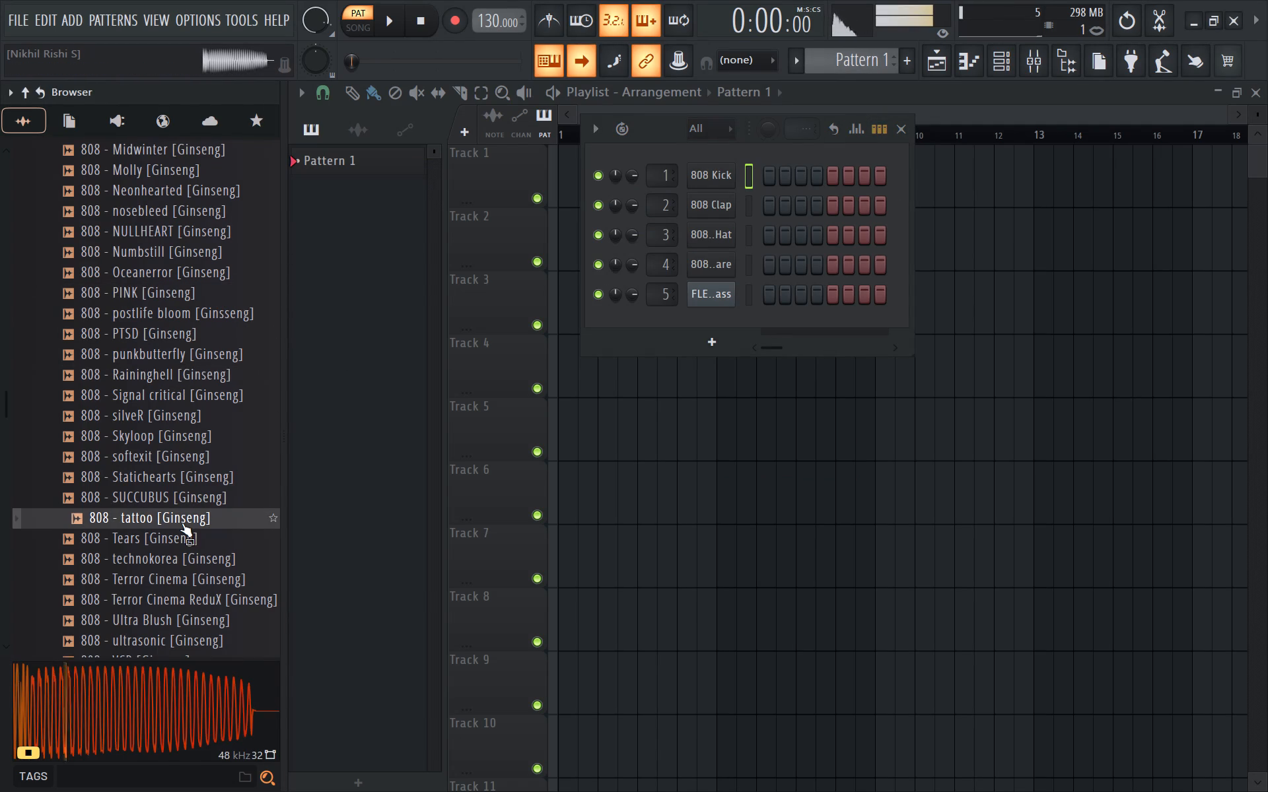
click(182, 523)
triple_click(182, 523)
triple_click(182, 523)
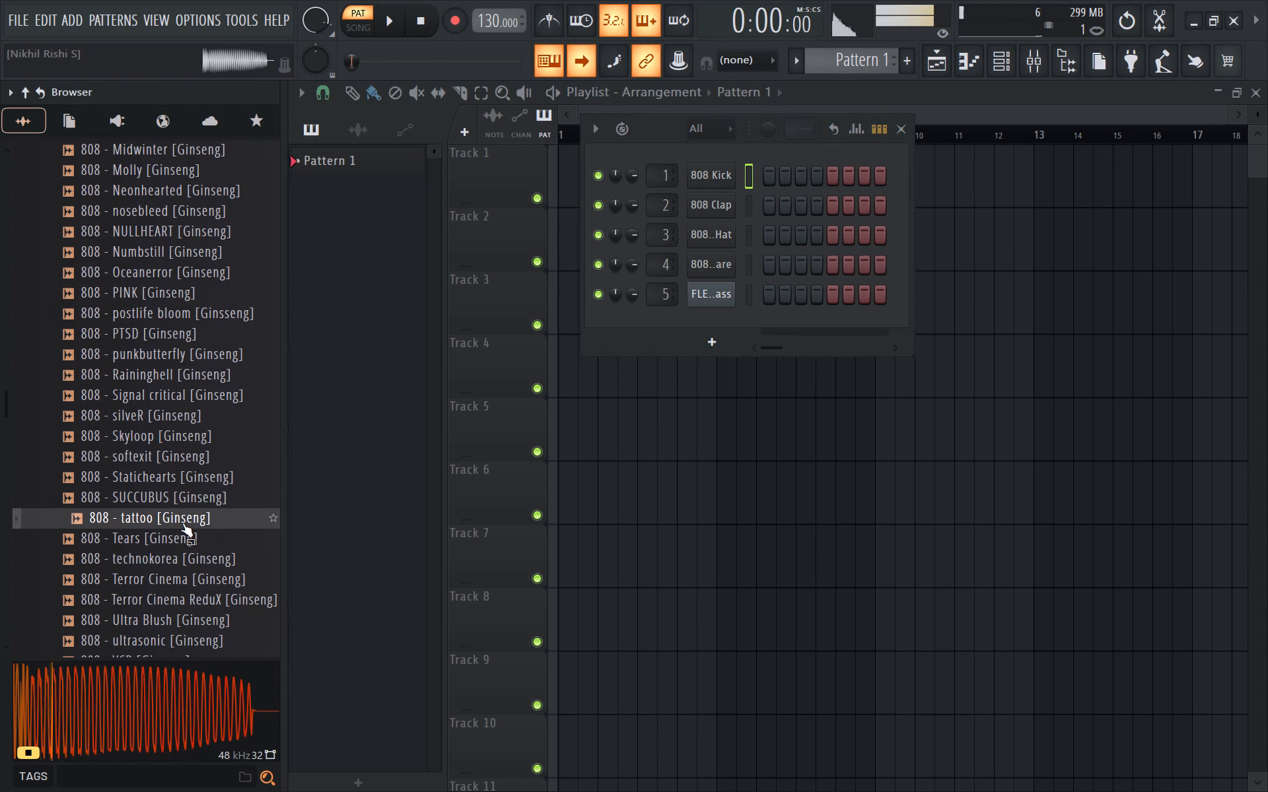
triple_click(182, 523)
click(182, 523)
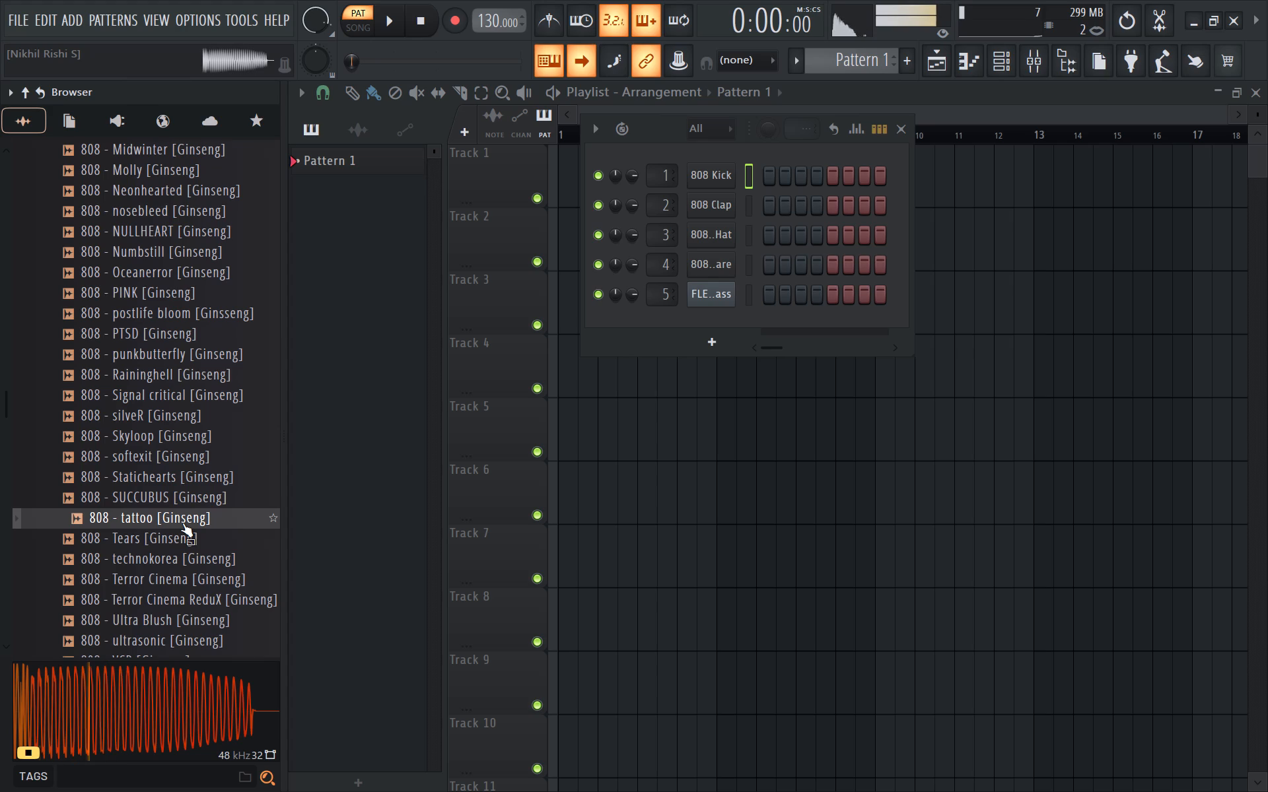
triple_click(182, 523)
triple_click(182, 523)
double_click(182, 523)
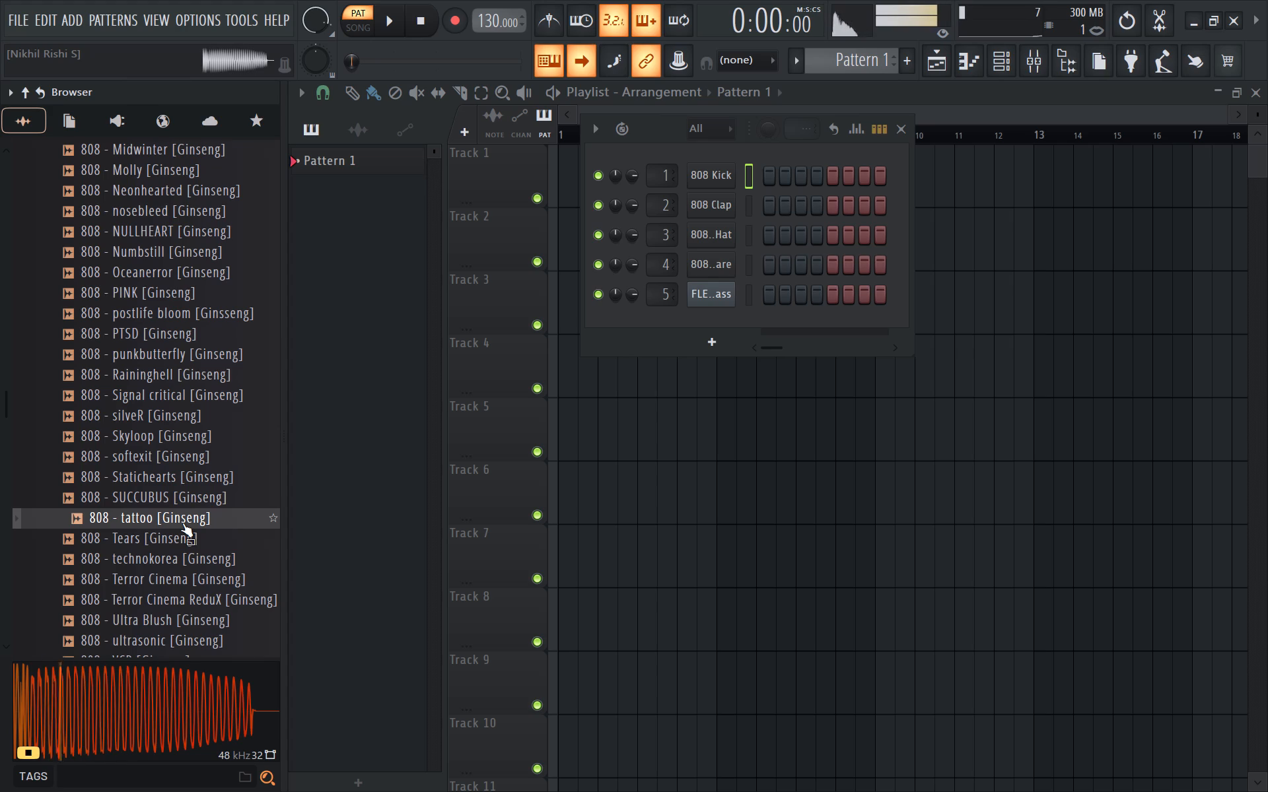
click(182, 523)
double_click(182, 523)
triple_click(182, 523)
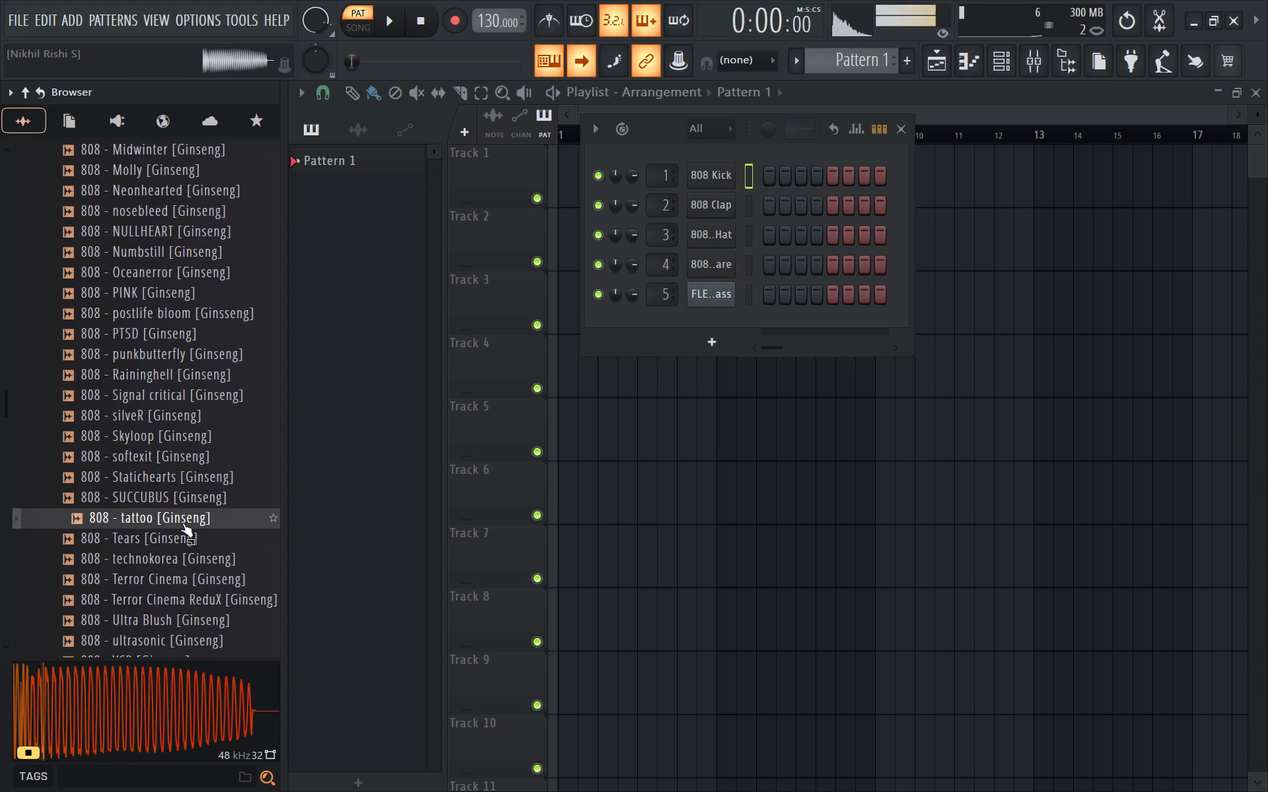
triple_click(182, 523)
triple_click(182, 523)
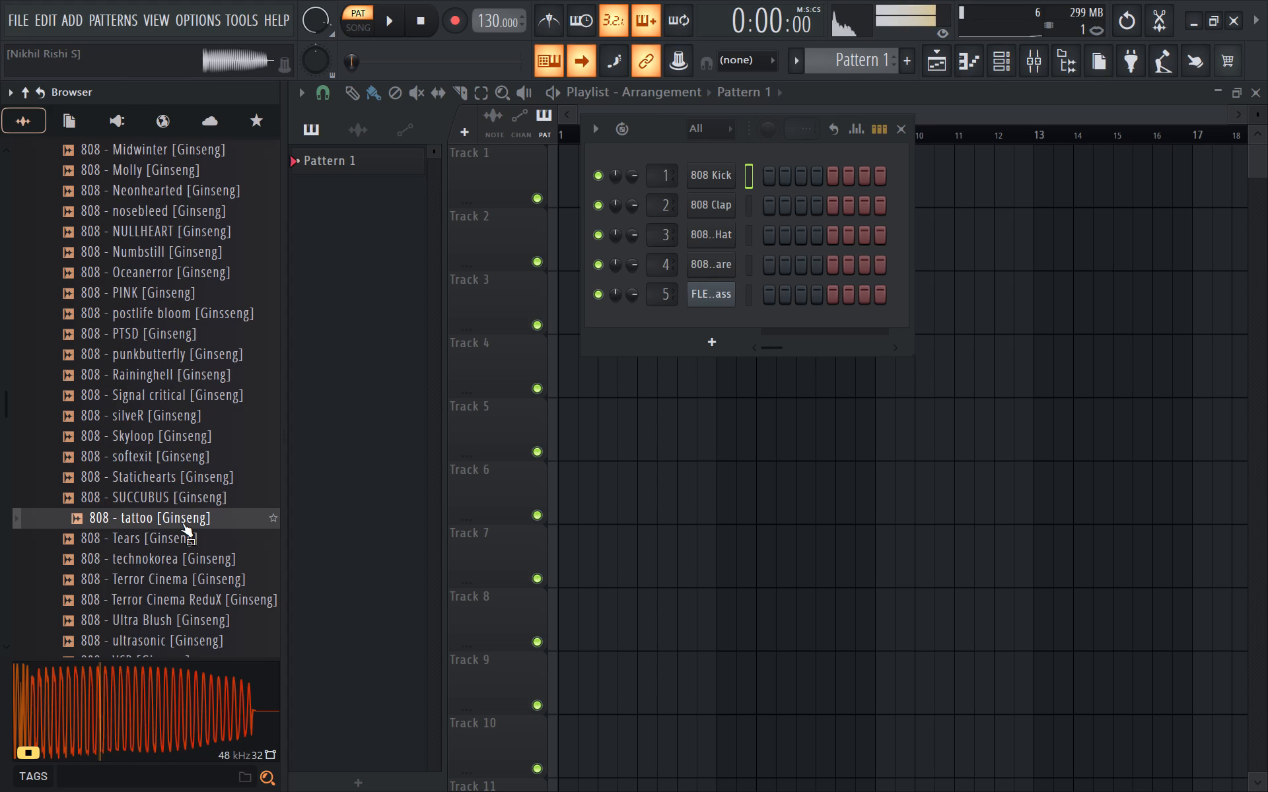
click(182, 523)
triple_click(182, 523)
triple_click(182, 523)
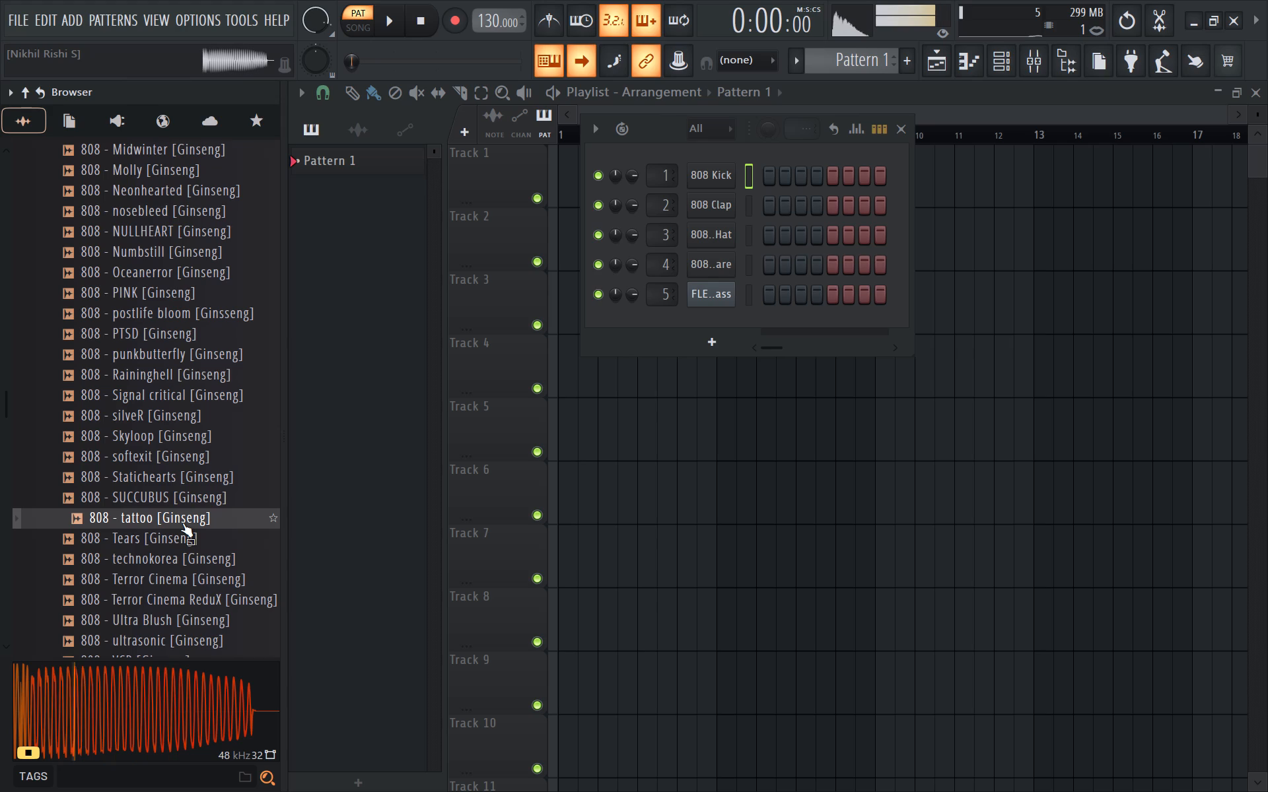
click(182, 523)
Turn on the metronome and set the project tempo to 165 BPM during playback, stopping it when done.
click(546, 13)
key(space)
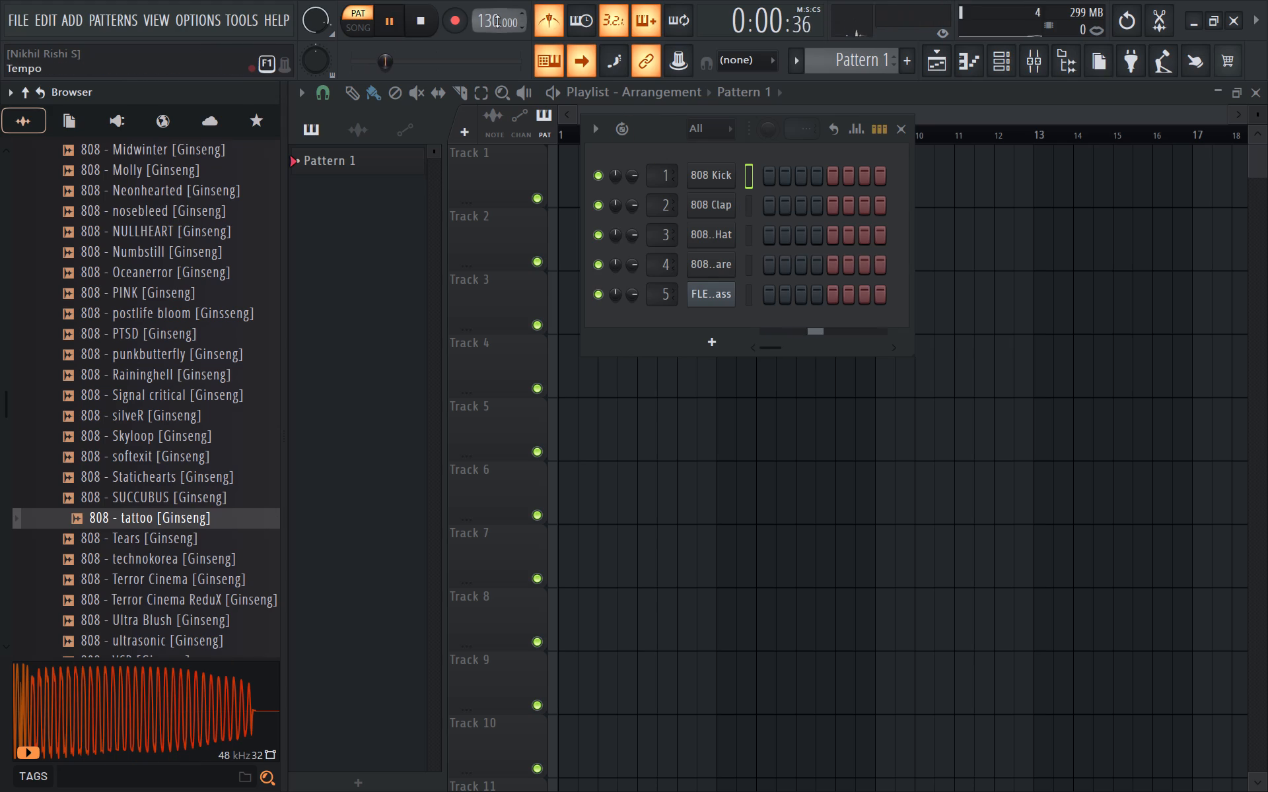
drag(489, 25, 678, 619)
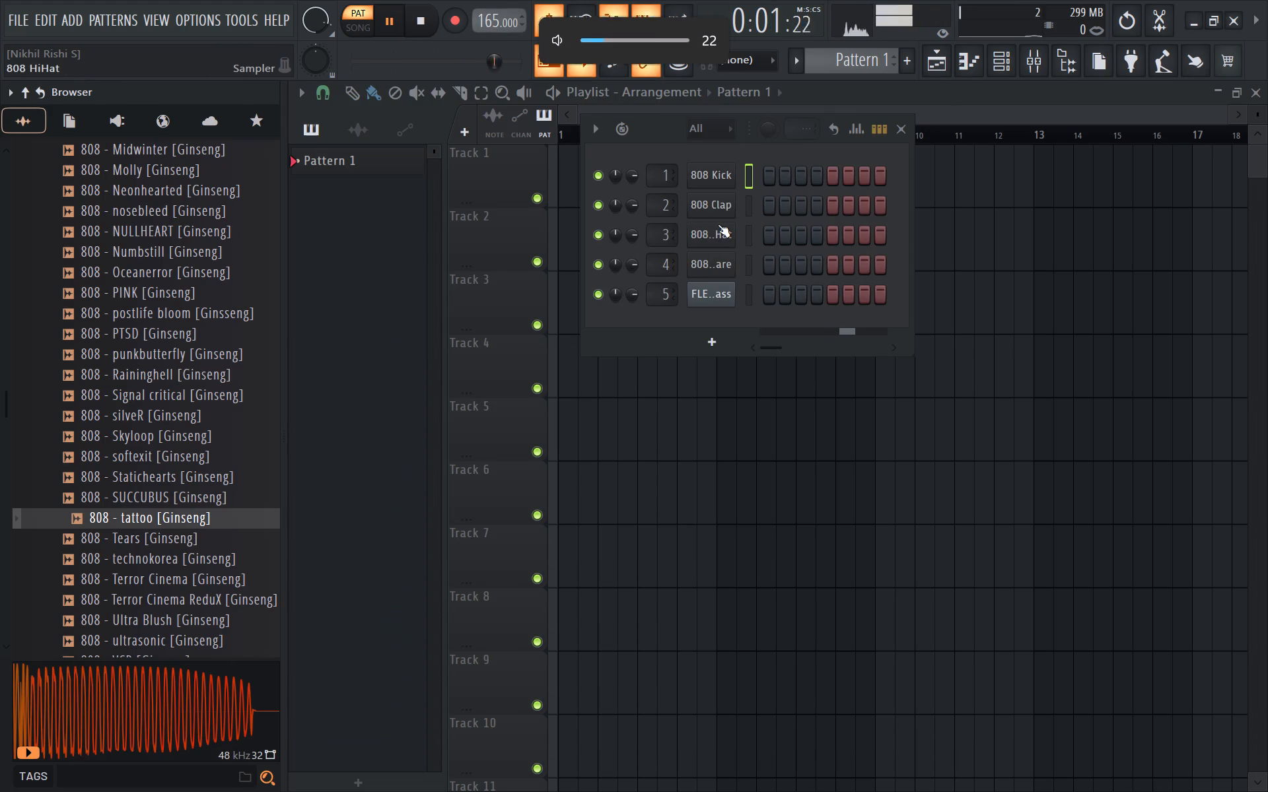
key(space)
Insert the Hive synth as a new channel from the generator plugin list.
right_click(698, 172)
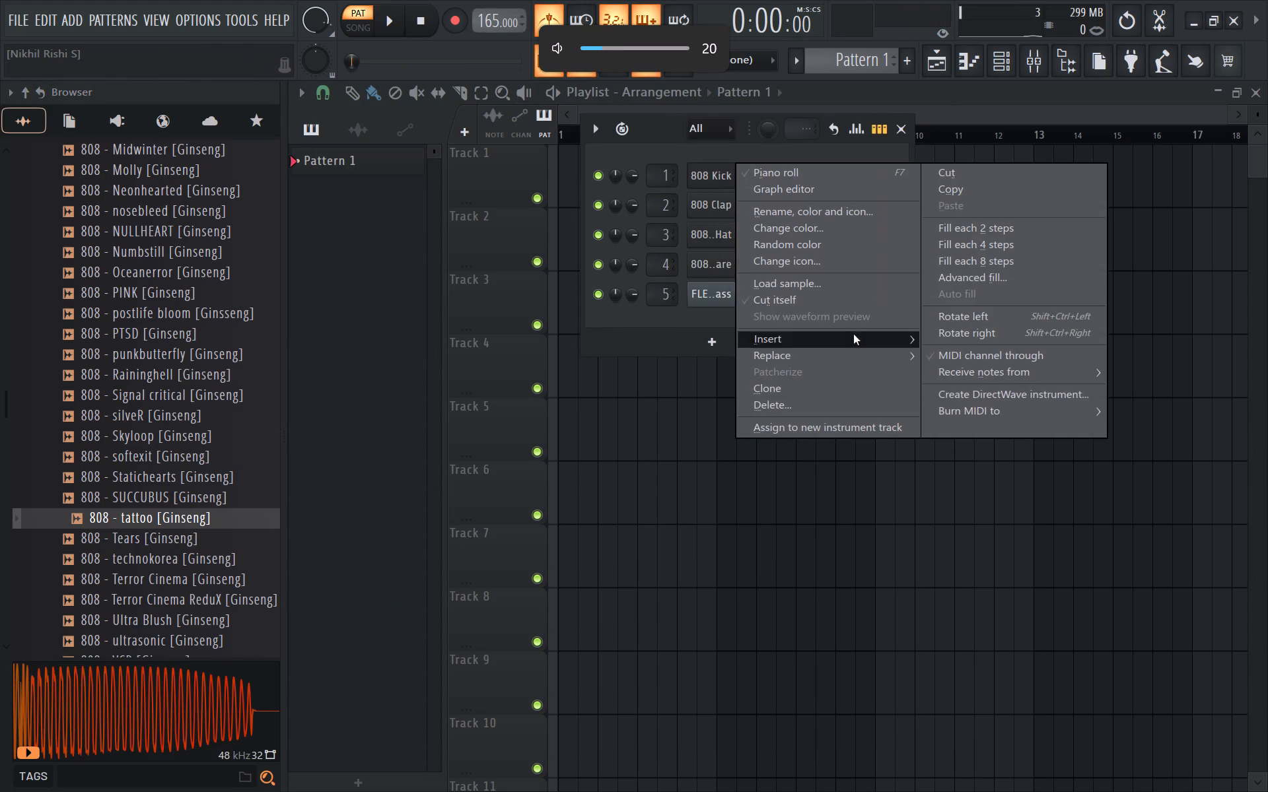
click(970, 59)
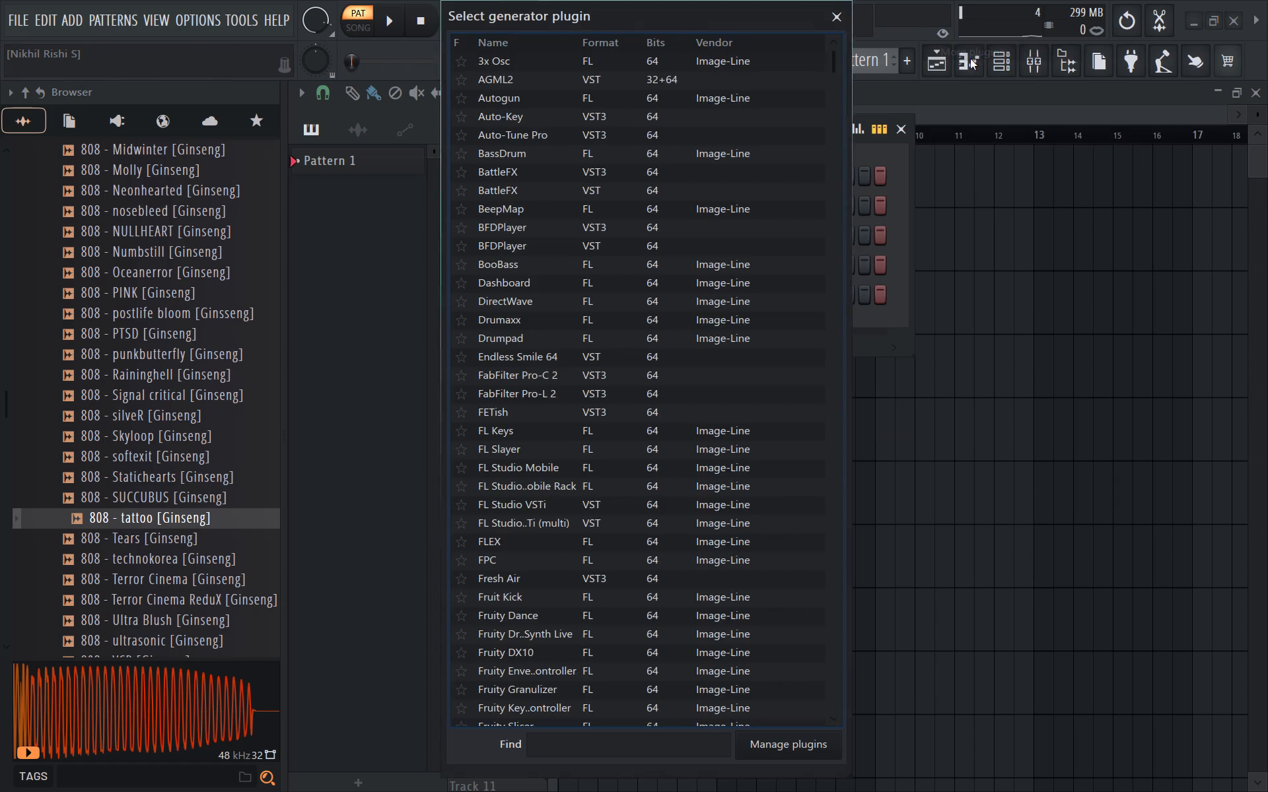
text(hi)
key(v)
double_click(547, 79)
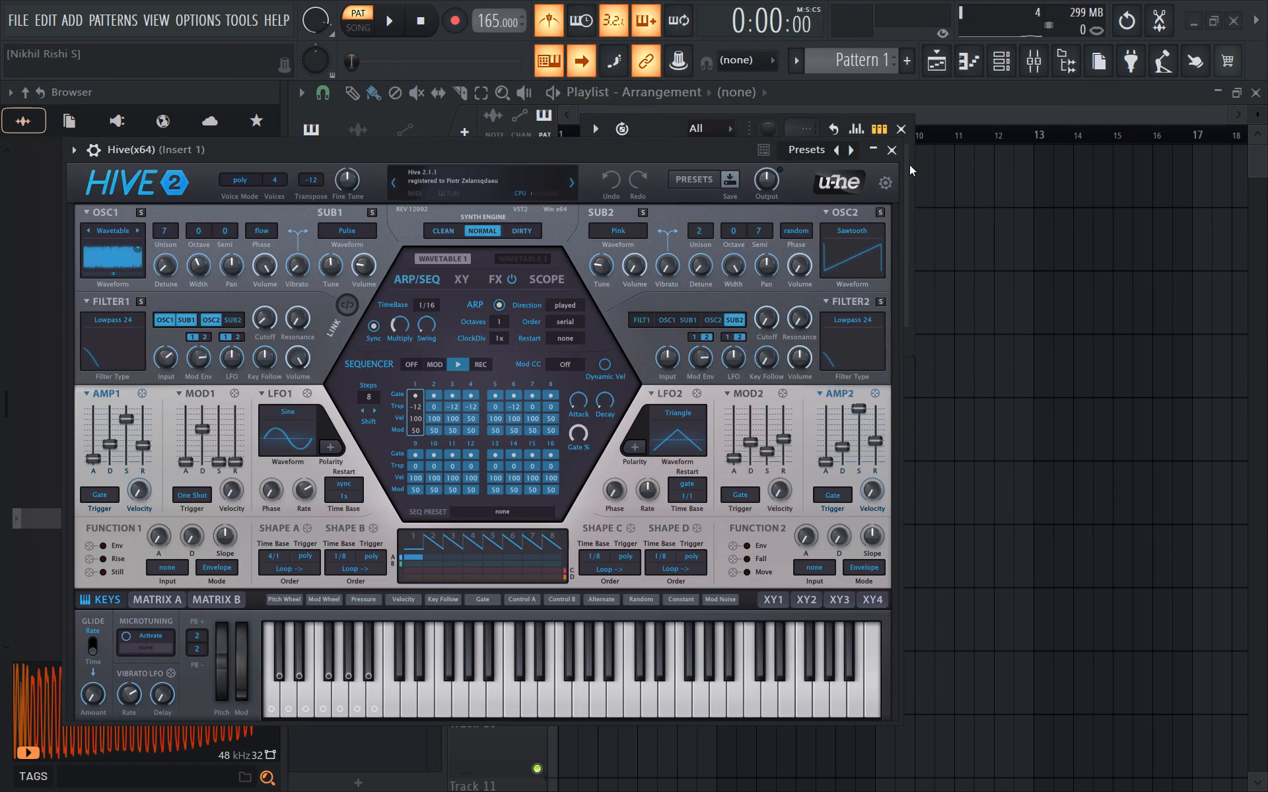
Load Hive's Aahtomaton preset, show the preset browser and audition the sound with a few notes.
click(575, 179)
text(req)
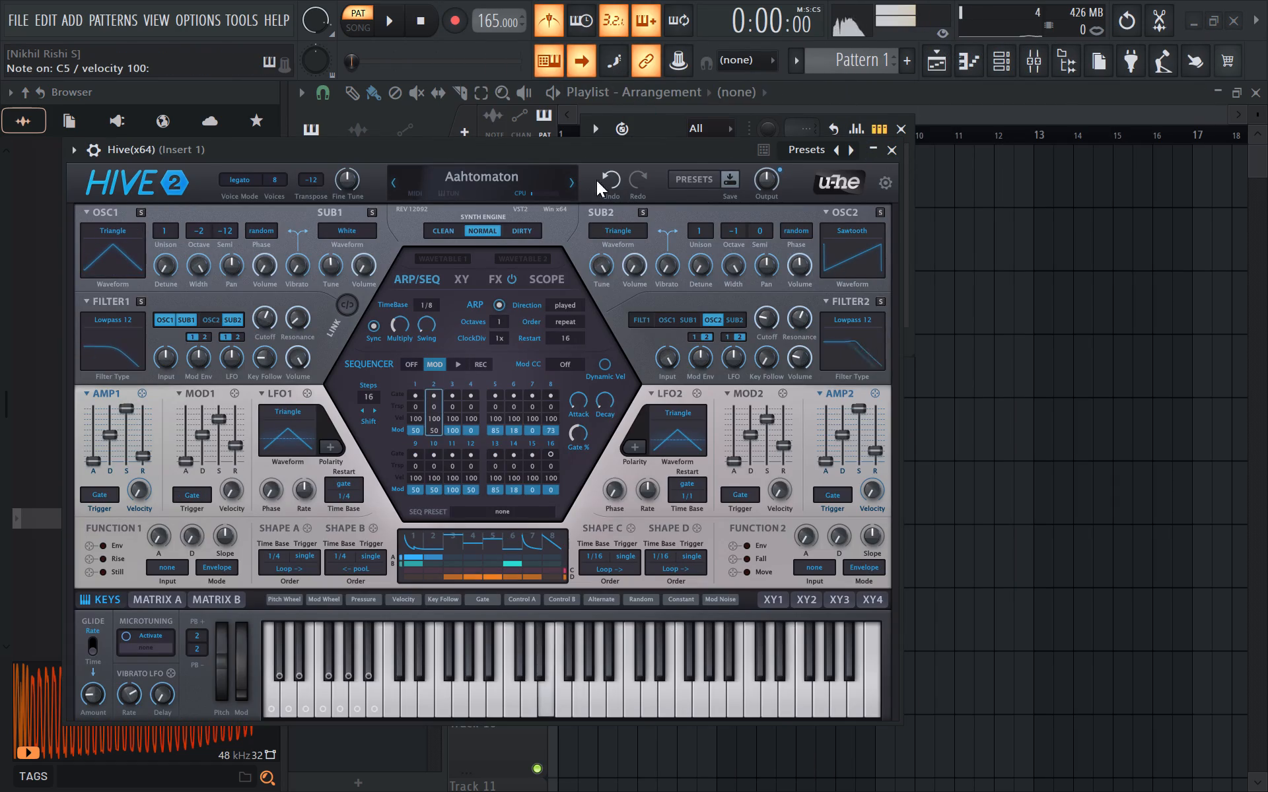
click(689, 180)
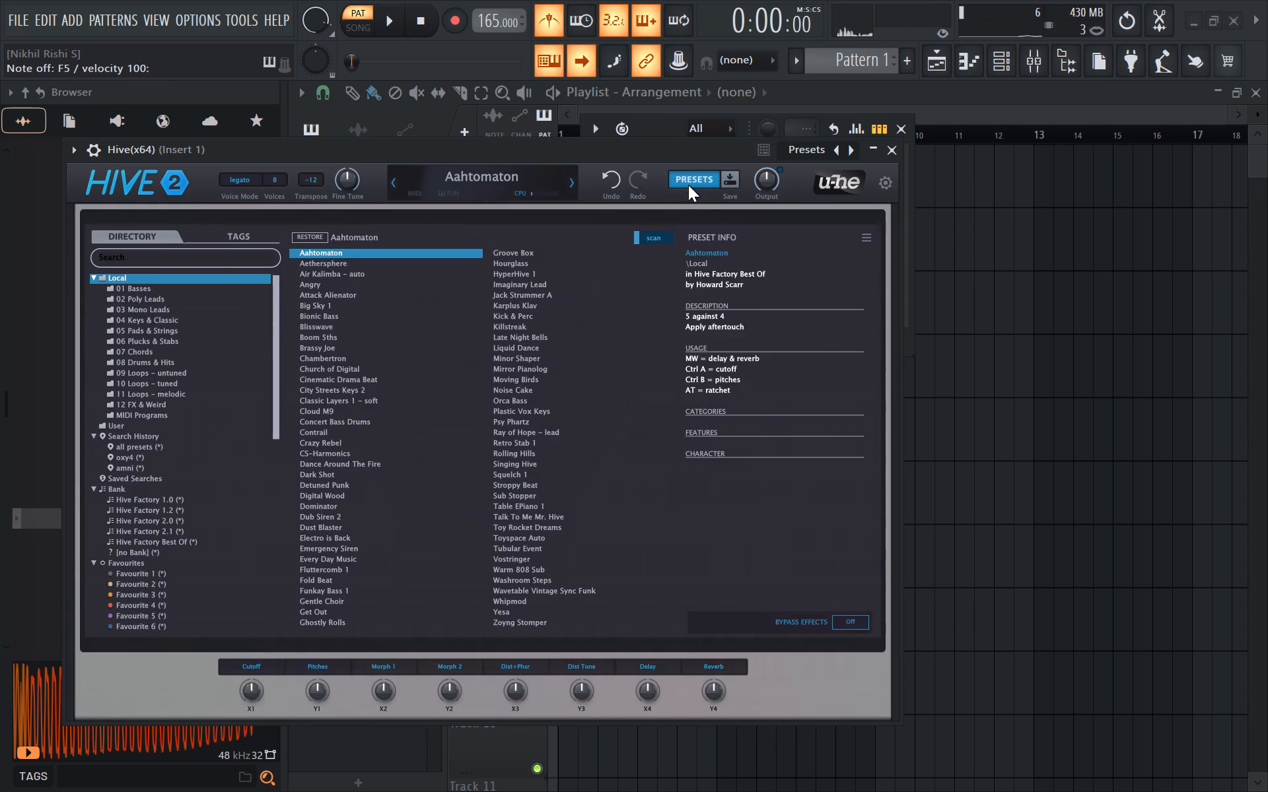
key(e)
key(q)
key(r)
key(r)
key(r)
key(r)
Load the Bionic Bass preset and audition it with a short phrase.
click(369, 317)
text(eqr)
key(r)
text(qere)
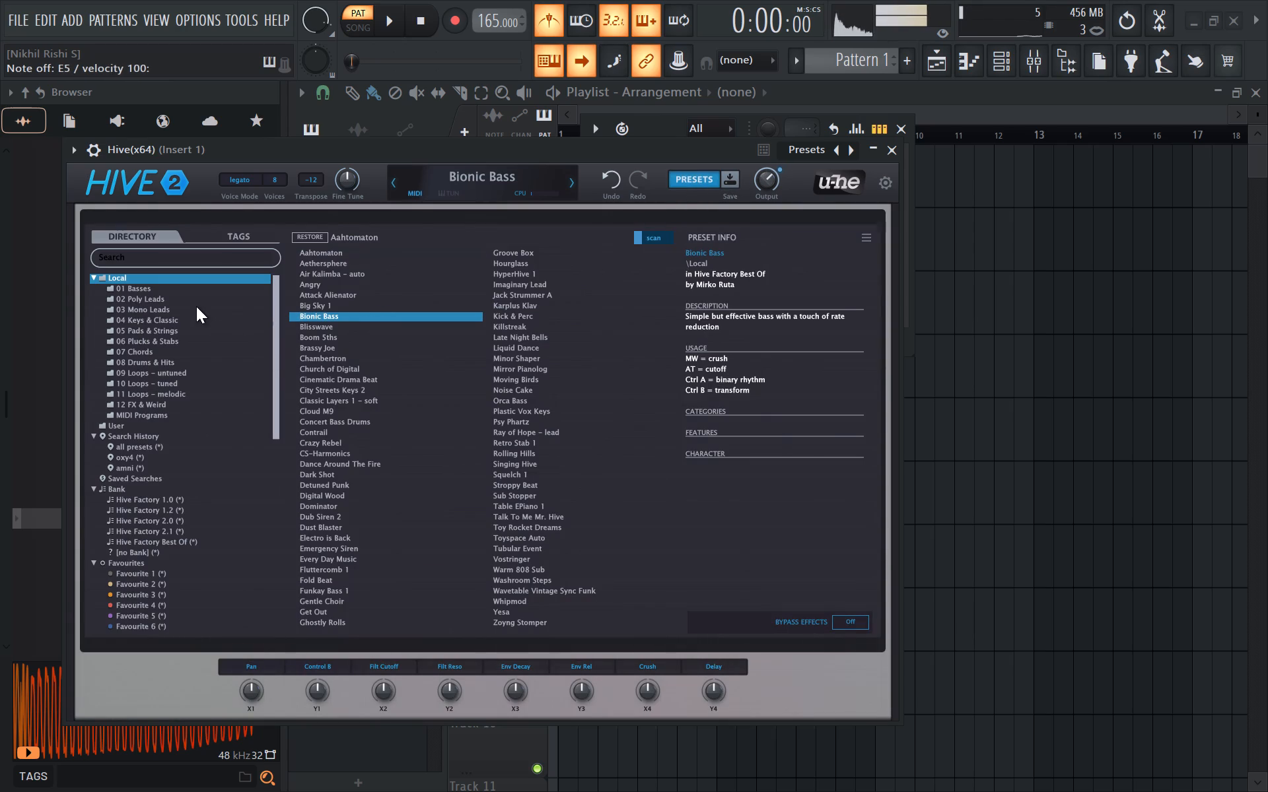
key(e)
key(r)
key(e)
Browse the 02 Poly Leads folder and audition the AZ Starburst and CK Polywave 1 presets.
click(186, 298)
click(367, 310)
text(rqetyuiyu)
text(oi)
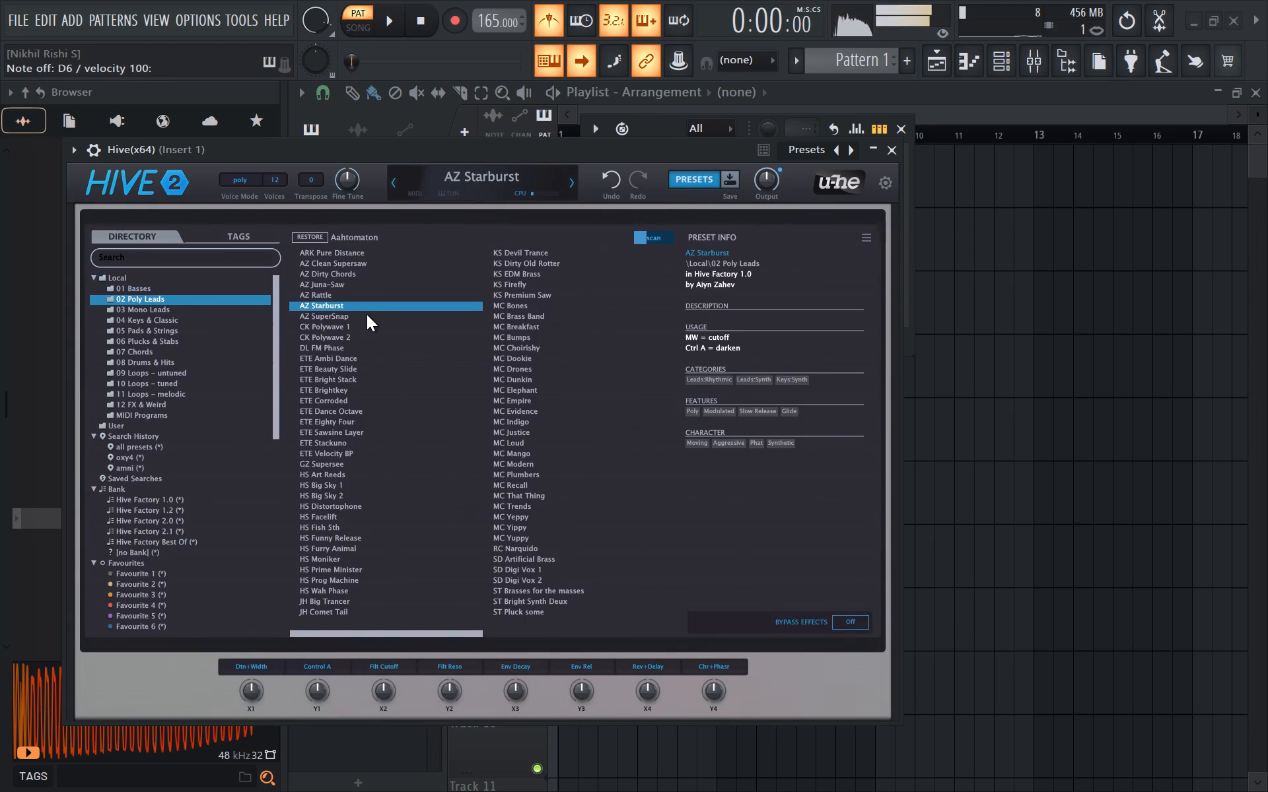
click(366, 326)
text(tie)
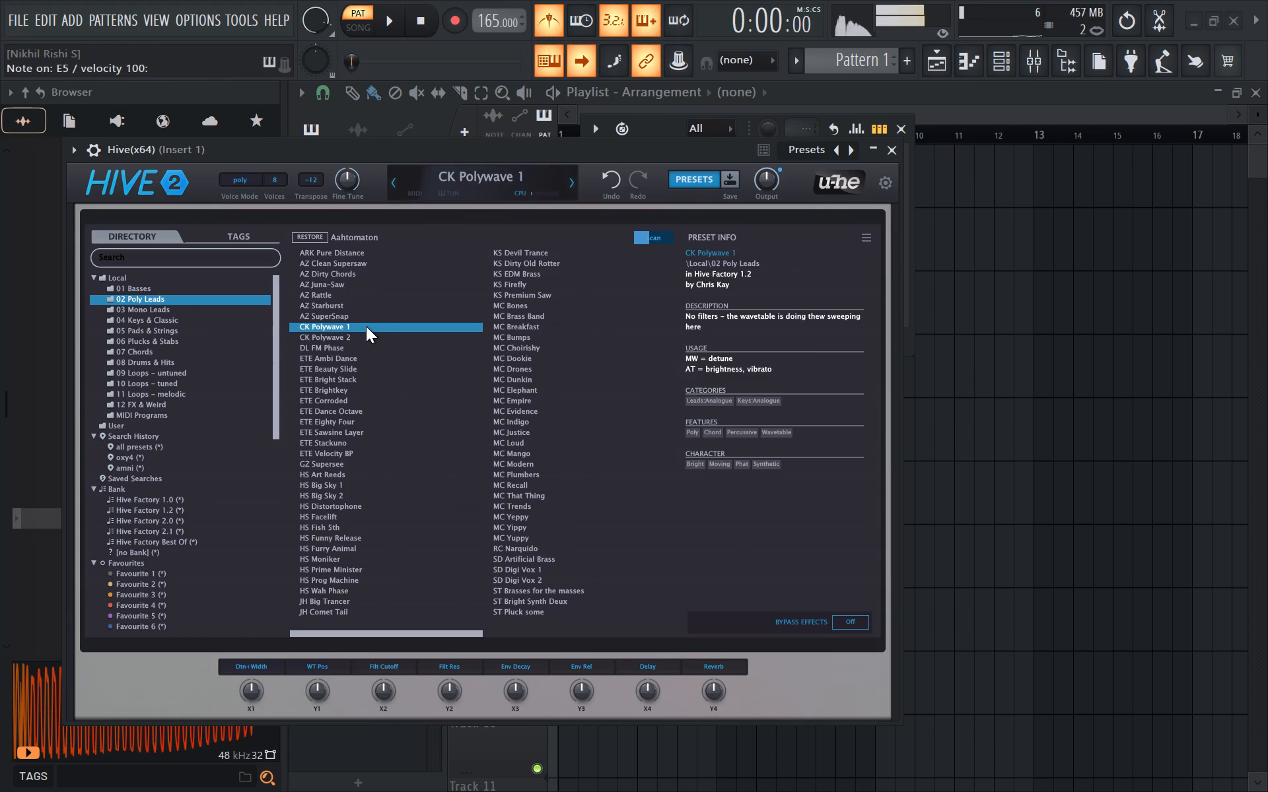
text(iet)
Audition the ETE Ambi Dance, ETE Corroded, ETE Brightkey and ETE Eighty Four presets with the same three notes.
click(371, 356)
text(iet)
click(394, 404)
text(iet)
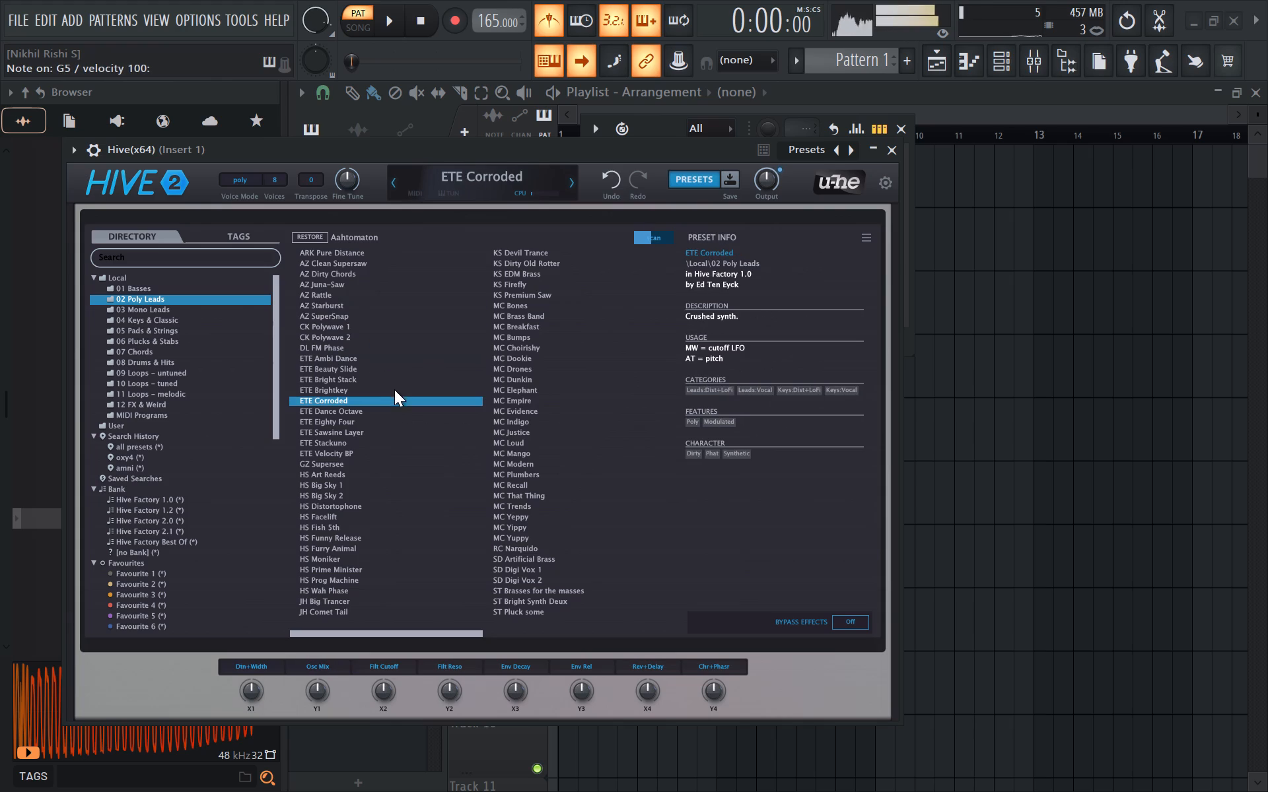
text(ite)
click(394, 393)
key(t)
text(iet)
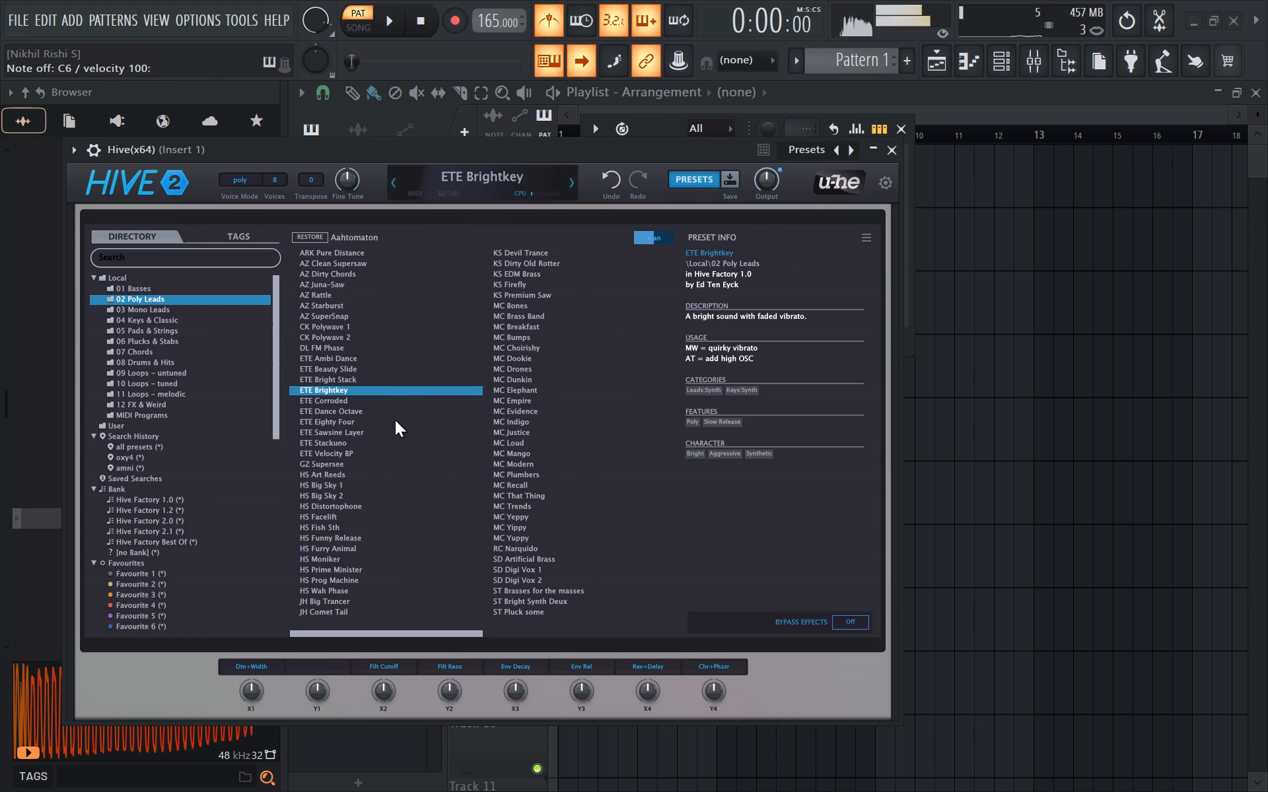
click(395, 420)
text(iet)
text(eti)
key(i)
key(t)
Audition the MC Recall poly lead preset with a short repeated phrase.
click(537, 485)
text(tei)
scroll(532, 515, down, 2)
key(e)
text(ti)
text(et)
Audition presets from the end of the Poly Leads list, including an XS Big Unison Lead, TAS Sad Acid and ST Saw Killer.
drag(437, 635, 985, 655)
click(330, 447)
text(eiteti)
click(409, 356)
text(tei)
click(395, 343)
key(t)
text(ie)
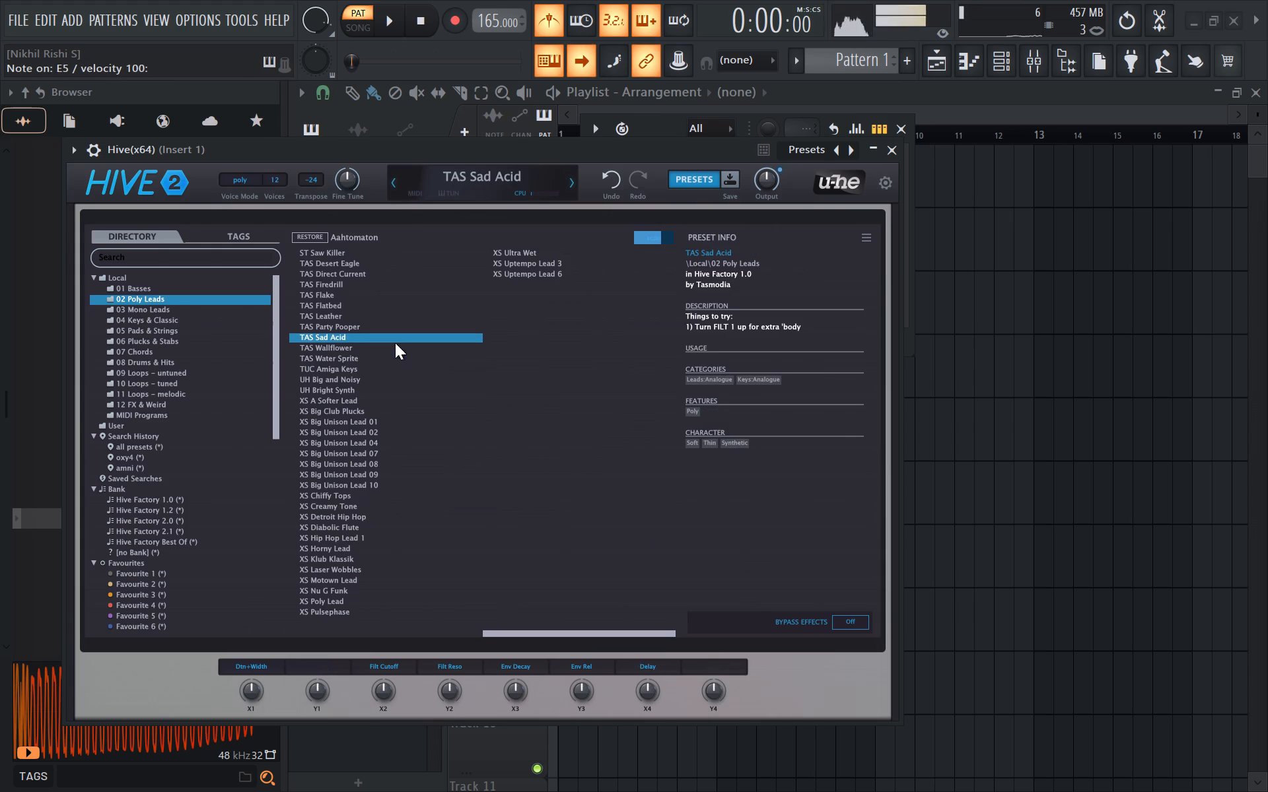
click(381, 279)
text(eit)
click(386, 255)
text(eti)
Audition the XS Klub Klassik and XS Horny Lead presets, sustaining the final note.
click(429, 564)
text(eti)
click(376, 545)
text(ei)
key(t)
key(t)
key(t)
key(t)
key(t)
key(t)
key(t)
key(t)
key(t)
key(t)
key(t)
key(t)
key(t)
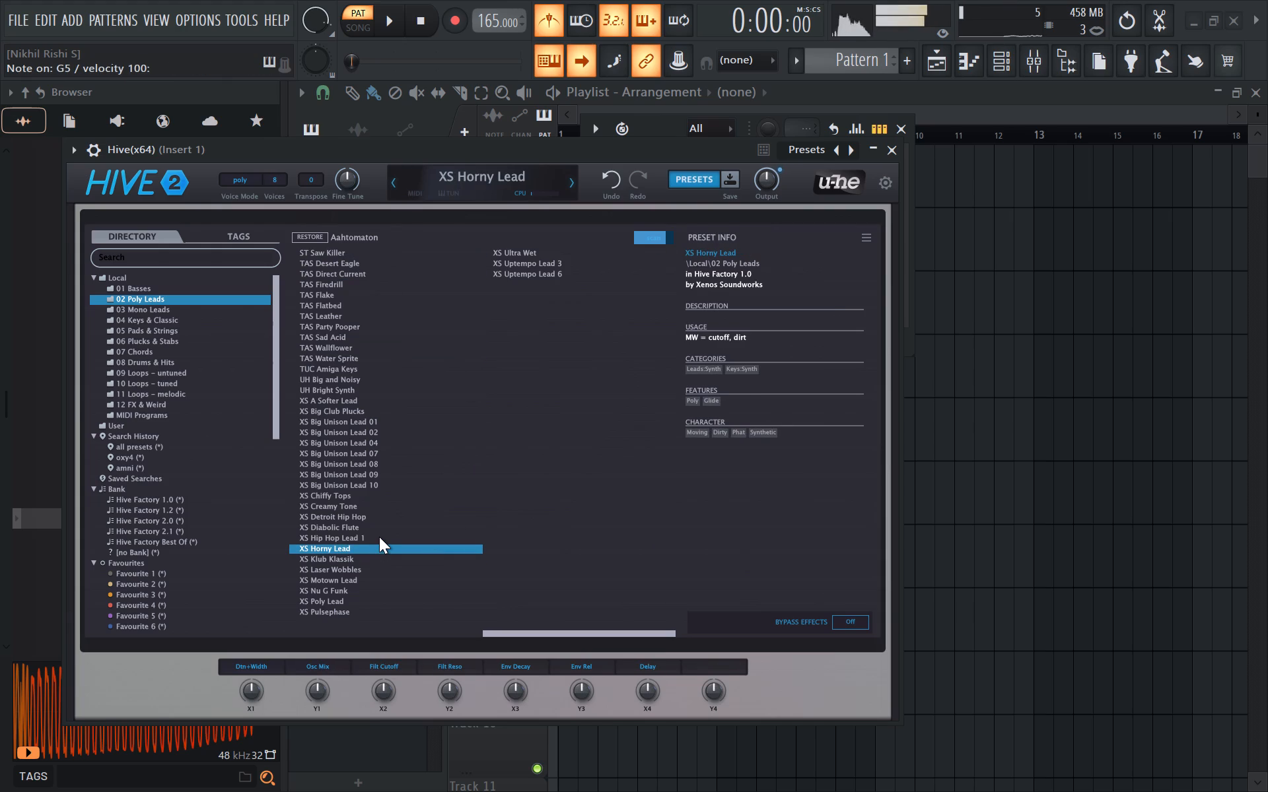
Compare the XS Hip Hop Lead 1, XS Detroit Hip Hop and XS Creamy Tone presets with the same three notes.
click(379, 537)
text(tei)
click(379, 515)
text(tie)
click(383, 503)
text(eti)
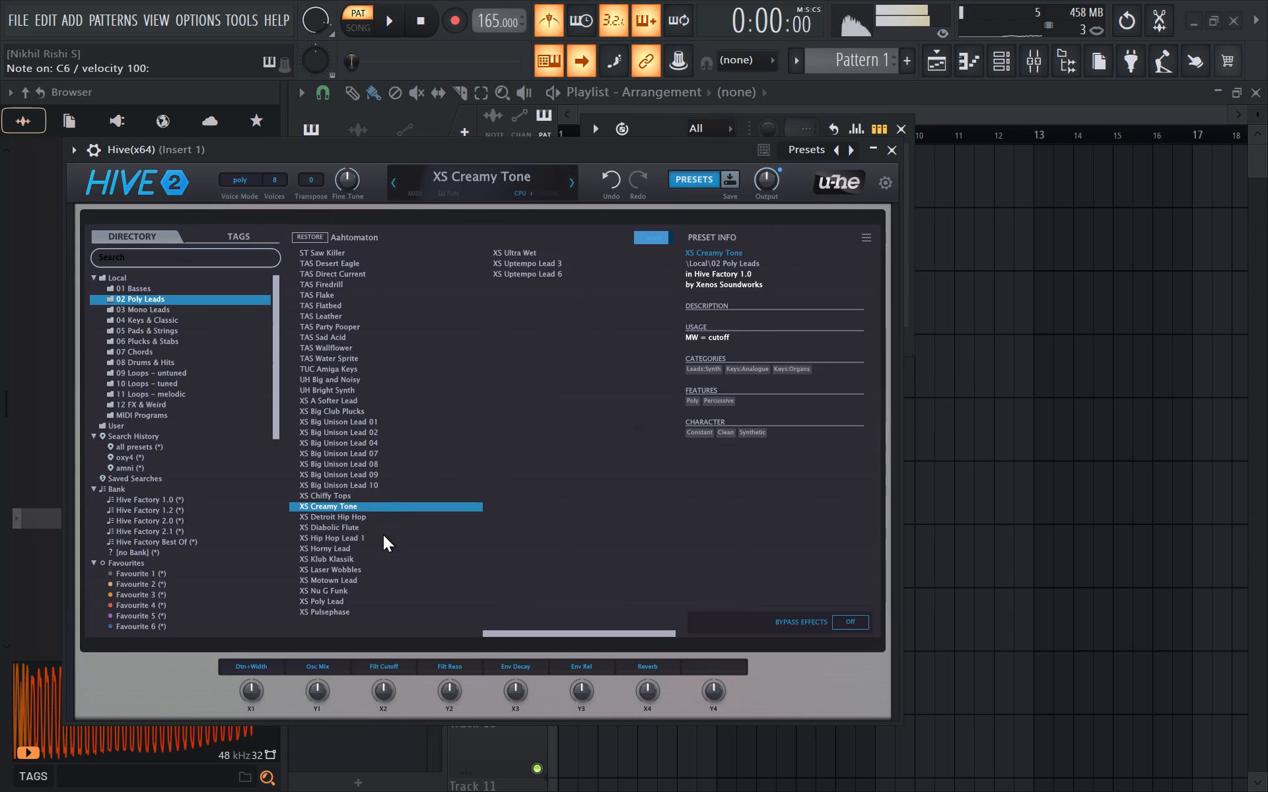
Reload the XS Detroit Hip Hop preset and improvise longer melody ideas with it.
click(385, 520)
text(ite)
text(opp)
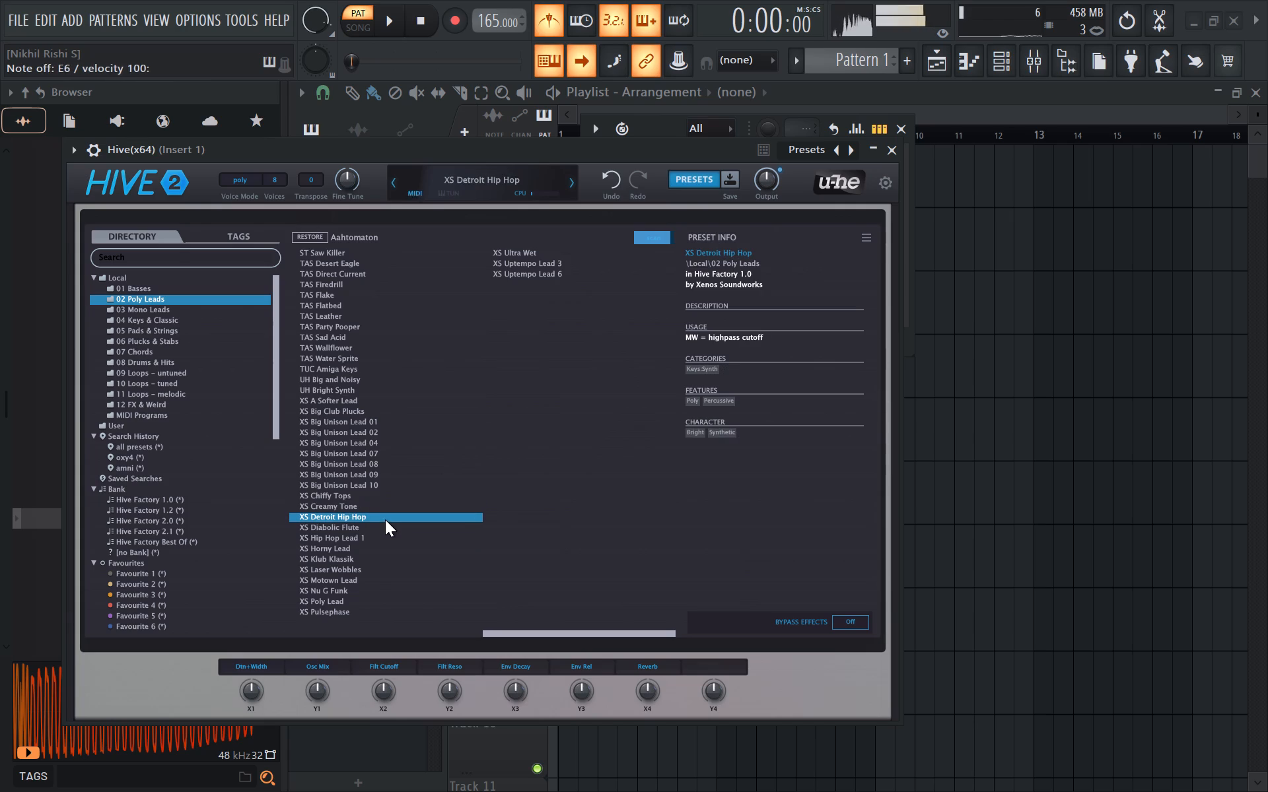
text(oiyuui)
key(u)
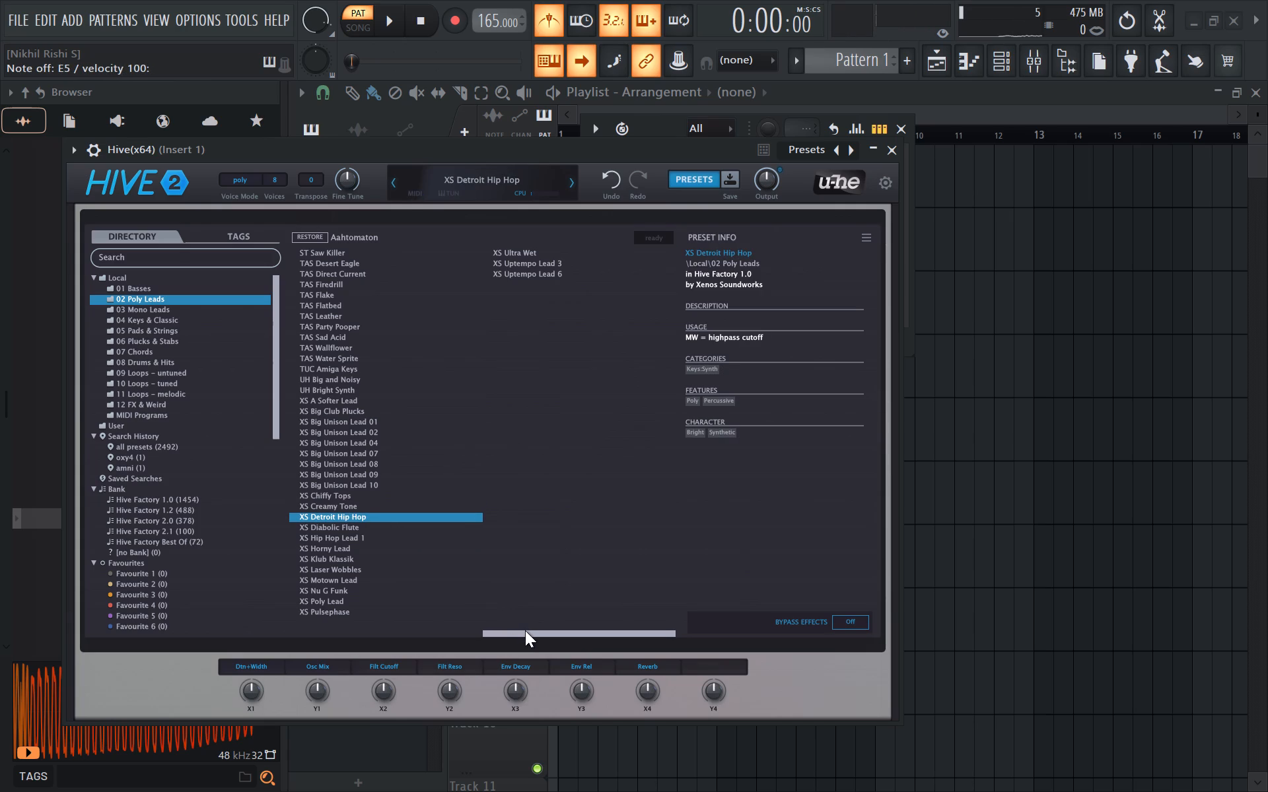
text(pureqououpqtoeuoyq9r)
text(qpu4q5pquy9tq)
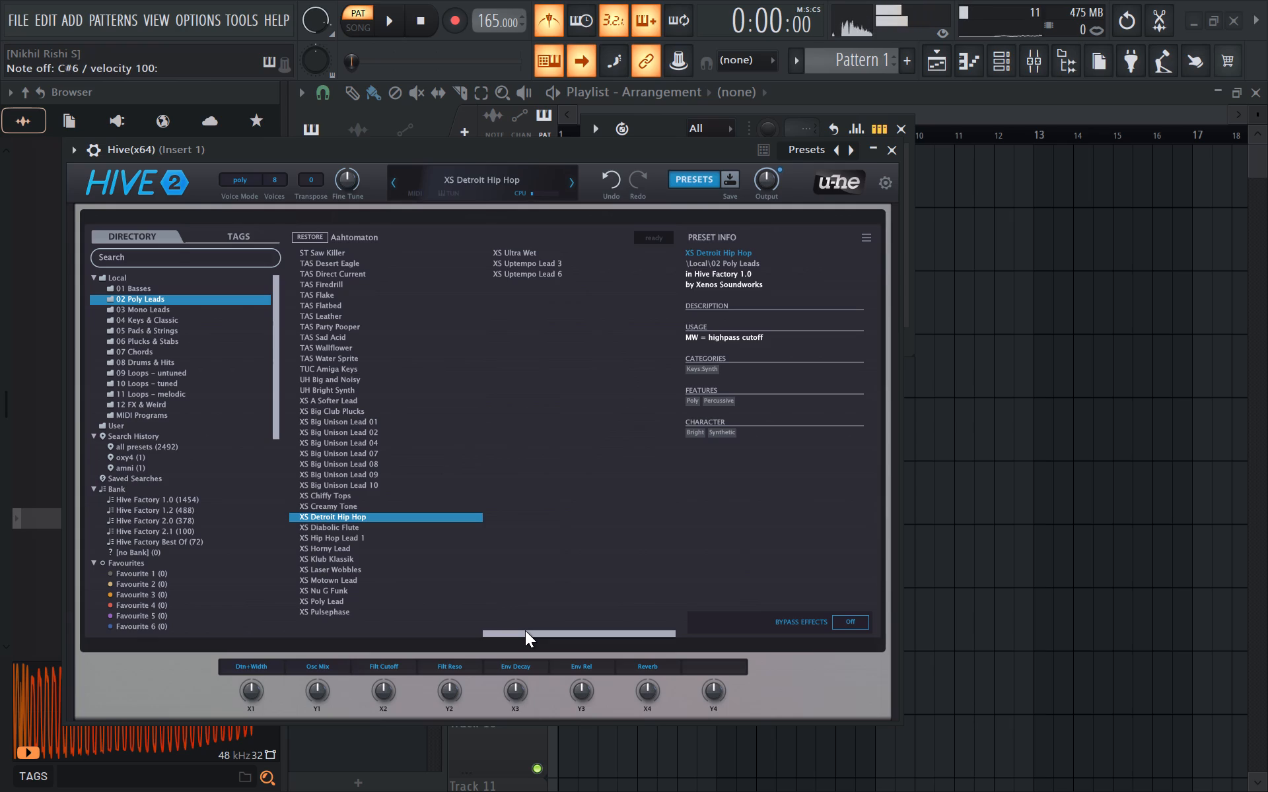
text(6u6uyy6y6u6u6uyy6y6u6y6y6u6u6u6)
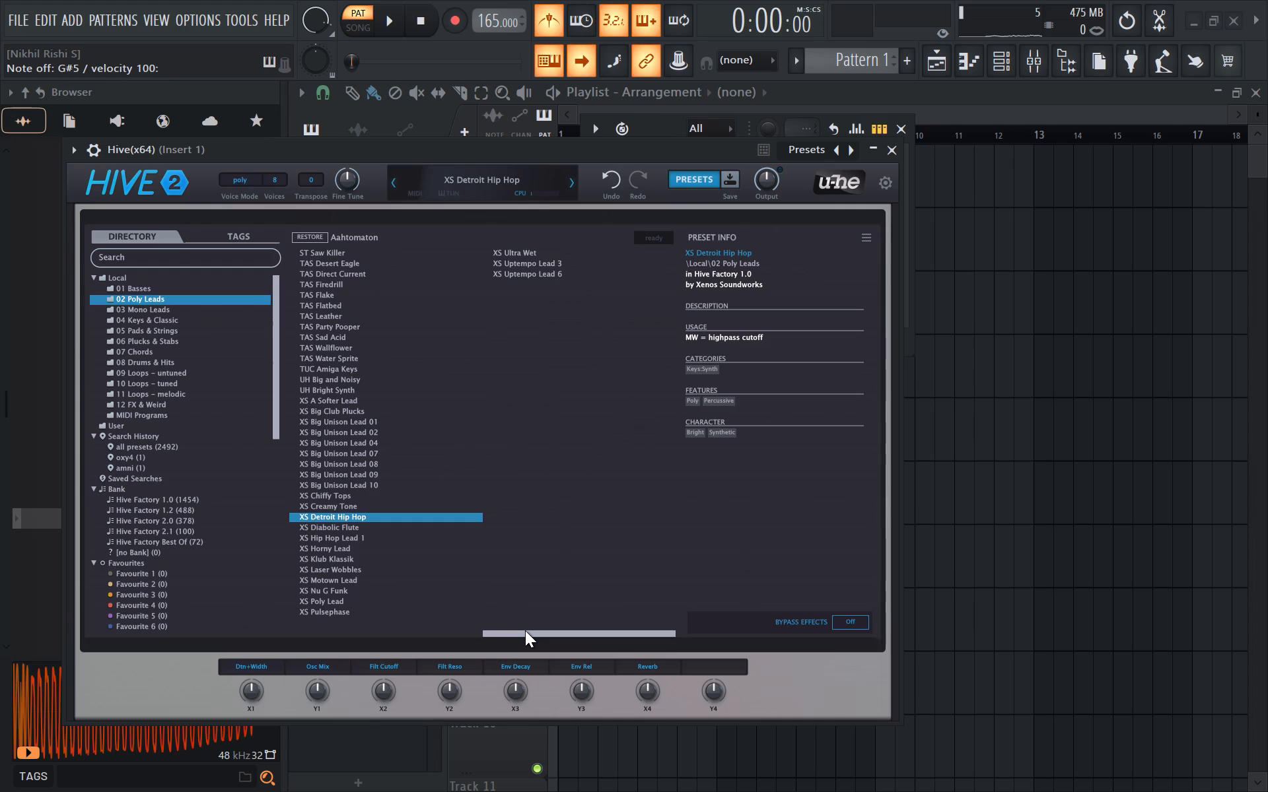
text(oitptytu)
key(i)
Audition the XS Klub Klassik and XS Laser Wobbles presets, holding a sustained note on the latter.
click(322, 562)
text(ye)
key(t)
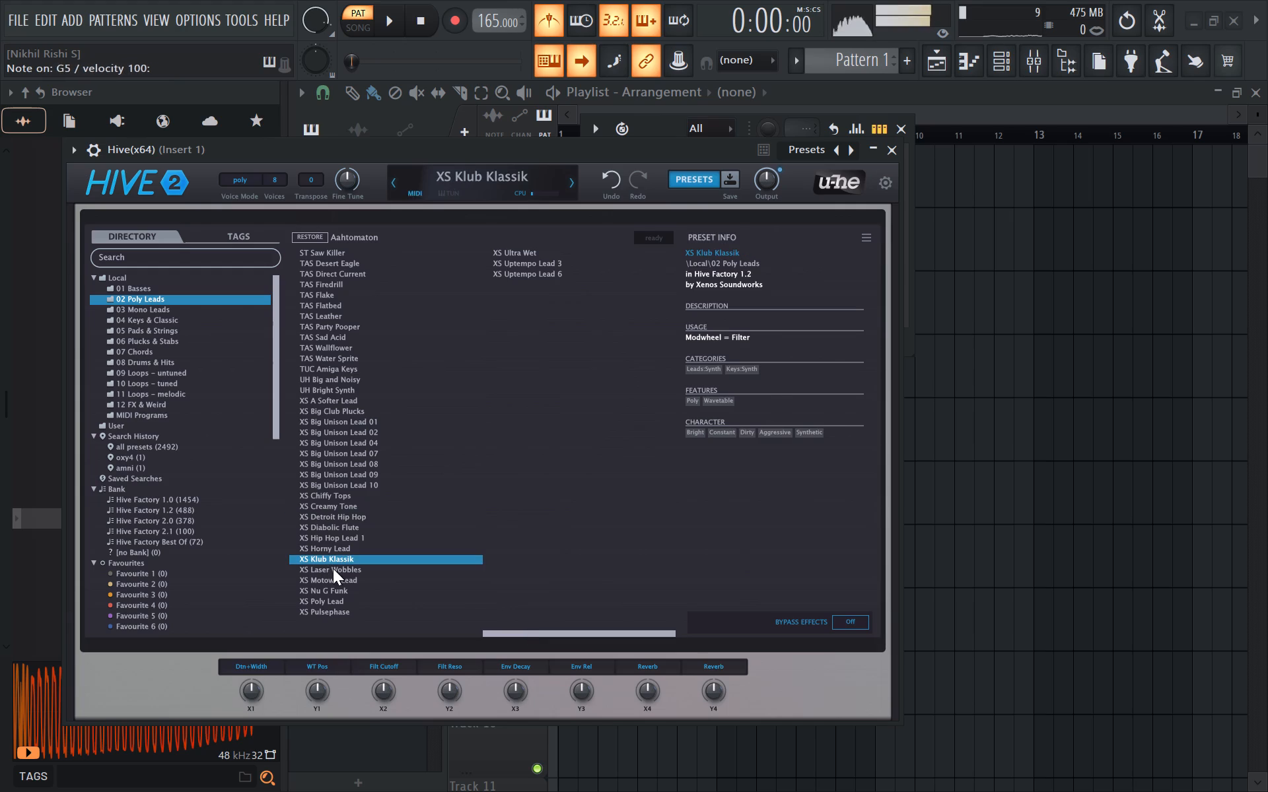
click(333, 568)
key(u)
key(i)
key(i)
scroll(343, 539, down, 3)
scroll(413, 539, down, 4)
key(u)
key(u)
key(u)
key(u)
key(u)
key(u)
key(u)
key(u)
key(u)
key(u)
key(u)
key(u)
key(u)
key(u)
key(u)
key(u)
key(u)
key(u)
key(u)
key(u)
scroll(413, 539, up, 4)
scroll(413, 539, down, 3)
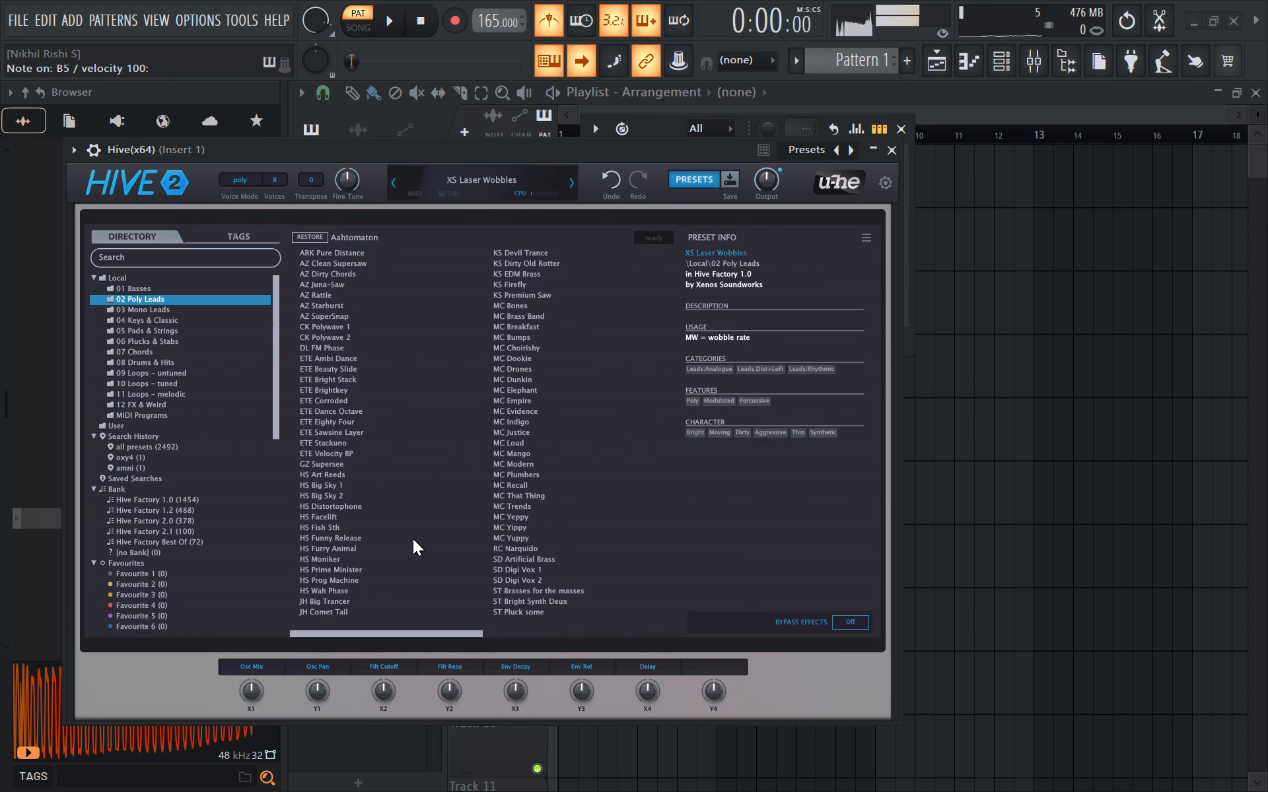
scroll(413, 539, down, 1)
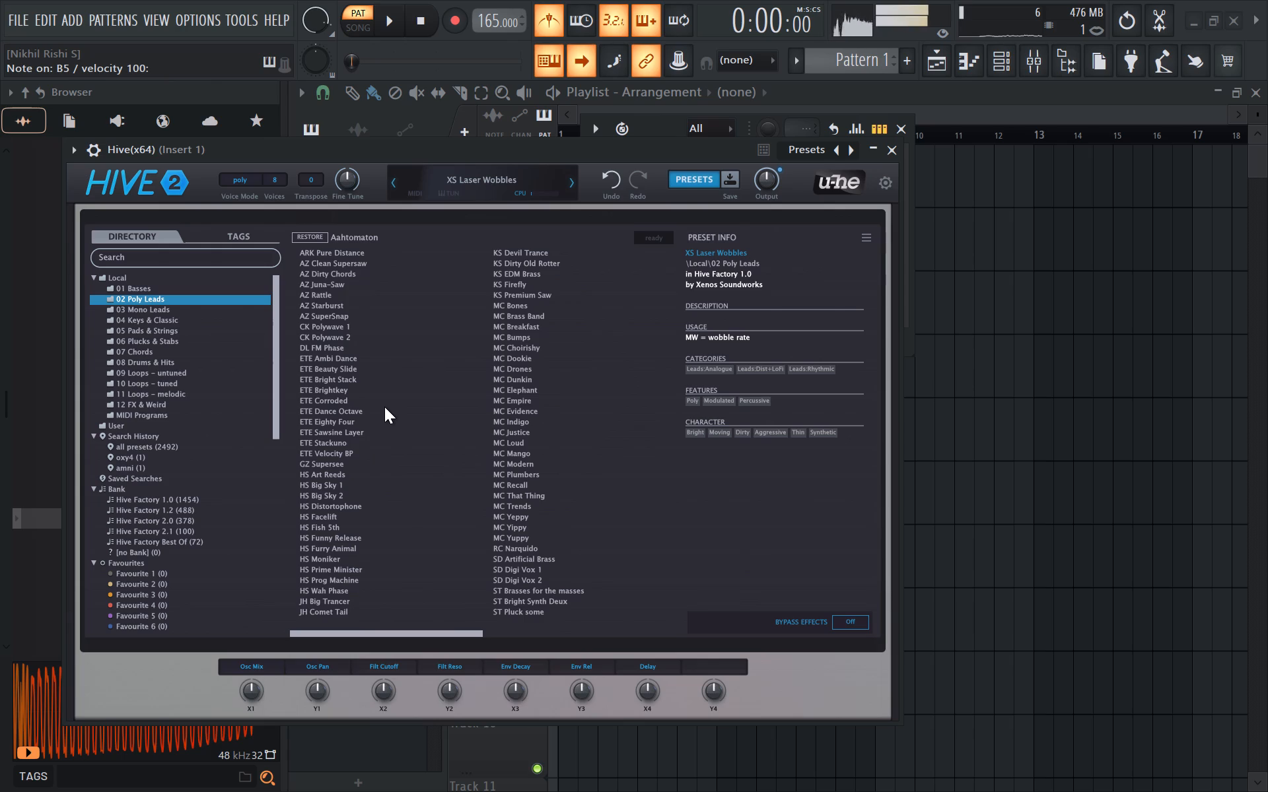
Compare the MC Choirishy and MC Dunkin presets with short note runs, returning to MC Choirishy.
click(562, 350)
text(uetu)
key(i)
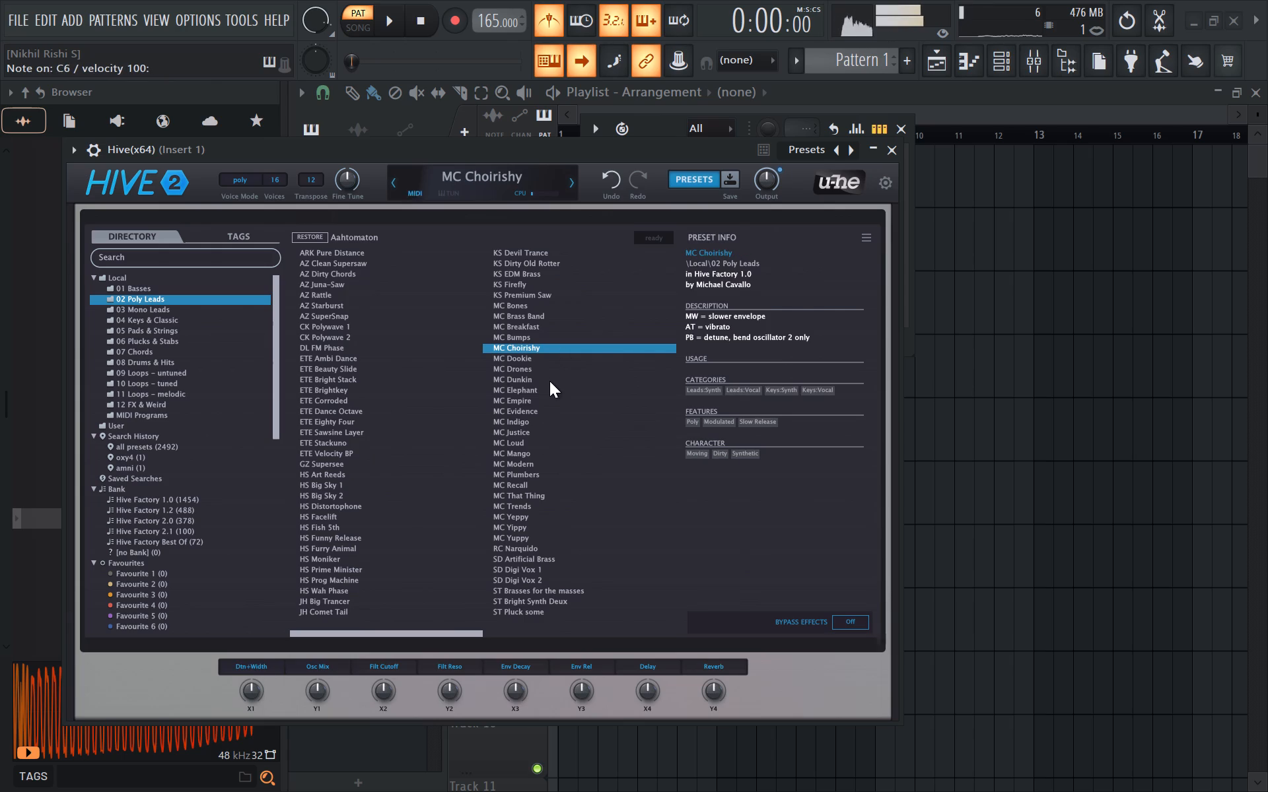
click(549, 381)
key(r)
key(r)
key(r)
key(r)
click(544, 345)
key(t)
text(uyuyortyteq2)
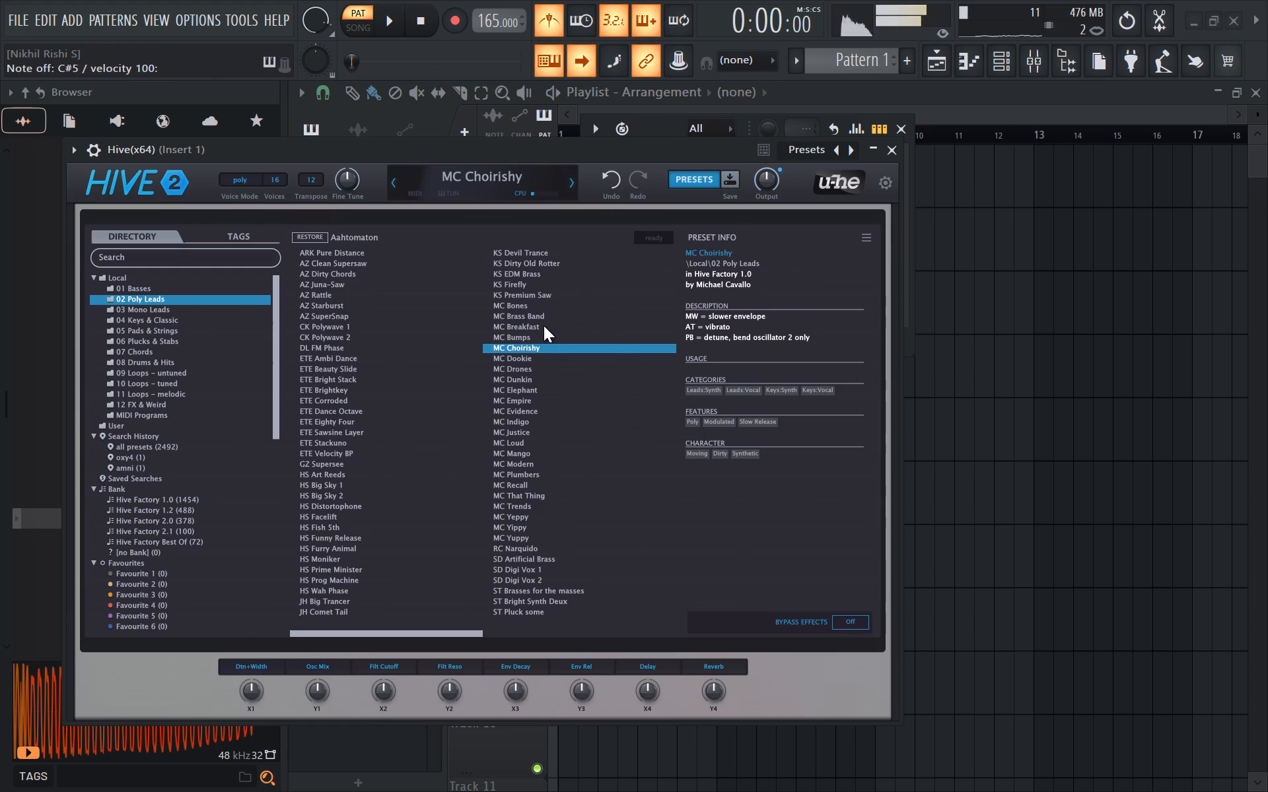
Audition the MC Breakfast and MC Bones presets with a single sustained note on each.
click(544, 325)
key(y)
key(y)
key(y)
key(y)
key(y)
key(y)
key(y)
key(y)
key(y)
key(y)
key(y)
key(y)
key(y)
key(y)
key(y)
key(y)
key(y)
key(y)
key(y)
key(y)
click(549, 309)
key(y)
key(y)
key(y)
key(y)
key(y)
key(y)
key(y)
key(y)
key(y)
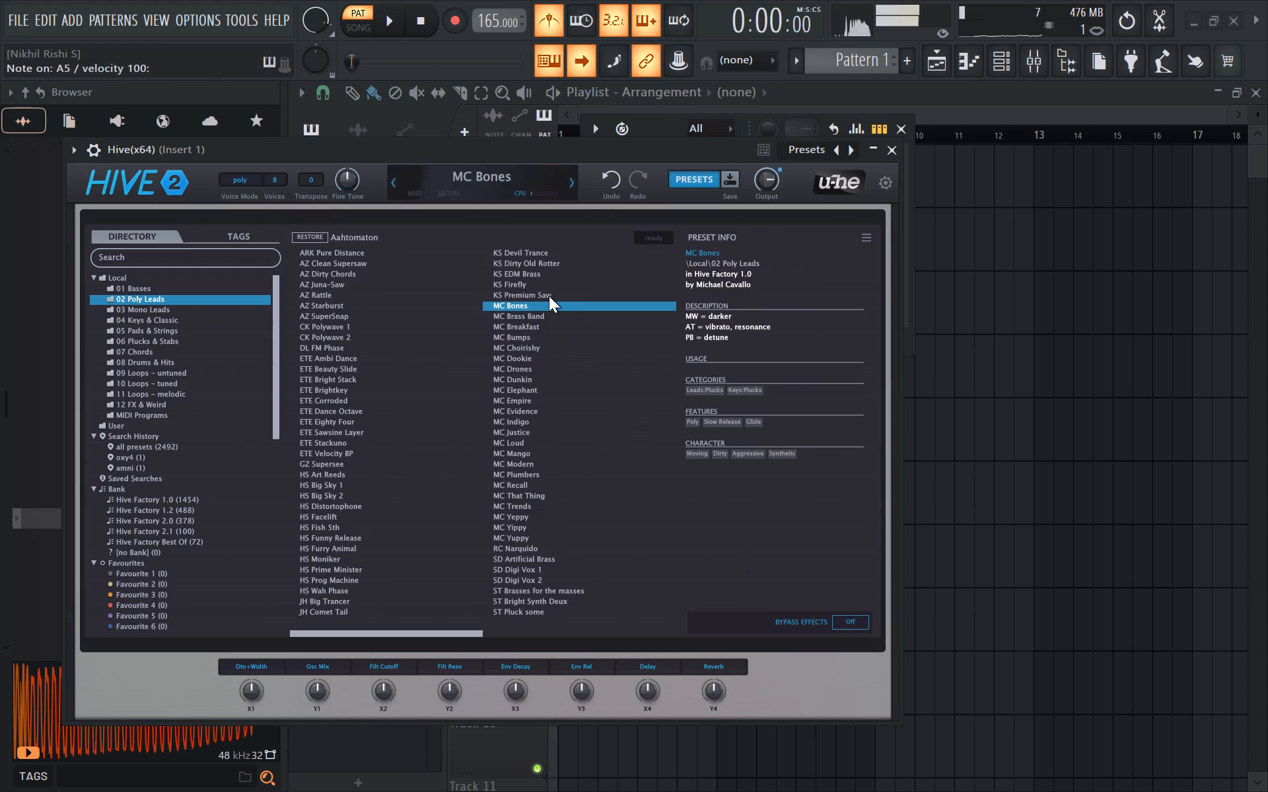
Load the KS Premium Saw preset and try rising note runs with it.
click(549, 296)
text(eu)
text(tiop)
text(etiu)
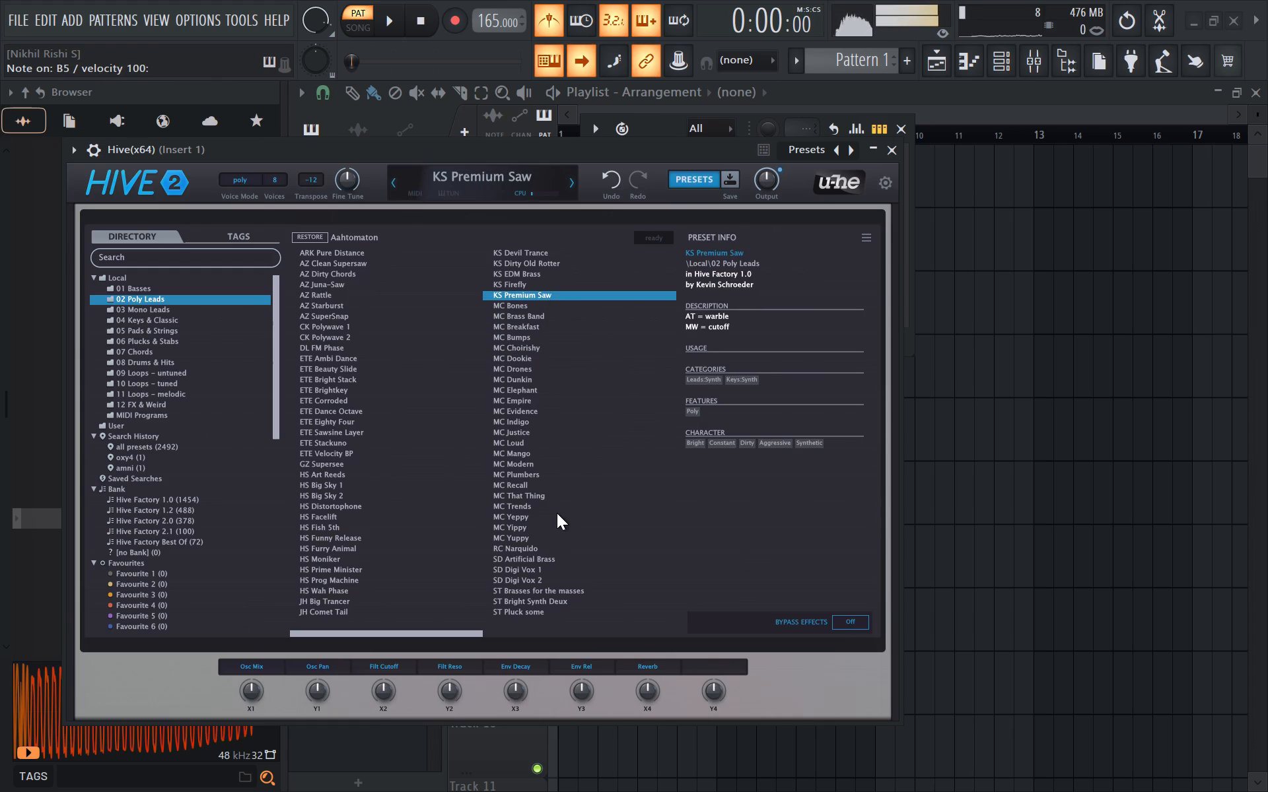
text(ioop[)
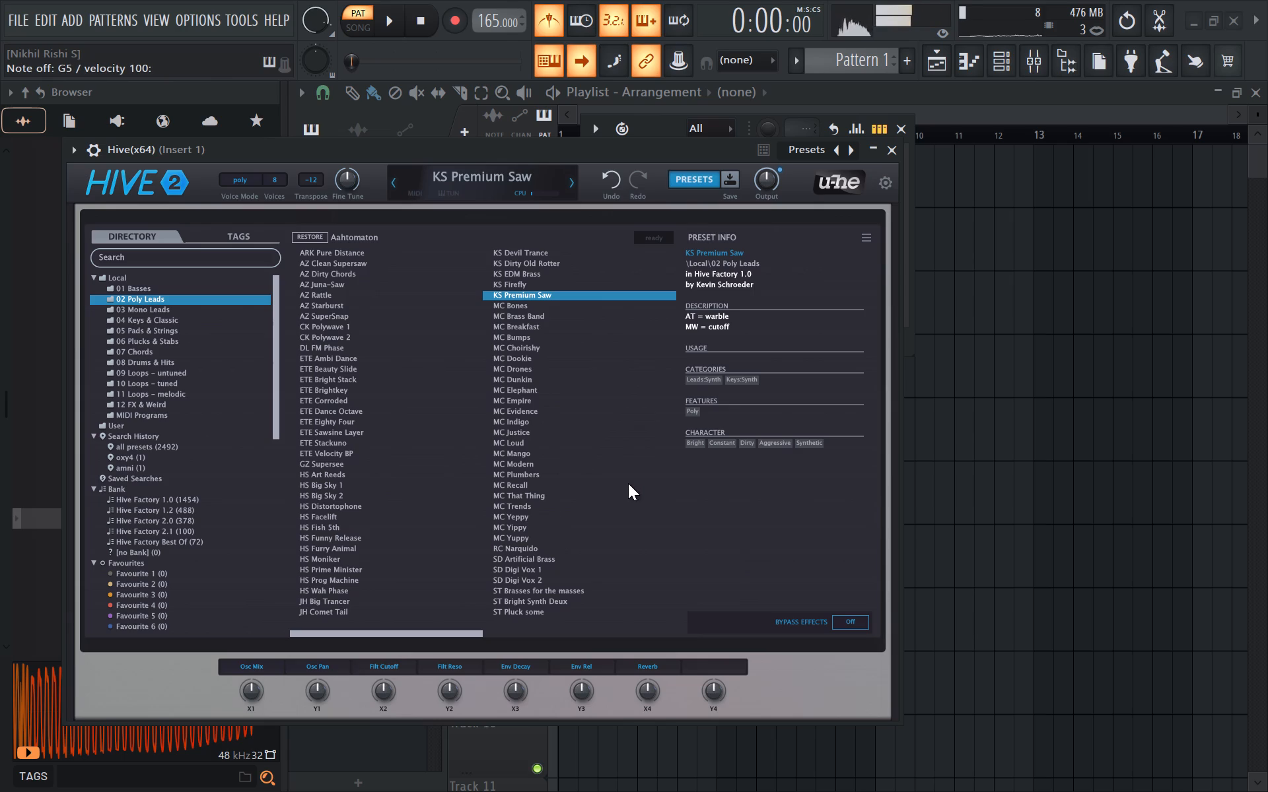
Improvise several variations of a short melody phrase with KS Premium Saw, ending on a sustained note.
text(teu)
text(ut)
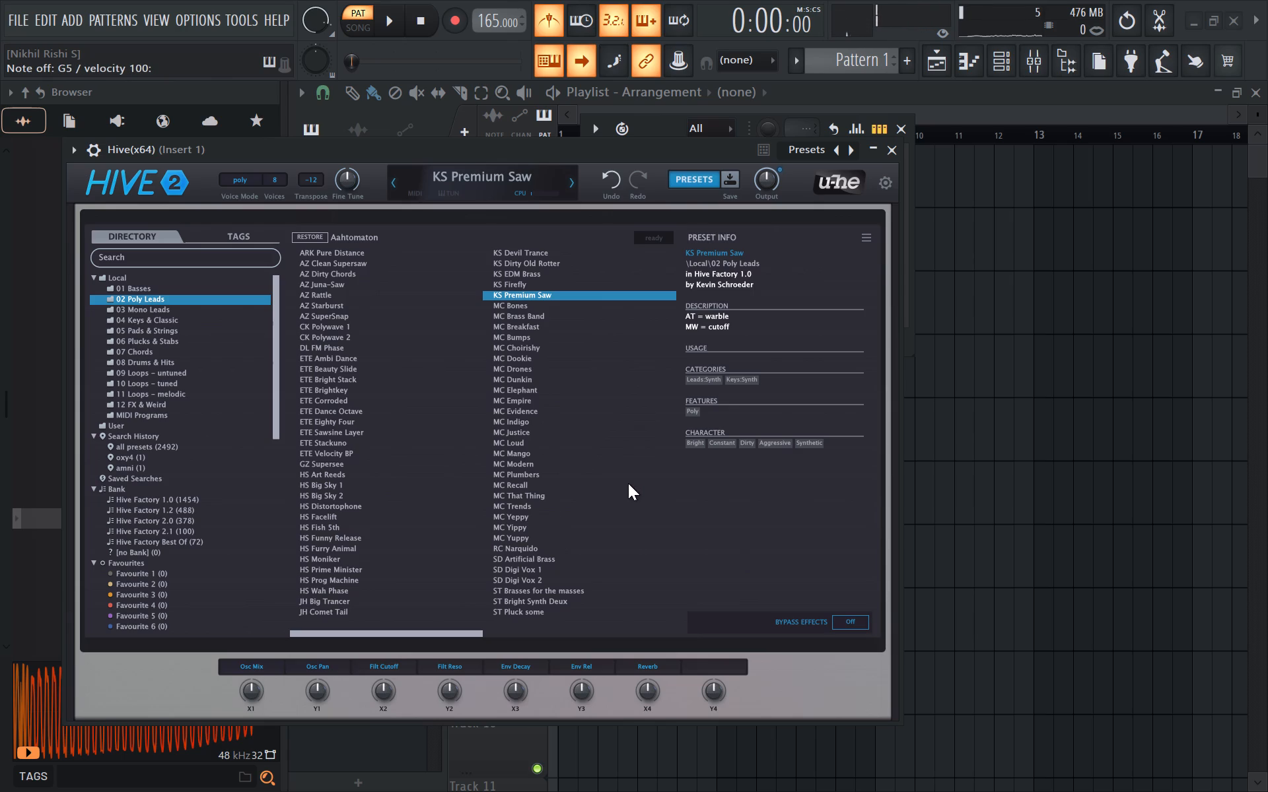
text(teu)
text(yuio)
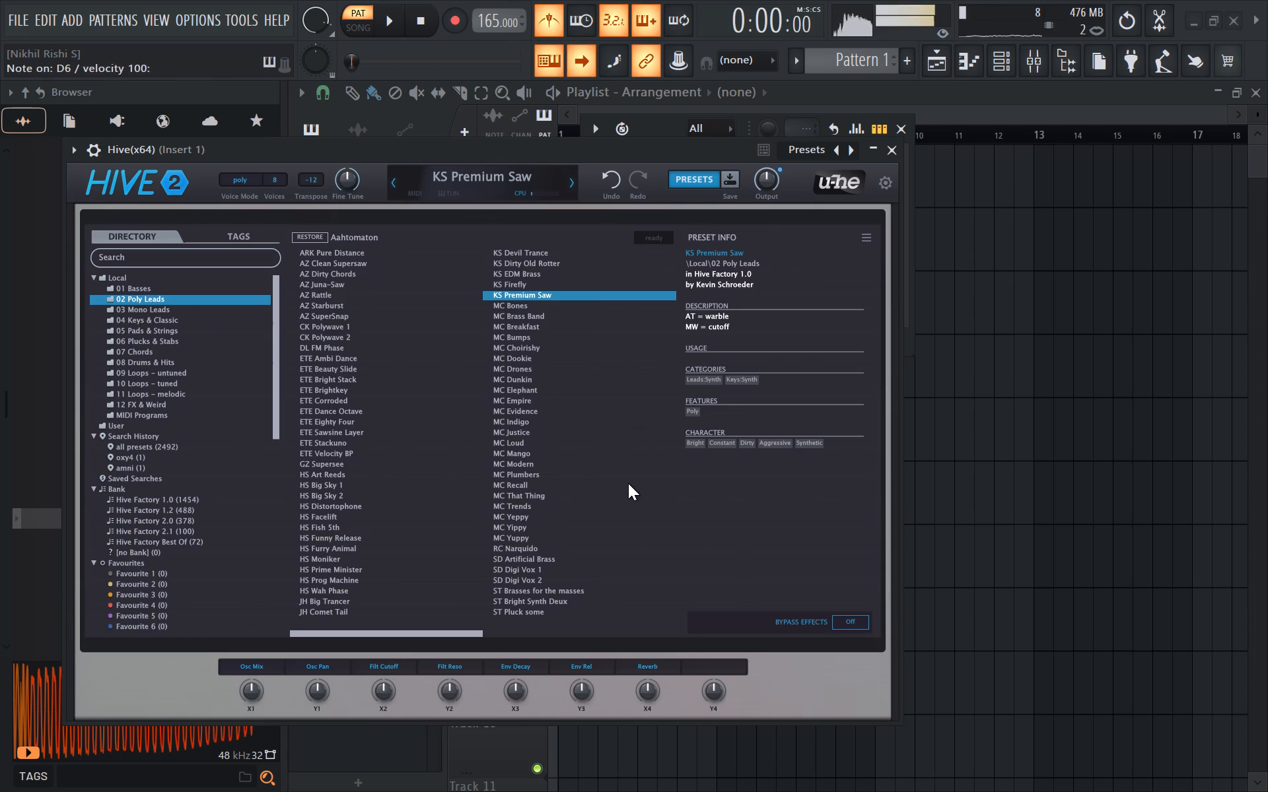
text(uet)
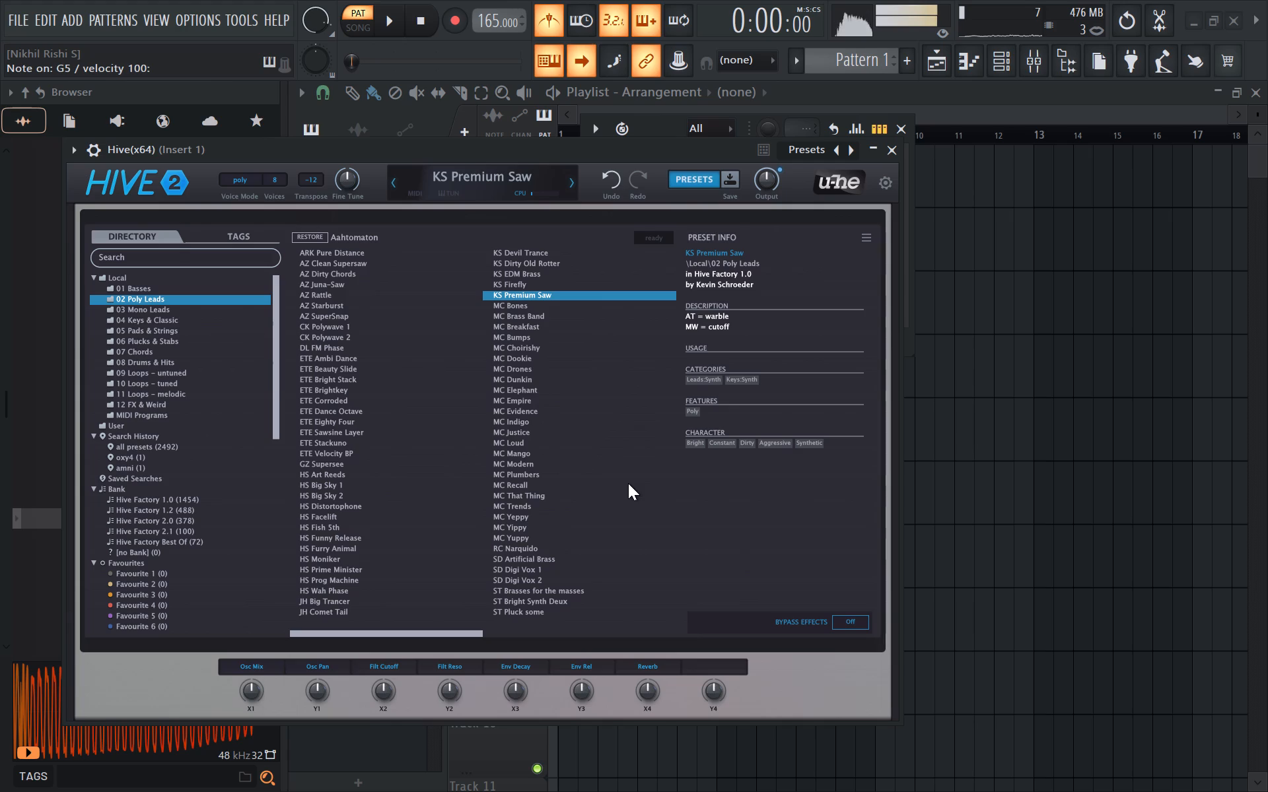
text(yuip)
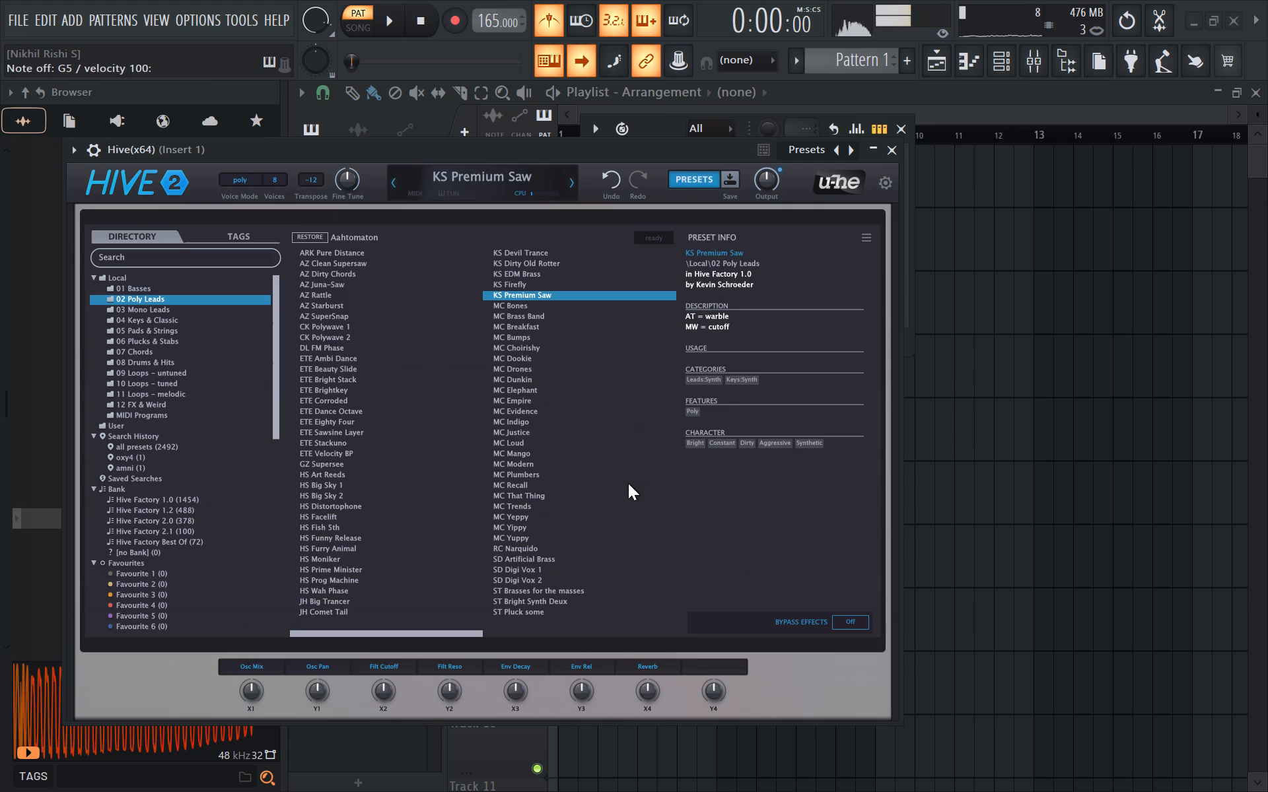
text(uet)
text(yuiop)
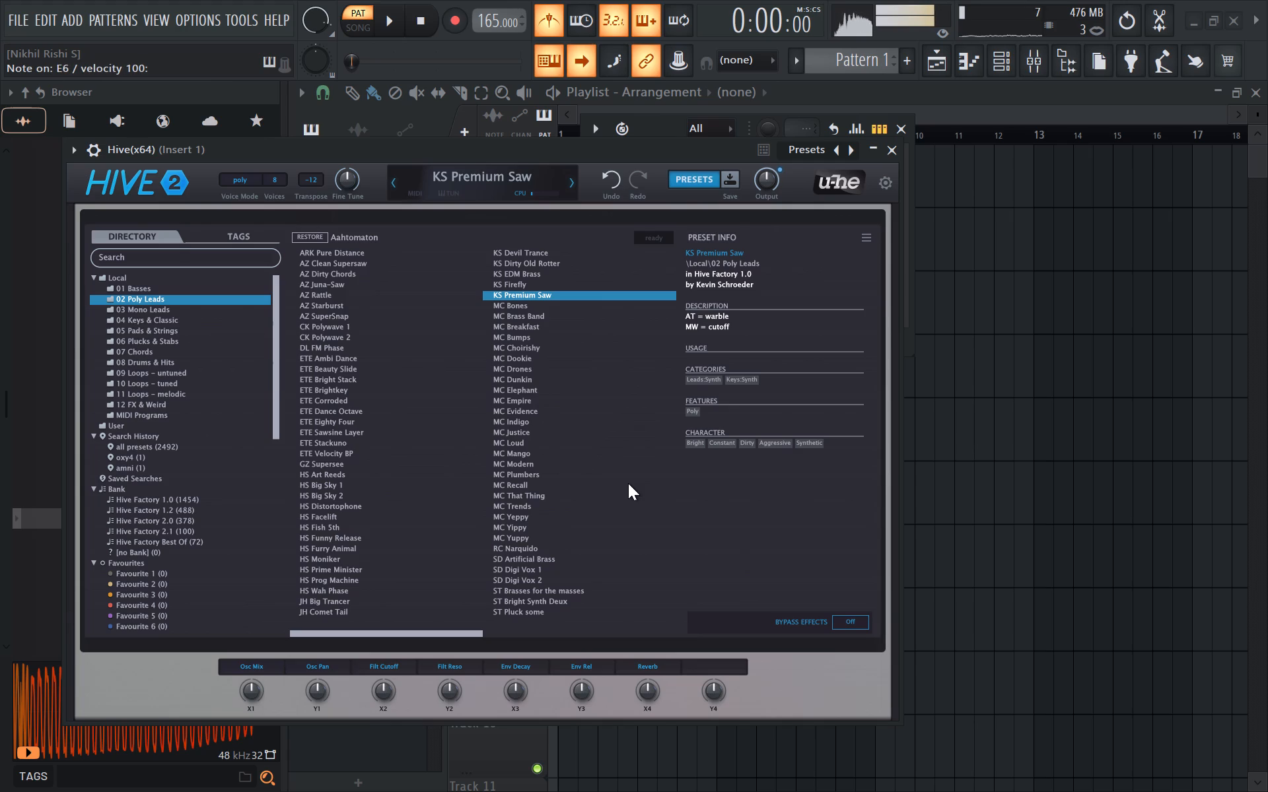
text(uet)
text(ioopiy)
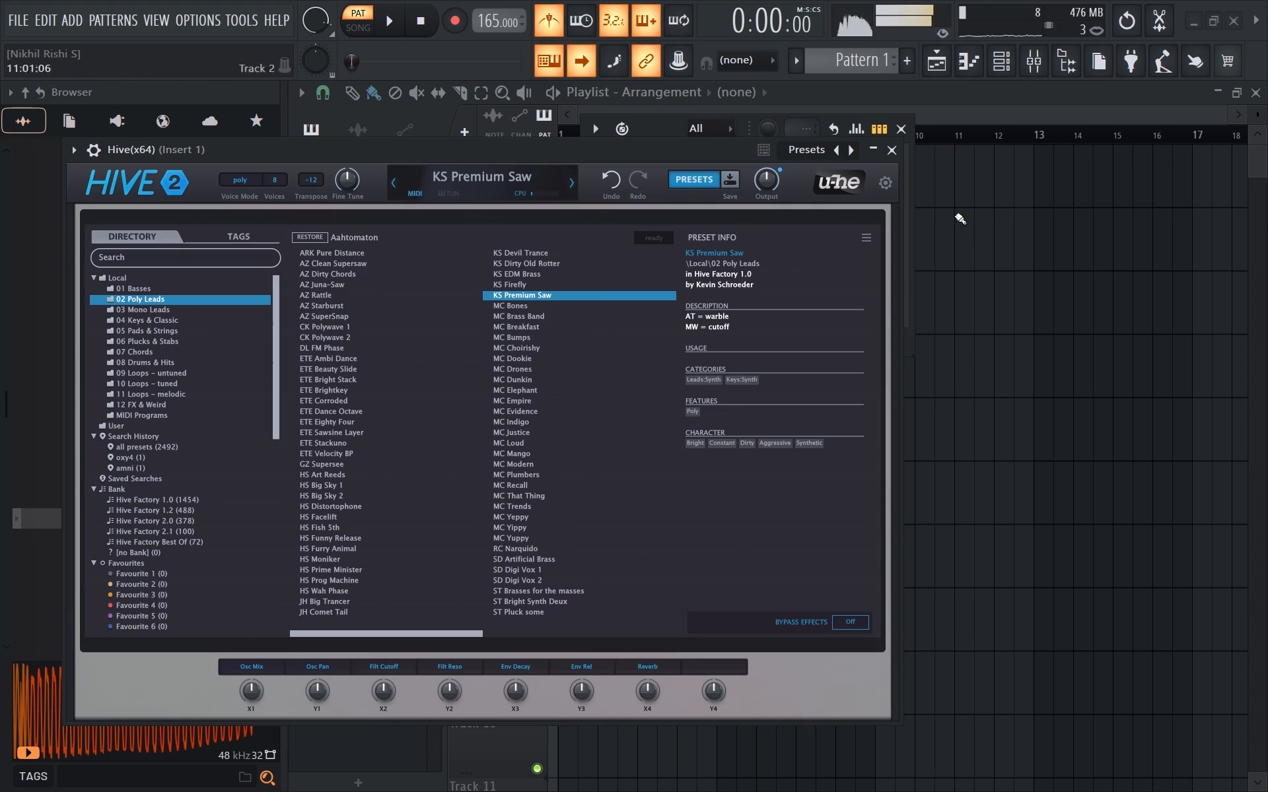
key(u)
key(u)
key(u)
key(u)
key(u)
key(u)
key(u)
Close the synth window and open the Hive channel's piano roll.
click(899, 147)
right_click(746, 176)
right_click(730, 180)
click(756, 175)
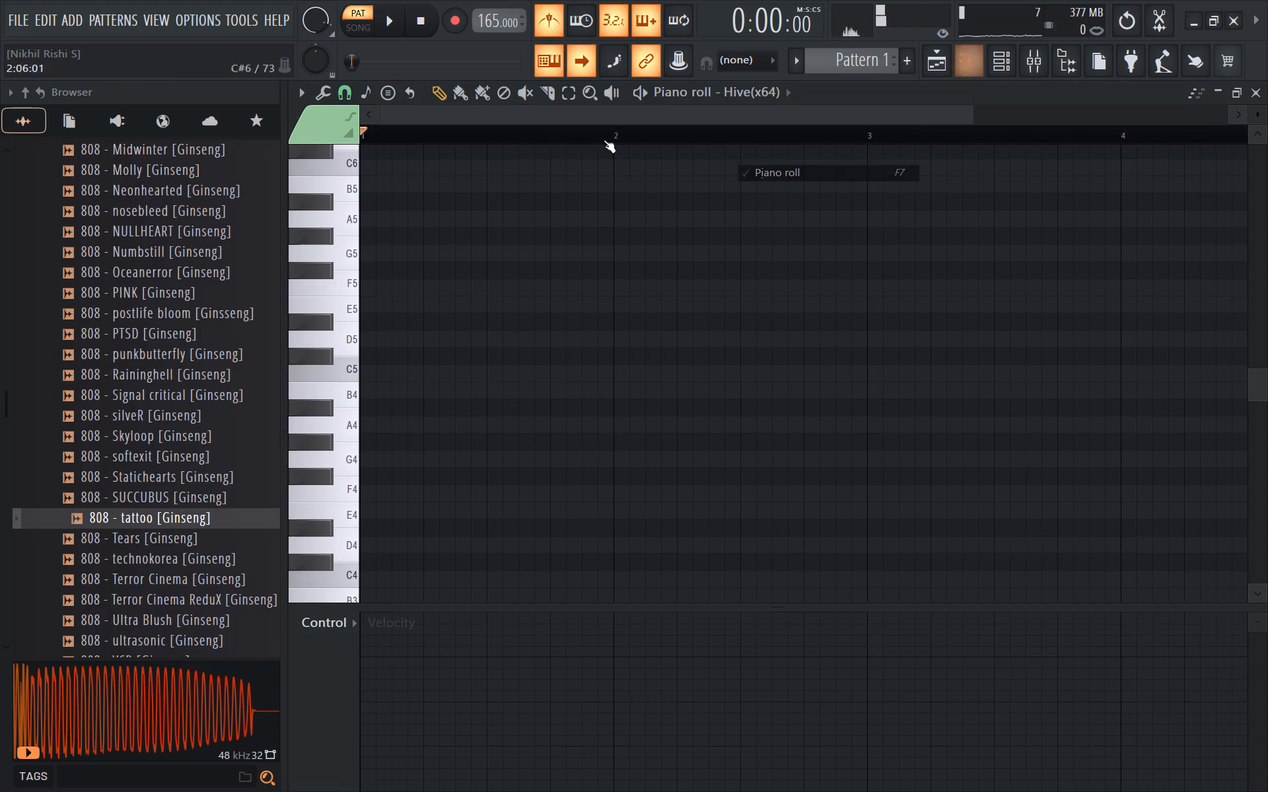
Place an F#5 note at the start of bar 1 and lengthen it to four steps.
scroll(495, 154, down, 1)
drag(475, 231, 0, 220)
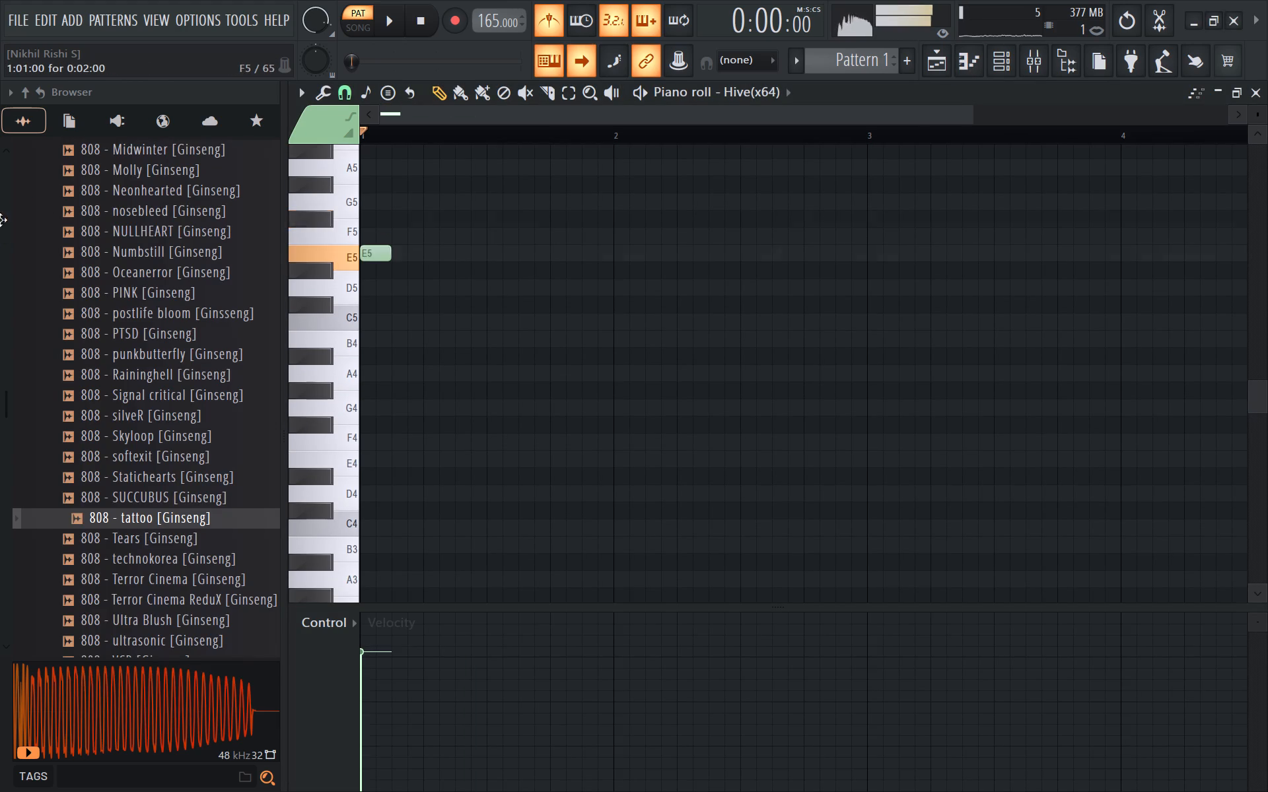
drag(0, 220, 0, 206)
key(space)
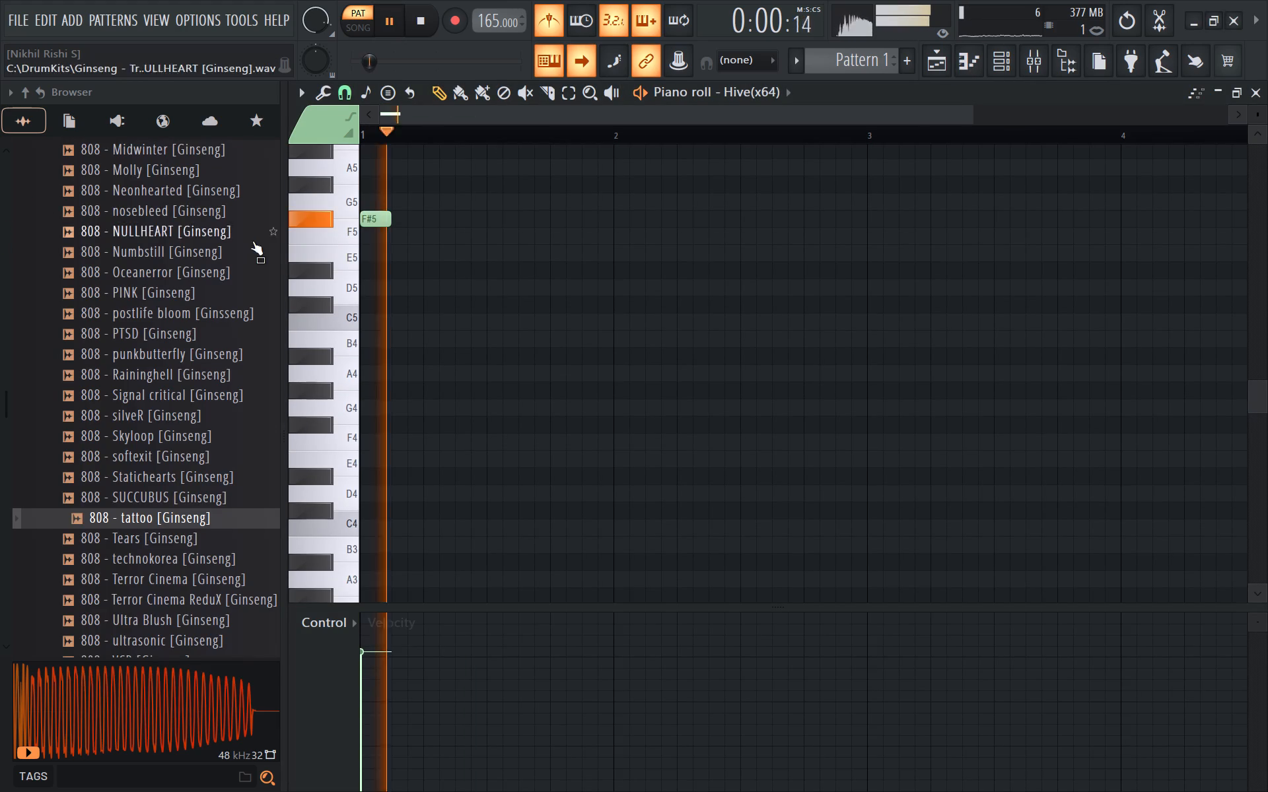
scroll(256, 245, up, 6)
key(space)
drag(391, 372, 403, 387)
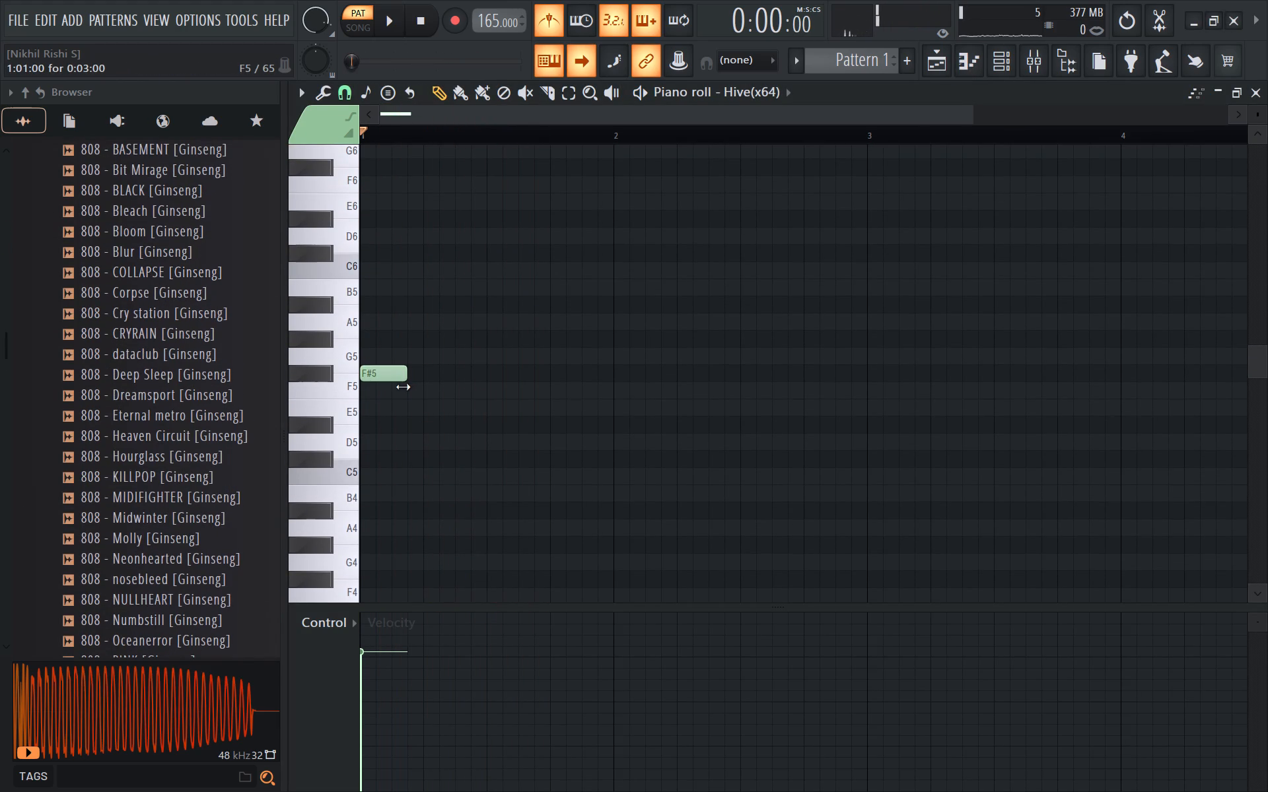
drag(403, 387, 427, 399)
Add a four-step D#6 note at step 3 of bar 1 and play back the two notes.
click(404, 262)
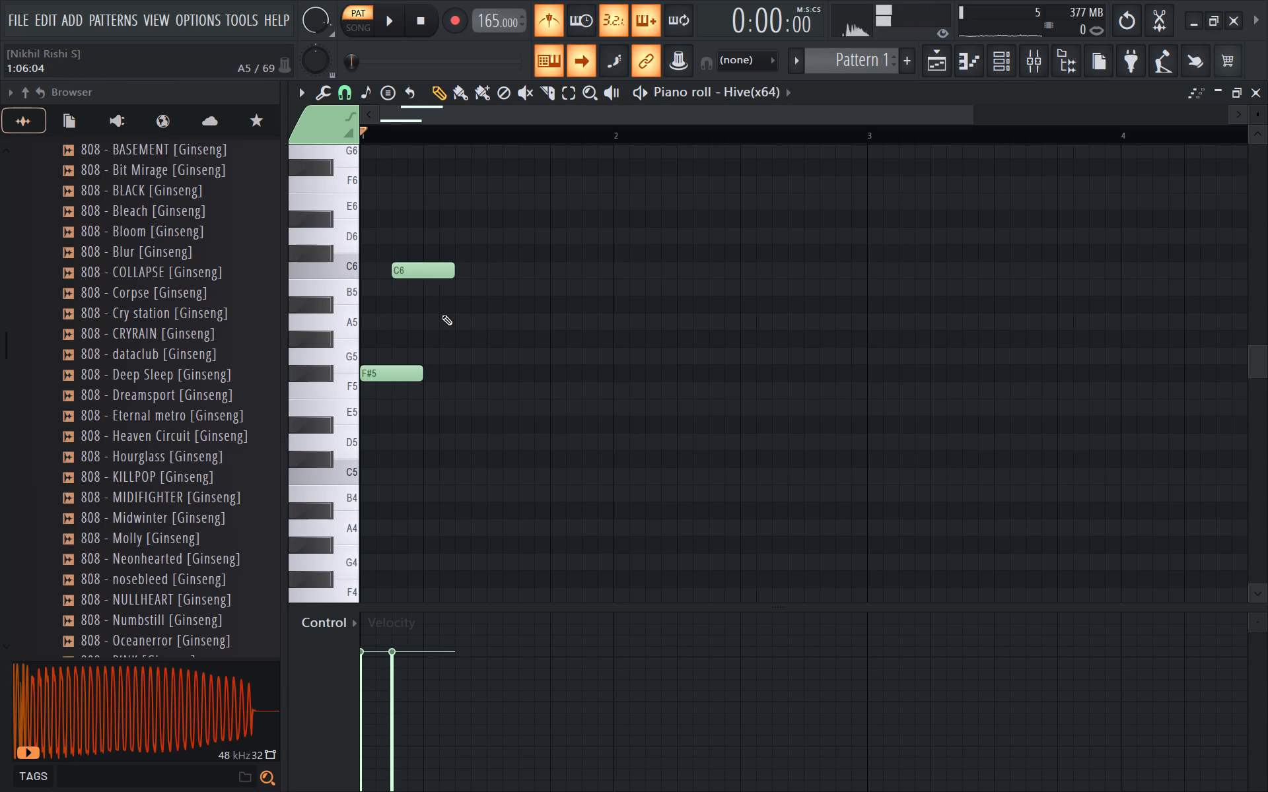
key(space)
key(space)
drag(409, 277, 405, 229)
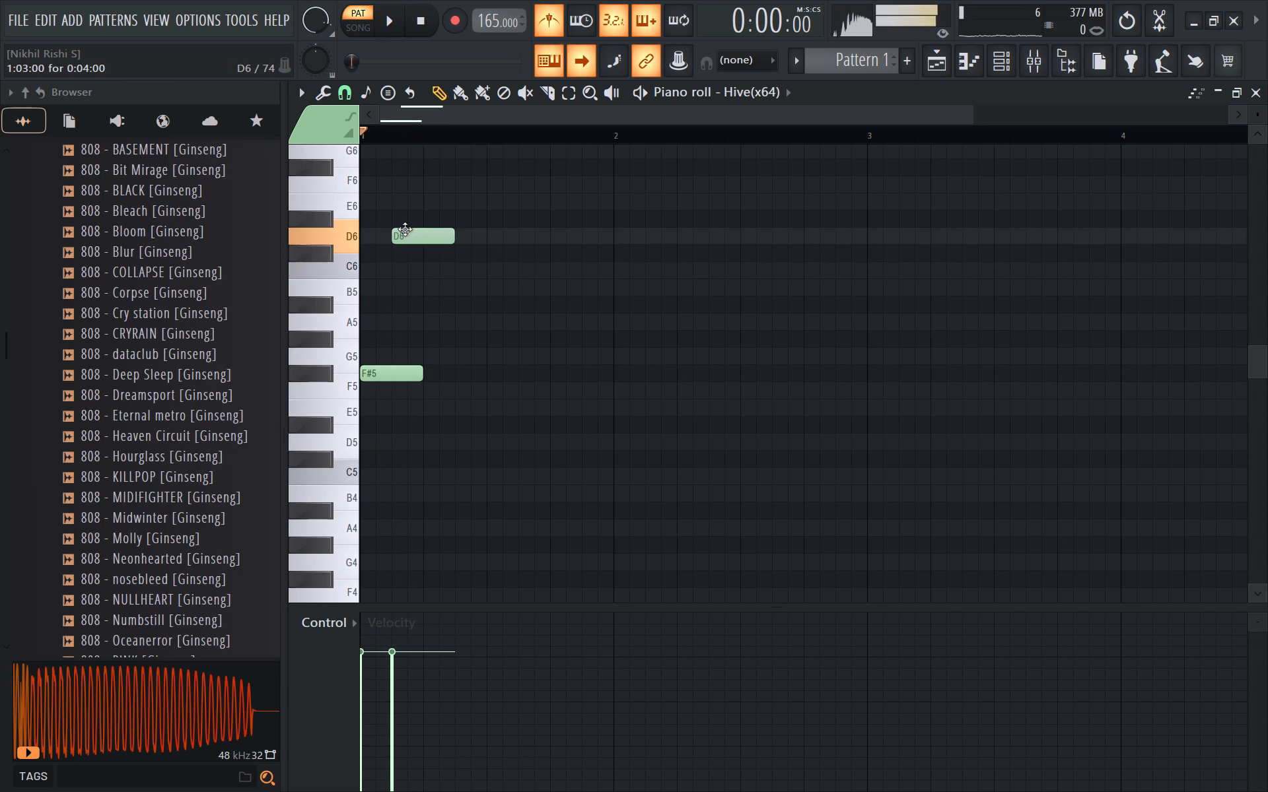
drag(405, 229, 405, 225)
key(space)
key(space)
key(space)
key(space)
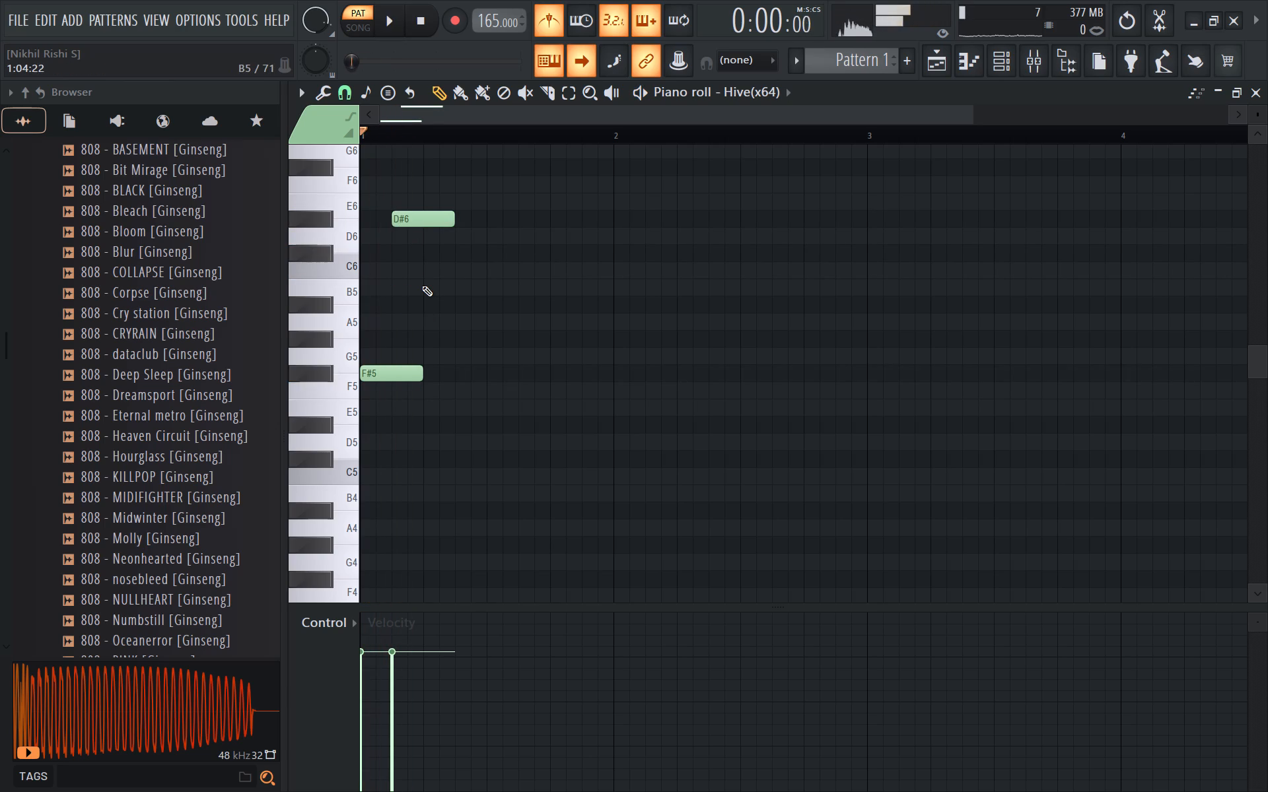
key(space)
key(space)
Add a four-step C6 note at step 5 of bar 1, checking the phrase by playback.
click(425, 243)
key(space)
key(space)
drag(450, 238, 450, 251)
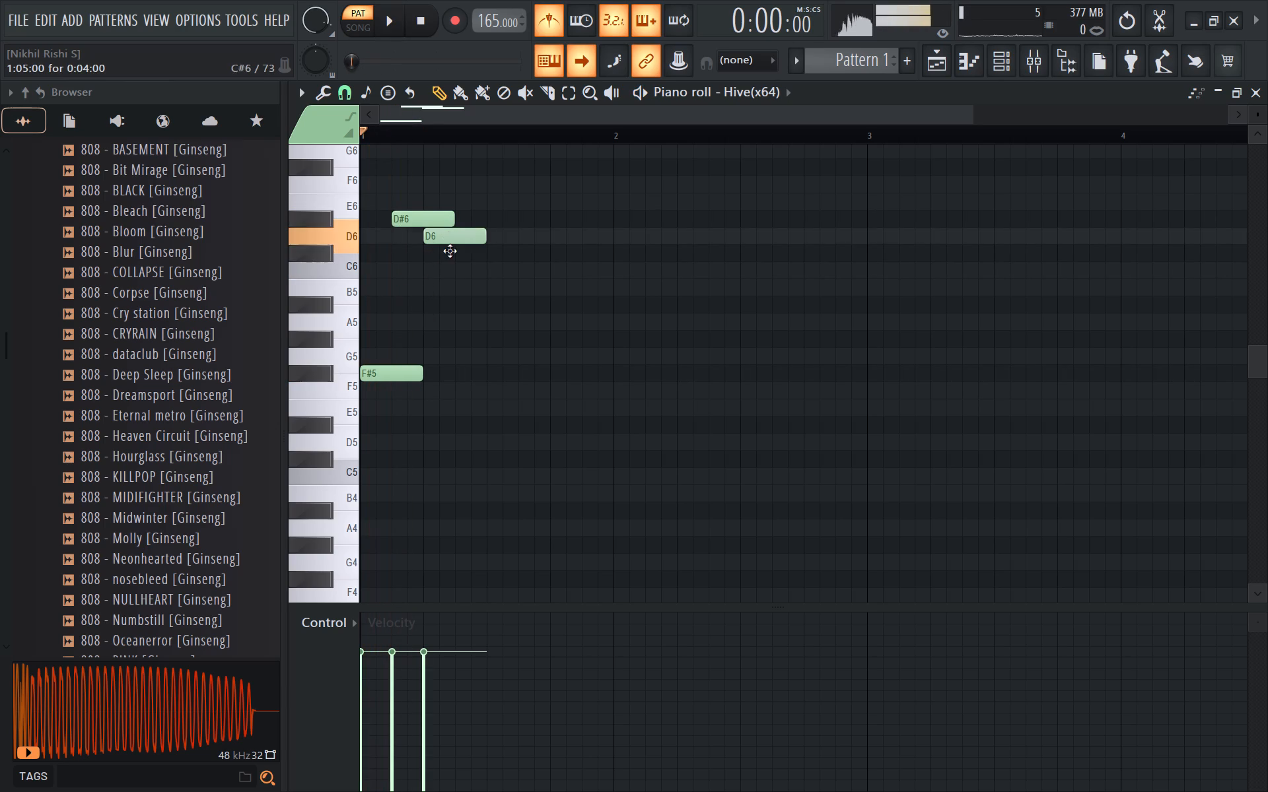
drag(450, 251, 447, 273)
key(space)
key(space)
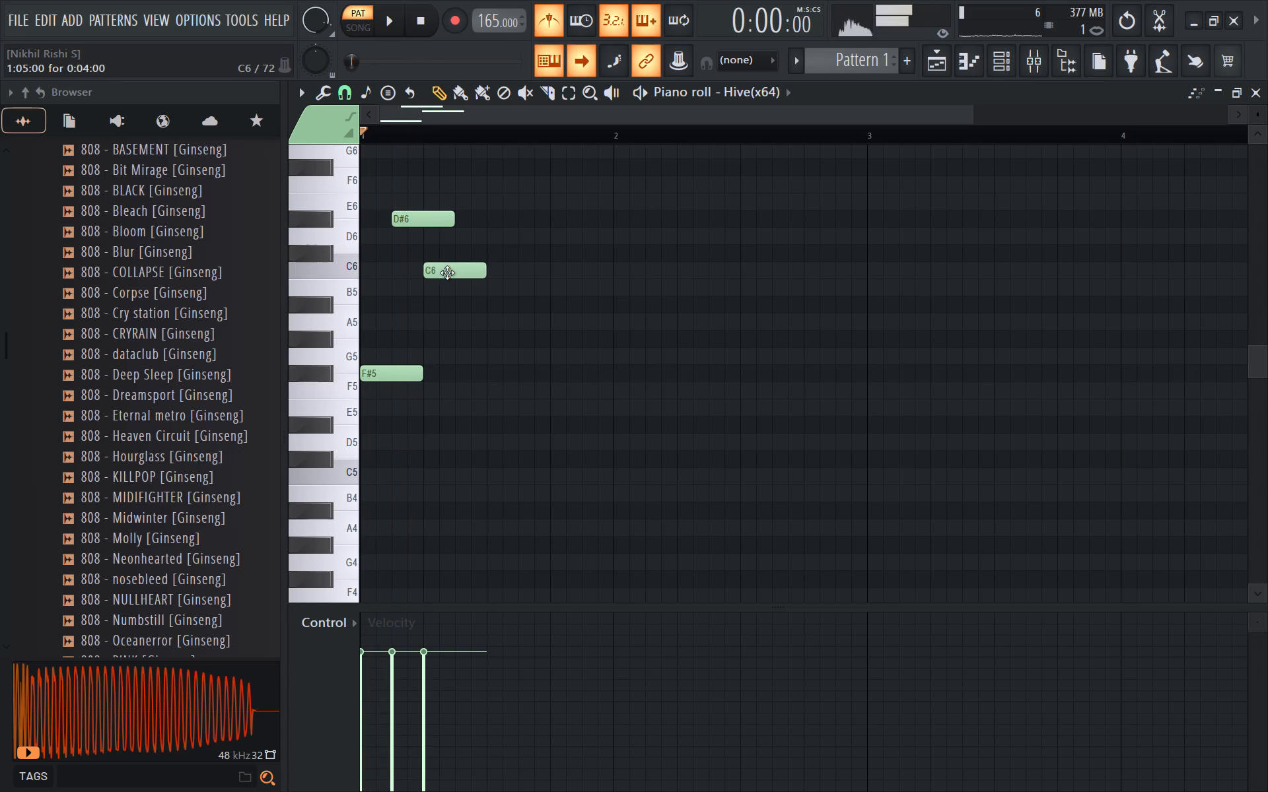
key(space)
key(space)
key(space)
Add a four-step G5 note at step 7 of bar 1, checking its pitch by playback.
click(467, 321)
drag(466, 325, 479, 329)
key(space)
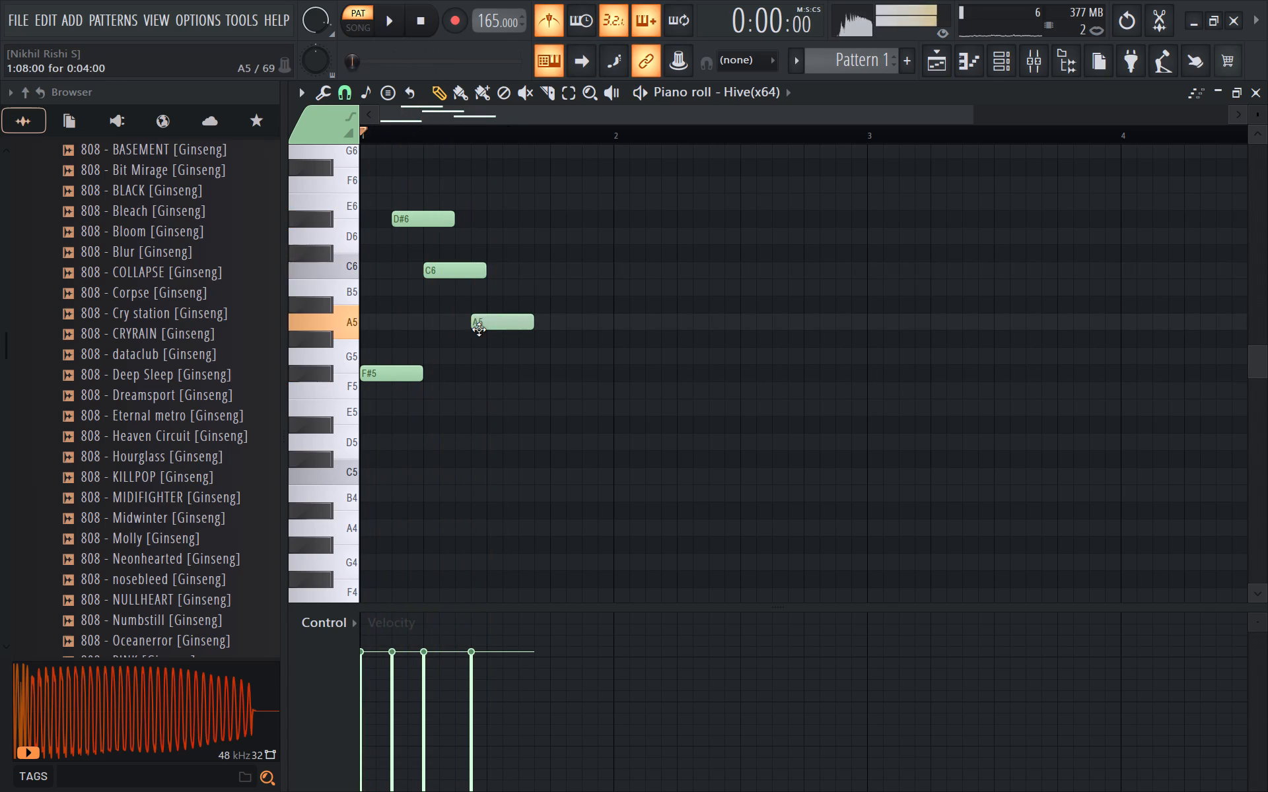
drag(479, 329, 466, 362)
key(space)
key(space)
key(space)
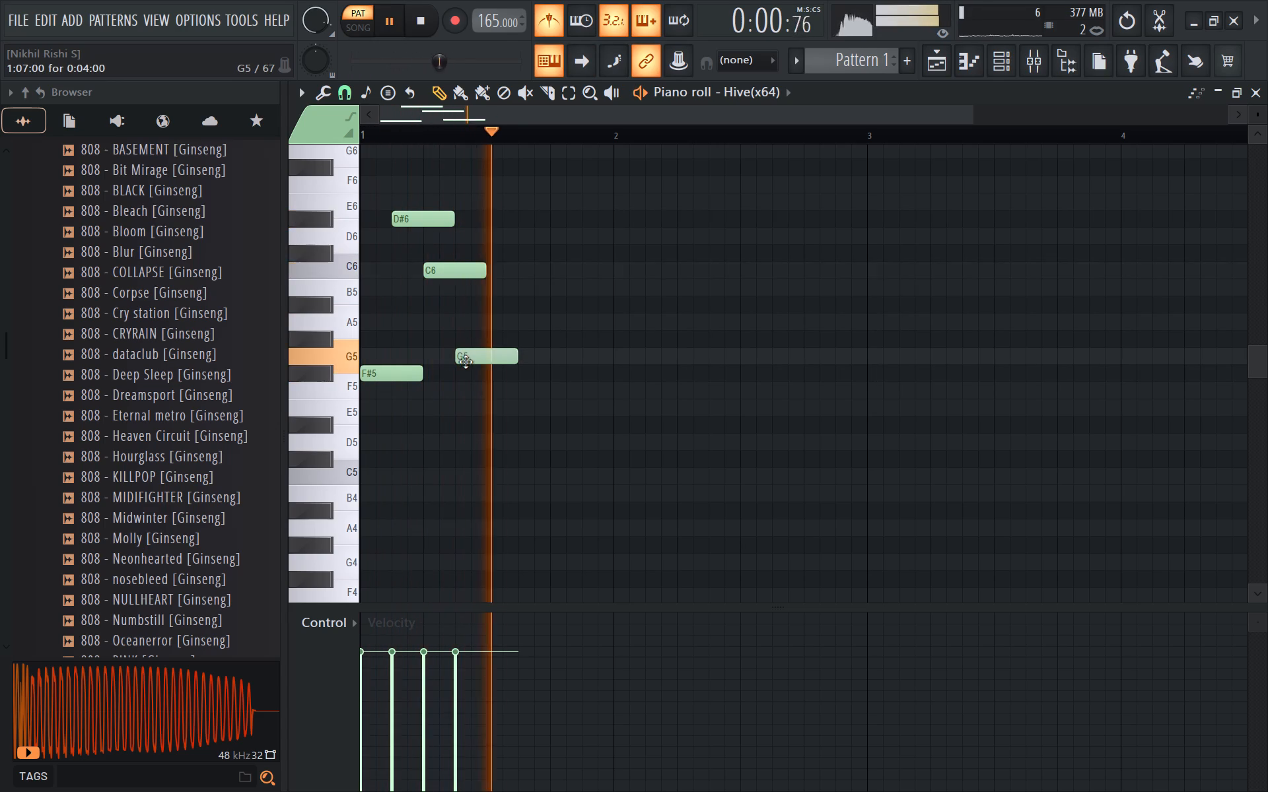
drag(466, 362, 469, 364)
key(space)
key(space)
key(space)
Add a four-step high note, trying several pitches and positions before settling on G#6 at step 11 of bar 1.
drag(523, 159, 524, 189)
key(space)
key(space)
drag(529, 192, 543, 197)
key(space)
key(space)
key(space)
drag(548, 179, 517, 179)
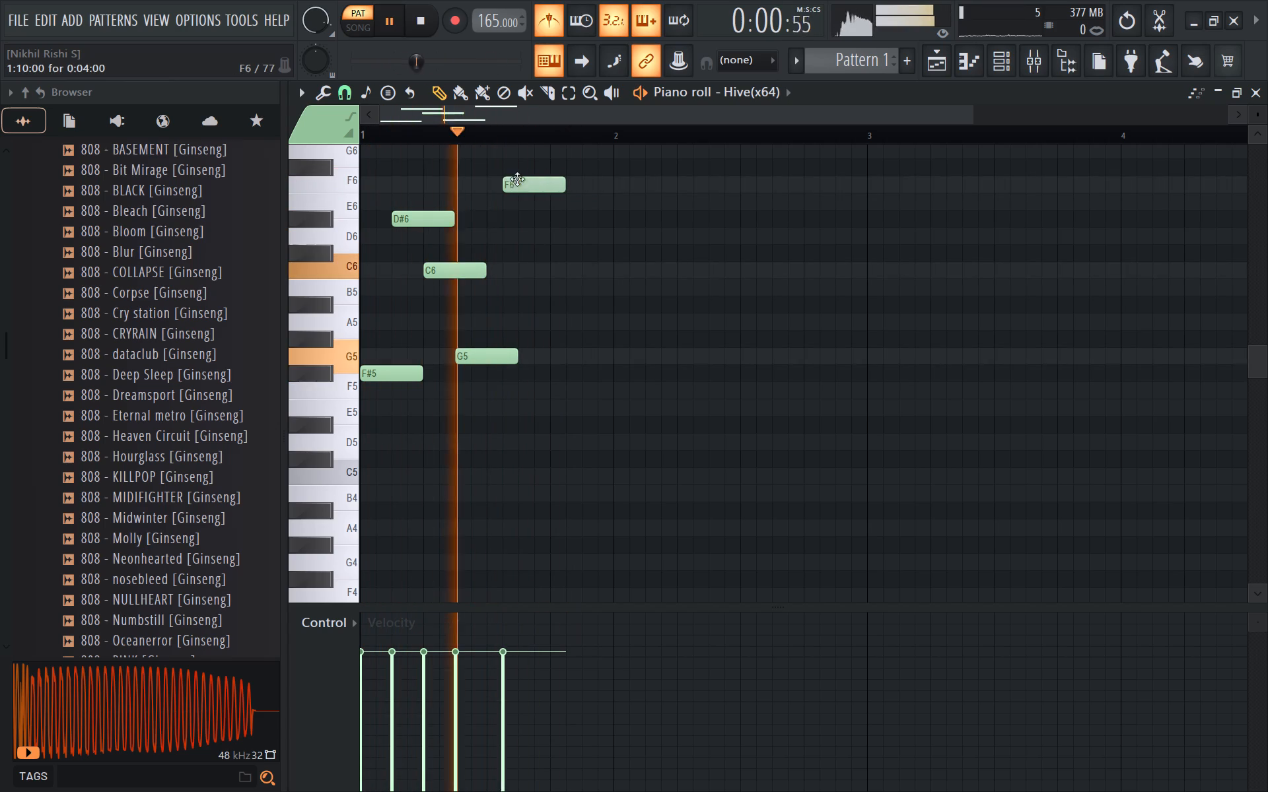
drag(517, 179, 544, 181)
key(space)
key(space)
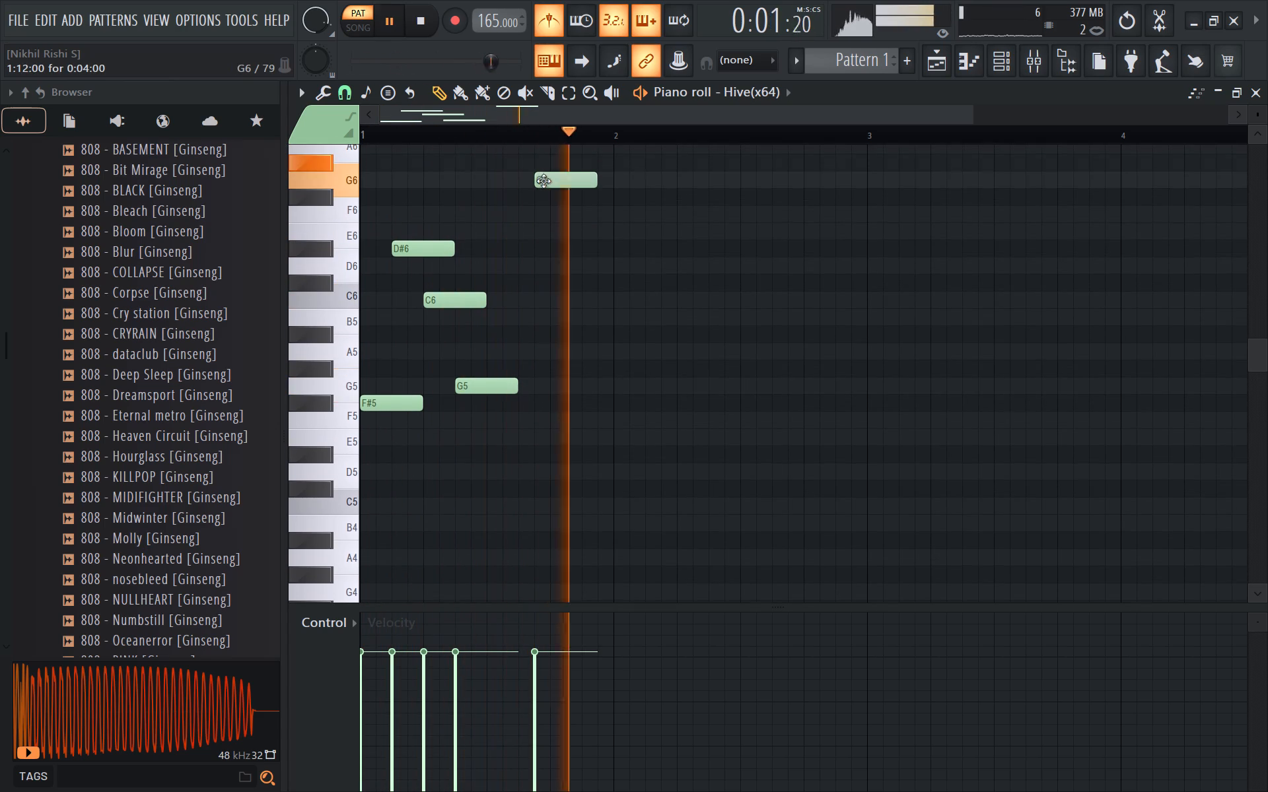
key(space)
drag(544, 181, 538, 154)
key(space)
key(space)
Add two G6 notes in bar 1, three steps long at step 12 and two steps long at step 15, and play the phrase.
drag(533, 183, 544, 178)
key(space)
key(space)
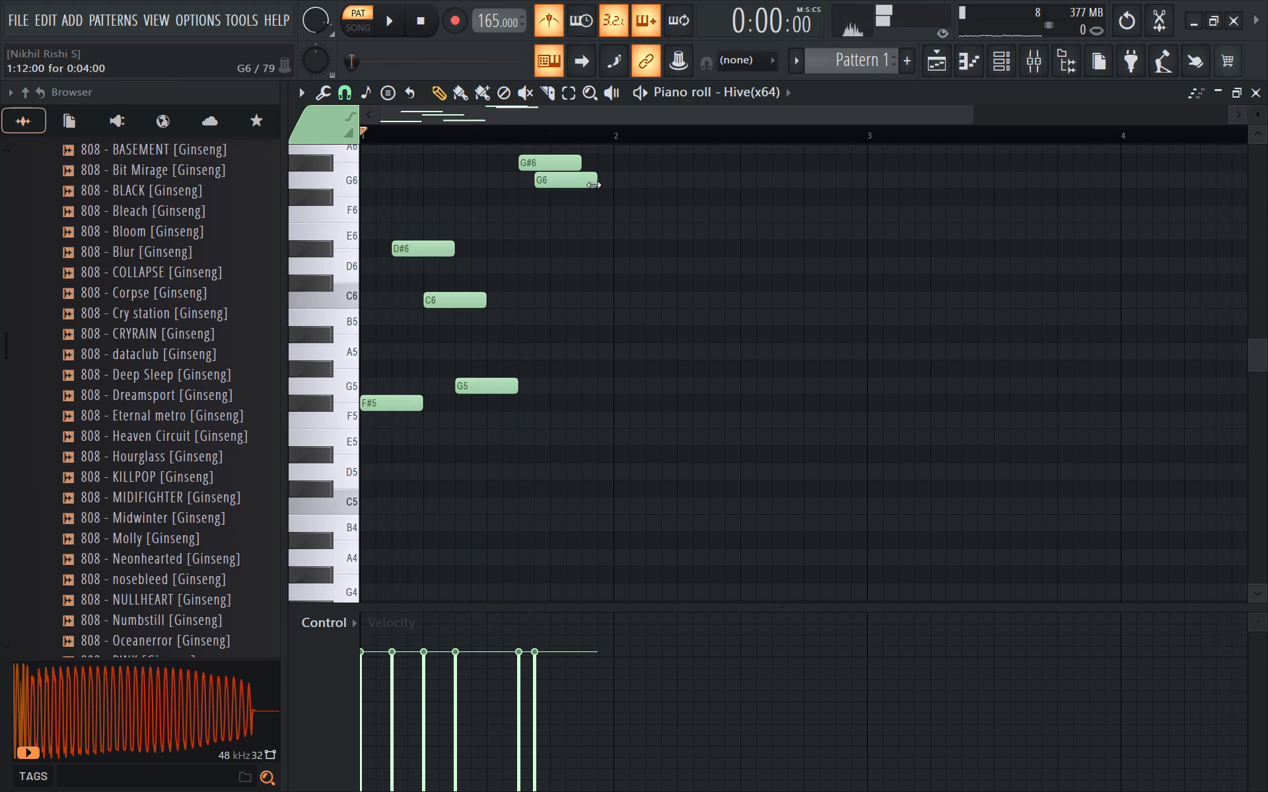
drag(594, 184, 572, 193)
click(585, 187)
key(space)
drag(621, 184, 612, 188)
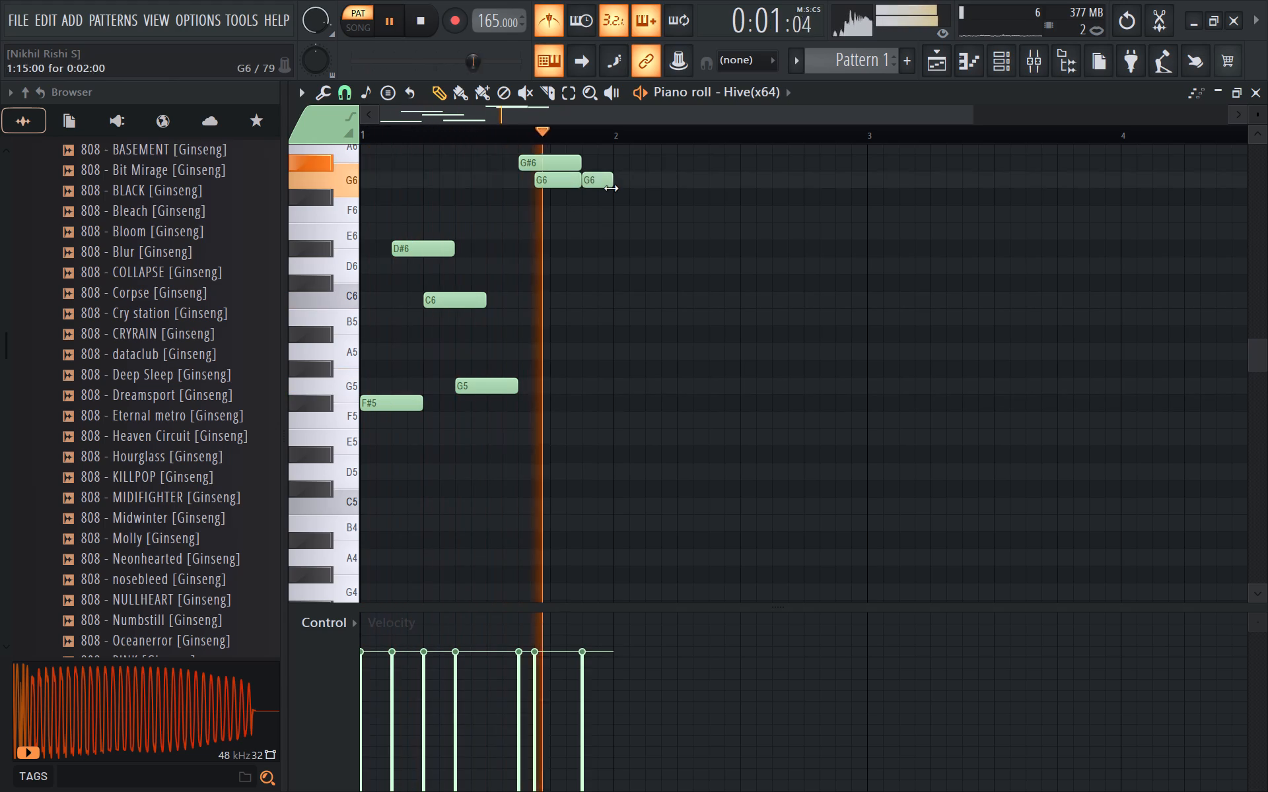
key(space)
key(space)
key(space)
key(space)
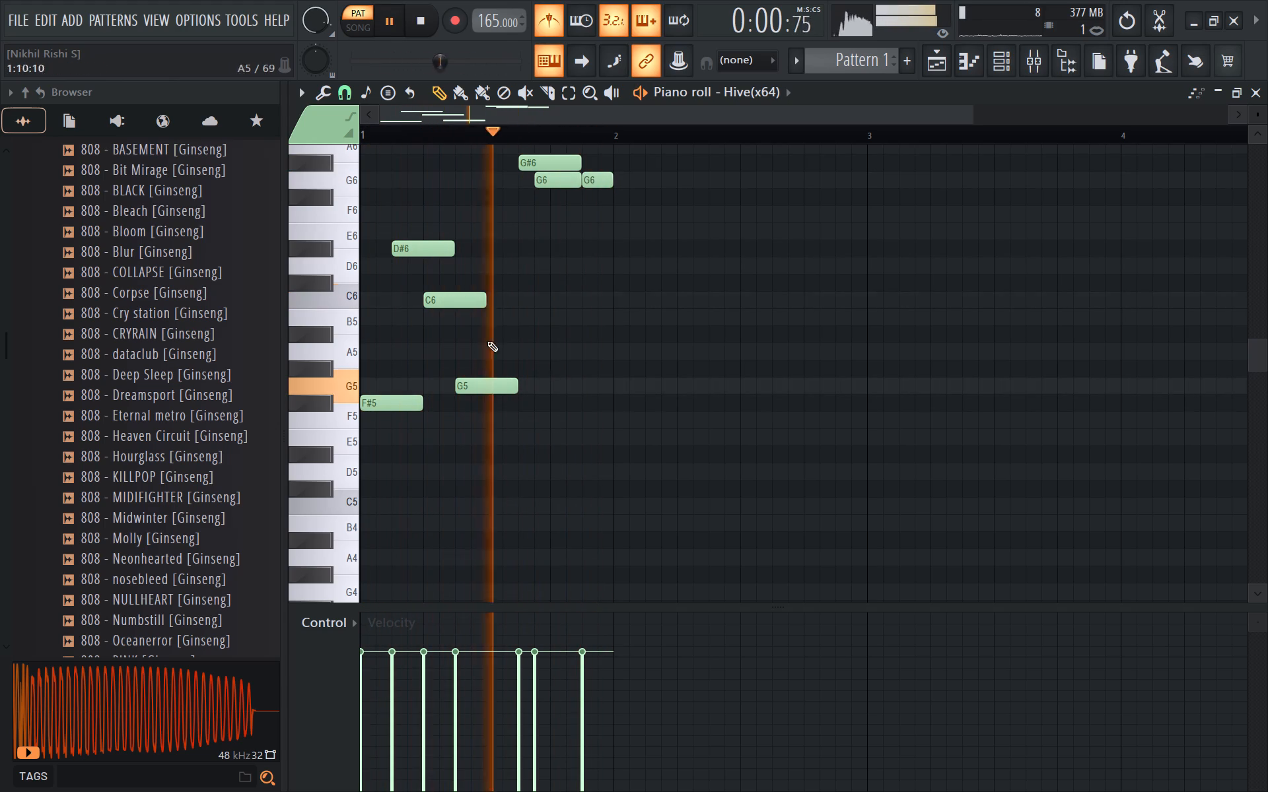
key(space)
key(space)
key(space)
Raise the opening note of bar 1 to A#5, replay the melody, and clear the note selection.
ctrl+click(385, 401)
key(space)
drag(383, 402, 382, 358)
key(space)
key(space)
key(space)
key(space)
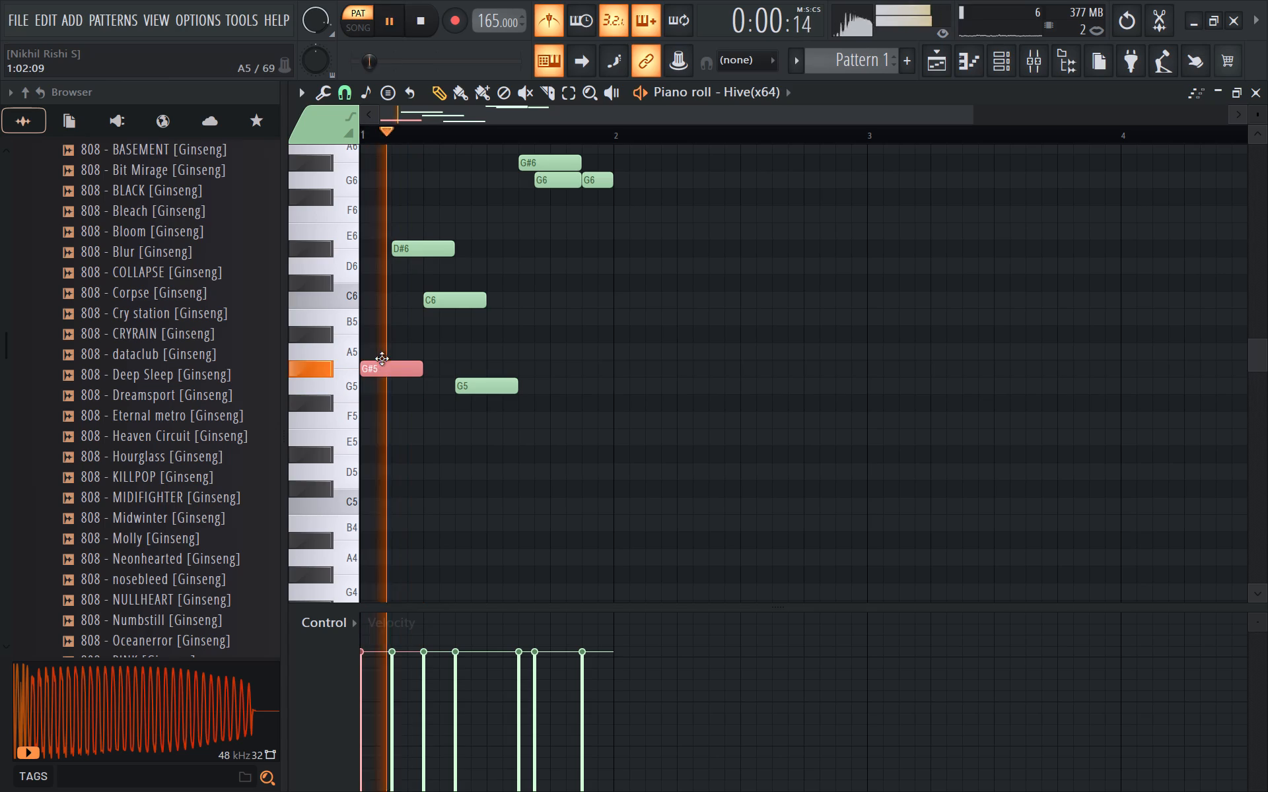
drag(382, 358, 374, 333)
key(space)
key(space)
key(space)
key(space)
key(space)
key(space)
key(space)
key(space)
key(space)
key(space)
key(space)
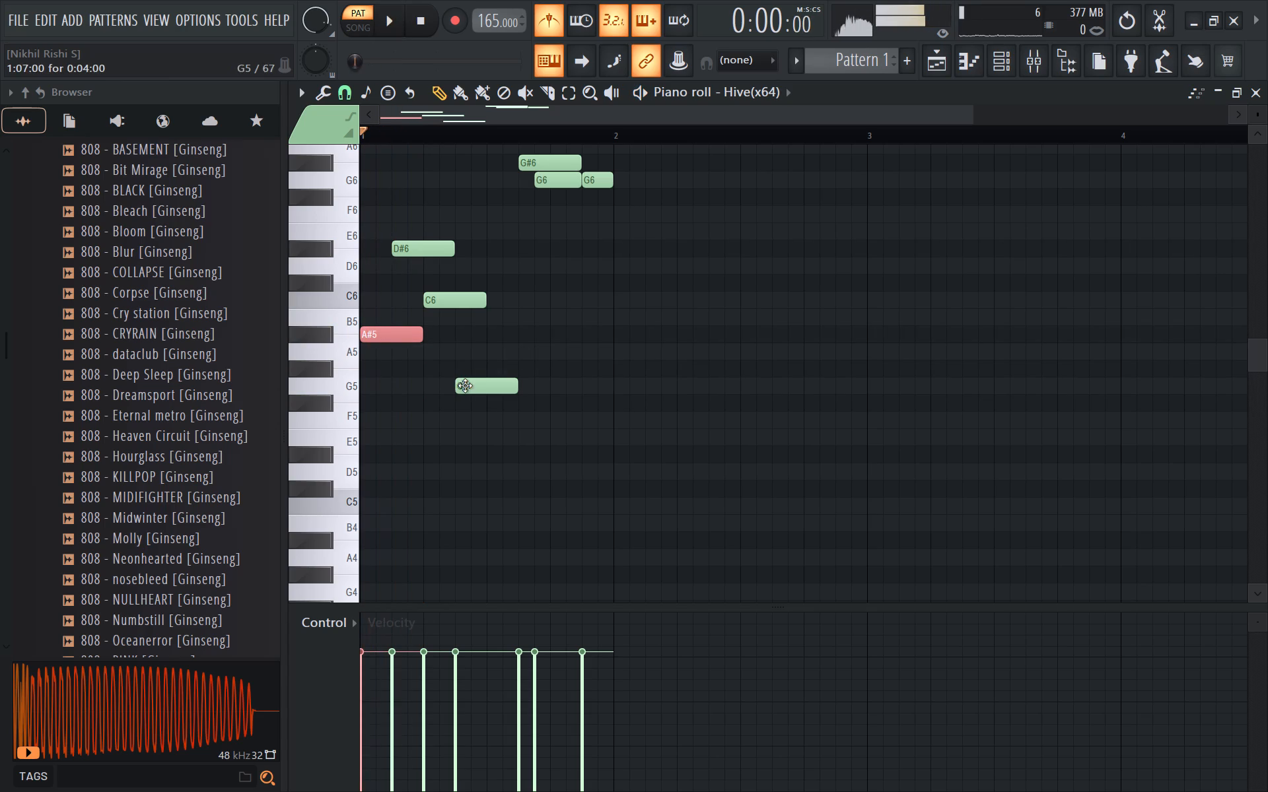
key(space)
right_click(555, 315)
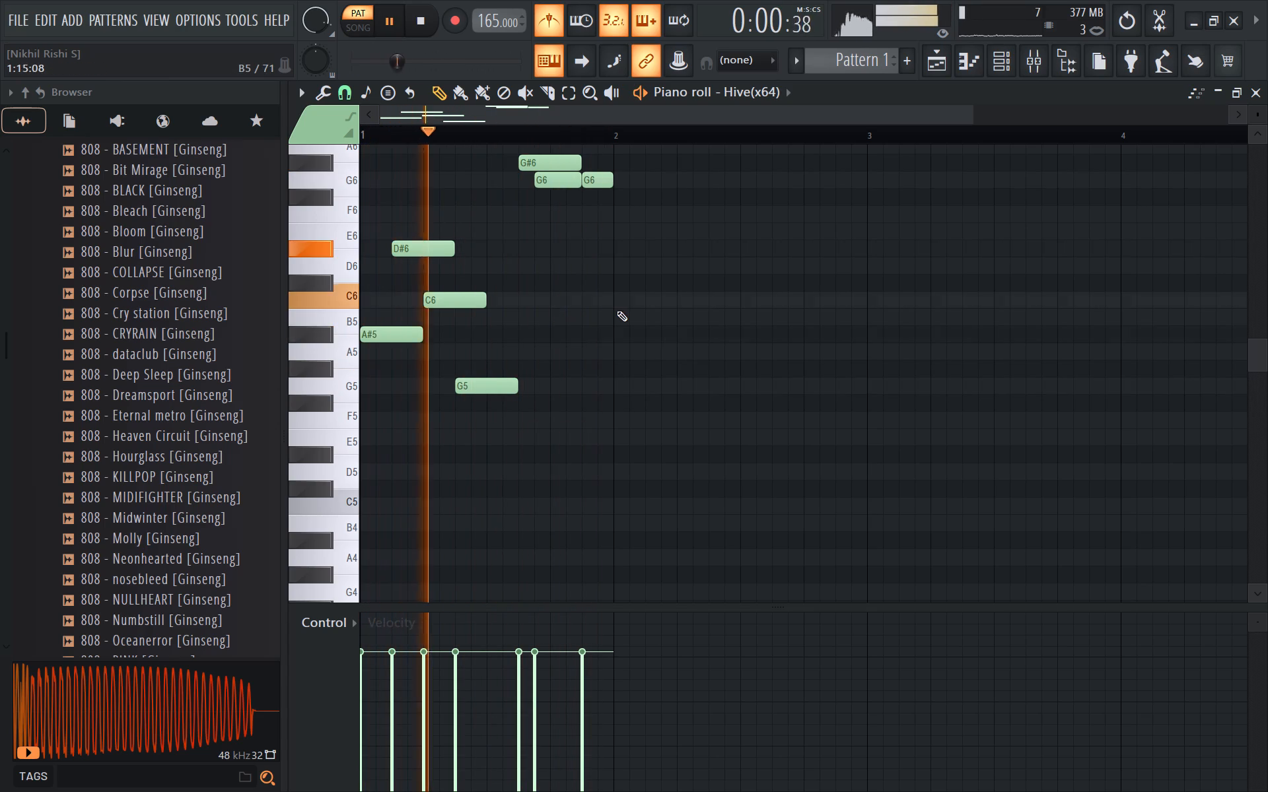
Turn off the metronome.
scroll(617, 311, up, 3)
scroll(614, 311, down, 1)
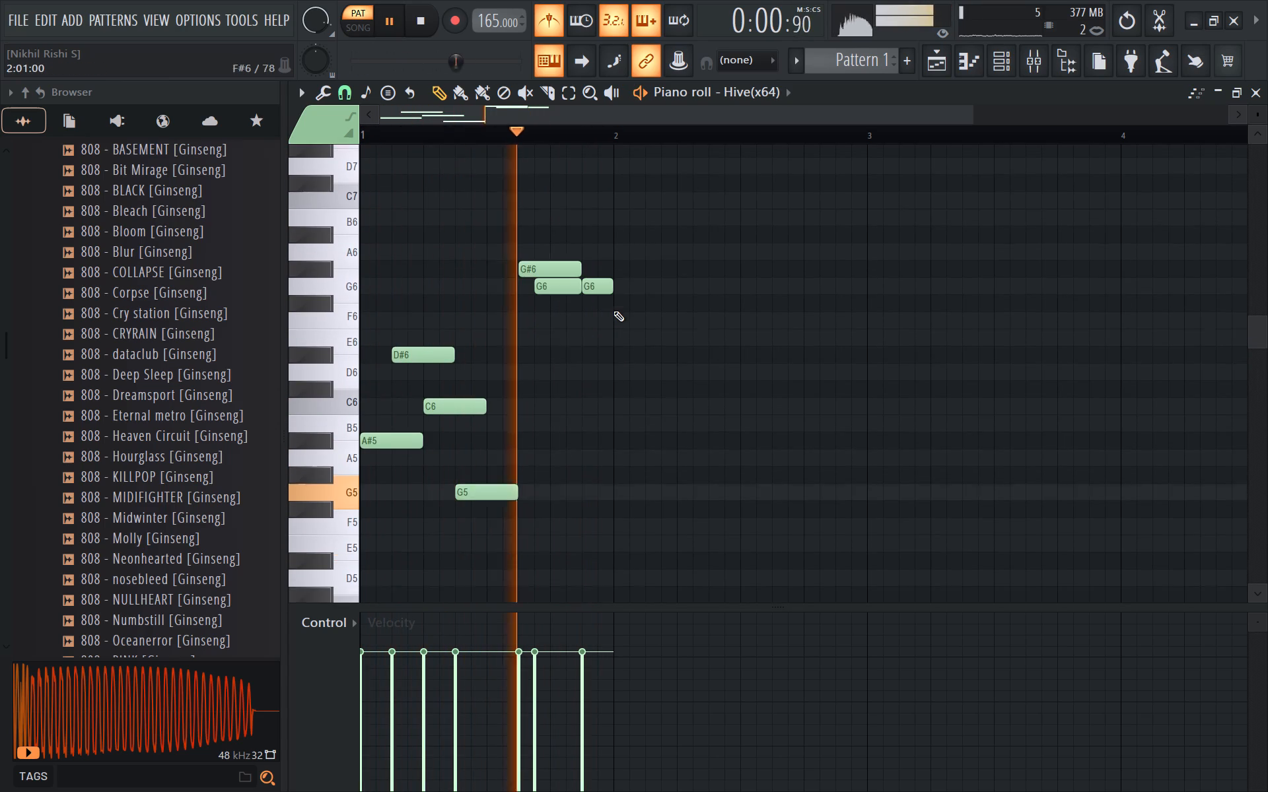
click(545, 11)
Select all the melody notes in bar 1, apply Quick Legato, replay the phrase and clear the selection.
key(space)
ctrl+drag(640, 218, 157, 627)
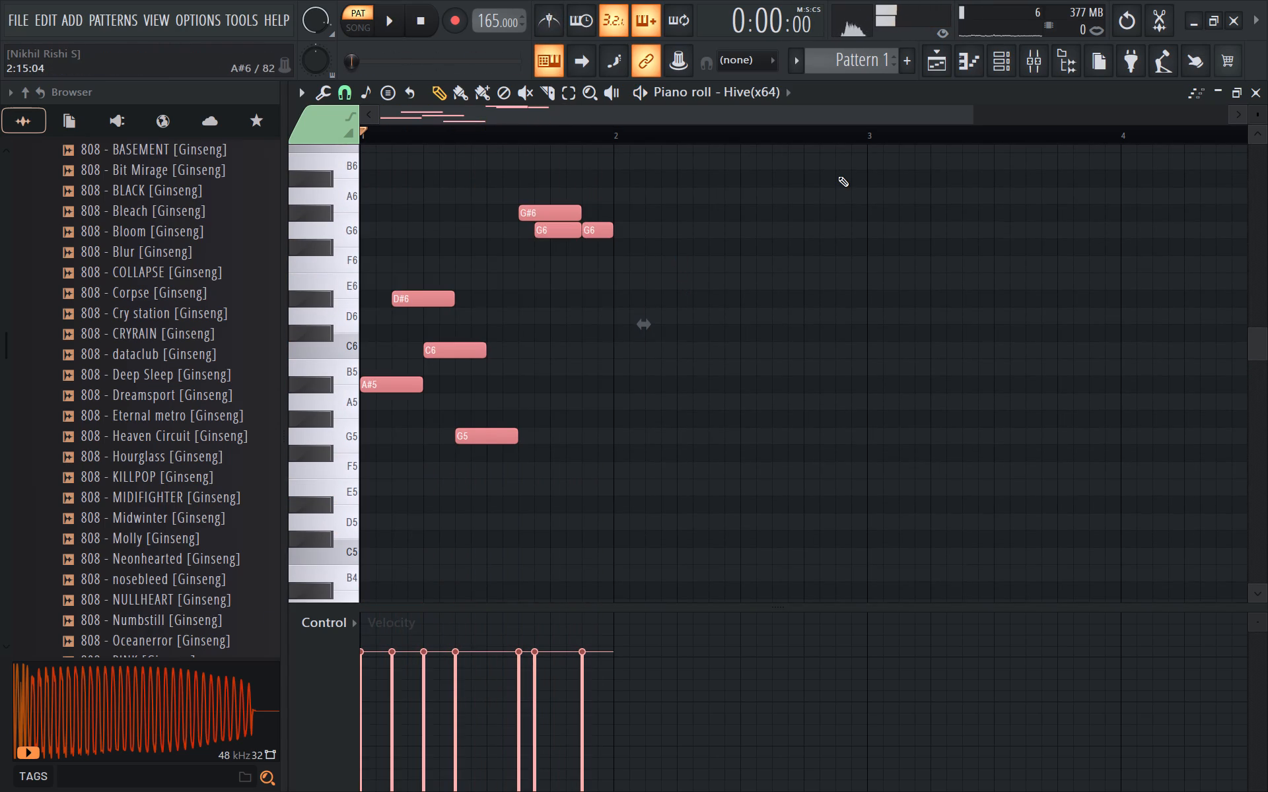
key(alt+l)
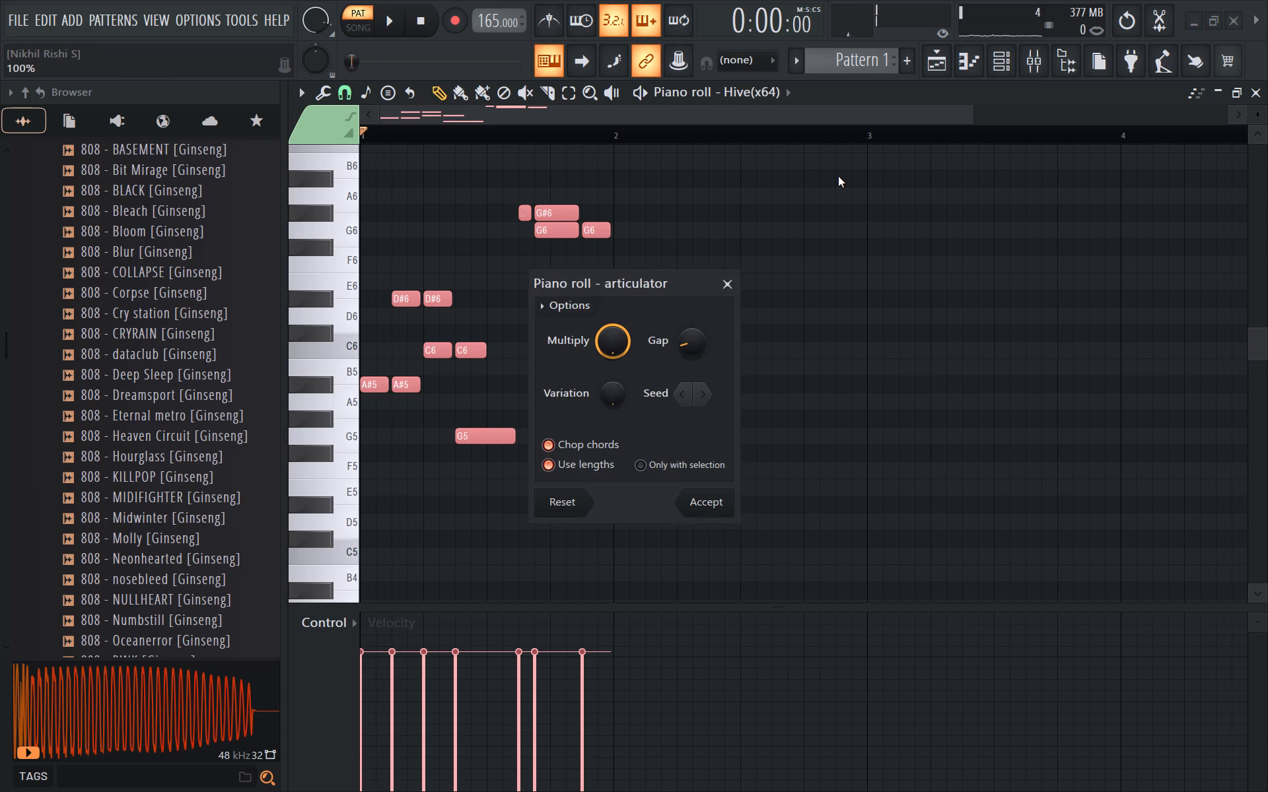
key(Escape)
key(ctrl+l)
key(space)
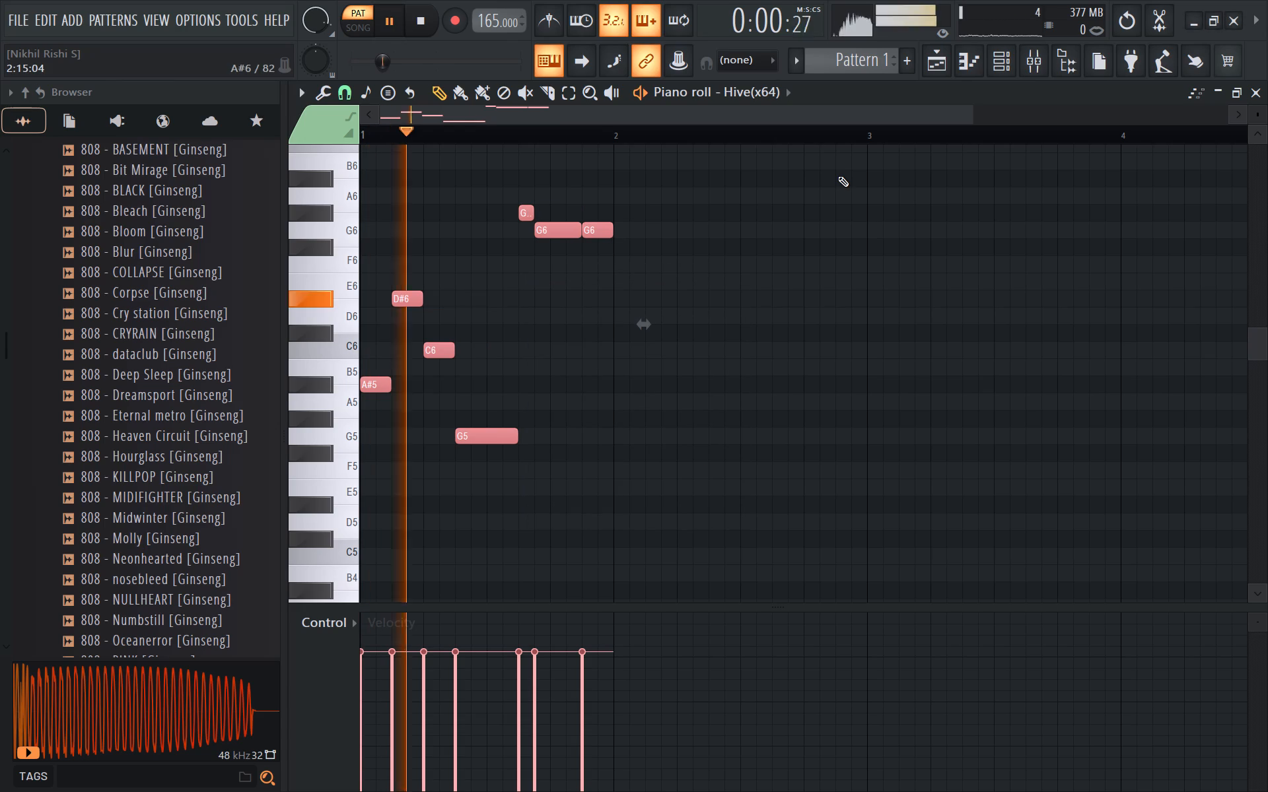
right_click(803, 230)
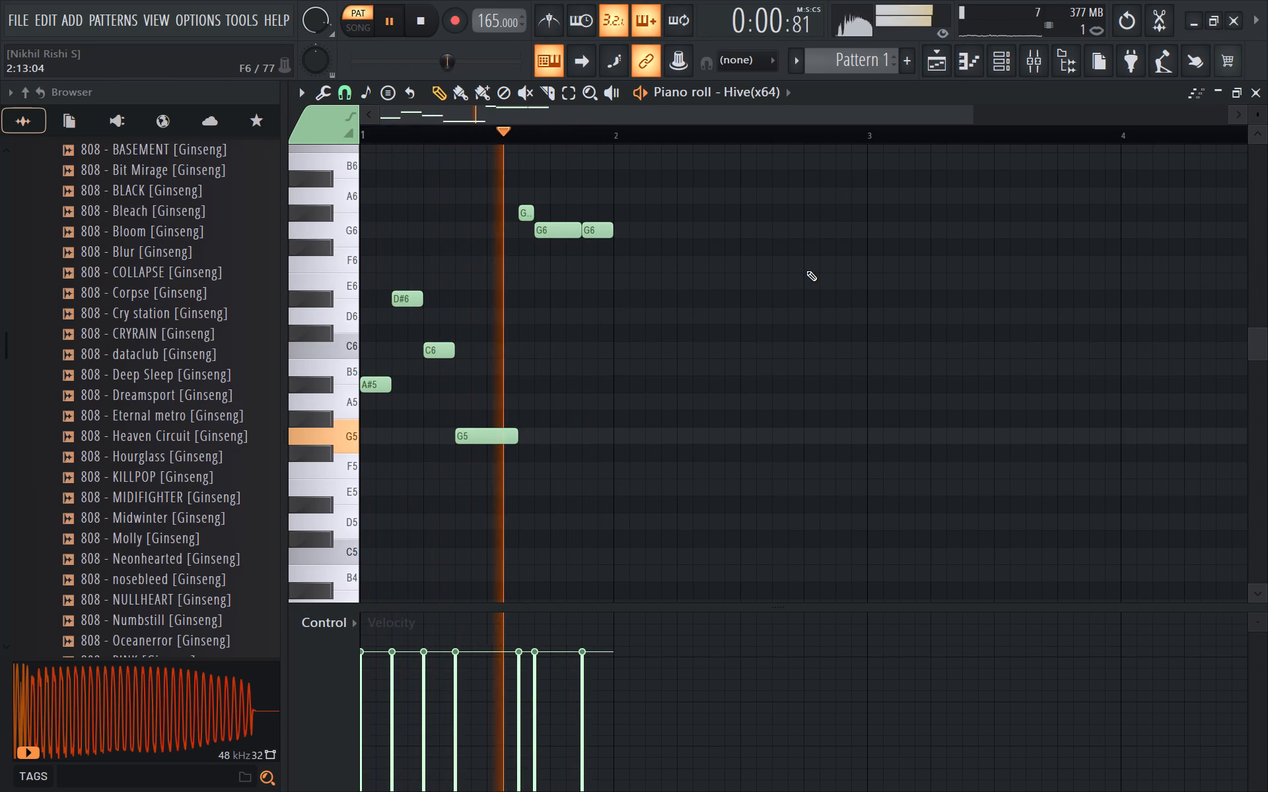
Clone the Hive channel in the channel rack and route the copy to mixer track 2.
scroll(806, 271, down, 3)
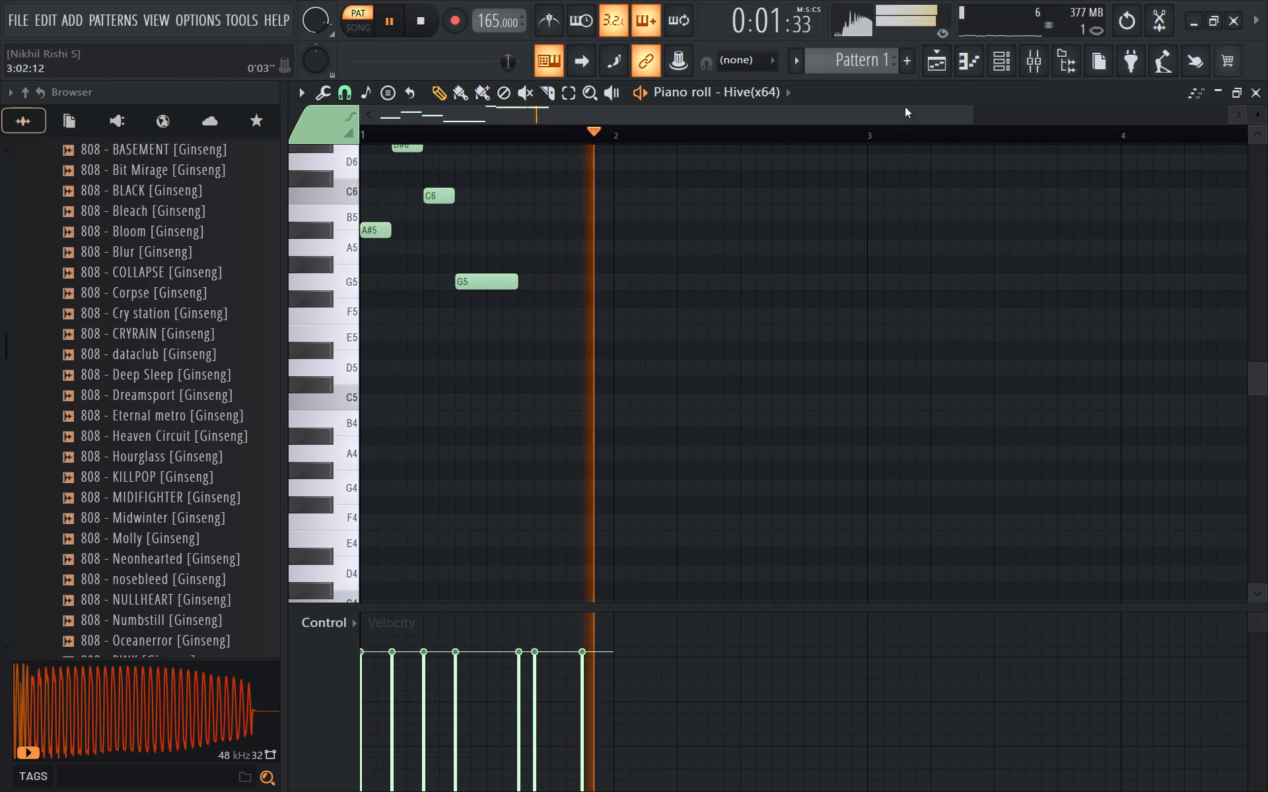
click(1010, 71)
right_click(736, 181)
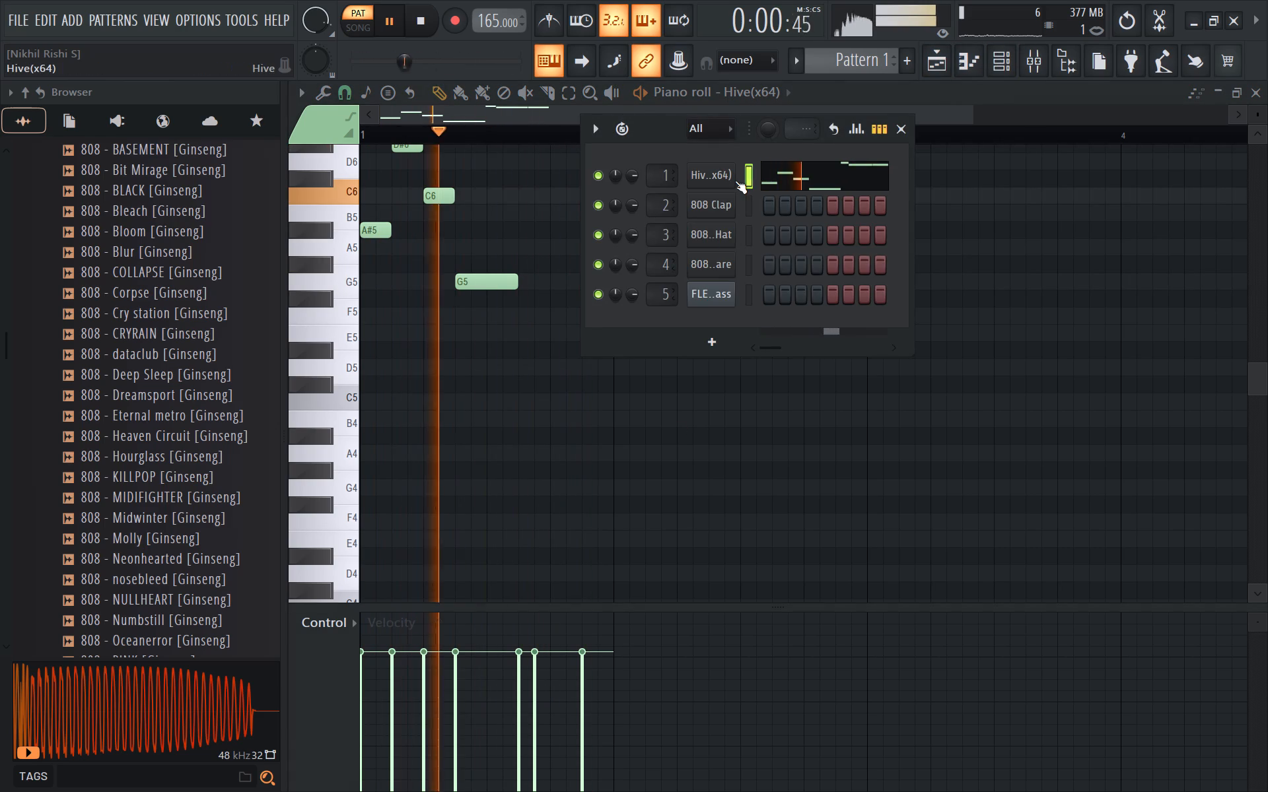
right_click(725, 176)
click(839, 367)
click(726, 206)
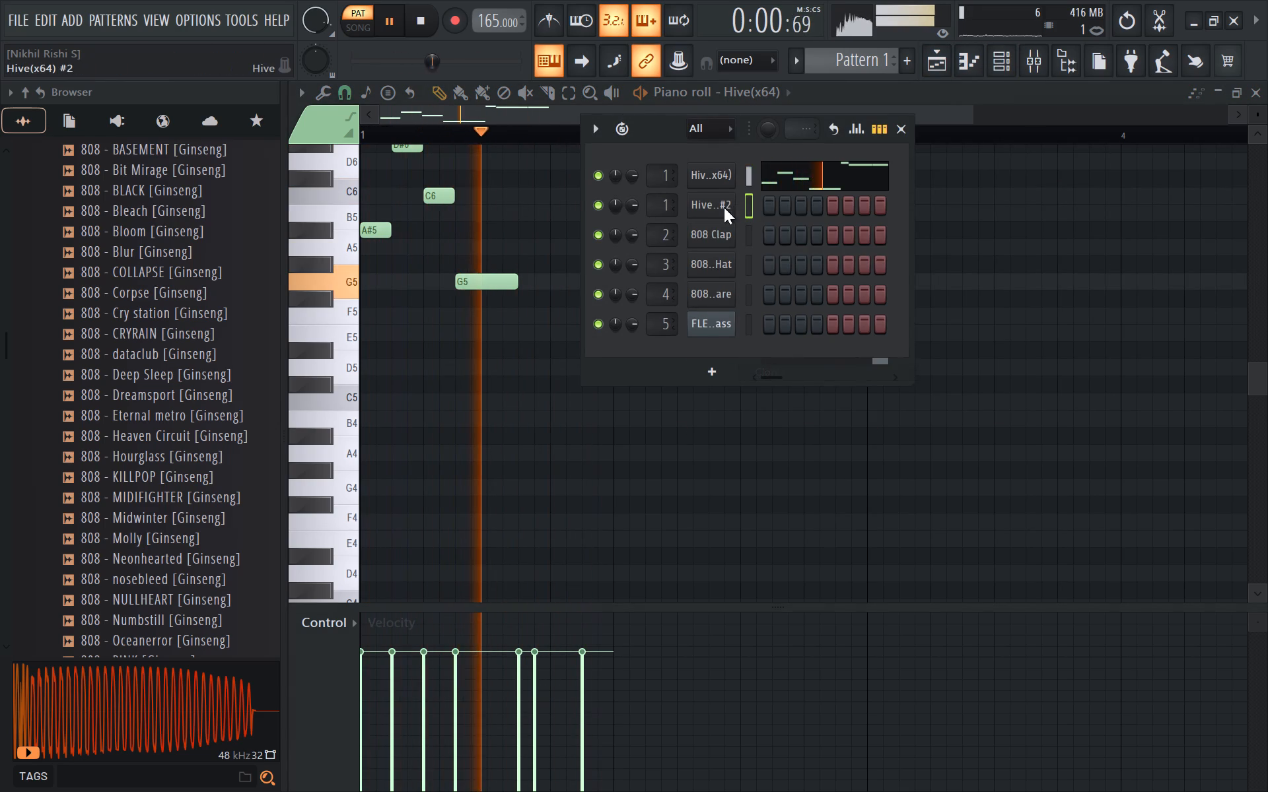
click(913, 176)
drag(656, 208, 670, 199)
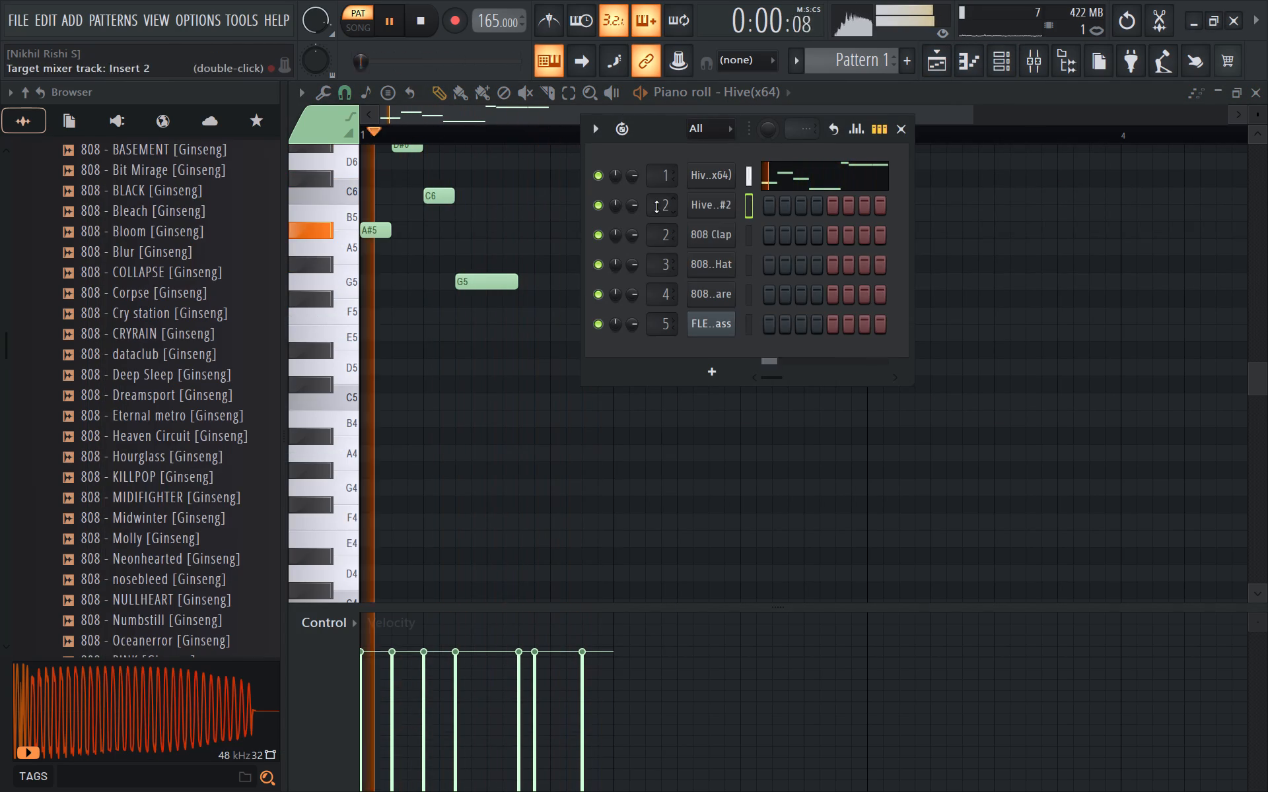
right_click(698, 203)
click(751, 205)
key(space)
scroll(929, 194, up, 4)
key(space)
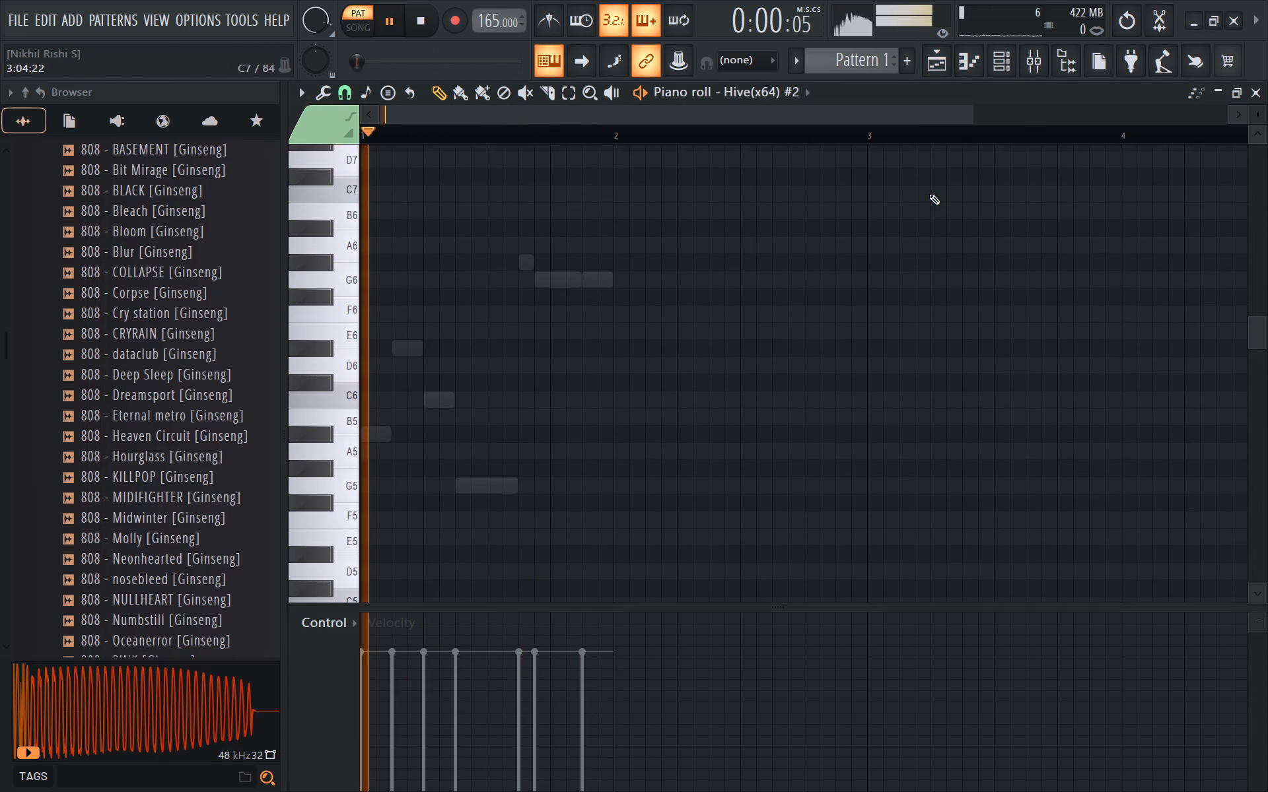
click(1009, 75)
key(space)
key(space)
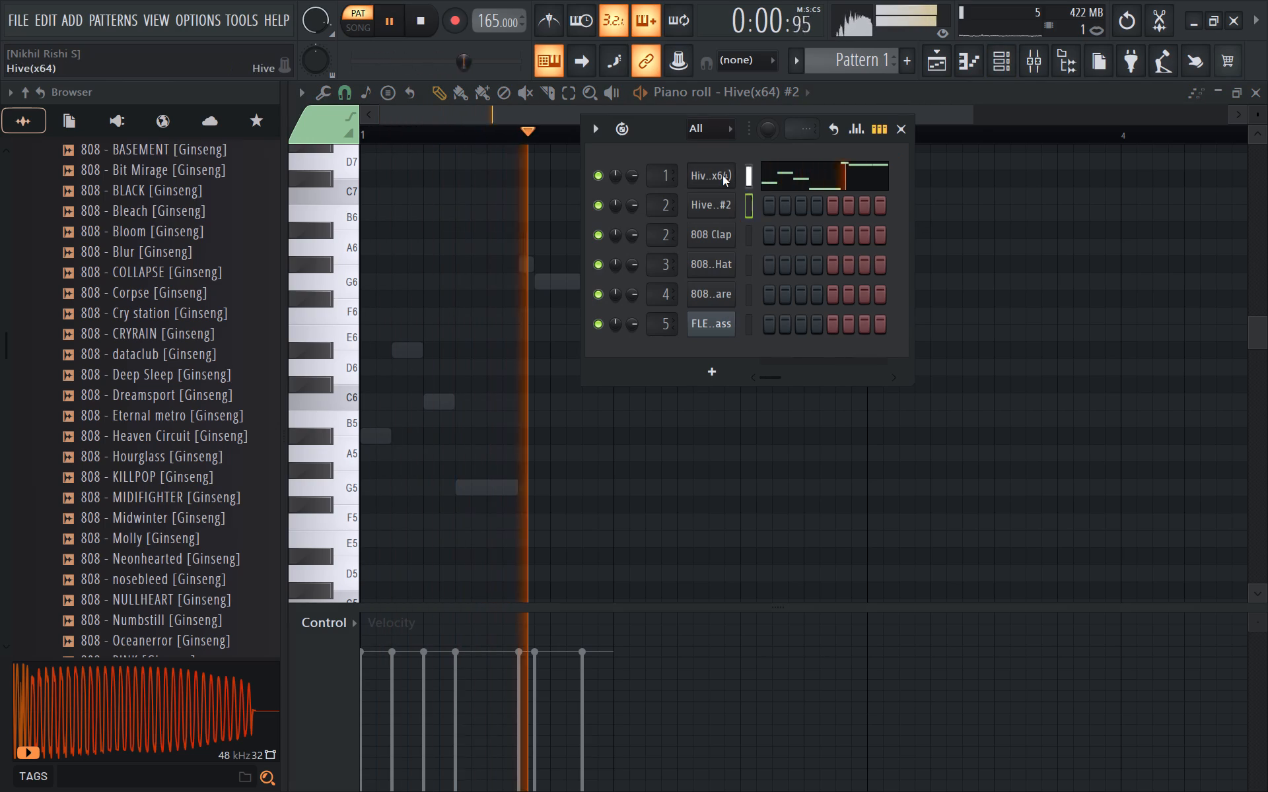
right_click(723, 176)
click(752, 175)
Duplicate the original Hive channel's one-bar phrase into bars 2, 3 and 4, replay the pattern and clear the selection.
ctrl+drag(725, 224, 3, 630)
key(space)
key(space)
shift+drag(377, 409, 602, 418)
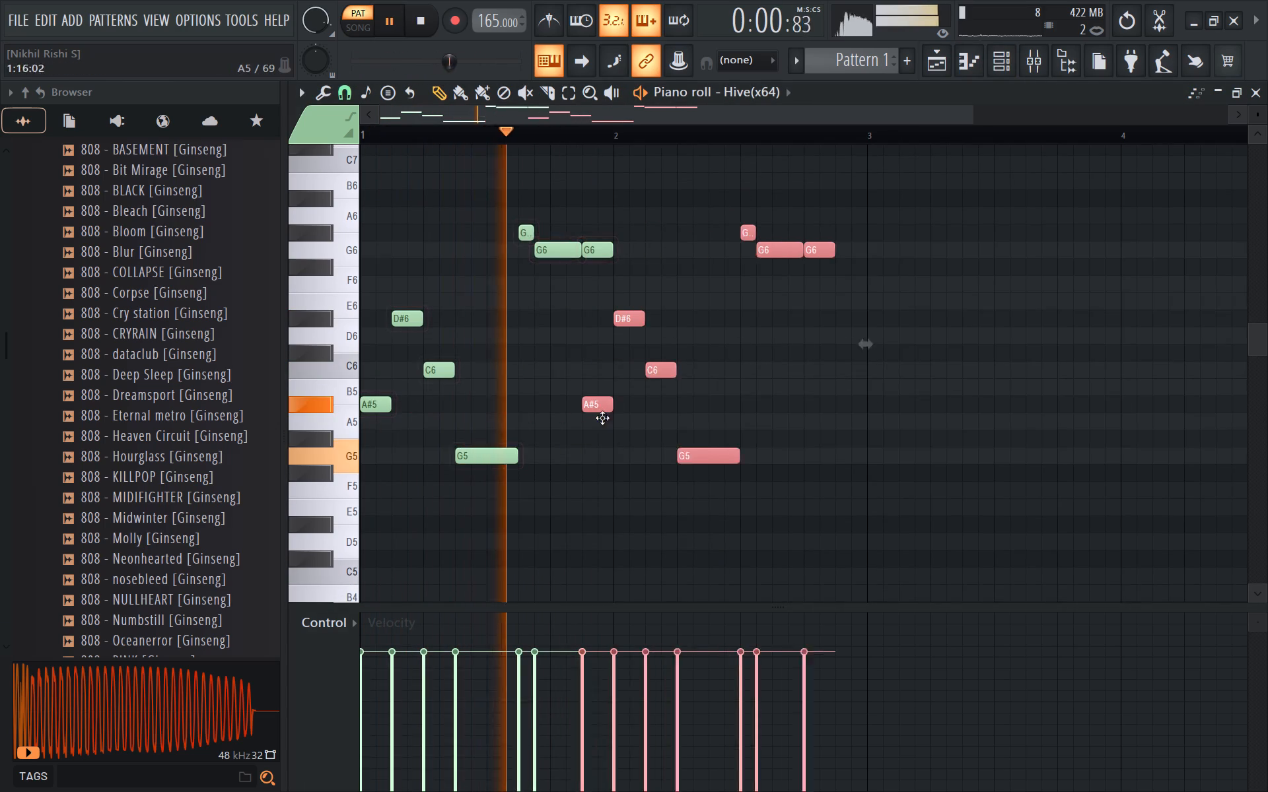
shift+drag(602, 418, 625, 421)
ctrl+scroll(625, 421, down, 2)
ctrl+drag(765, 212, 355, 552)
shift+drag(369, 405, 429, 407)
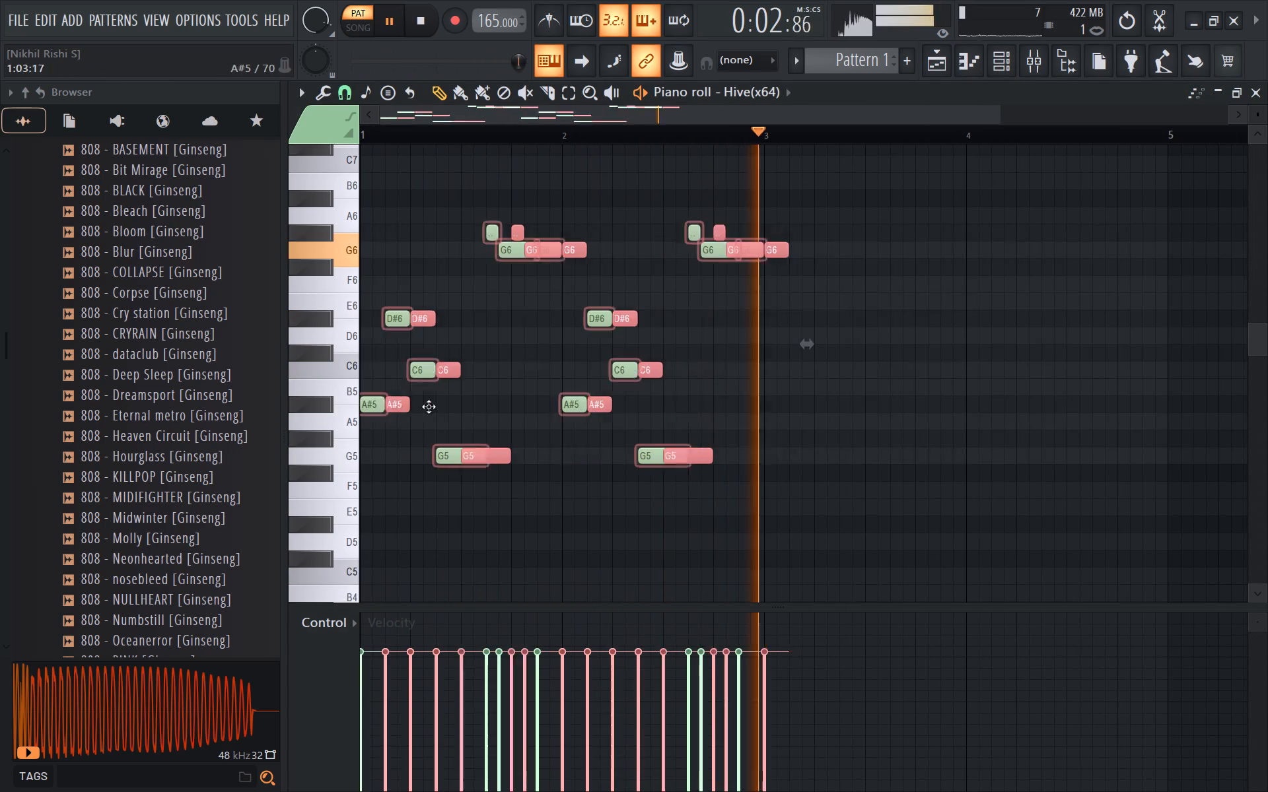
shift+drag(429, 407, 771, 420)
key(space)
key(space)
right_click(772, 539)
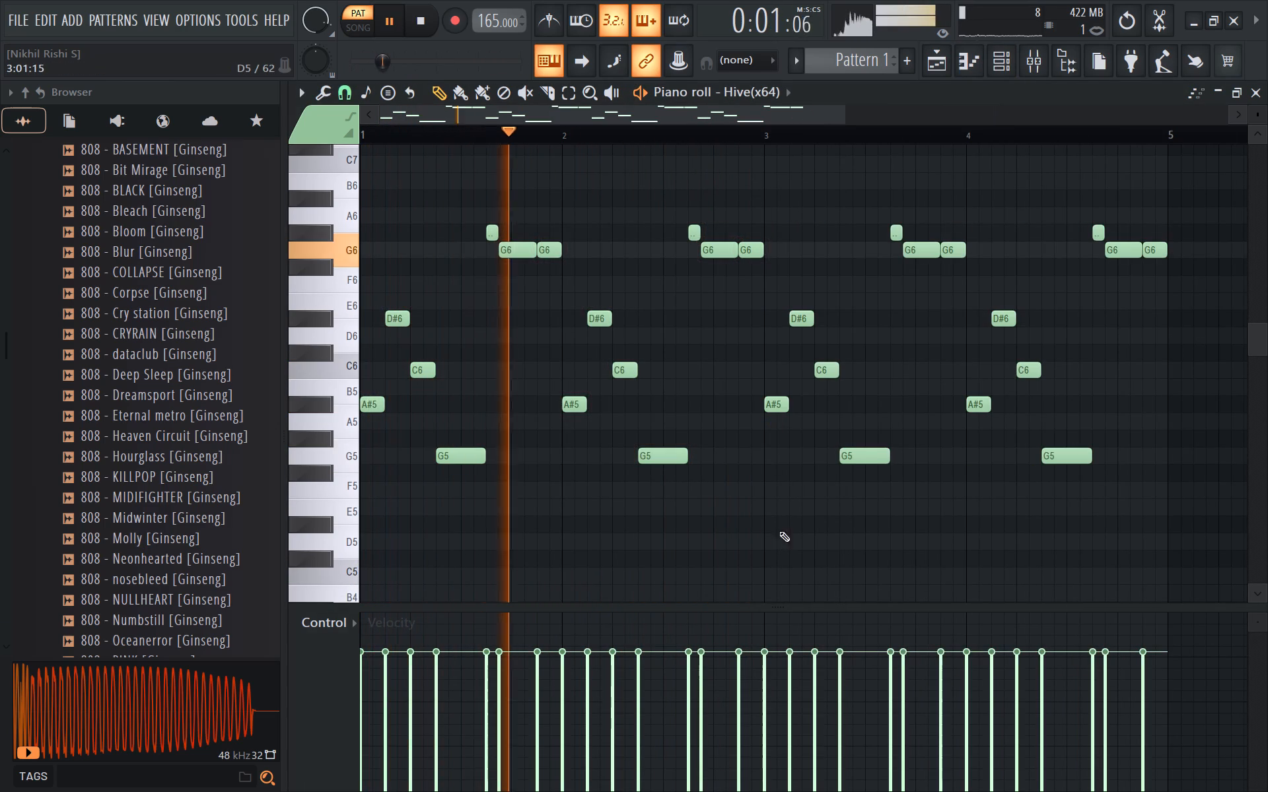
Lower the opening note of bar 4 to G#5 and check it by playing from late in bar 3.
ctrl+scroll(831, 492, down, 4)
scroll(892, 509, up, 3)
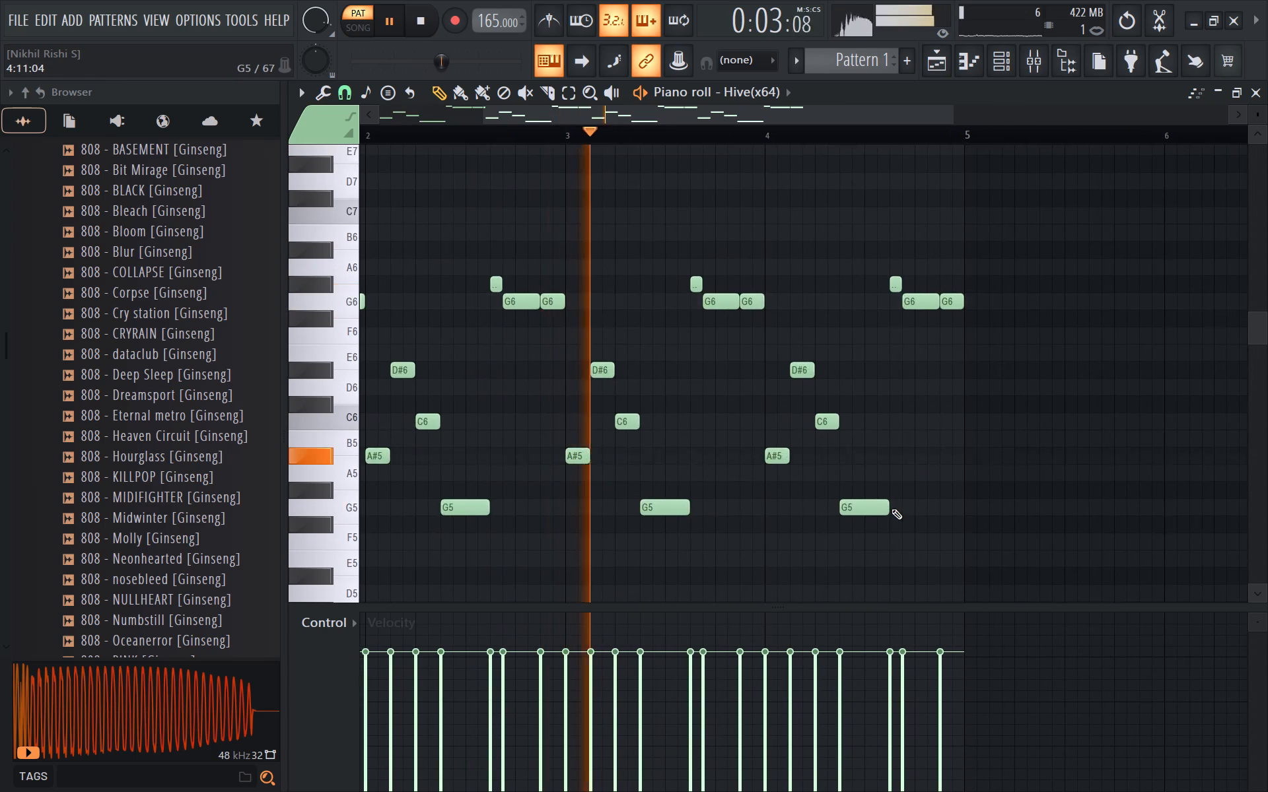
scroll(892, 509, down, 1)
ctrl+scroll(892, 509, up, 2)
key(space)
drag(733, 405, 734, 418)
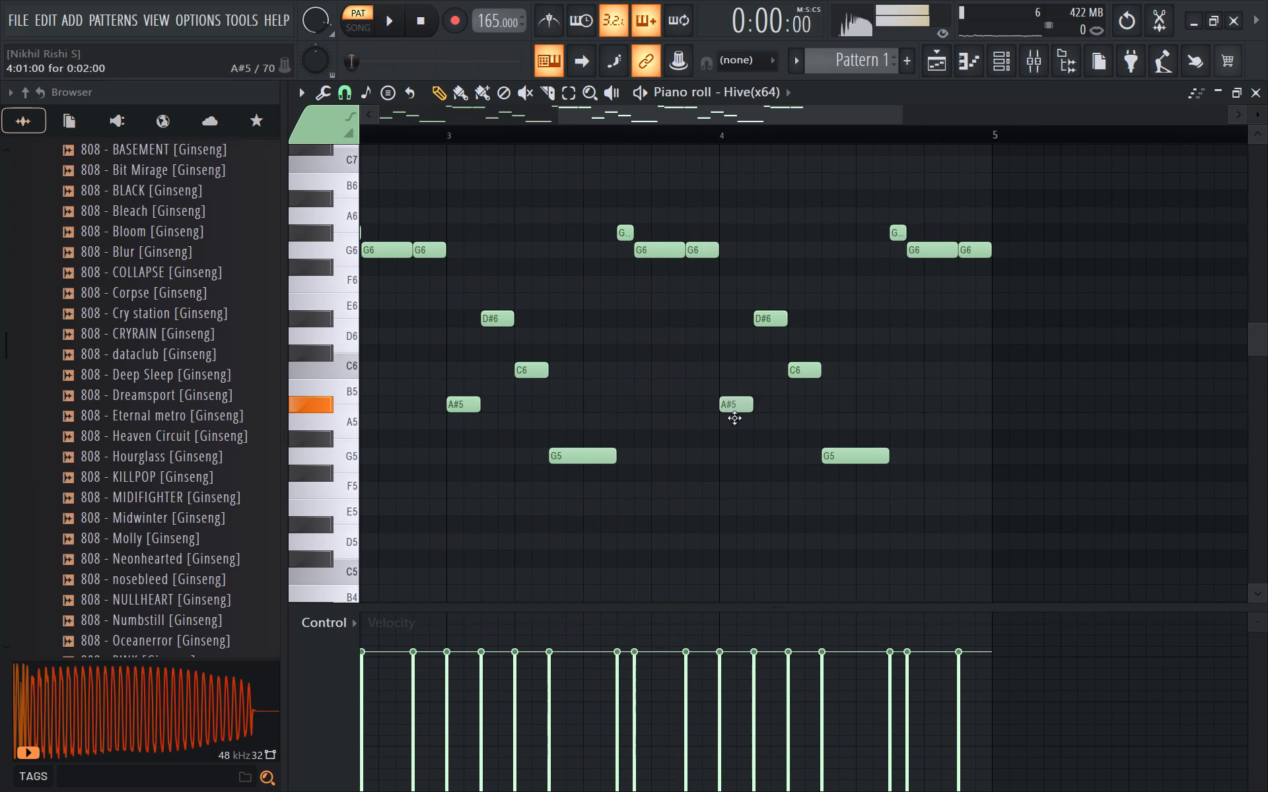
drag(734, 418, 736, 444)
click(604, 131)
key(space)
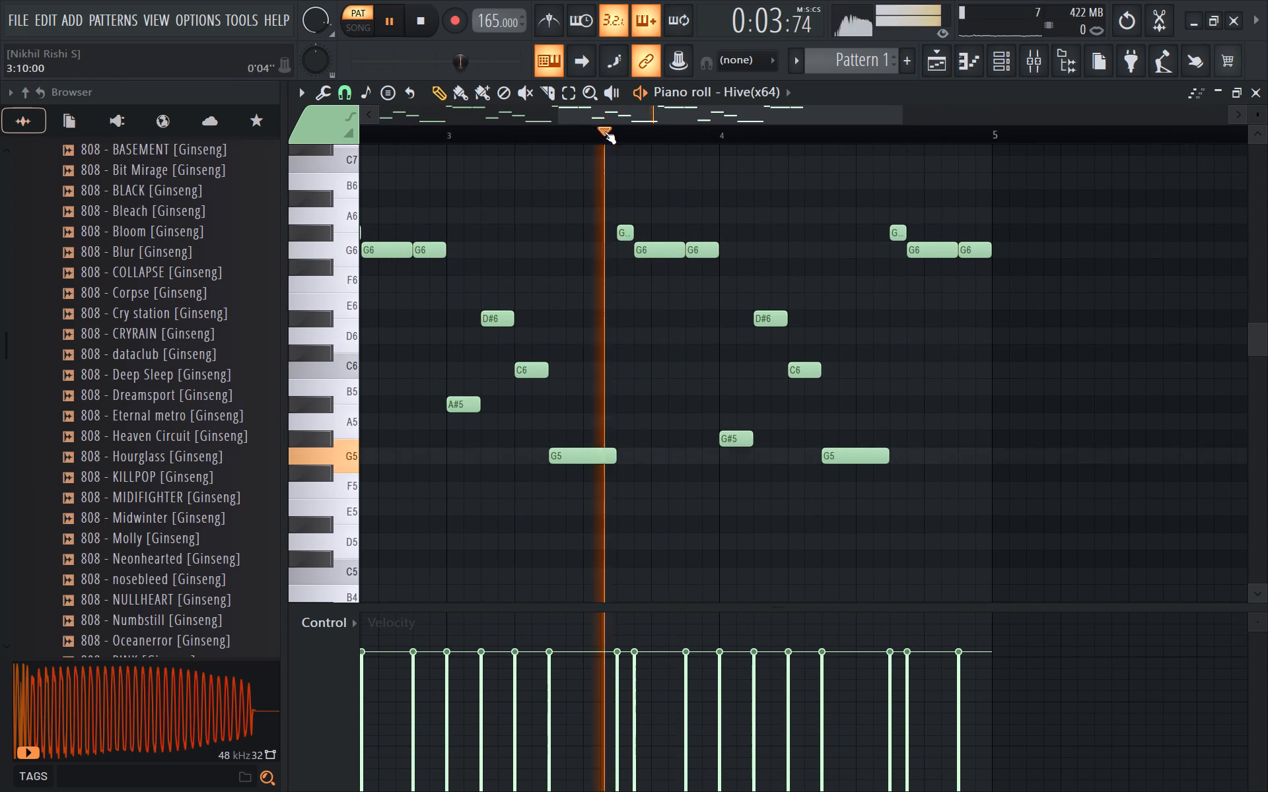
key(space)
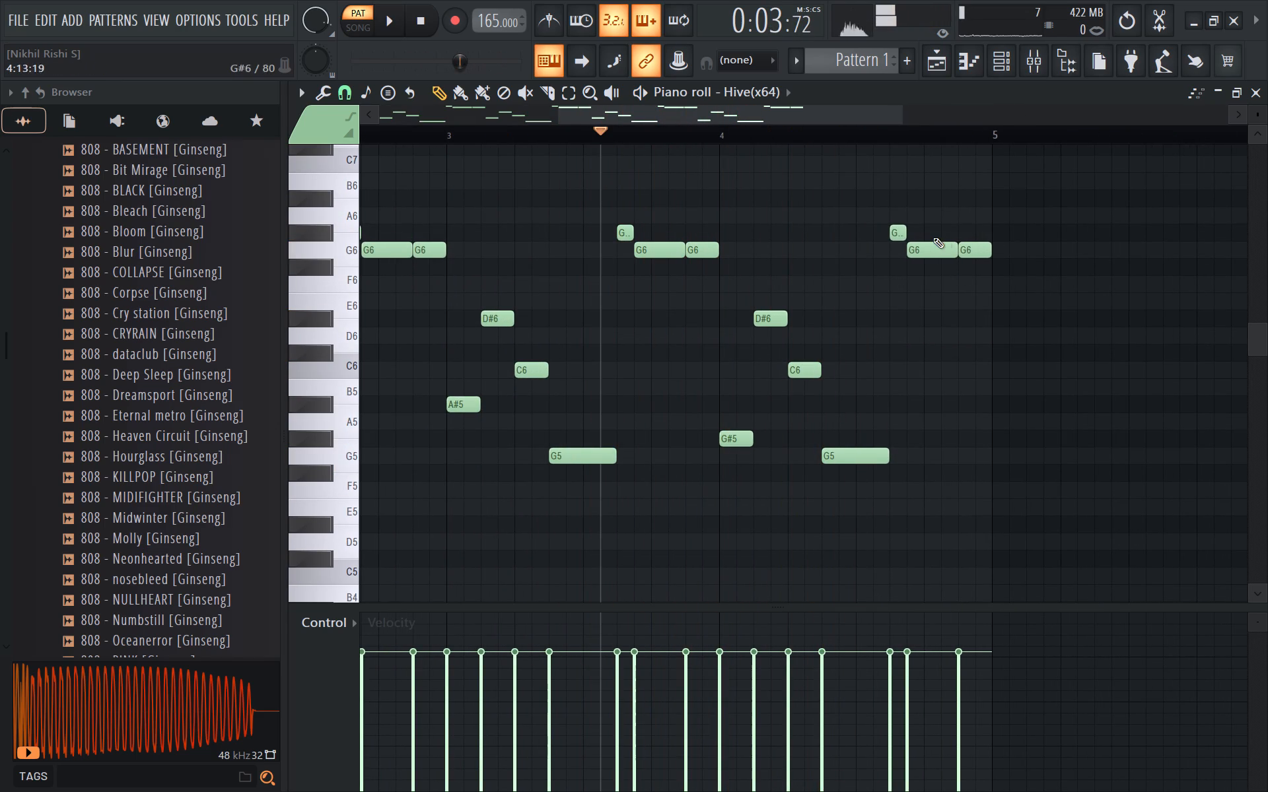
Raise the last note of bar 4 to A#6 and play the melody through.
ctrl+drag(995, 243, 926, 257)
right_drag(1001, 259, 994, 260)
drag(979, 250, 979, 199)
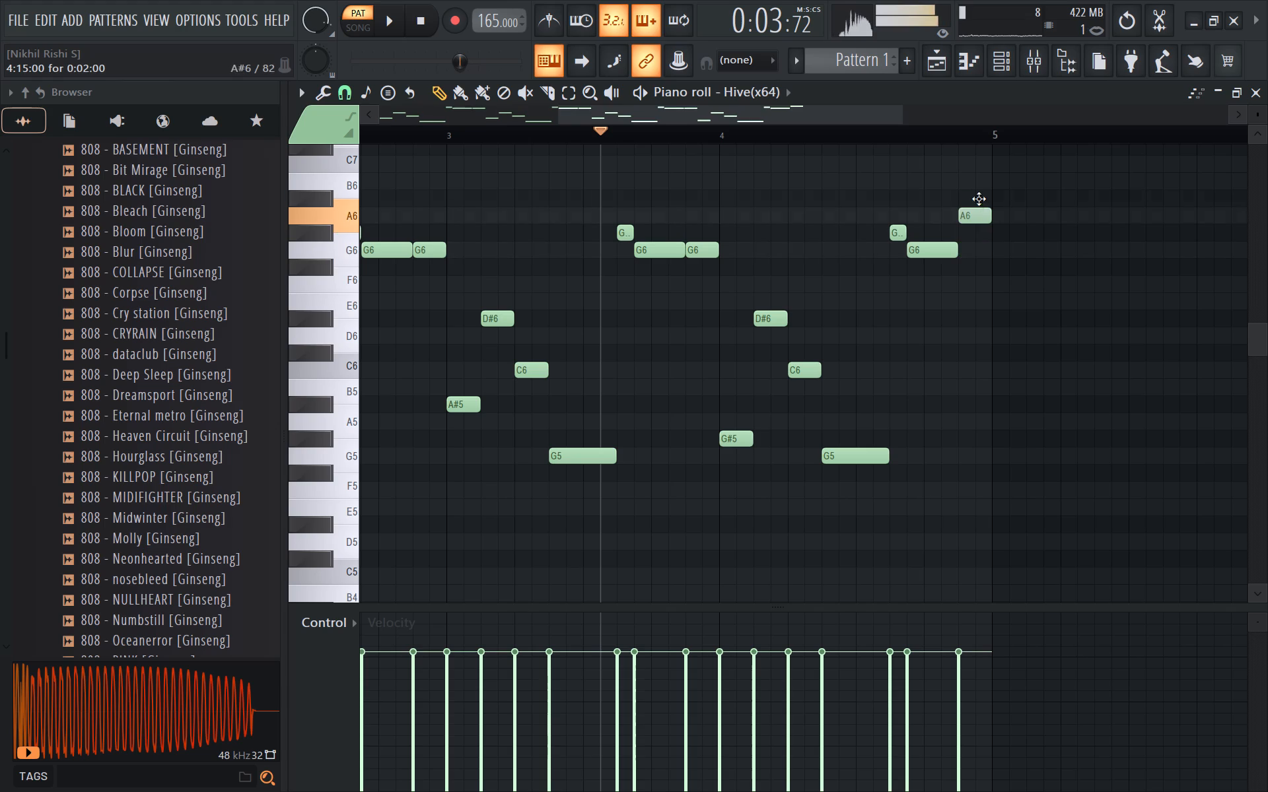
drag(979, 199, 979, 189)
key(space)
ctrl+scroll(999, 282, down, 1)
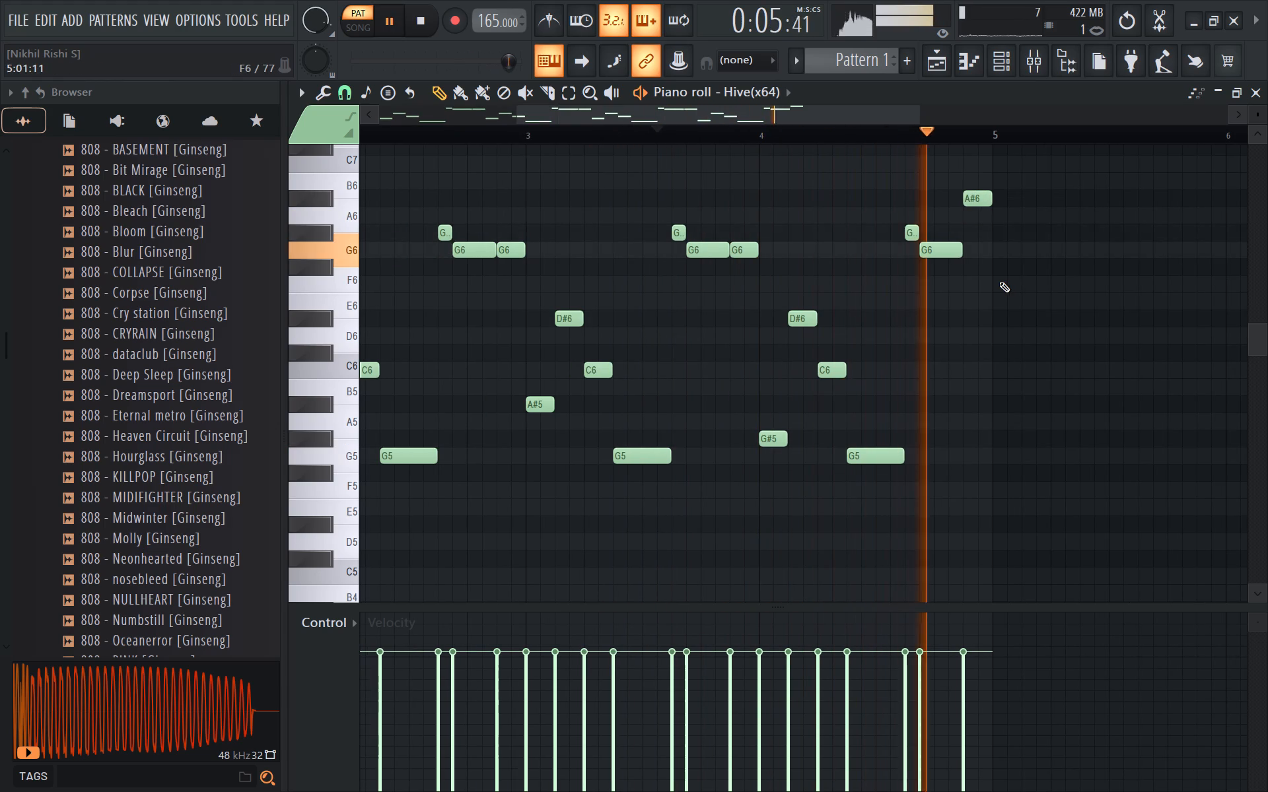
ctrl+scroll(999, 283, down, 5)
ctrl+scroll(446, 511, up, 4)
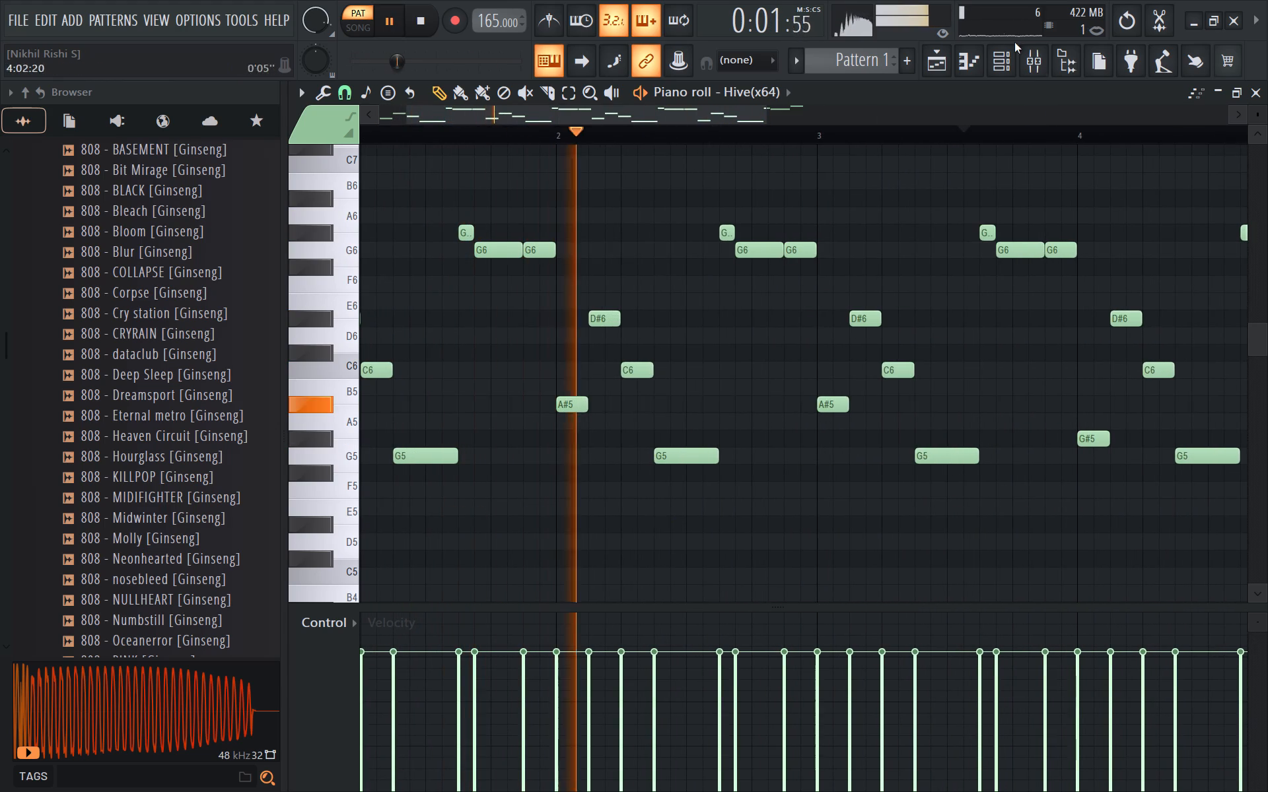
Open the cloned Hive channel's instrument, load AZ Pulsed keys from the 04 Keys & Classic presets and play a chord.
click(999, 69)
click(721, 205)
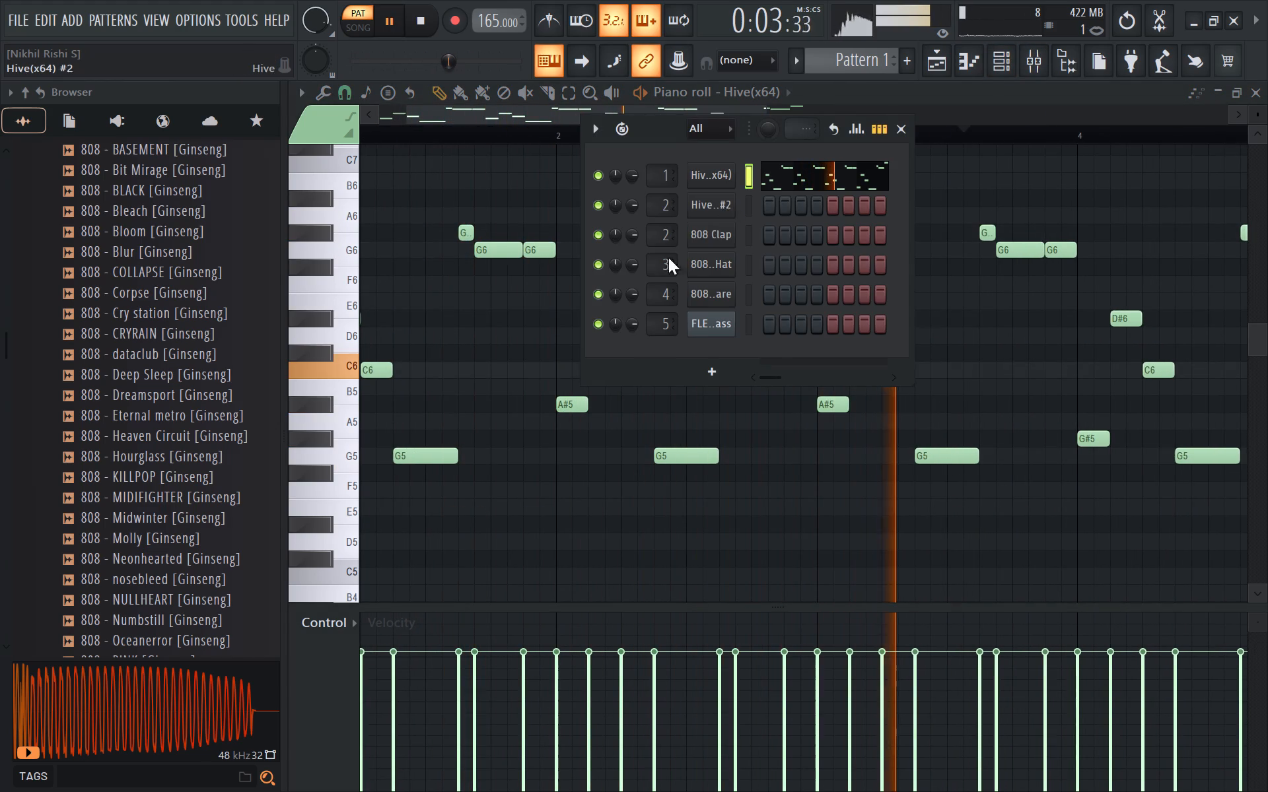
click(183, 346)
click(418, 367)
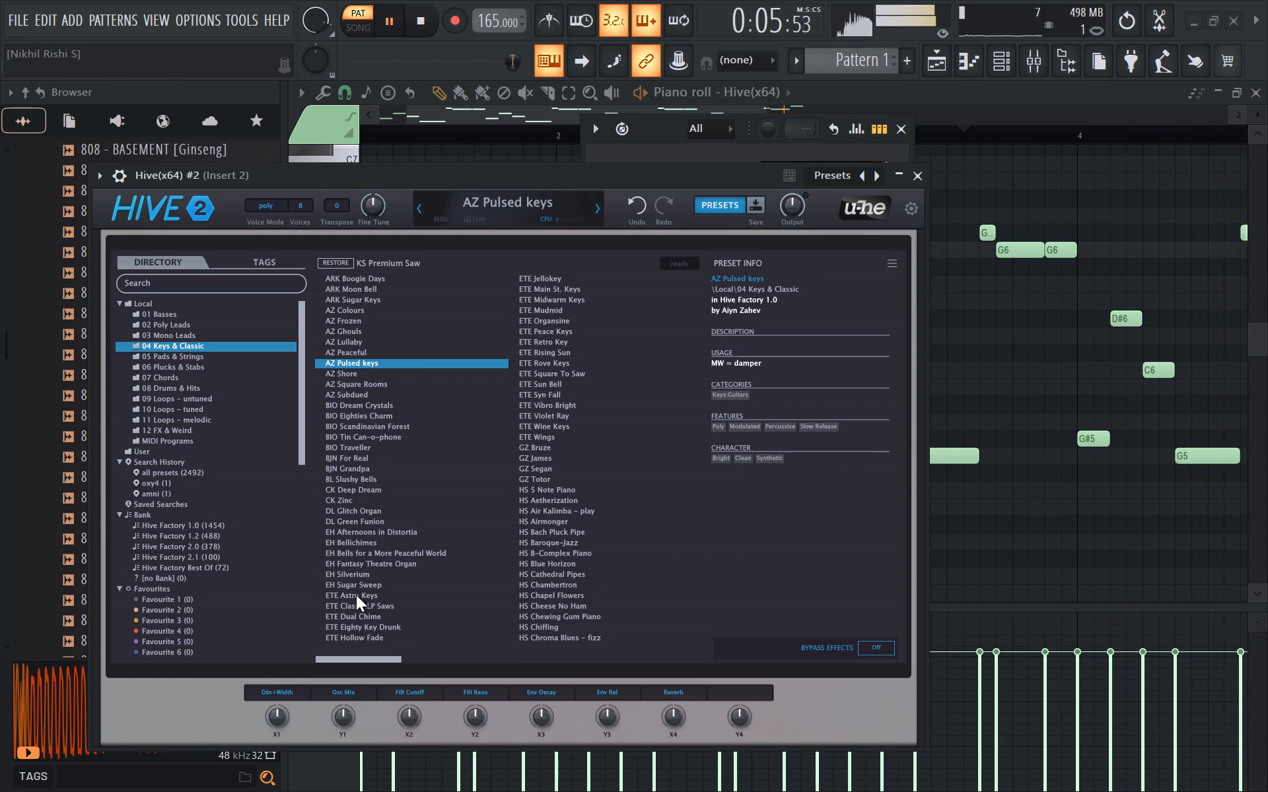
text(eqt)
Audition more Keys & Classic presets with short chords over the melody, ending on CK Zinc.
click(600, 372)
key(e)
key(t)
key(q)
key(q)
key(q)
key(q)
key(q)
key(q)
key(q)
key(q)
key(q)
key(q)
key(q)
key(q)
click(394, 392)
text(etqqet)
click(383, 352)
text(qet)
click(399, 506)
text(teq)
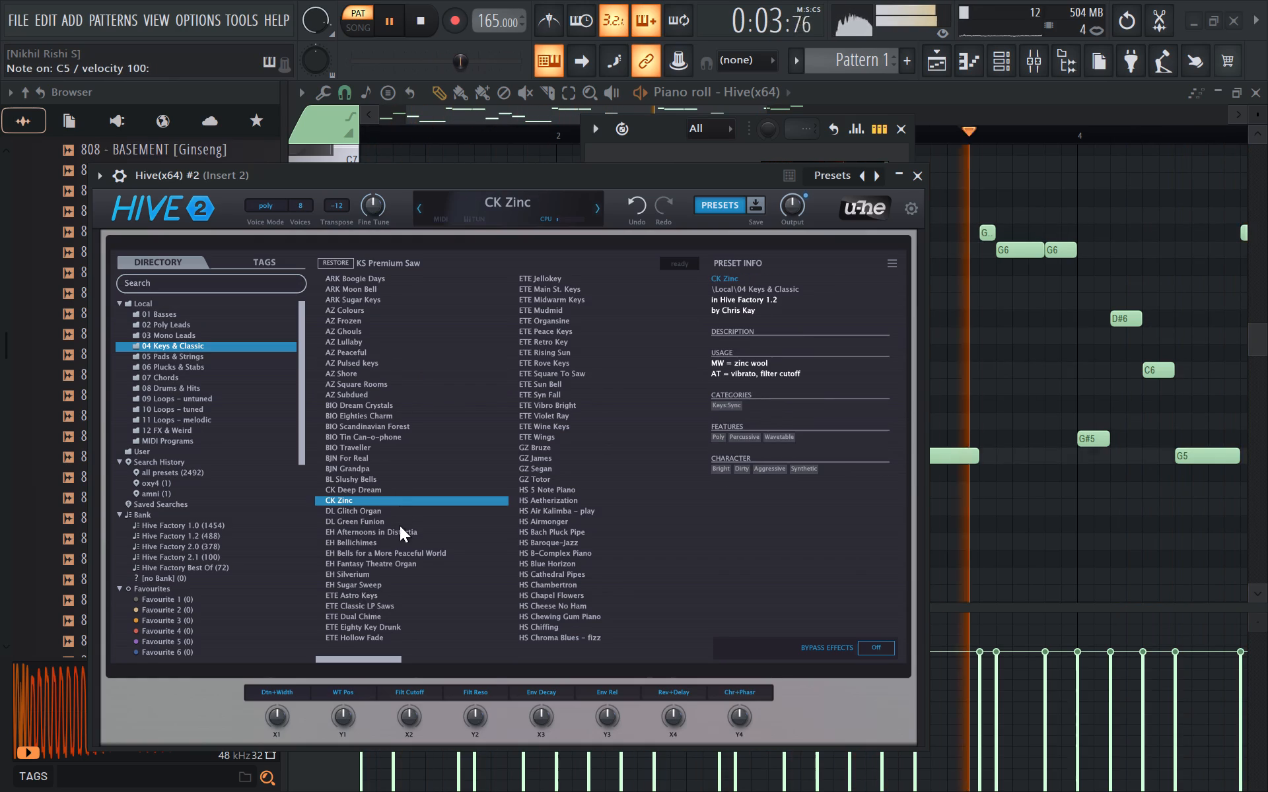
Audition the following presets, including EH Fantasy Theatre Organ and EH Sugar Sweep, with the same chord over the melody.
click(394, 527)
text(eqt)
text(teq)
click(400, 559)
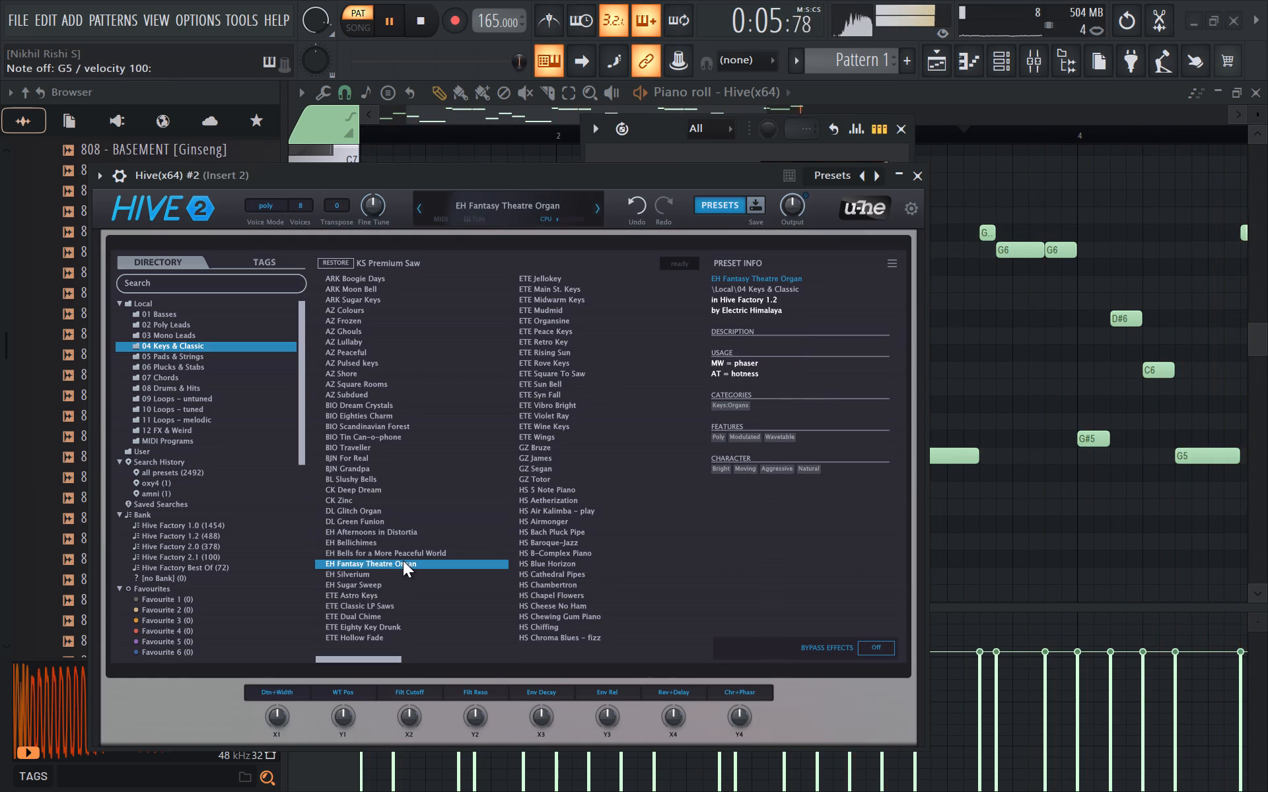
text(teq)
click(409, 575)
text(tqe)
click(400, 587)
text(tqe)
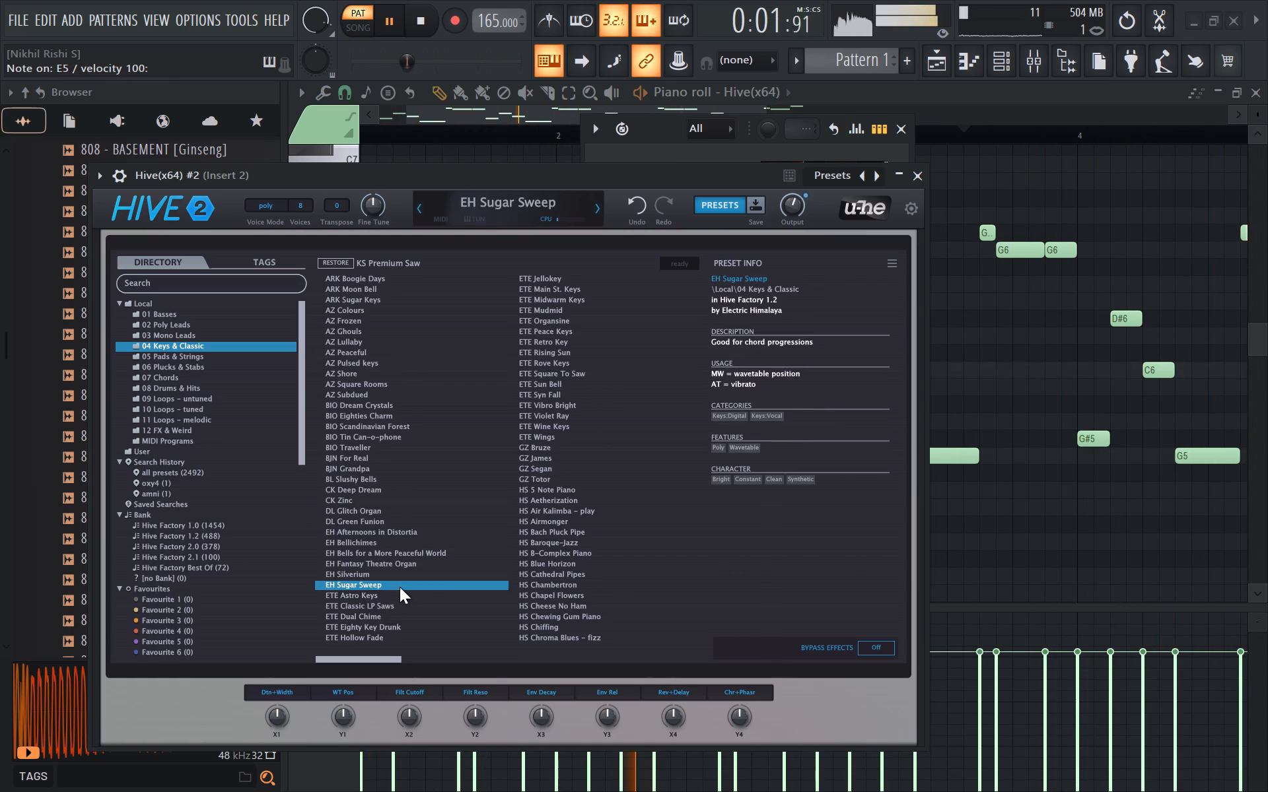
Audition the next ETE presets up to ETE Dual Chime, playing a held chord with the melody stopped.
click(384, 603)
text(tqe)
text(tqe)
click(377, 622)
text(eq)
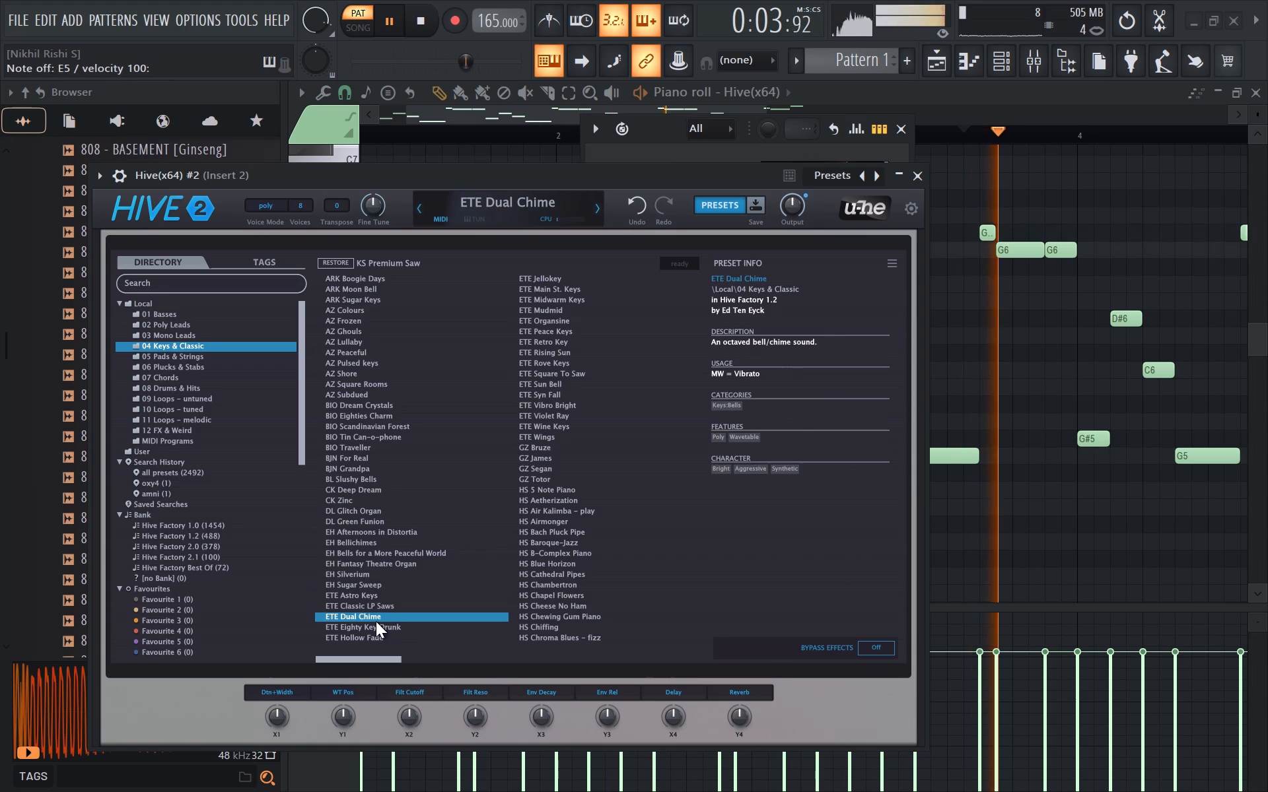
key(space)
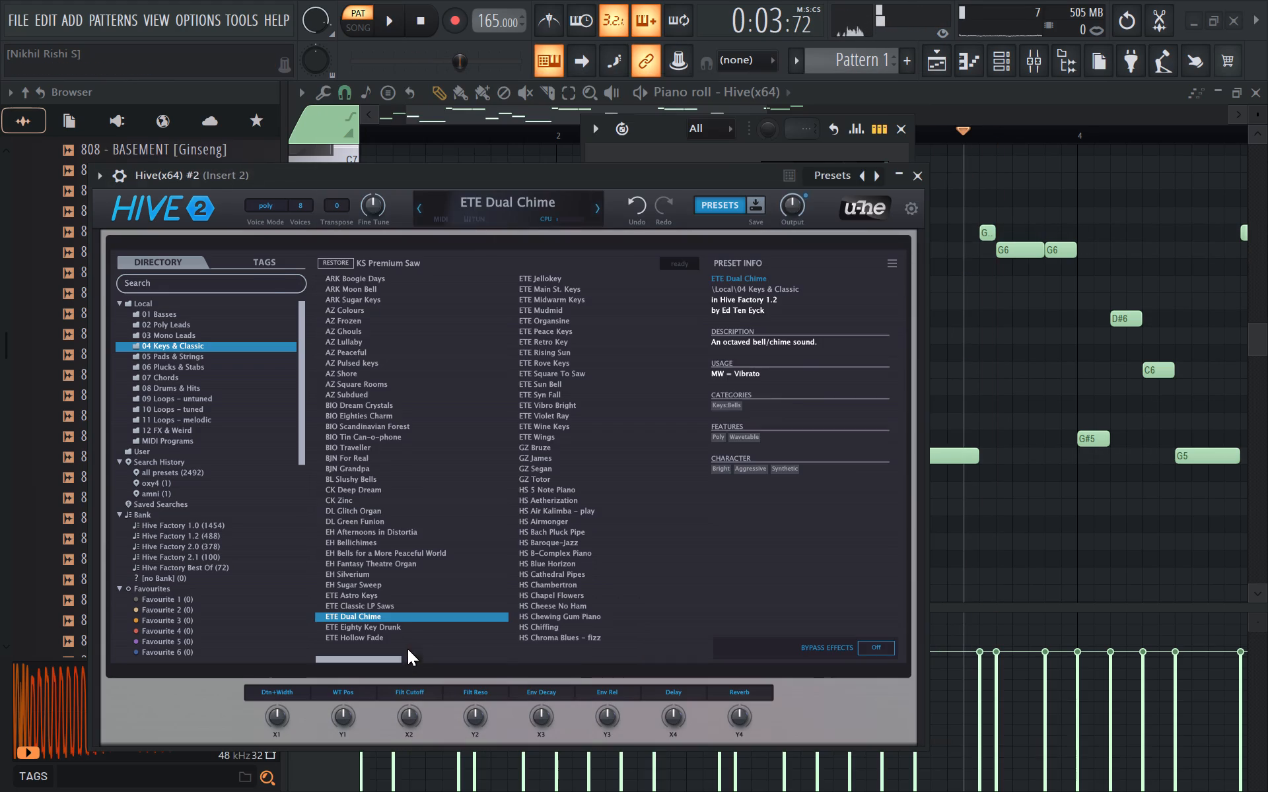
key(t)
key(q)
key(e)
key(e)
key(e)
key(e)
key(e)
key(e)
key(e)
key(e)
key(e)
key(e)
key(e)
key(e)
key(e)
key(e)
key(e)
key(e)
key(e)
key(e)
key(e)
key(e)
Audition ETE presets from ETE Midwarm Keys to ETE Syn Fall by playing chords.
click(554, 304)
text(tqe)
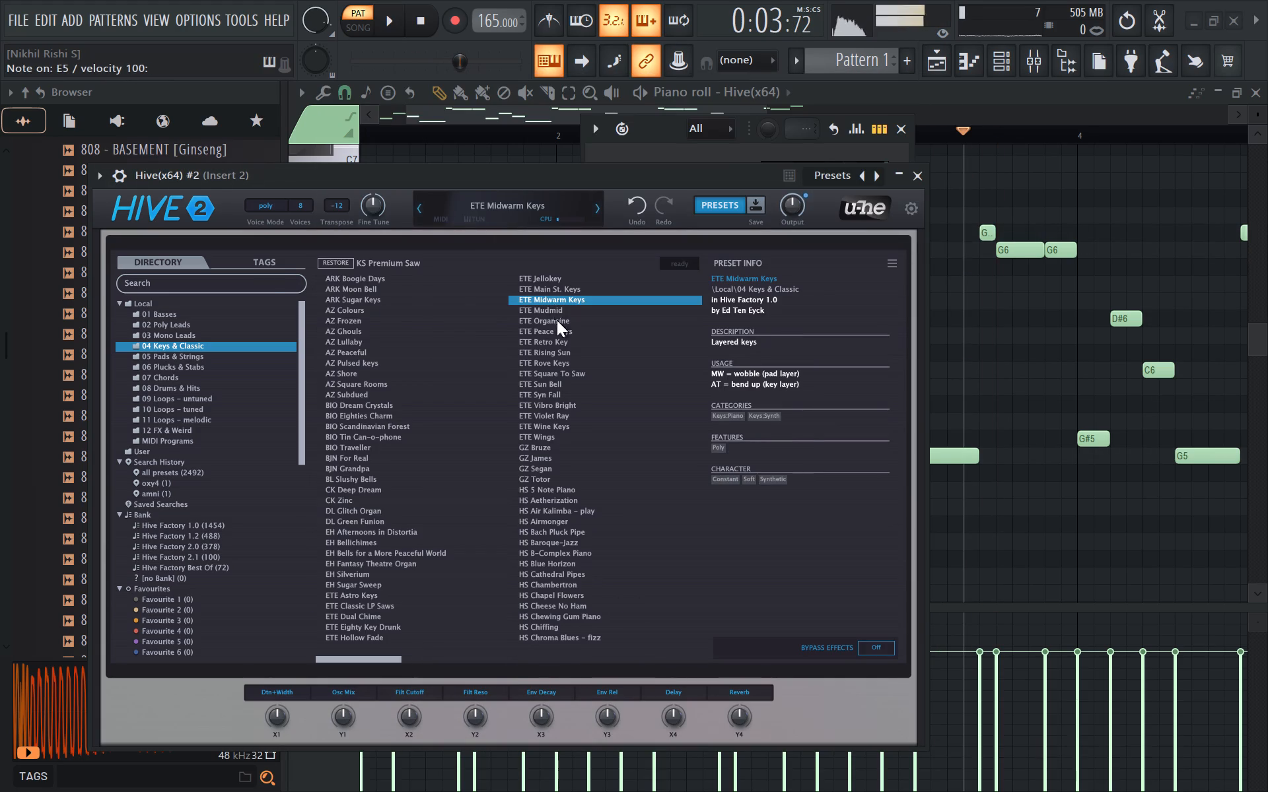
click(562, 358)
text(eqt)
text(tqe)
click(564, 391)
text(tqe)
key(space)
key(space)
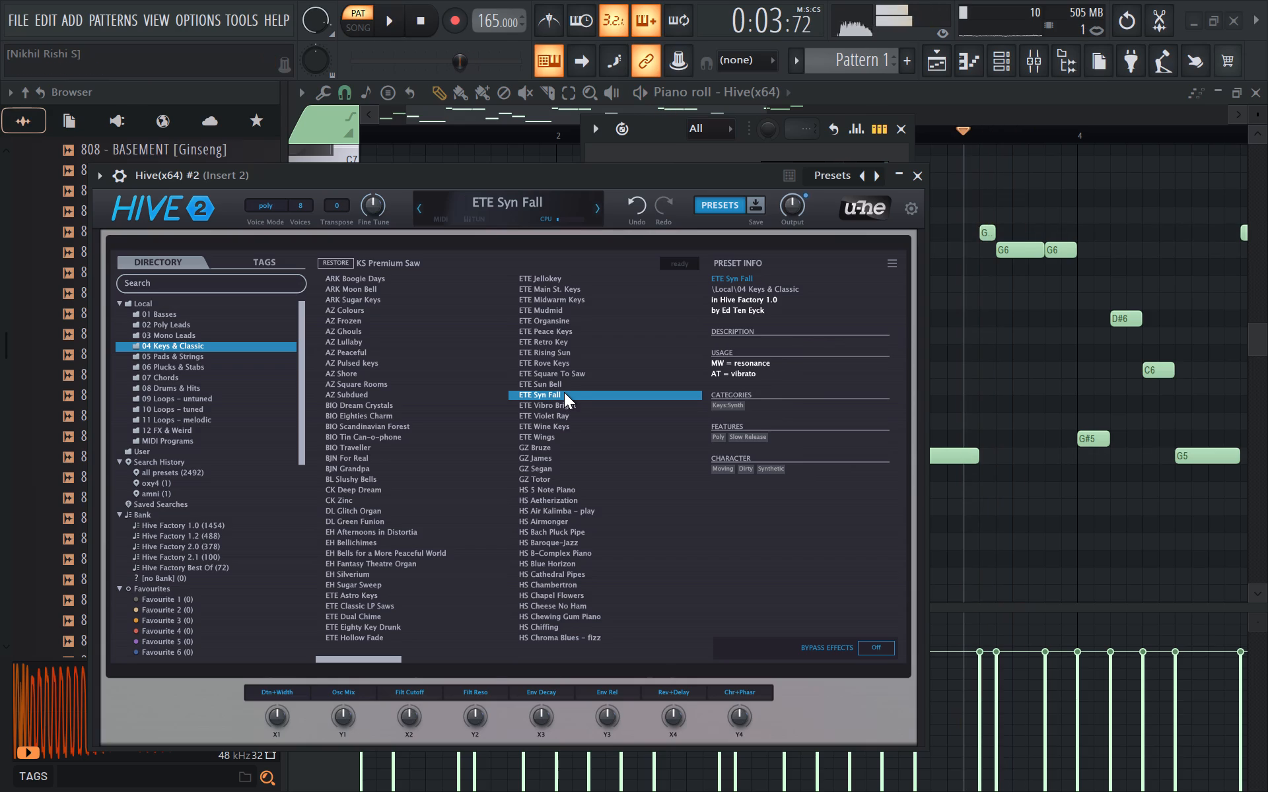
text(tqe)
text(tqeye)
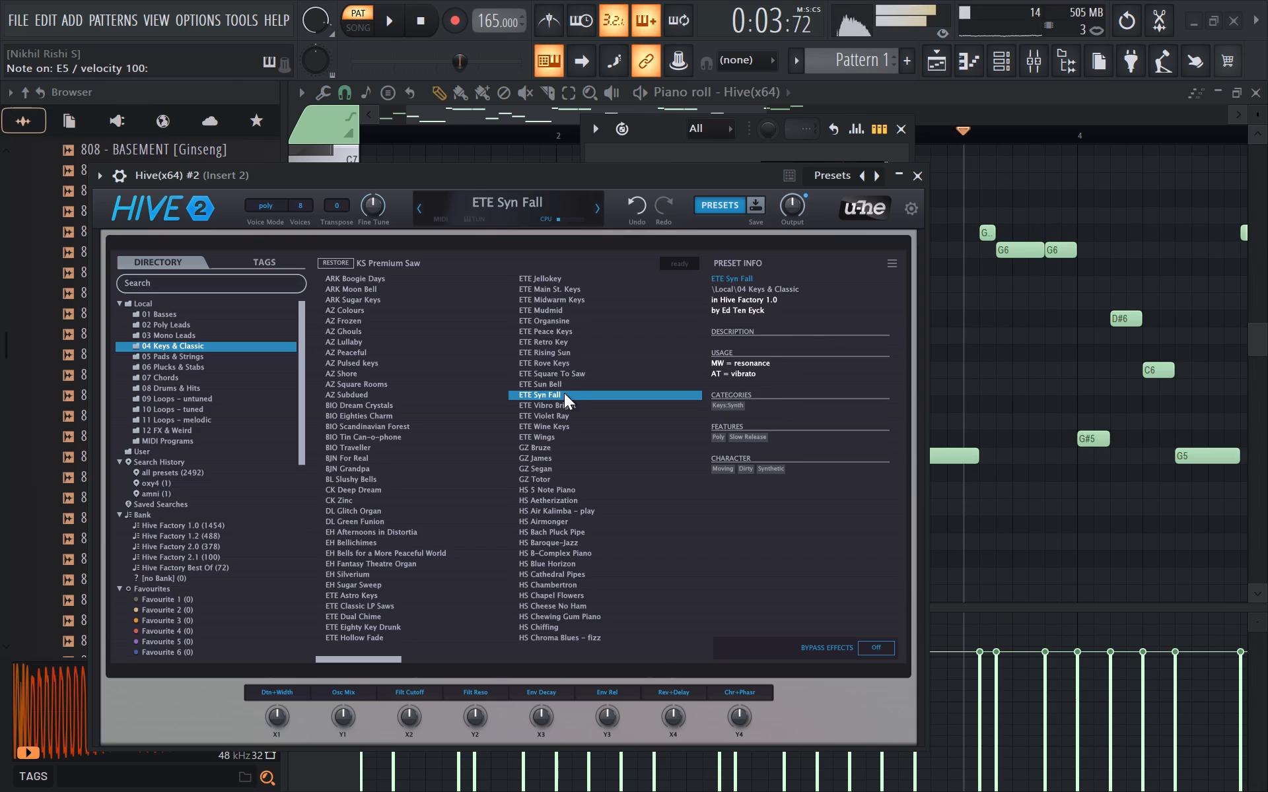
Compare ETE Wine Keys with its neighbours, choose ETE Wings, and play chords on it alone and over the melody.
click(590, 440)
text(yeq)
click(593, 423)
text(yeq)
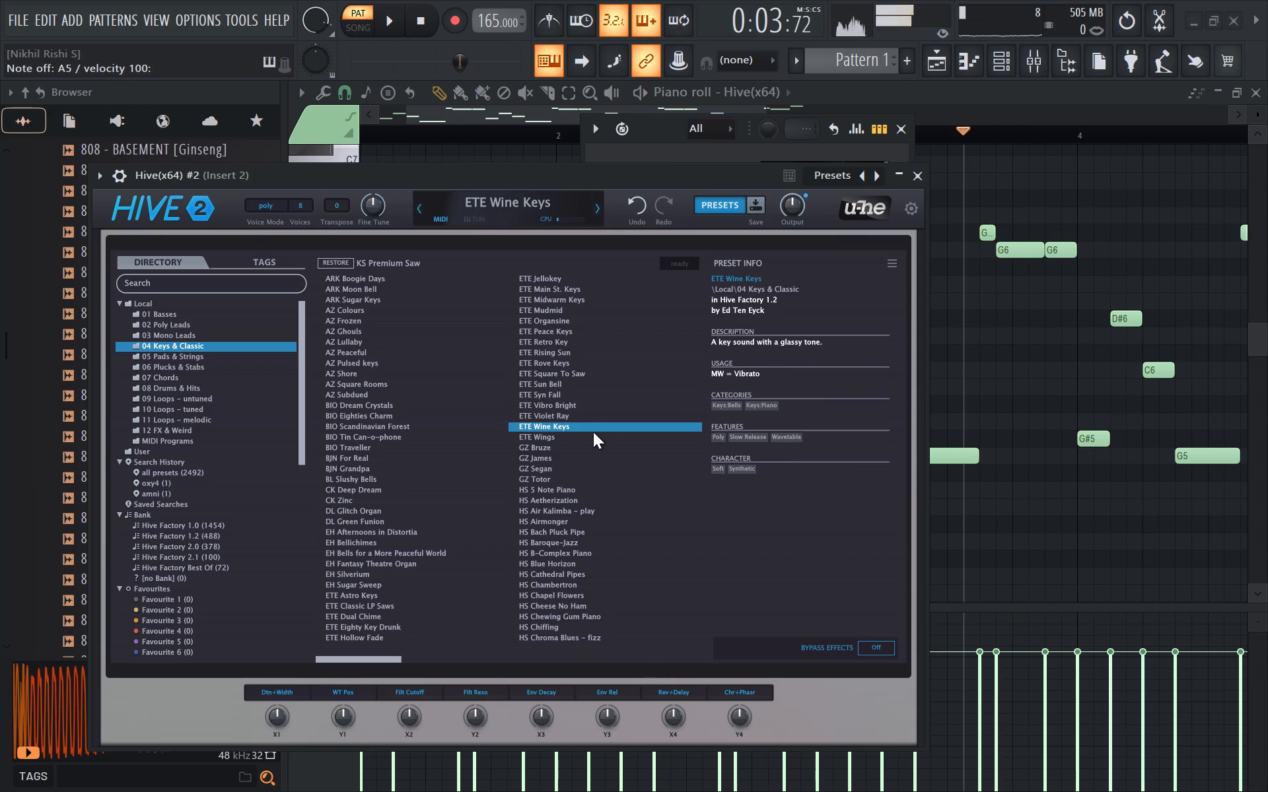
click(593, 432)
text(yeq)
click(588, 450)
click(581, 442)
text(eyq)
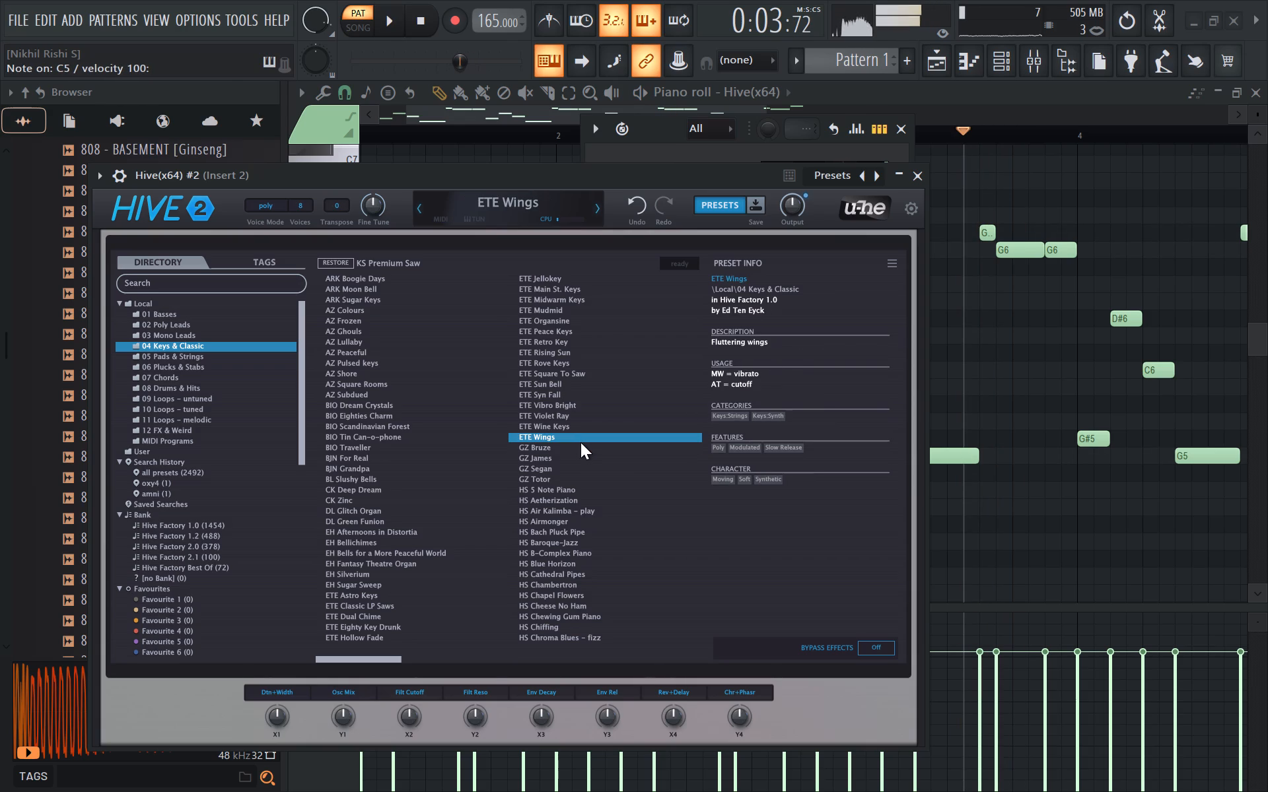
text(ure)
key(space)
text(qey)
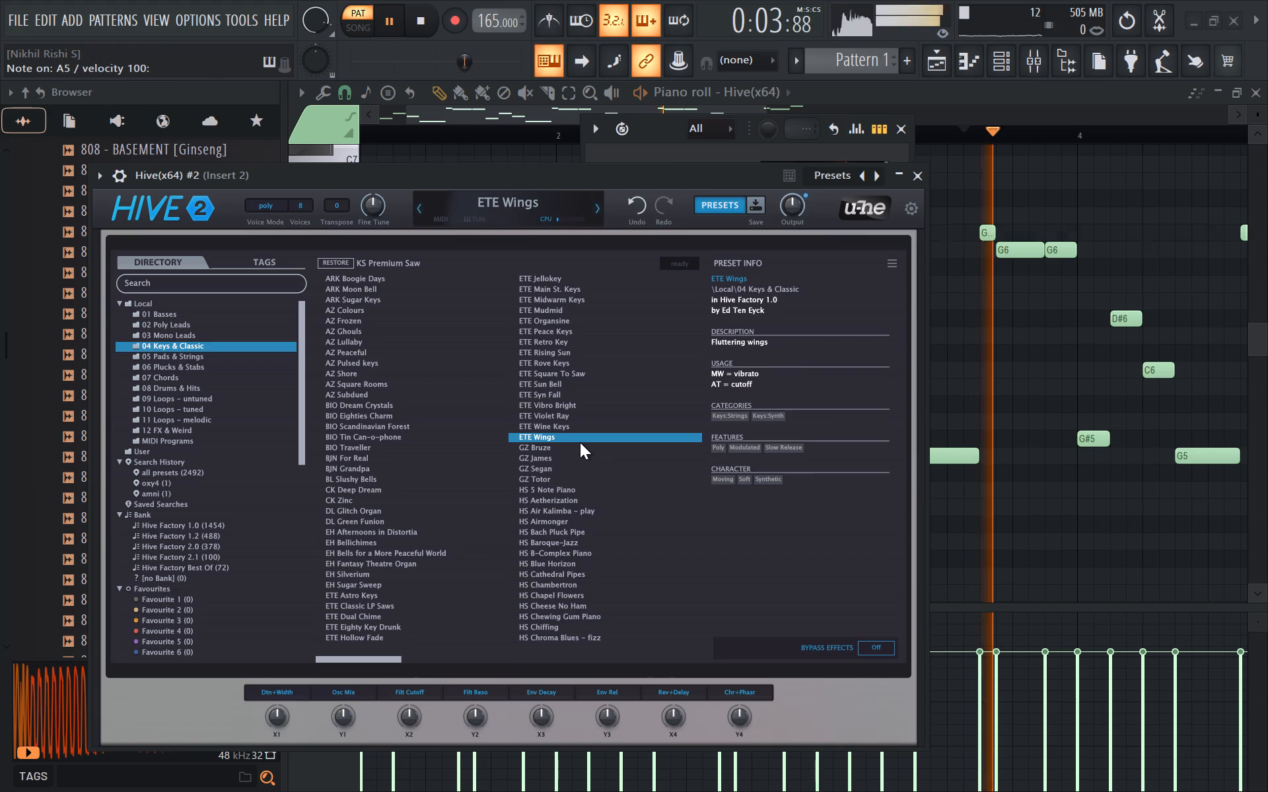
text(uer)
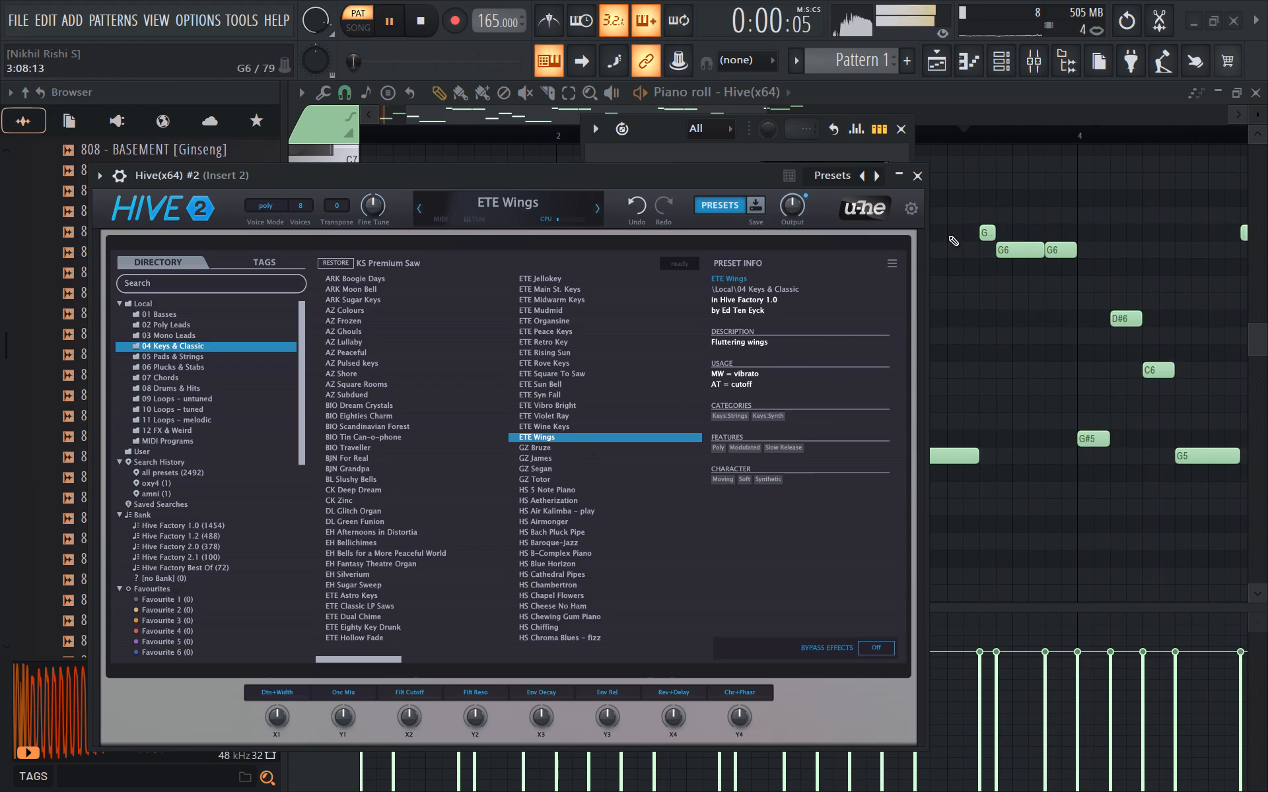
Close the second Hive's plugin window and open its piano roll.
key(y)
click(917, 173)
right_click(725, 200)
click(742, 198)
key(space)
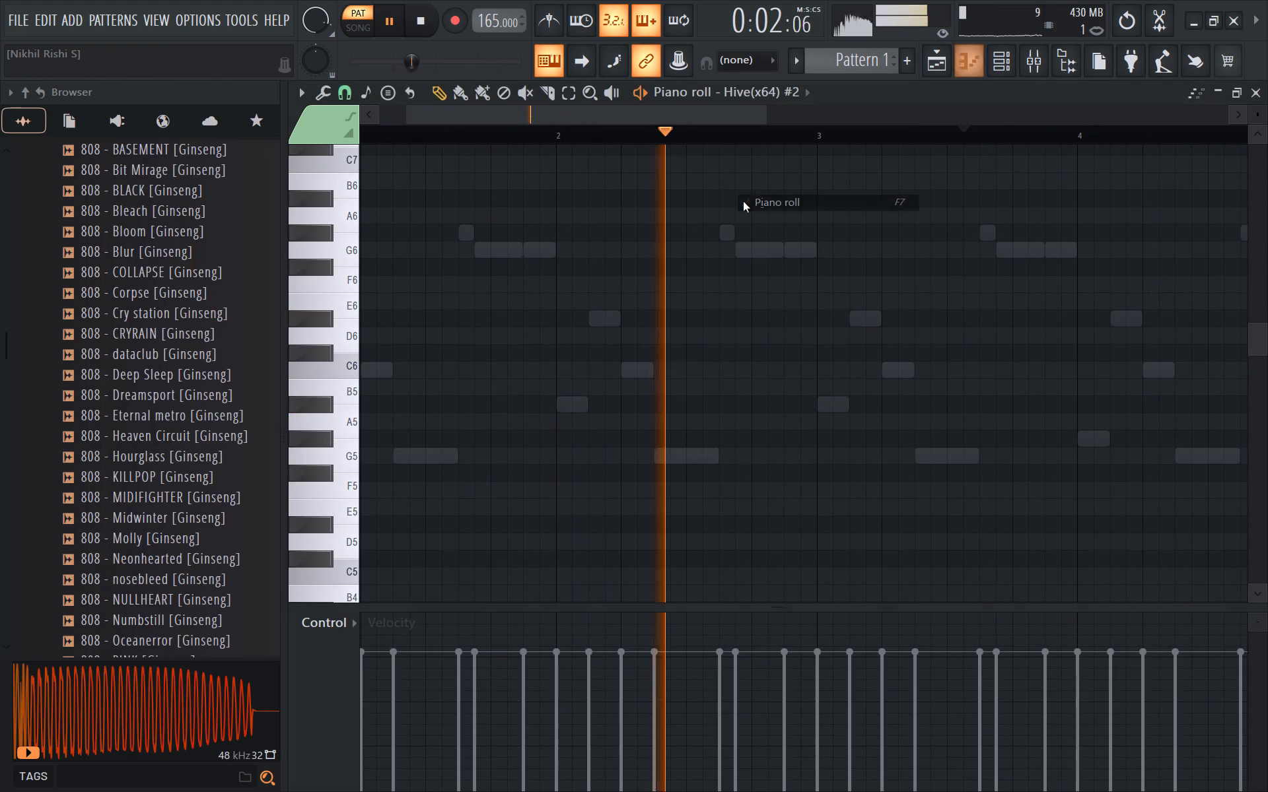
key(space)
Place a two-step G5 note at the start of bar 1, trying higher pitches from C6 down.
drag(435, 360, 212, 376)
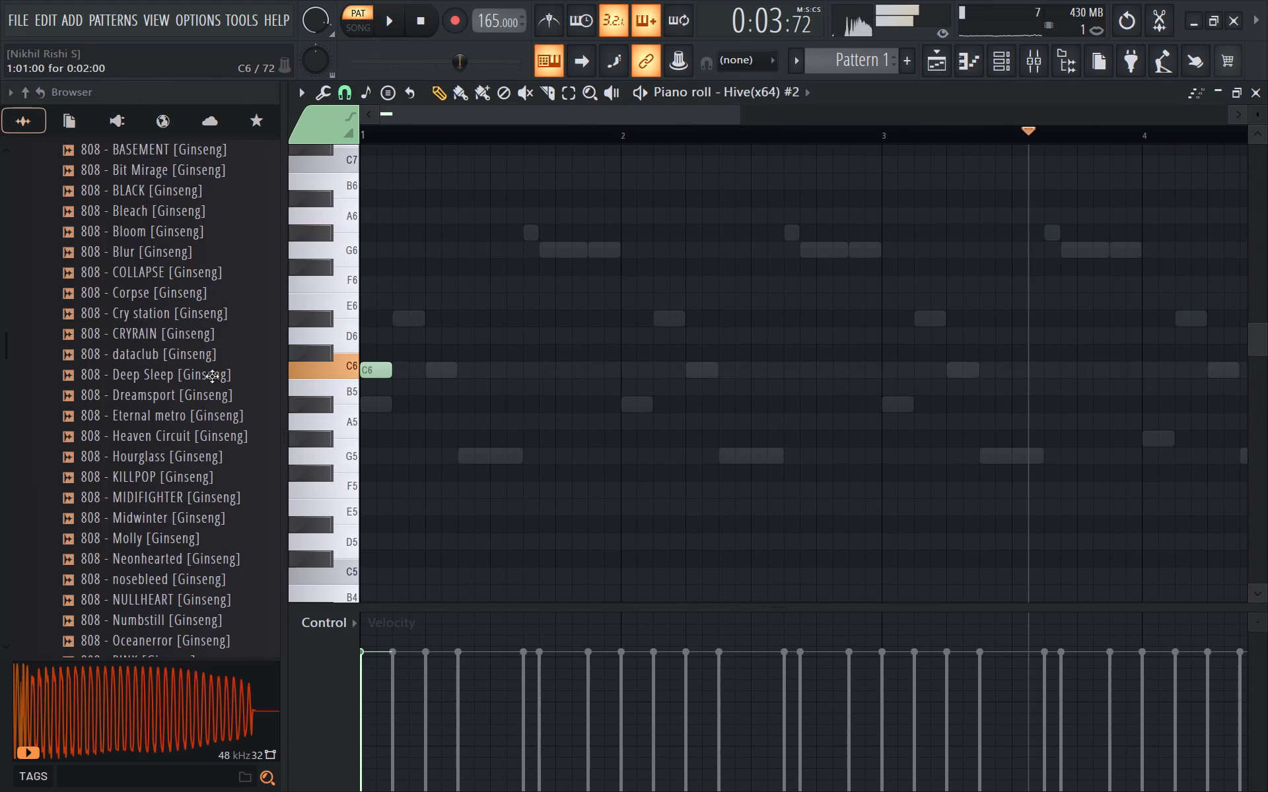
drag(212, 376, 208, 370)
drag(380, 123, 334, 135)
drag(379, 136, 302, 150)
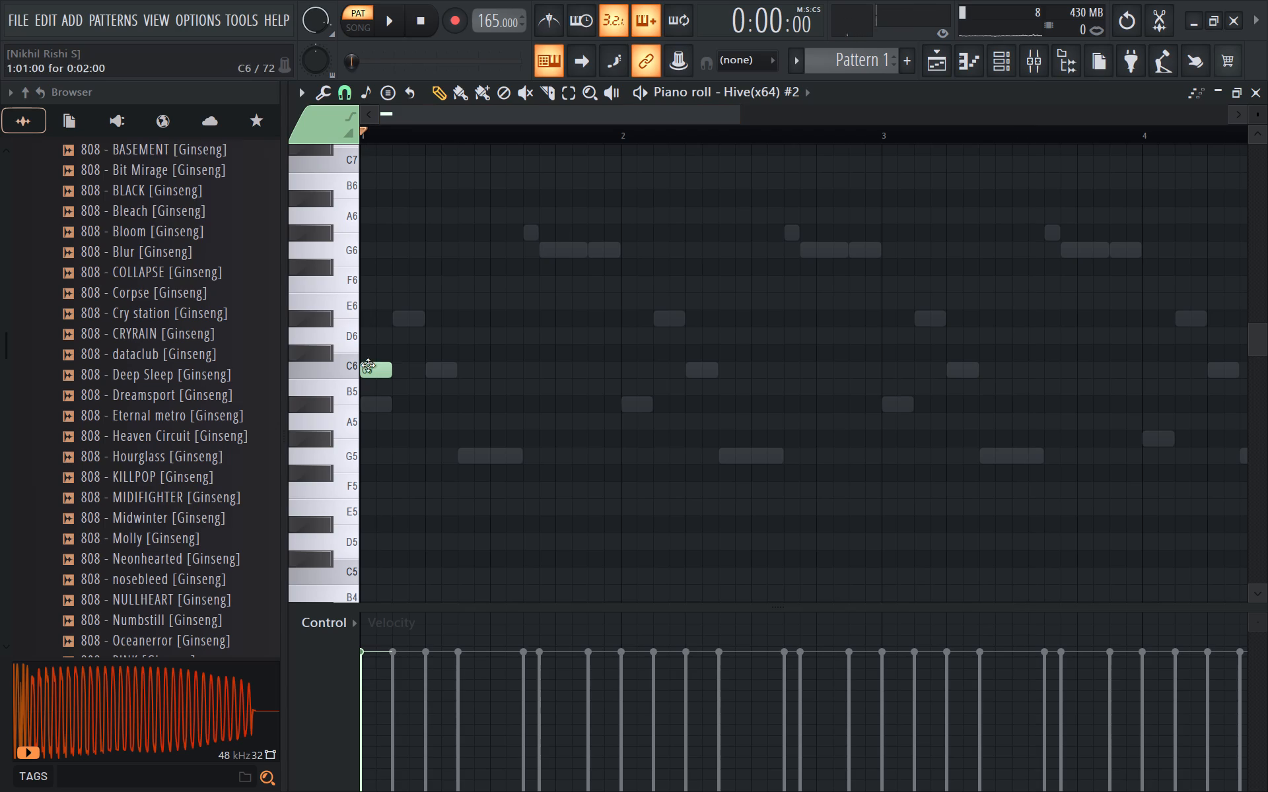
key(space)
click(384, 377)
key(space)
drag(369, 378, 351, 418)
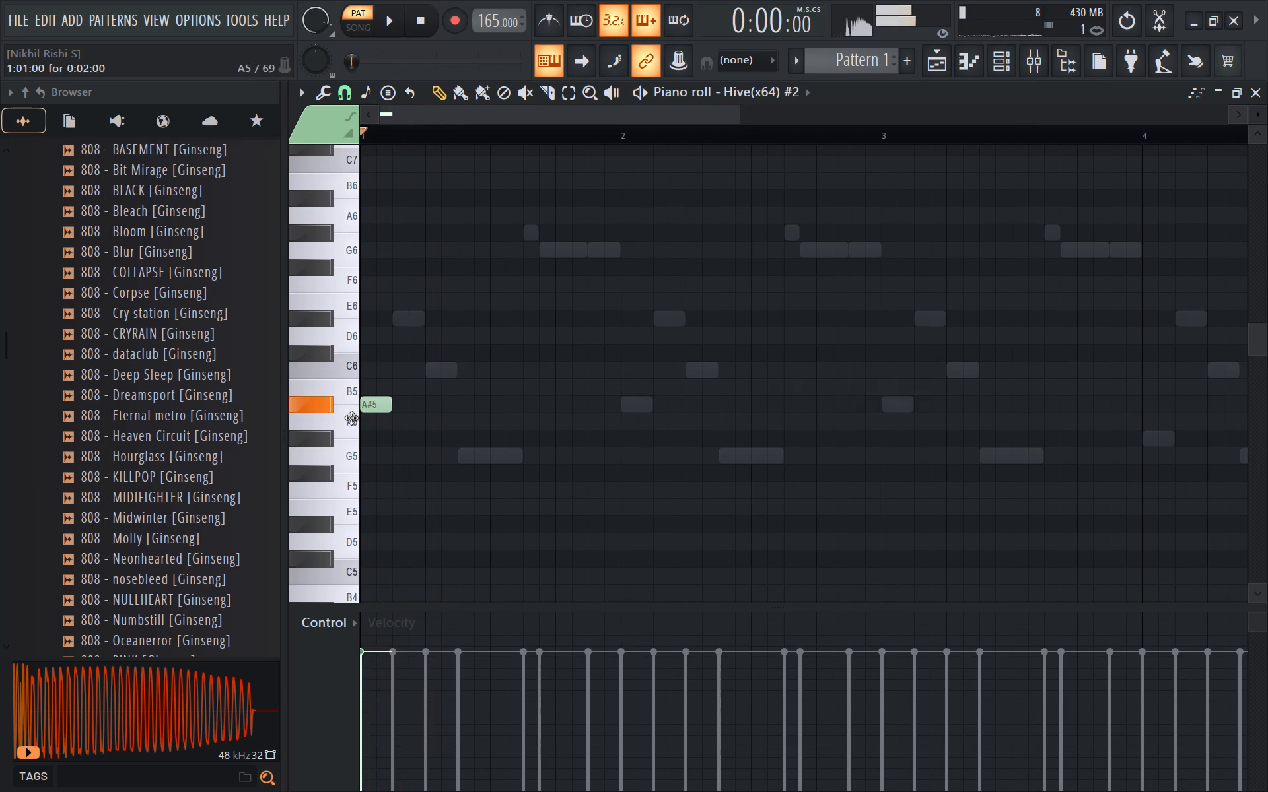
drag(351, 418, 322, 457)
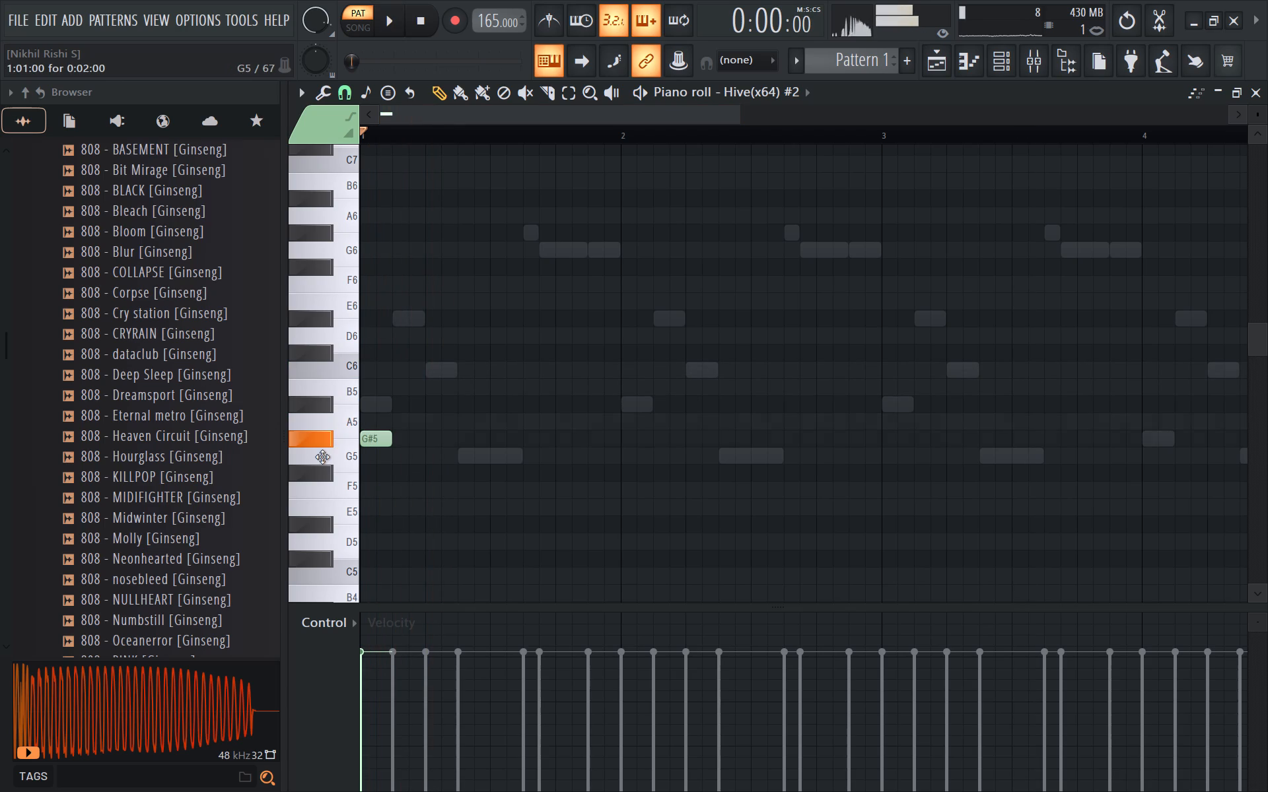
drag(322, 457, 316, 468)
key(space)
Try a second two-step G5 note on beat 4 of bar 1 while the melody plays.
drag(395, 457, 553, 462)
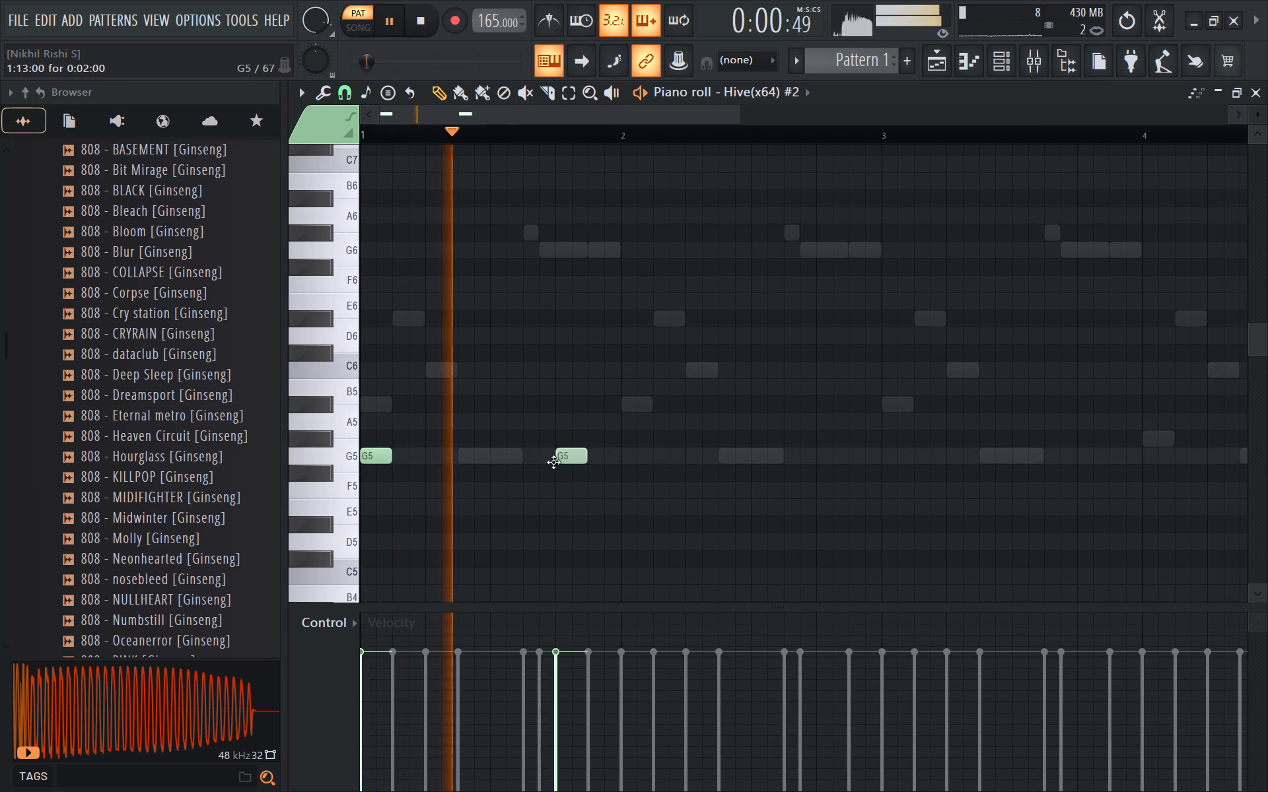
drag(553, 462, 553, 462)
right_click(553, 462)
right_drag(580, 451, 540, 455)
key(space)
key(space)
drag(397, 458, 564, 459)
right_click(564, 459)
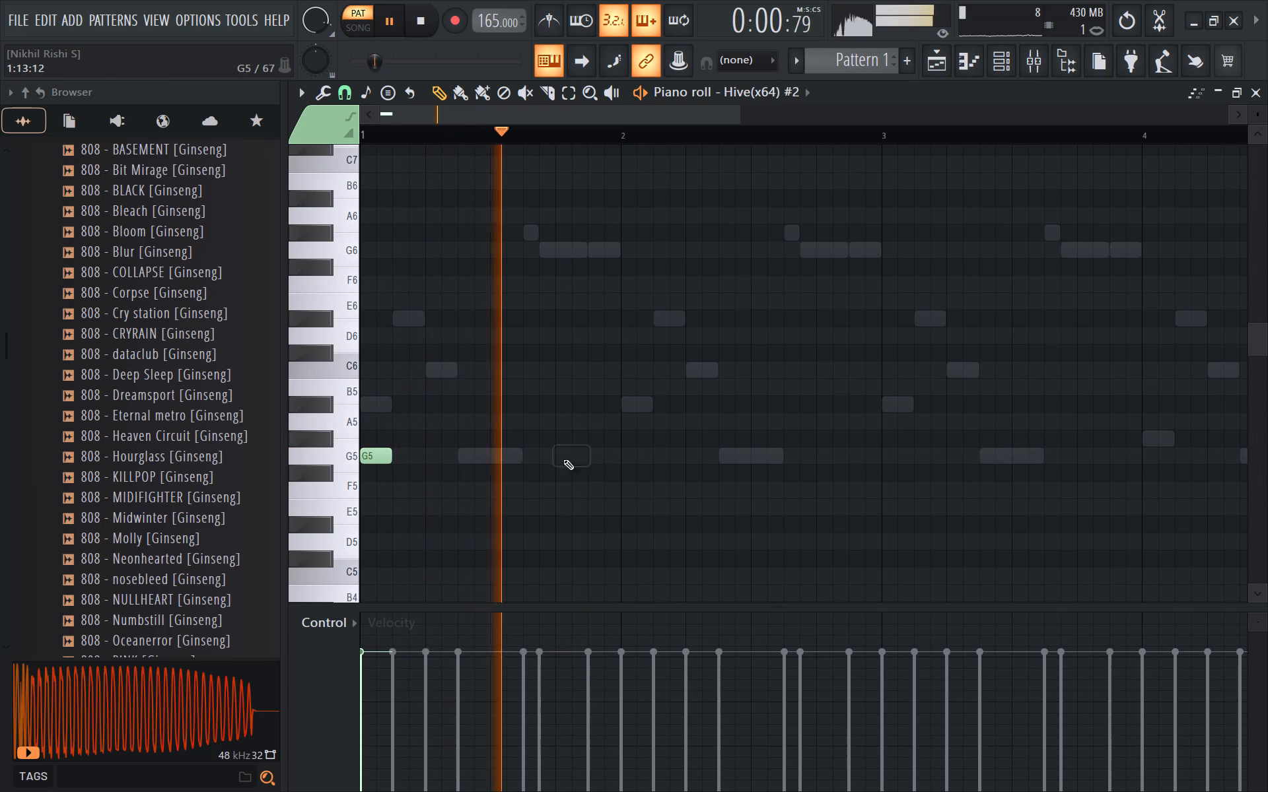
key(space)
Lengthen the opening G5 note to 12 steps so it fills the first three beats of bar 1.
drag(390, 455, 544, 467)
key(space)
key(space)
drag(545, 467, 551, 465)
right_click(551, 465)
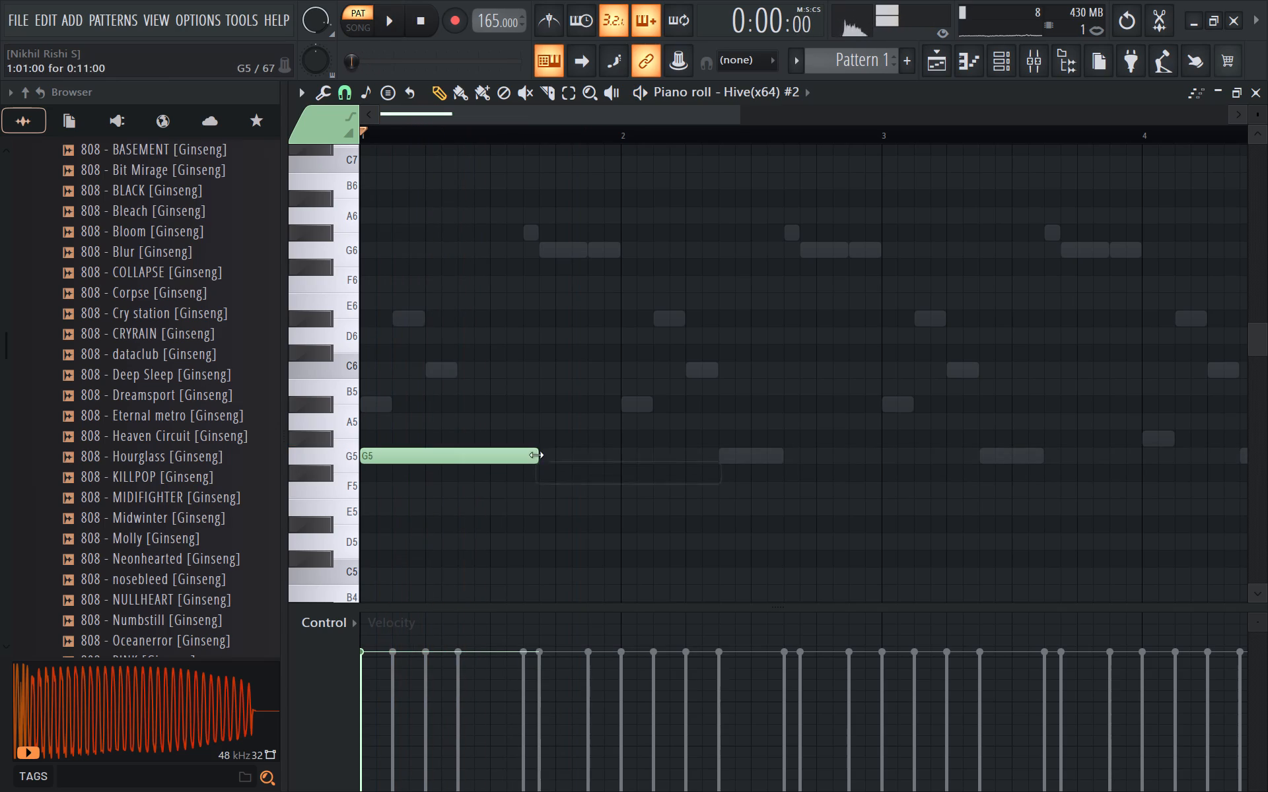
drag(534, 453, 548, 448)
key(space)
Add an A#5 note on beat 4 of bar 1 and shorten it to four steps, ending at bar 2.
click(555, 431)
key(space)
drag(576, 438, 586, 439)
key(space)
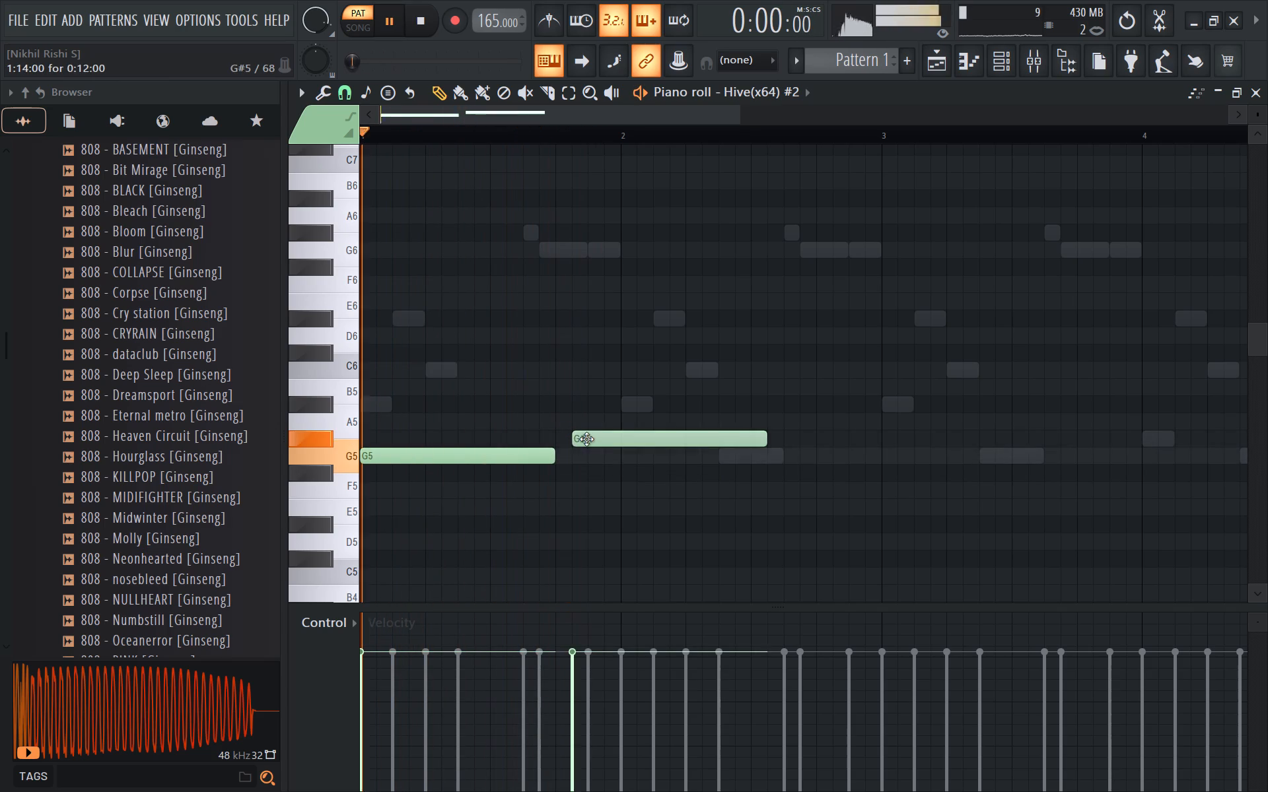
drag(586, 439, 574, 379)
key(space)
drag(711, 387, 711, 409)
key(space)
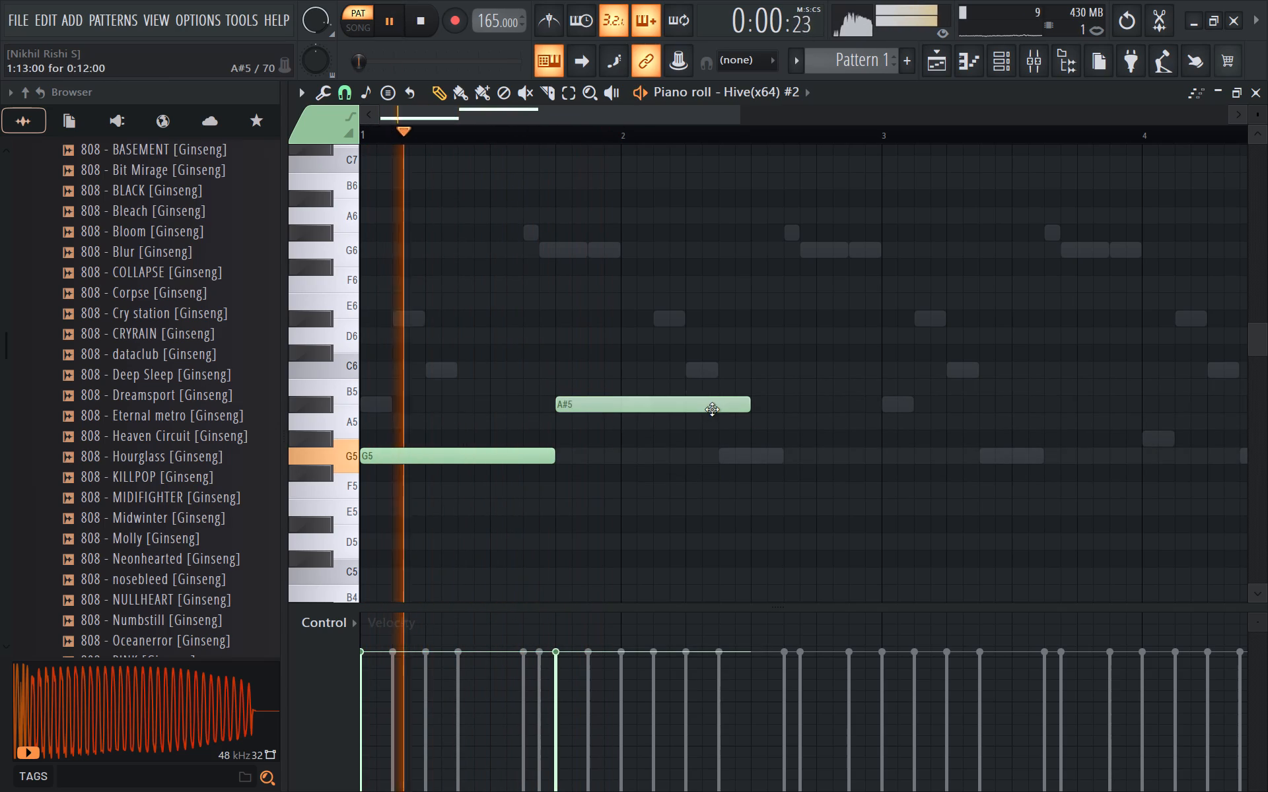
drag(746, 406, 621, 424)
key(space)
key(space)
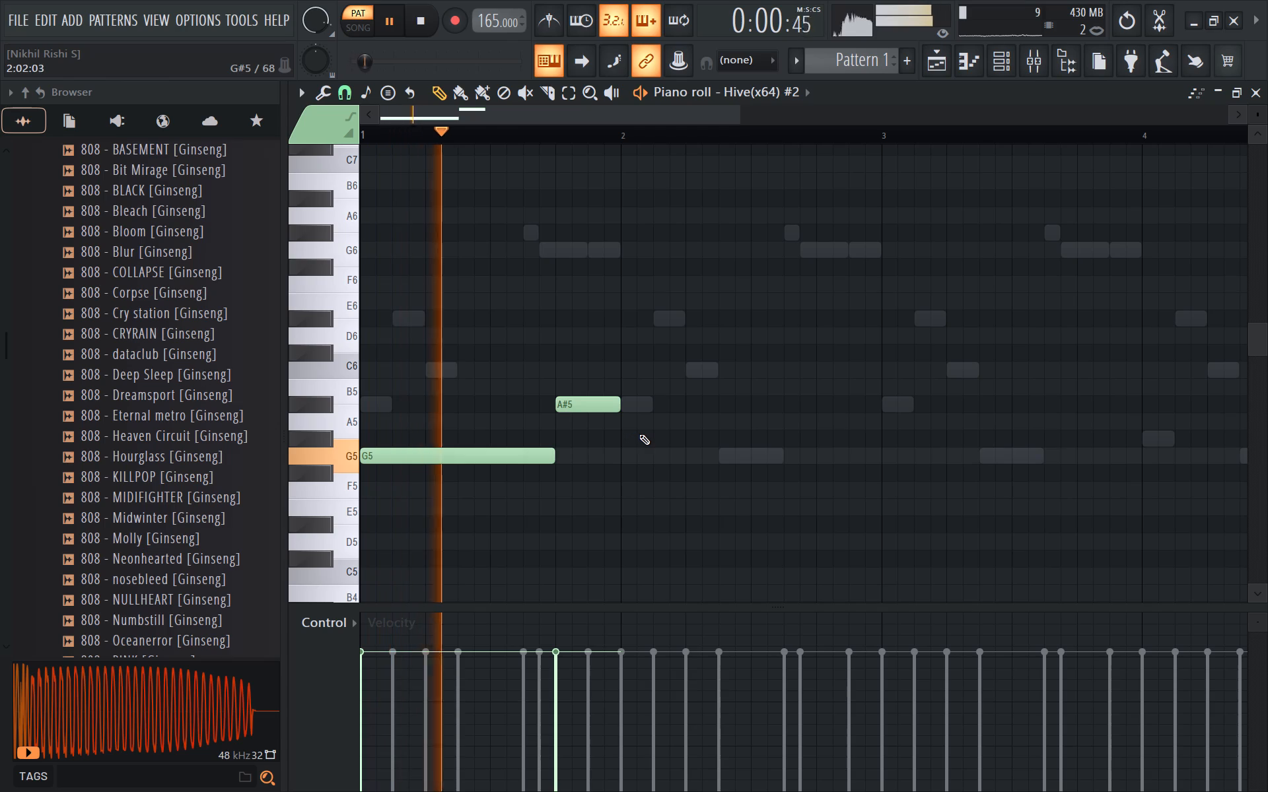
Place a note at the start of bar 2, trying F5 and E5 before G5, and set its length to 12 steps.
click(626, 496)
key(space)
key(space)
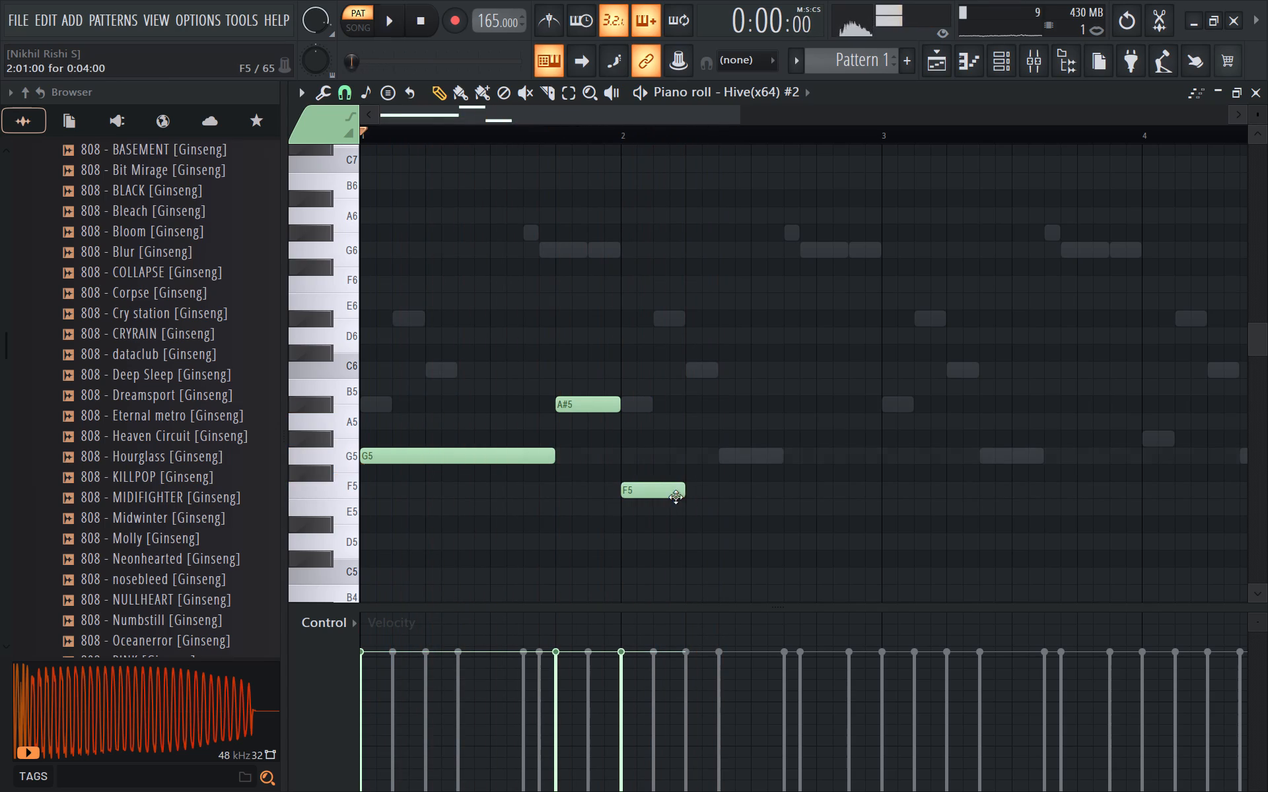
drag(662, 496, 657, 523)
ctrl+scroll(657, 523, down, 2)
drag(616, 510, 665, 514)
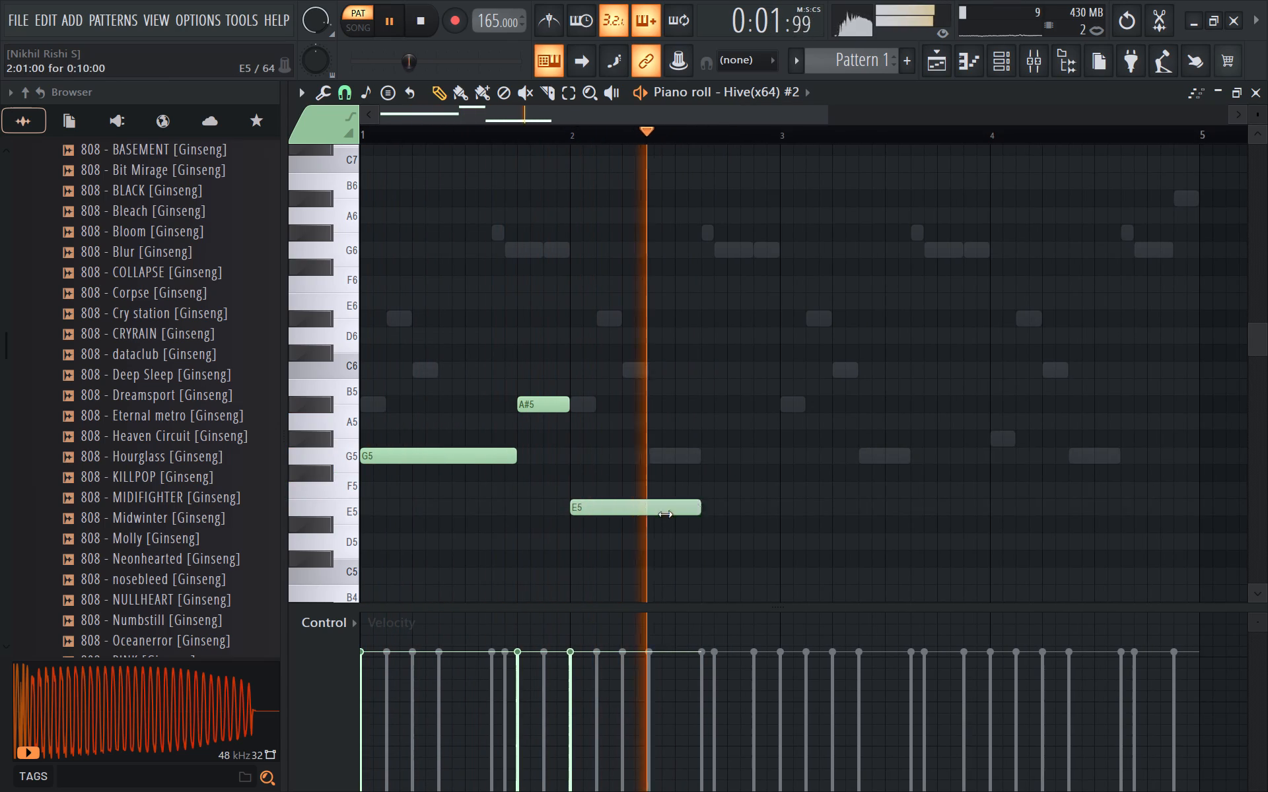
key(space)
drag(665, 514, 622, 514)
key(space)
drag(611, 514, 614, 470)
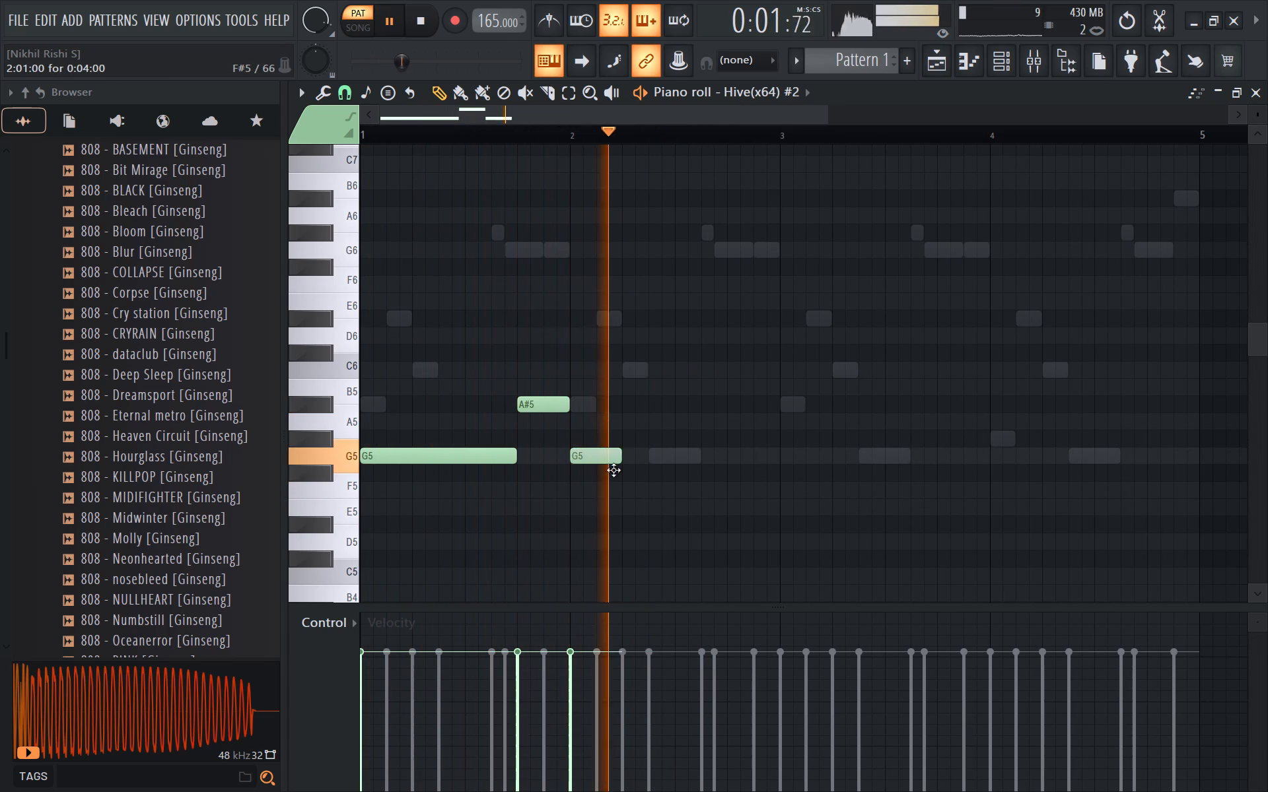
drag(614, 470, 611, 457)
key(space)
key(space)
drag(623, 455, 722, 463)
key(space)
Copy the four-step A#5 note to beat 4 of bar 2.
shift+drag(531, 404, 746, 407)
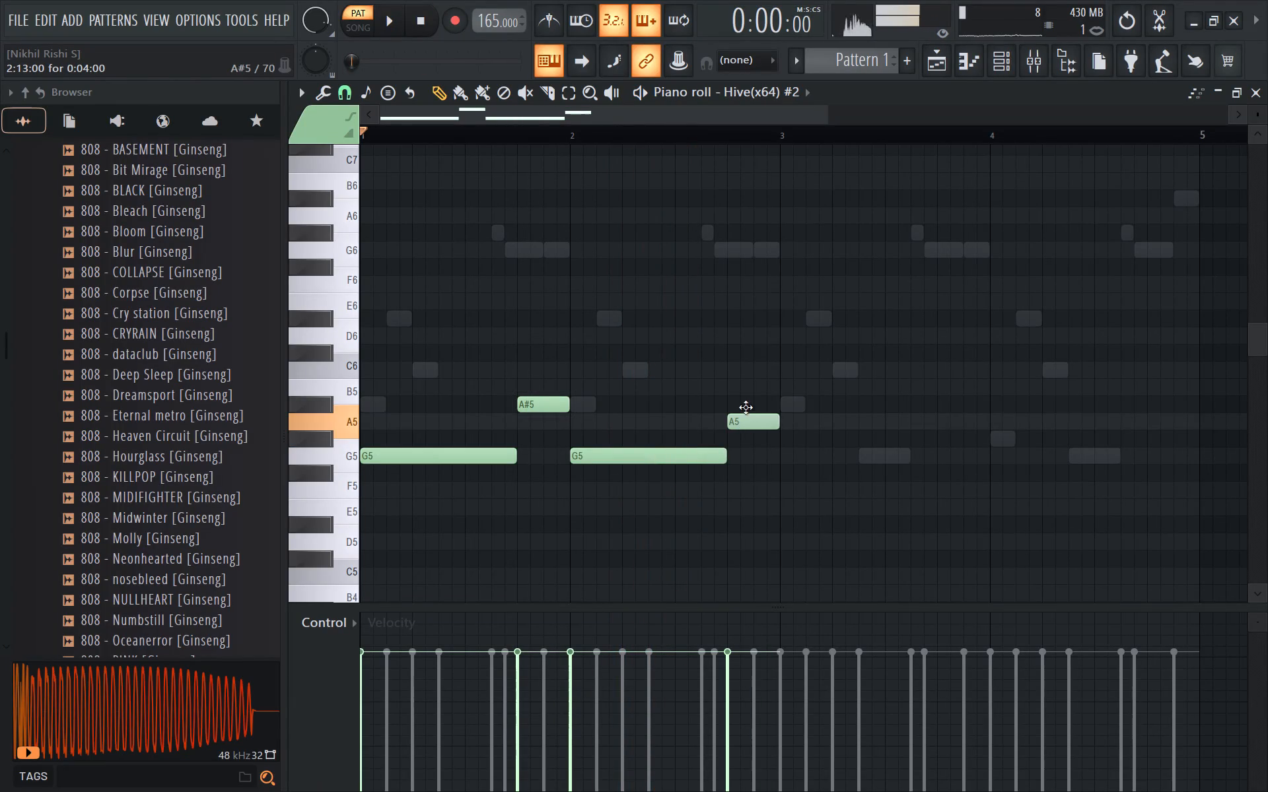
shift+drag(746, 407, 746, 401)
key(space)
Copy both long G5 notes to the starts of bars 3 and 4 and lower the copies to F5.
ctrl+drag(835, 462, 416, 477)
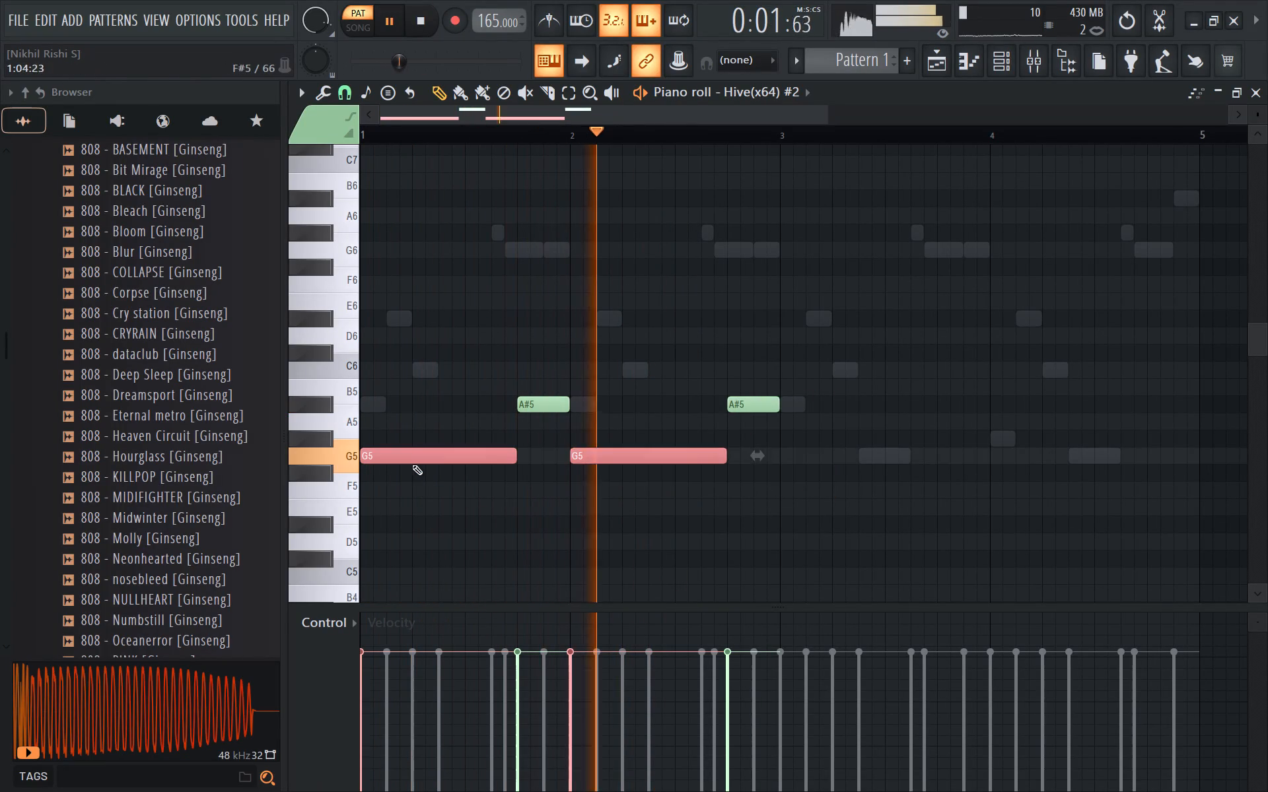
shift+drag(412, 461, 826, 480)
key(space)
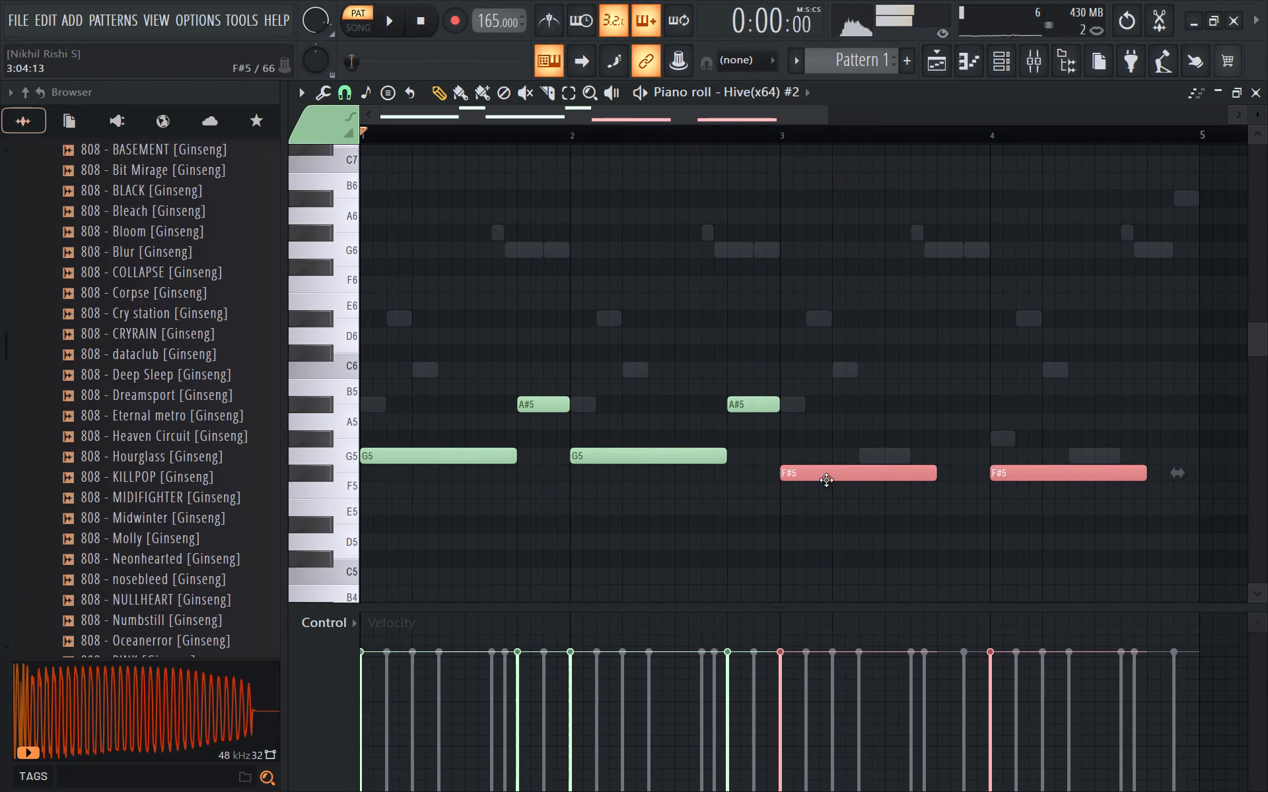
shift+drag(826, 480, 831, 497)
key(space)
Copy both A#5 notes to beat 4 of bars 3 and 4, lower the copies to G#5, and play the pattern.
ctrl+scroll(828, 490, down, 4)
right_drag(800, 440, 781, 438)
ctrl+drag(711, 411, 450, 416)
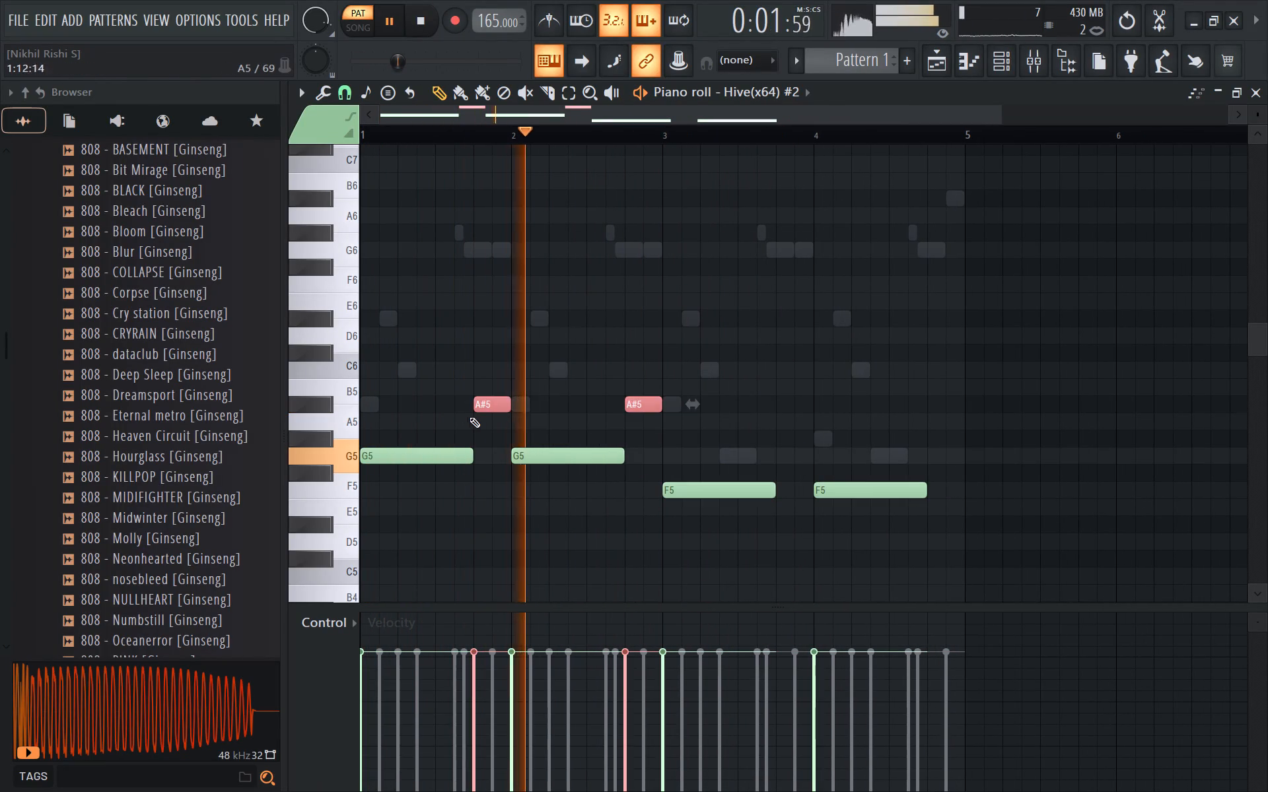
shift+drag(484, 411, 781, 426)
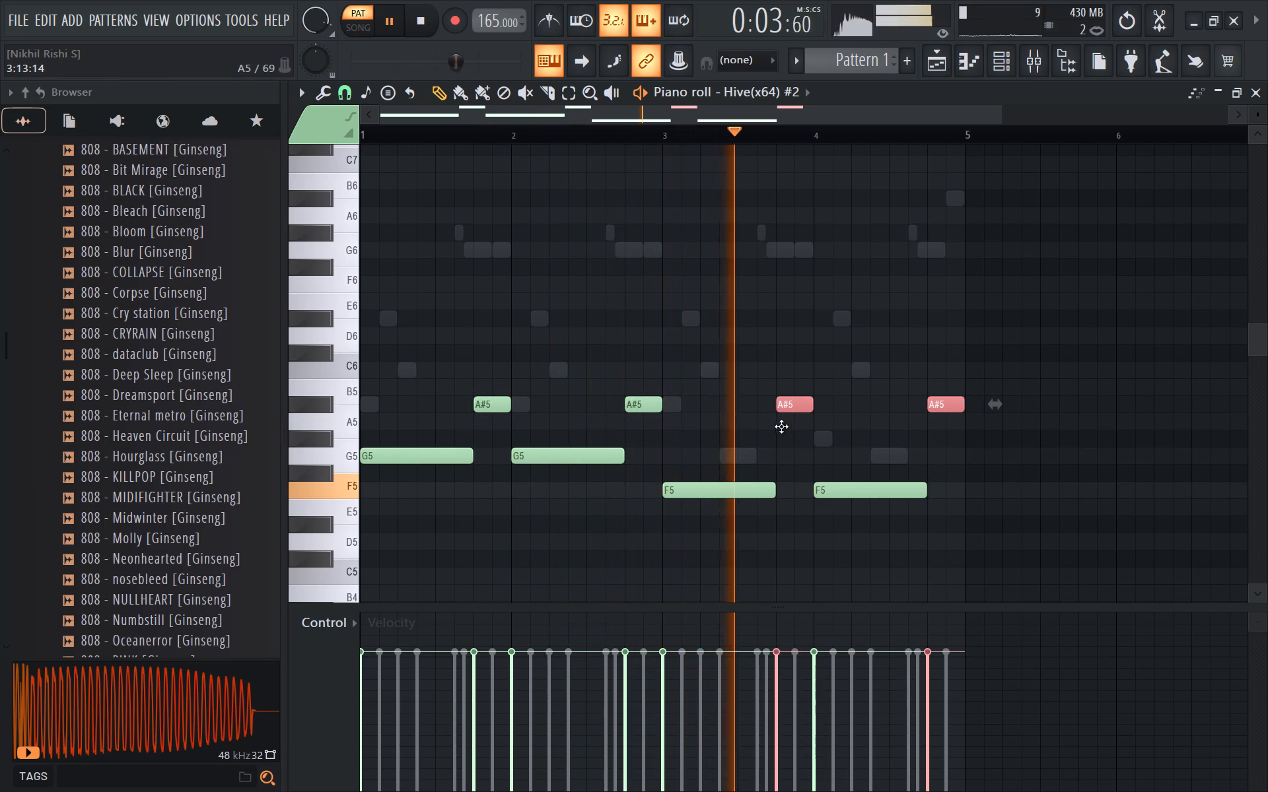
shift+drag(781, 426, 794, 437)
right_click(864, 356)
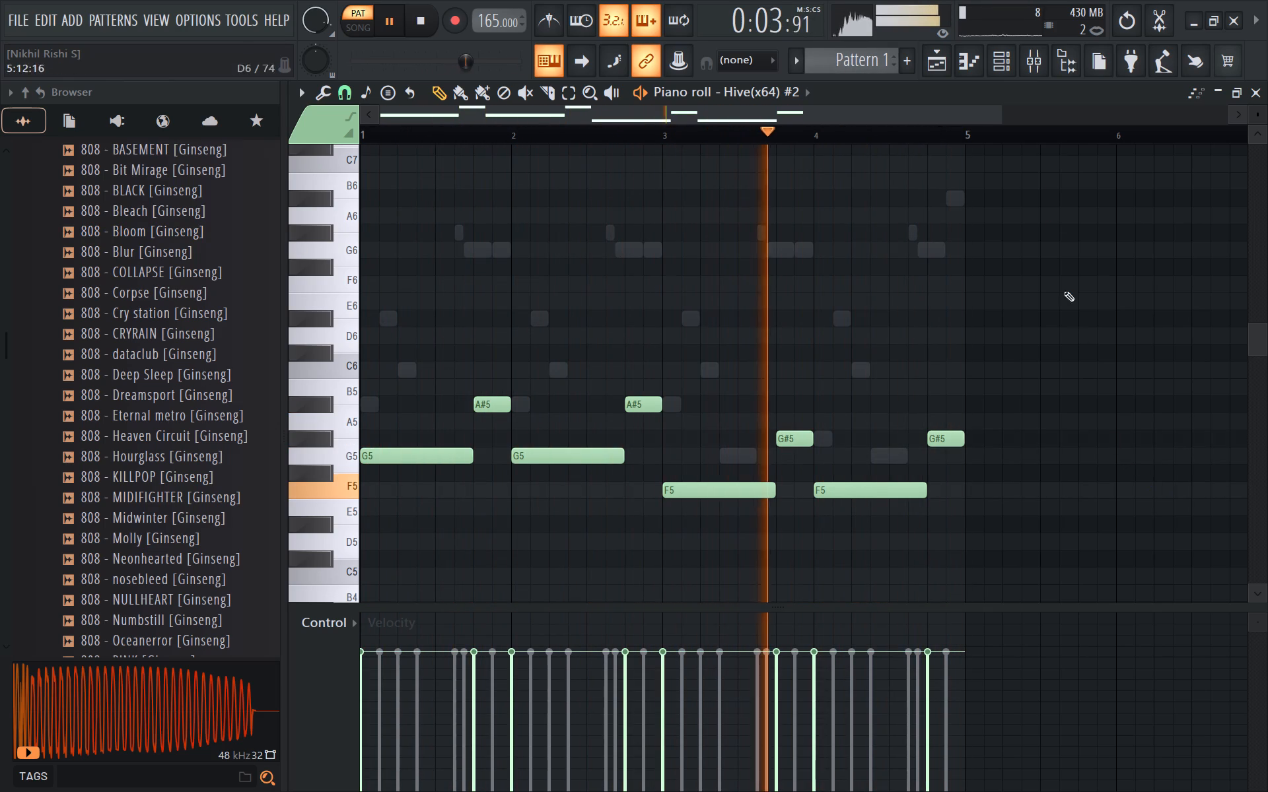
key(space)
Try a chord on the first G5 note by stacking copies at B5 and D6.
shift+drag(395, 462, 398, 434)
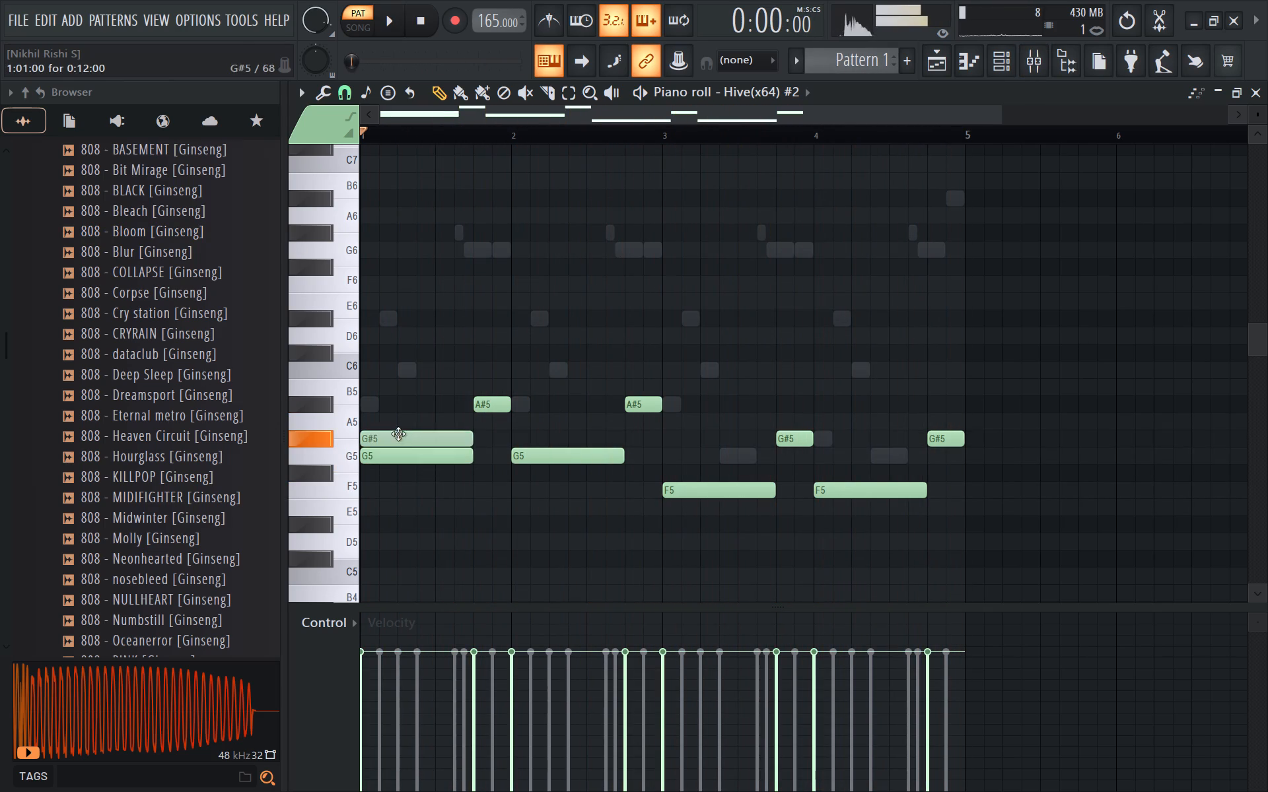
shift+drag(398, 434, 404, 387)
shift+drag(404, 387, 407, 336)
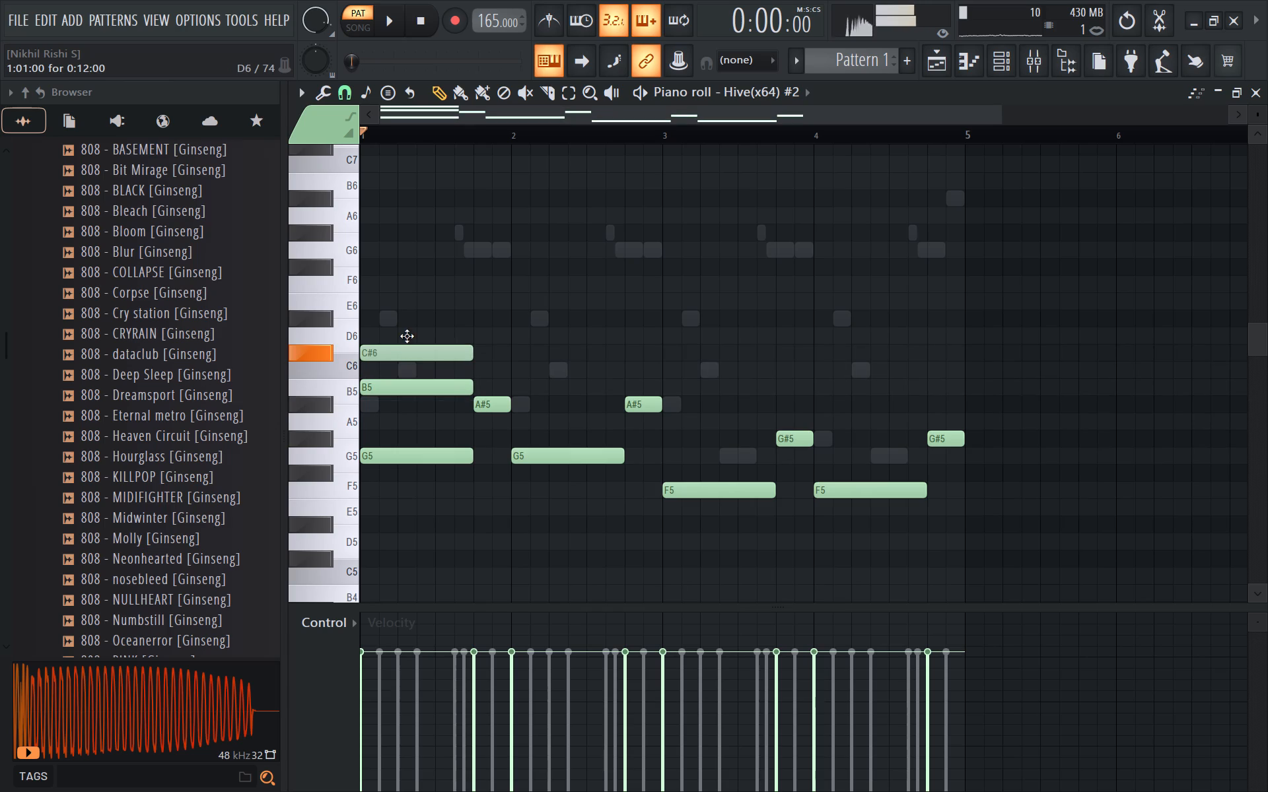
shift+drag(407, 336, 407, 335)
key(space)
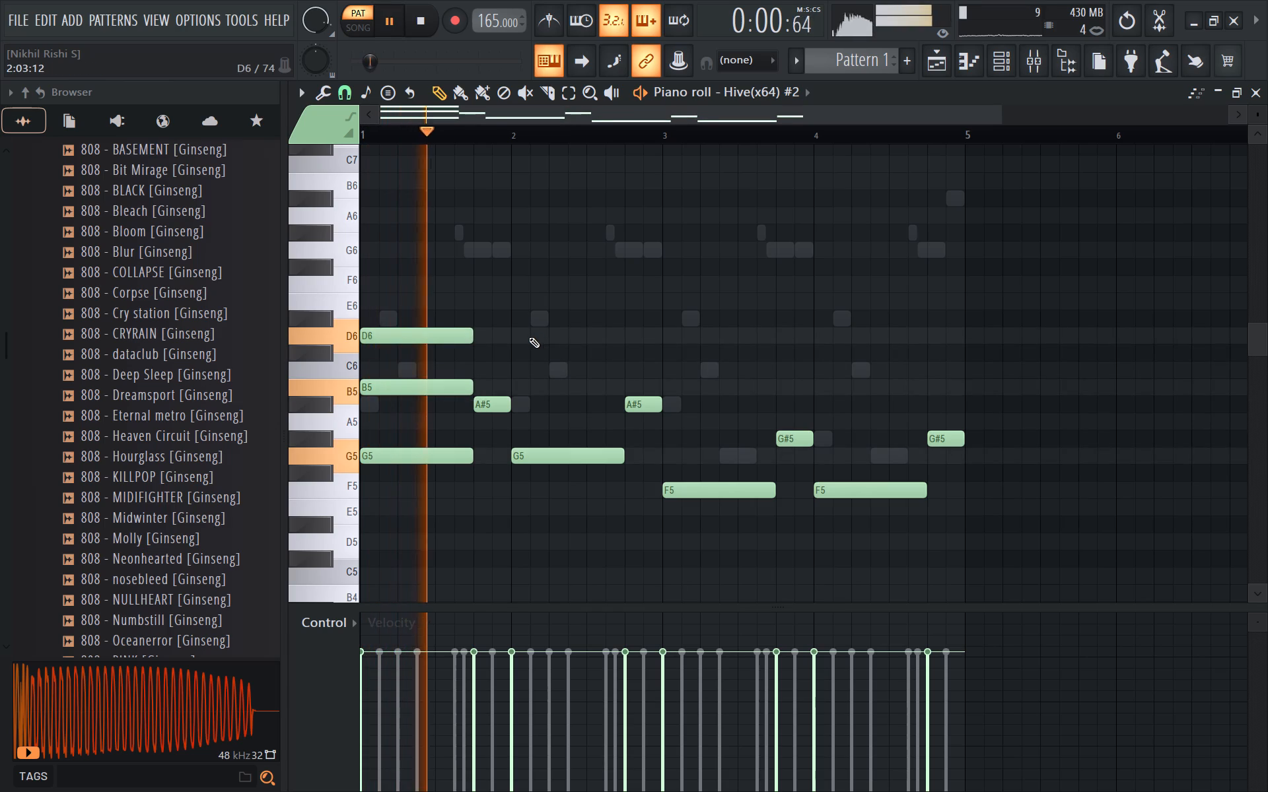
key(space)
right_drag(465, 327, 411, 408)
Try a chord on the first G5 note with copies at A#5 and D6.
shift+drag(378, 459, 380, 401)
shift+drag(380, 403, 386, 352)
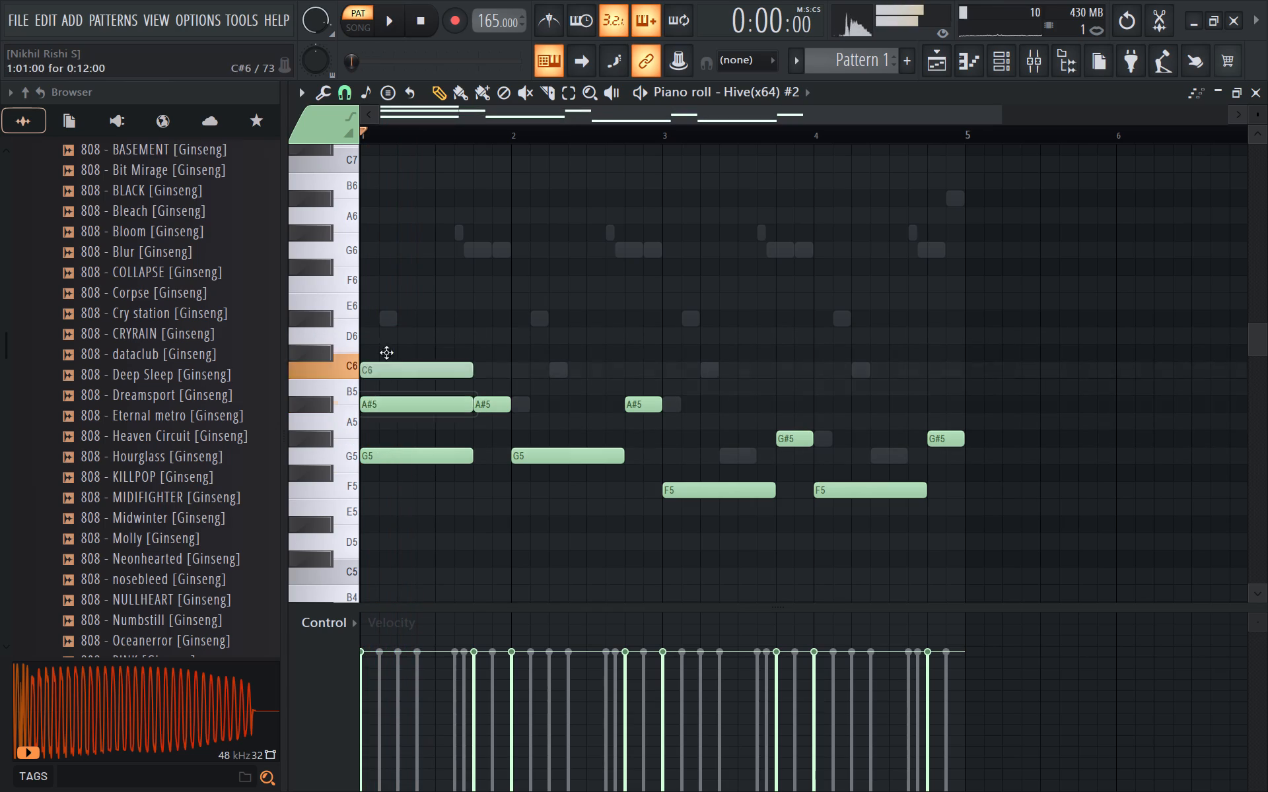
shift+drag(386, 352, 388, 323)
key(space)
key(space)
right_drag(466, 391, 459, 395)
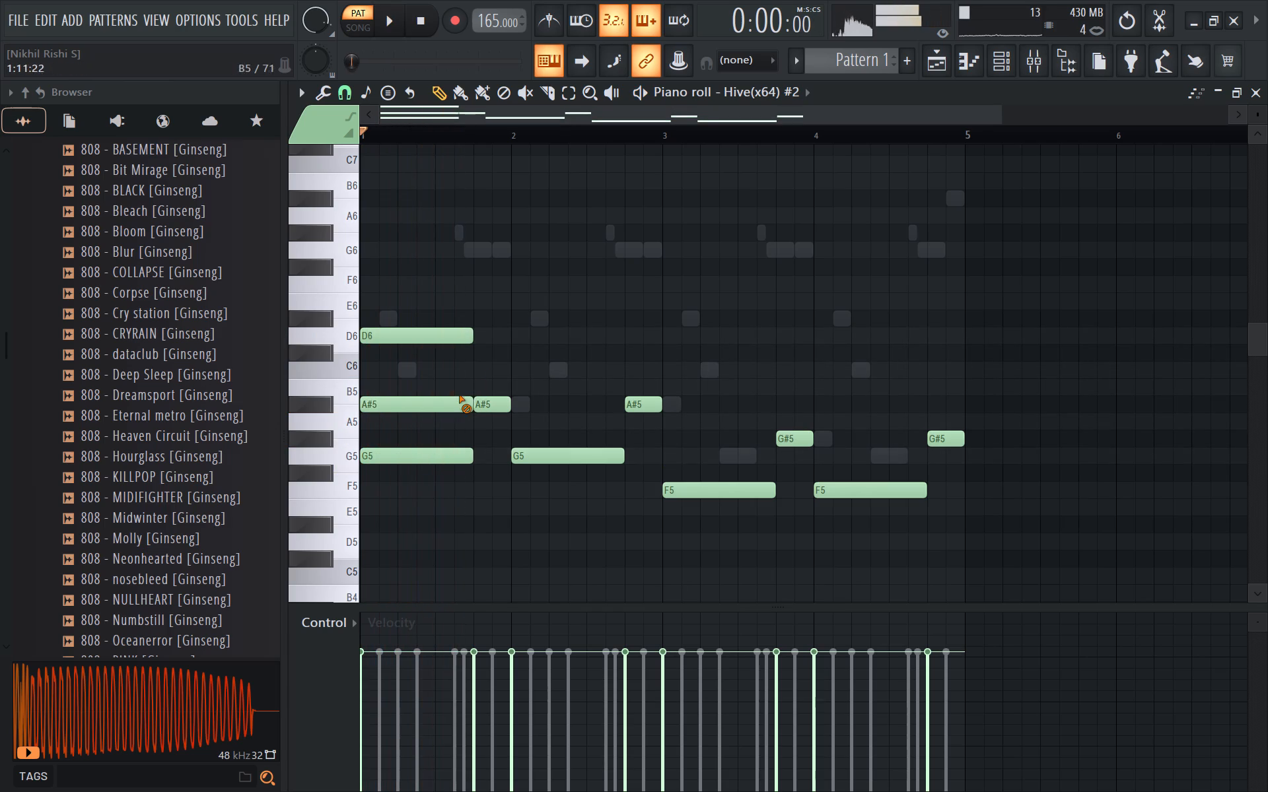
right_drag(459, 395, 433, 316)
Copy the first G5 note up to C6 as a single harmony note and play it with the melody.
key(space)
key(space)
drag(378, 390, 335, 444)
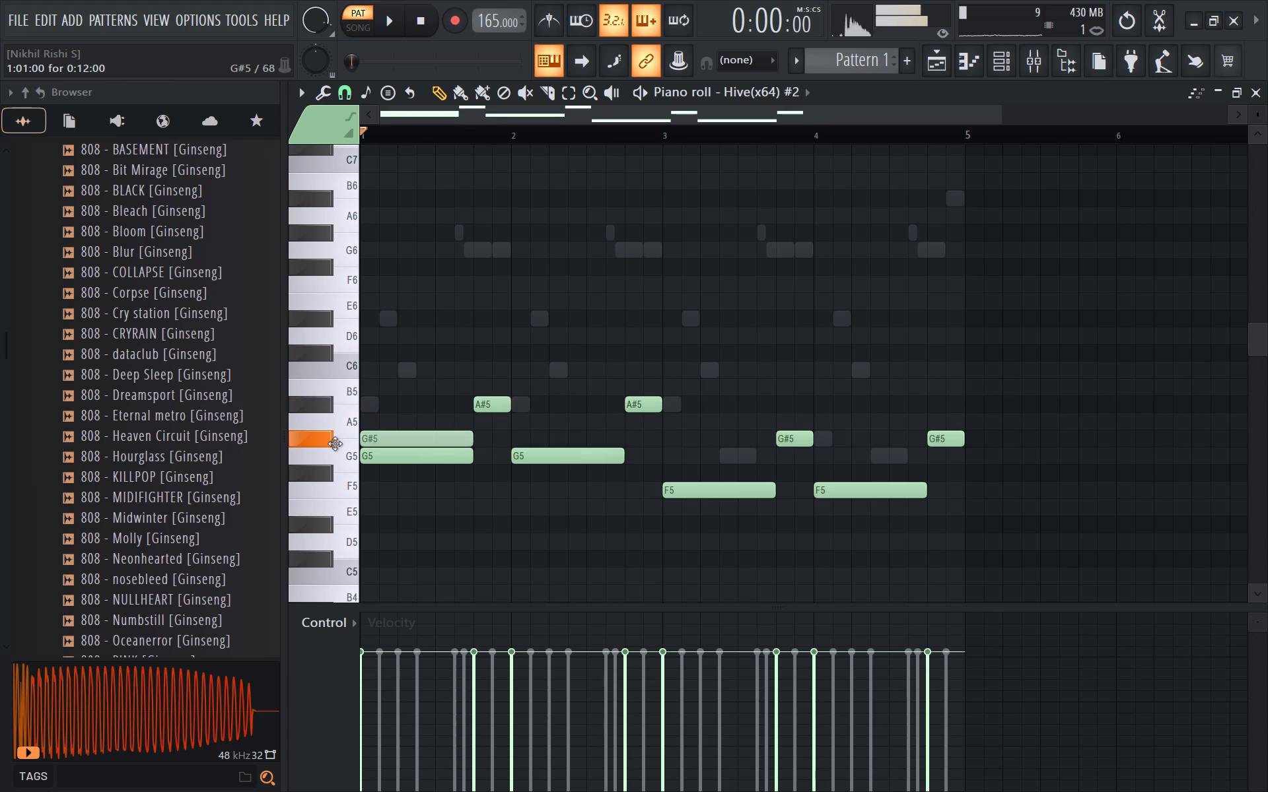
drag(335, 444, 326, 344)
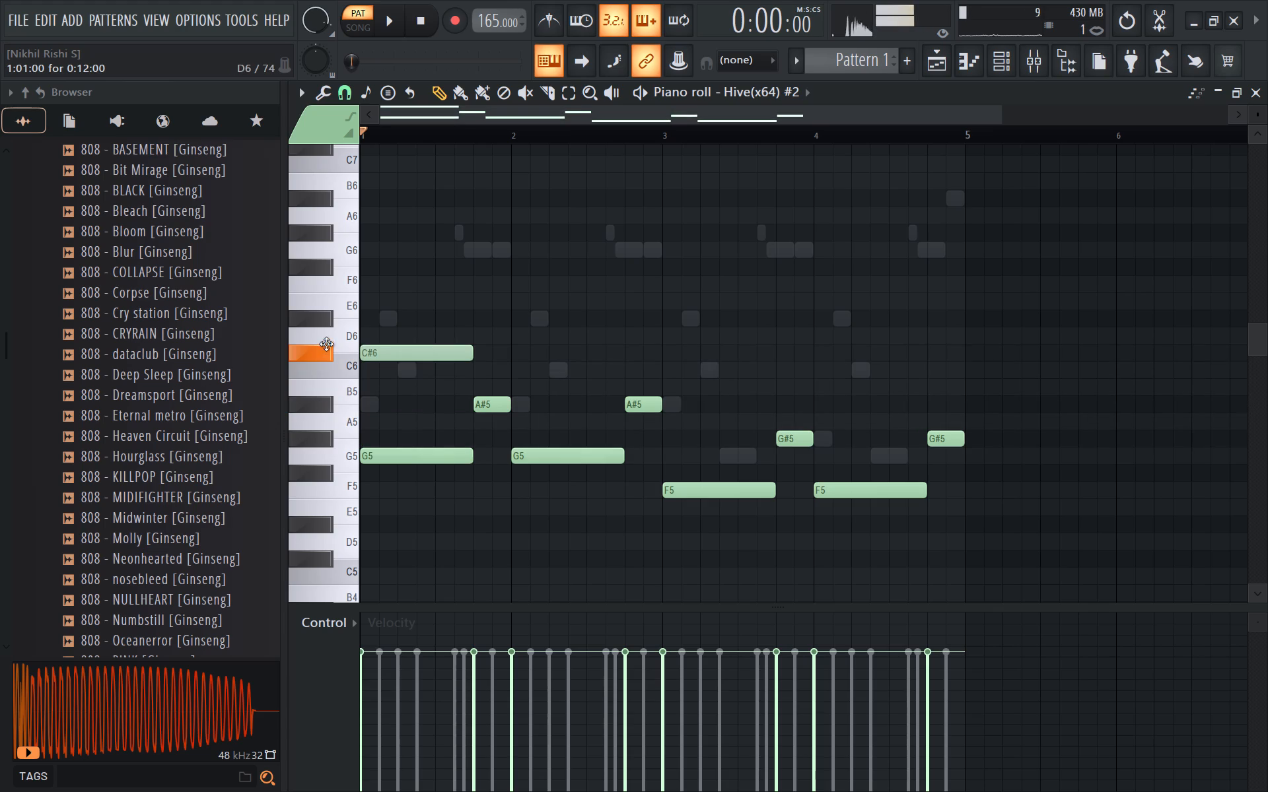
drag(326, 344, 316, 385)
key(space)
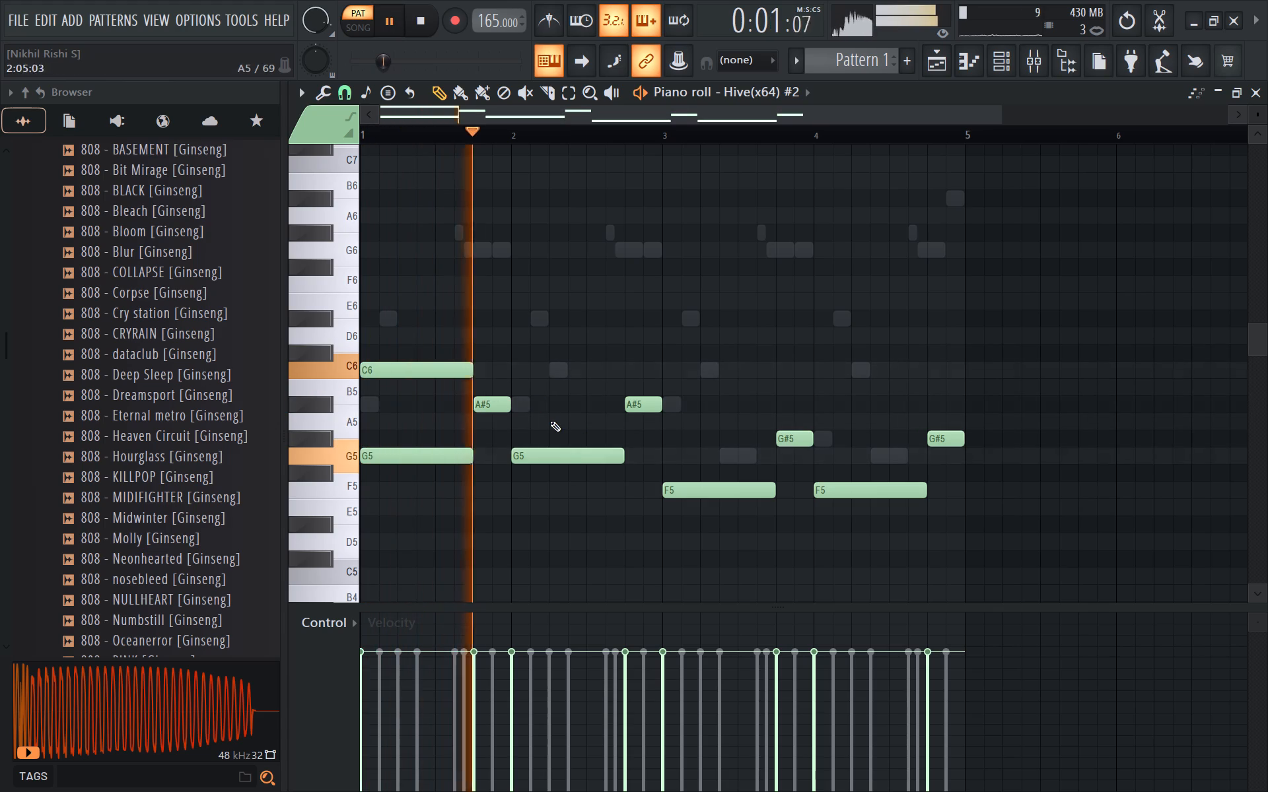
key(space)
key(space)
key(space)
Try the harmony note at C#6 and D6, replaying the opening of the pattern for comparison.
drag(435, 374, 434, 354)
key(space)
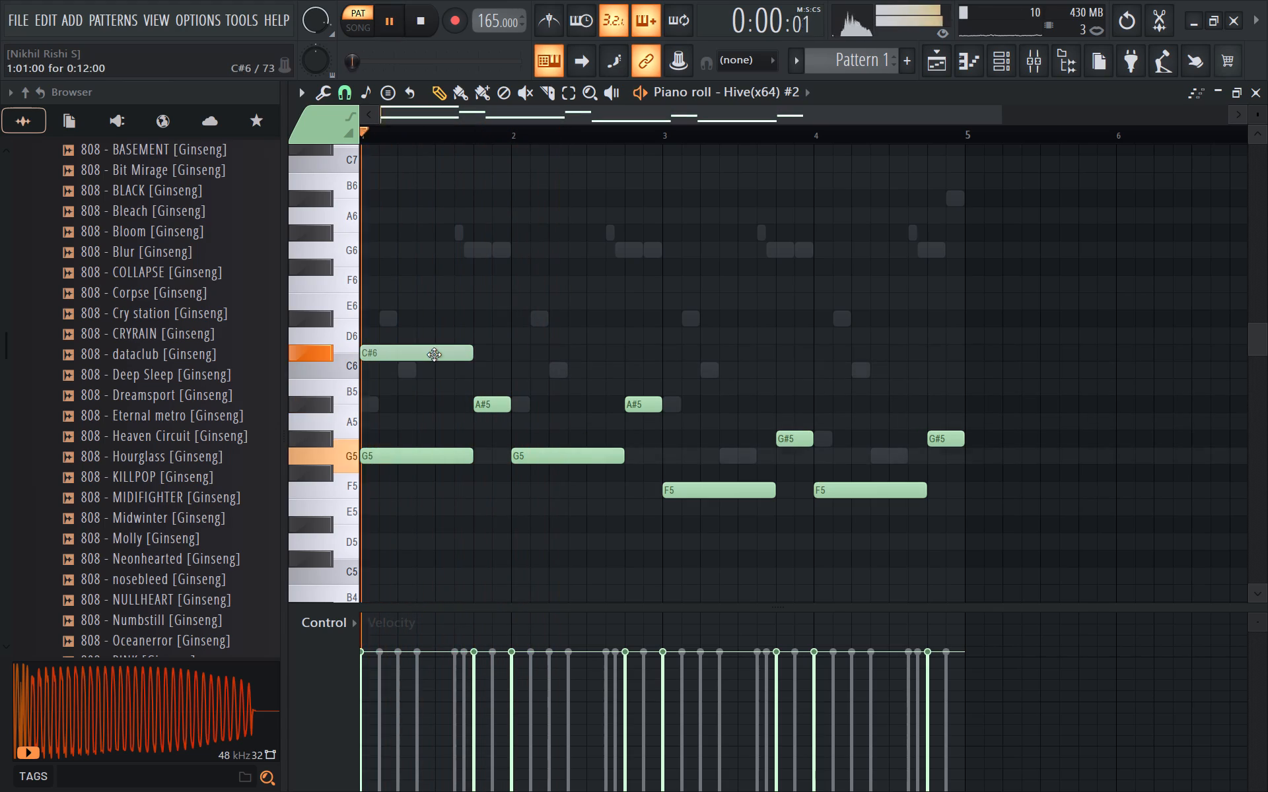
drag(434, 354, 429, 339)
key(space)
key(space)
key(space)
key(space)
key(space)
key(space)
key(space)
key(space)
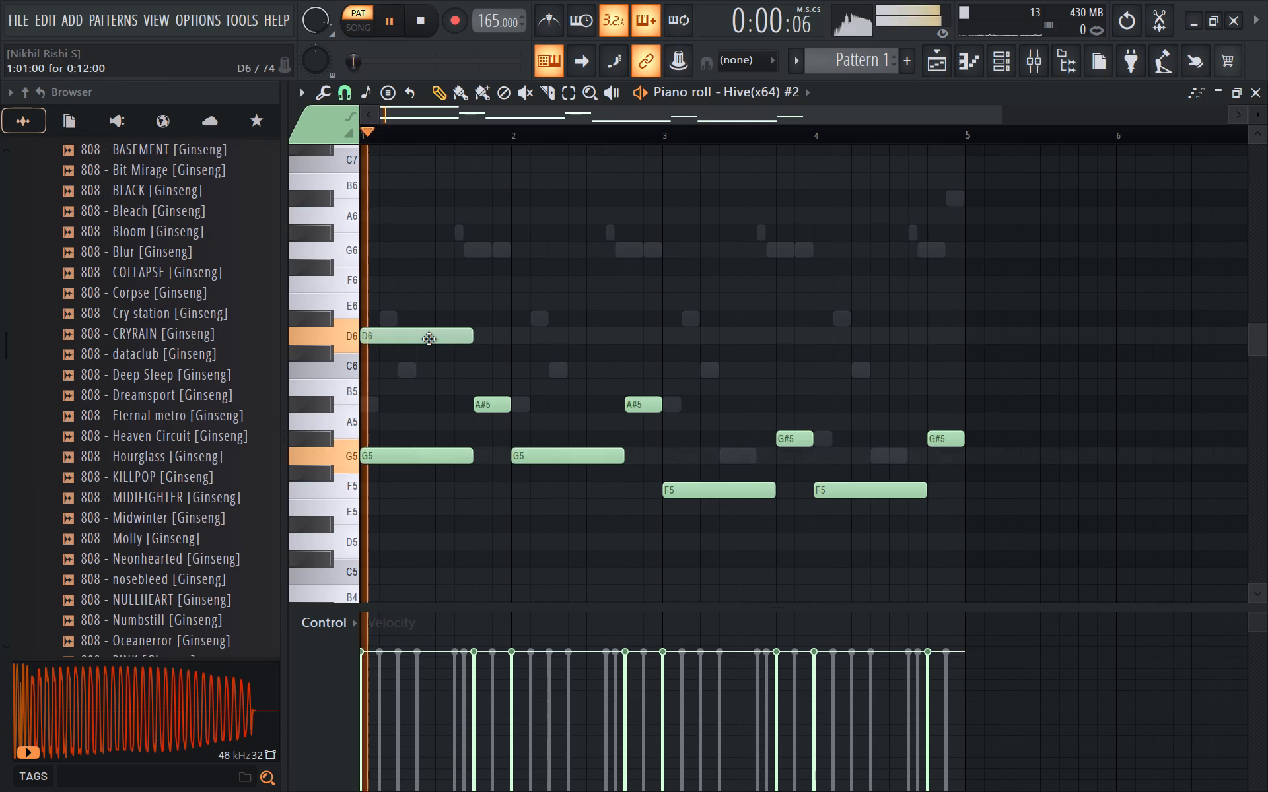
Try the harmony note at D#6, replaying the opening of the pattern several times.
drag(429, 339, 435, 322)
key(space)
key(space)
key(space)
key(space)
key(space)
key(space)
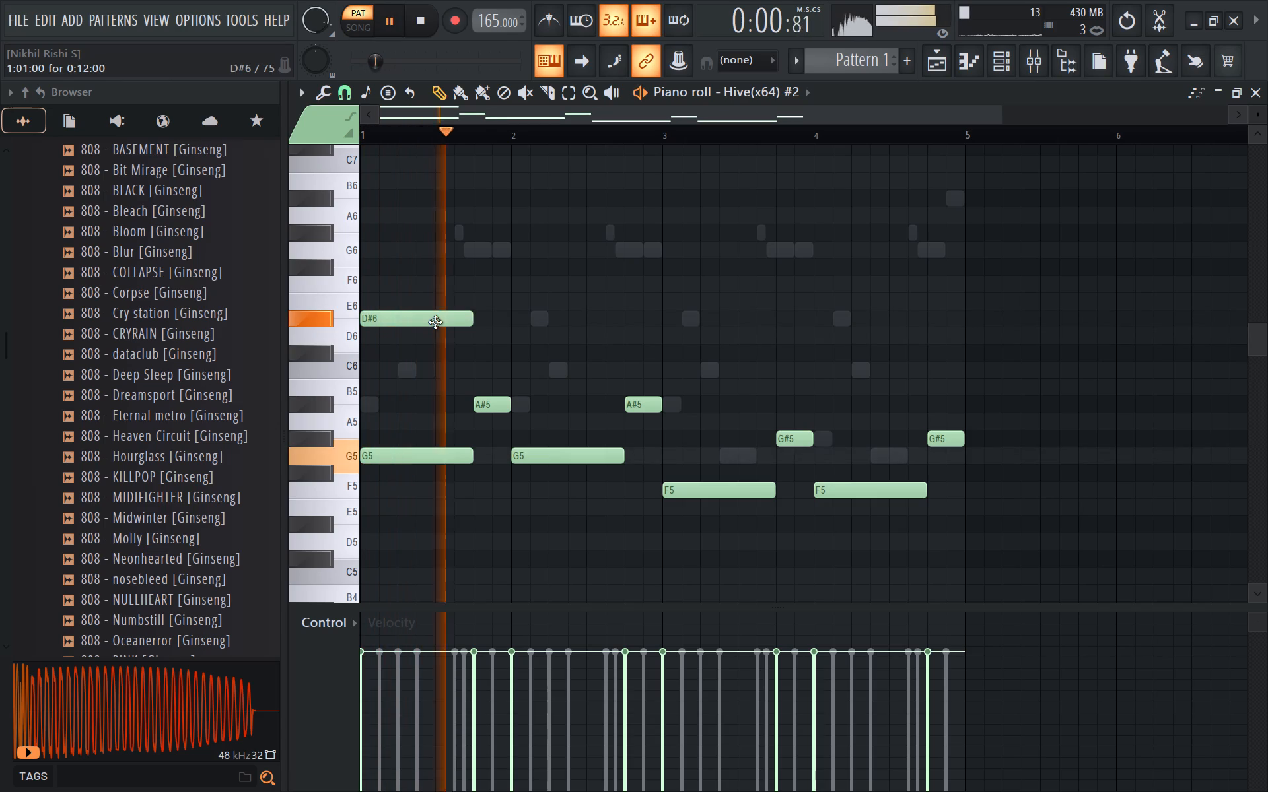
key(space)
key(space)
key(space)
Move the harmony note below the first G5, trying D5 before D#5, and play it back.
drag(435, 322, 357, 649)
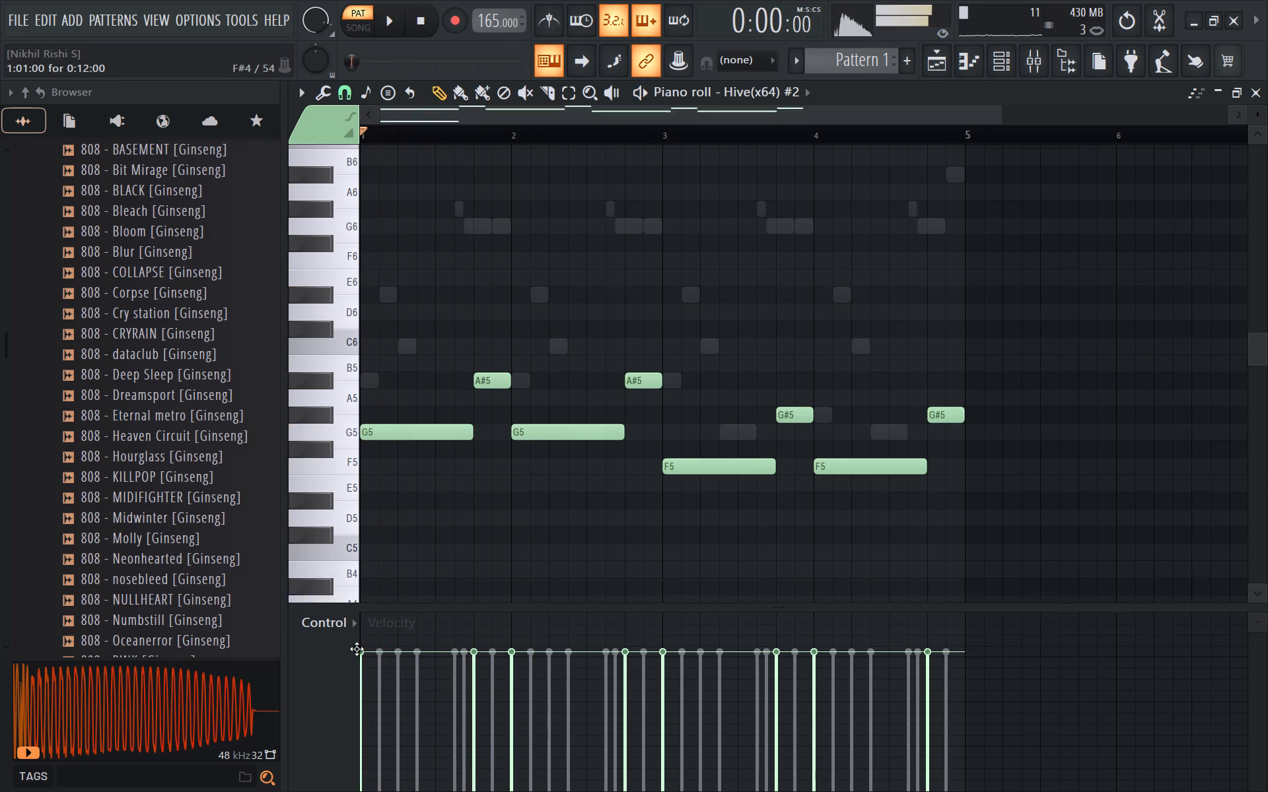
drag(357, 649, 358, 352)
key(space)
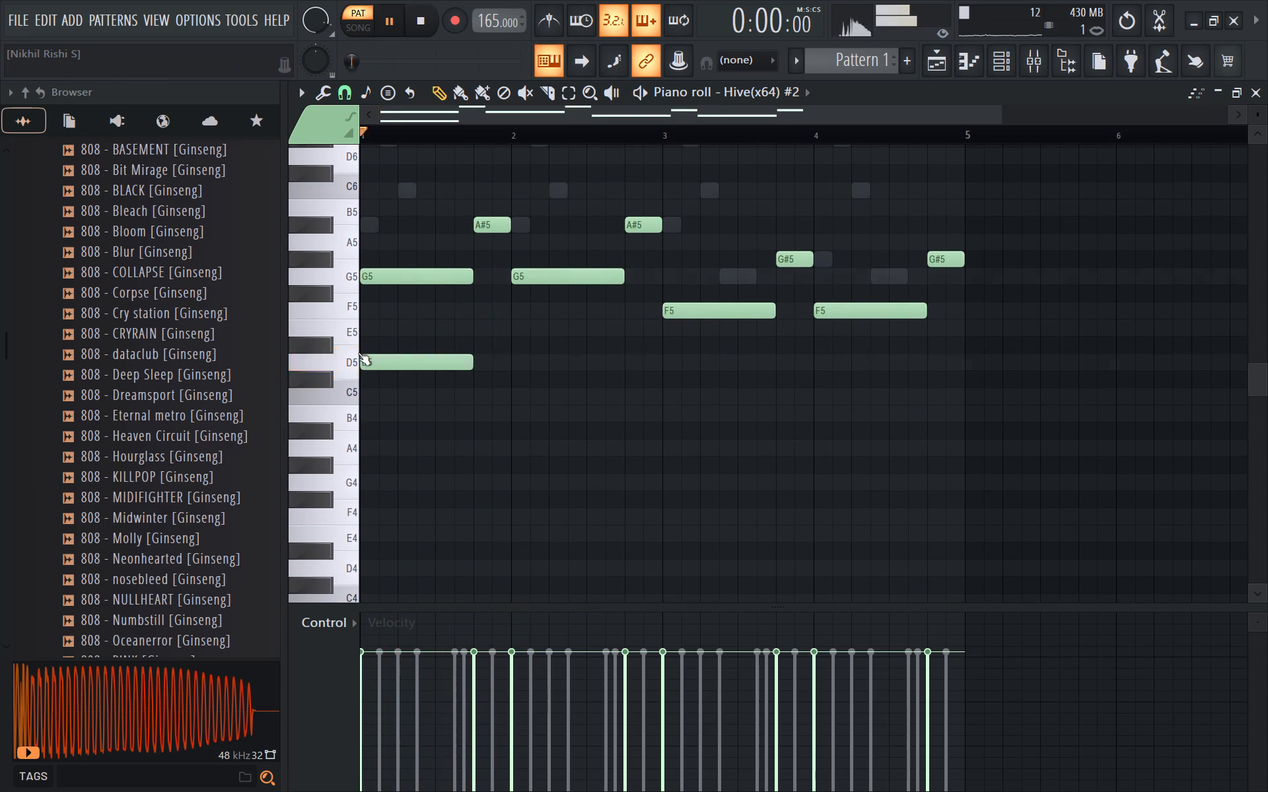
key(space)
drag(409, 362, 403, 331)
key(space)
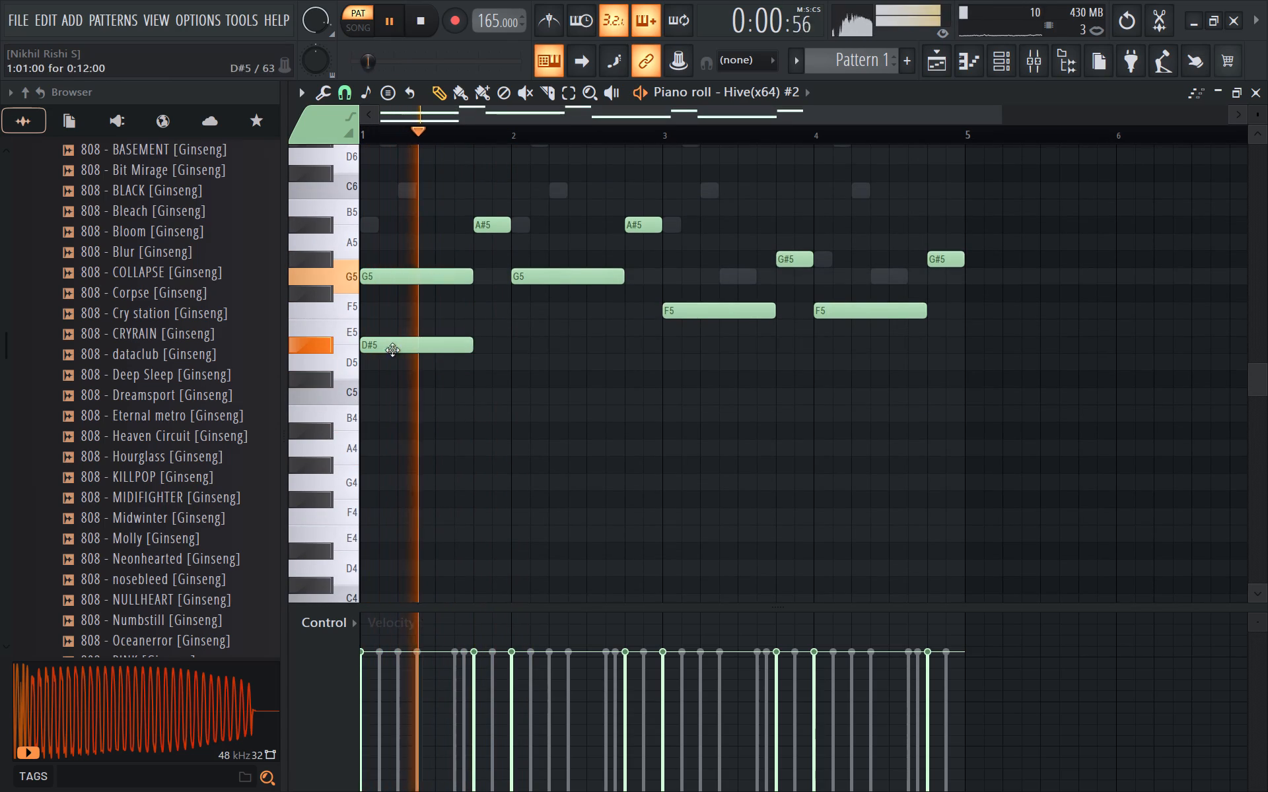
key(space)
Copy the A#5 note on beat 4 of bar 1 down to F5 and play it back.
shift+drag(482, 224, 485, 306)
key(shift+space)
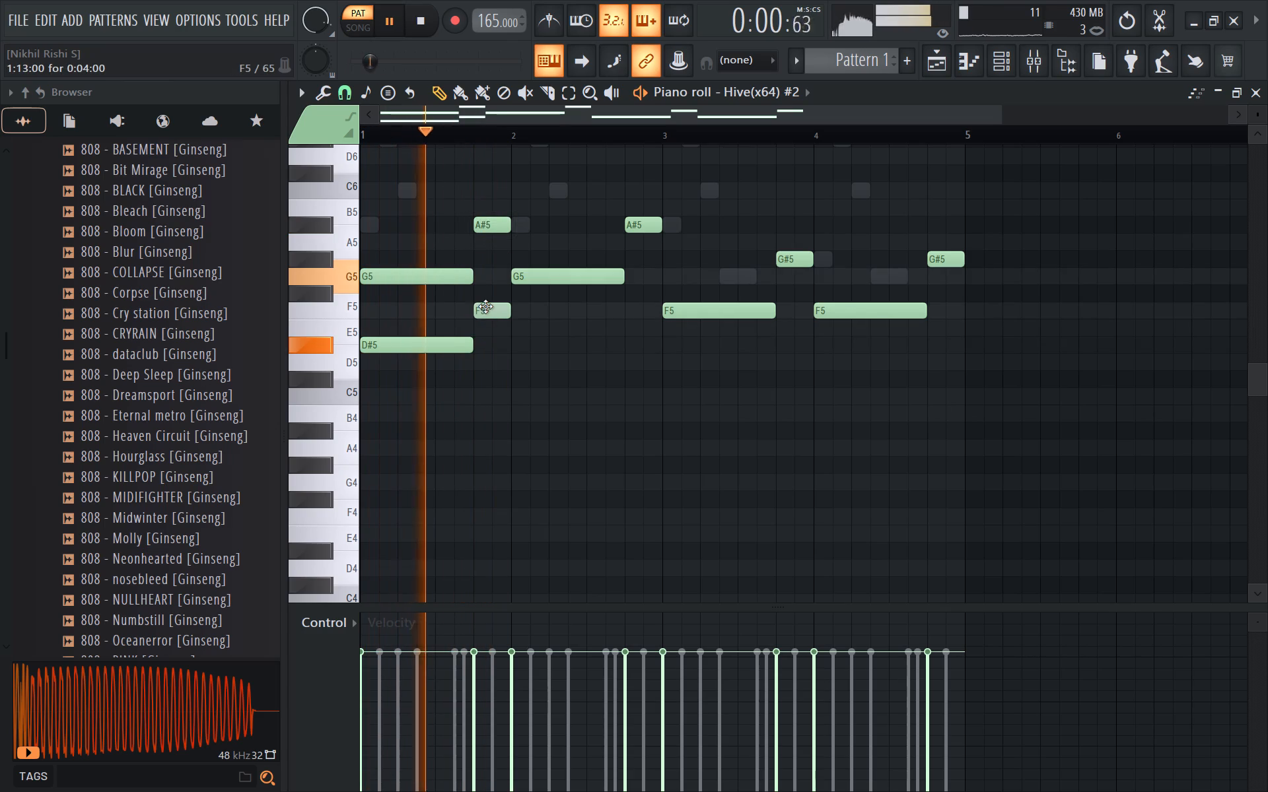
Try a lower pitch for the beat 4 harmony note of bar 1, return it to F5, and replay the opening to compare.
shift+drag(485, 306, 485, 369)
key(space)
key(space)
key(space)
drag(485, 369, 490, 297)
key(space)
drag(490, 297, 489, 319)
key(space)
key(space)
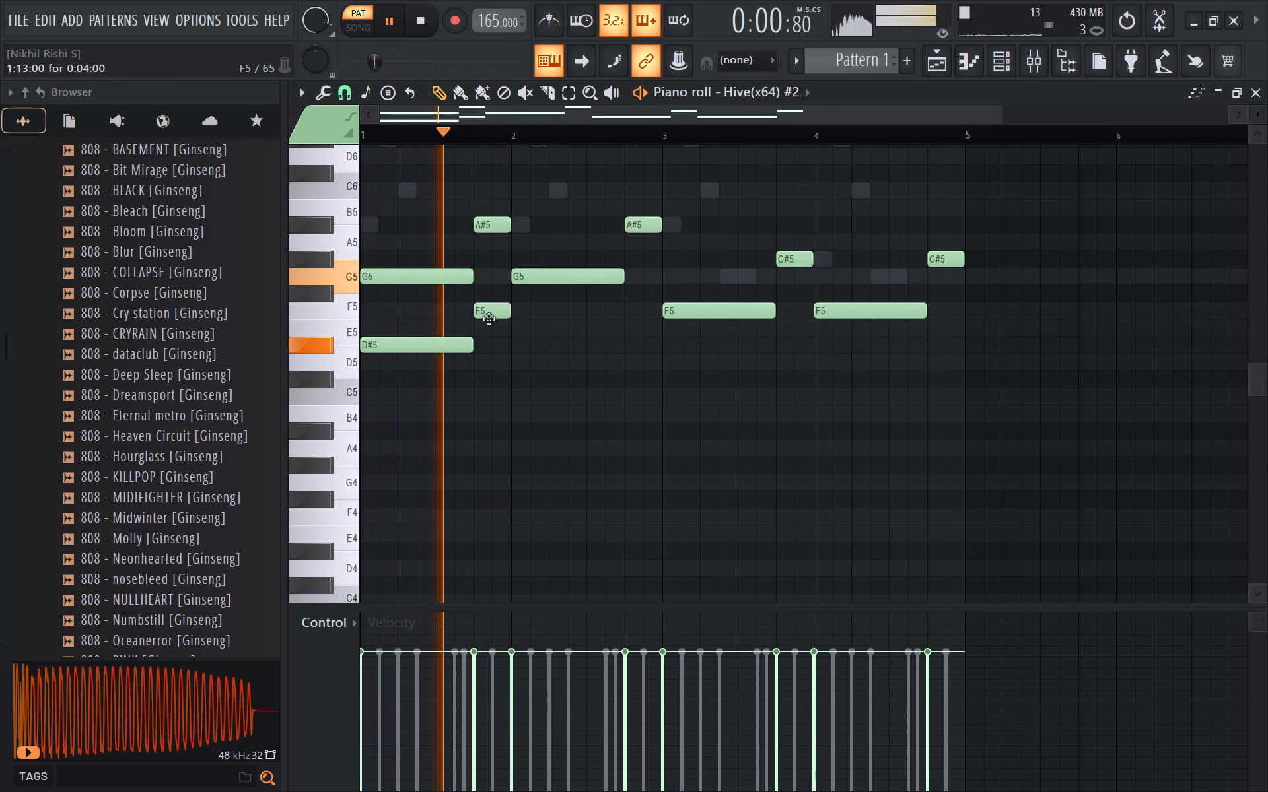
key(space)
Lower the beat 4 harmony note in bar 1 to D5, comparing neighbouring pitches in playback.
drag(489, 319, 481, 387)
key(space)
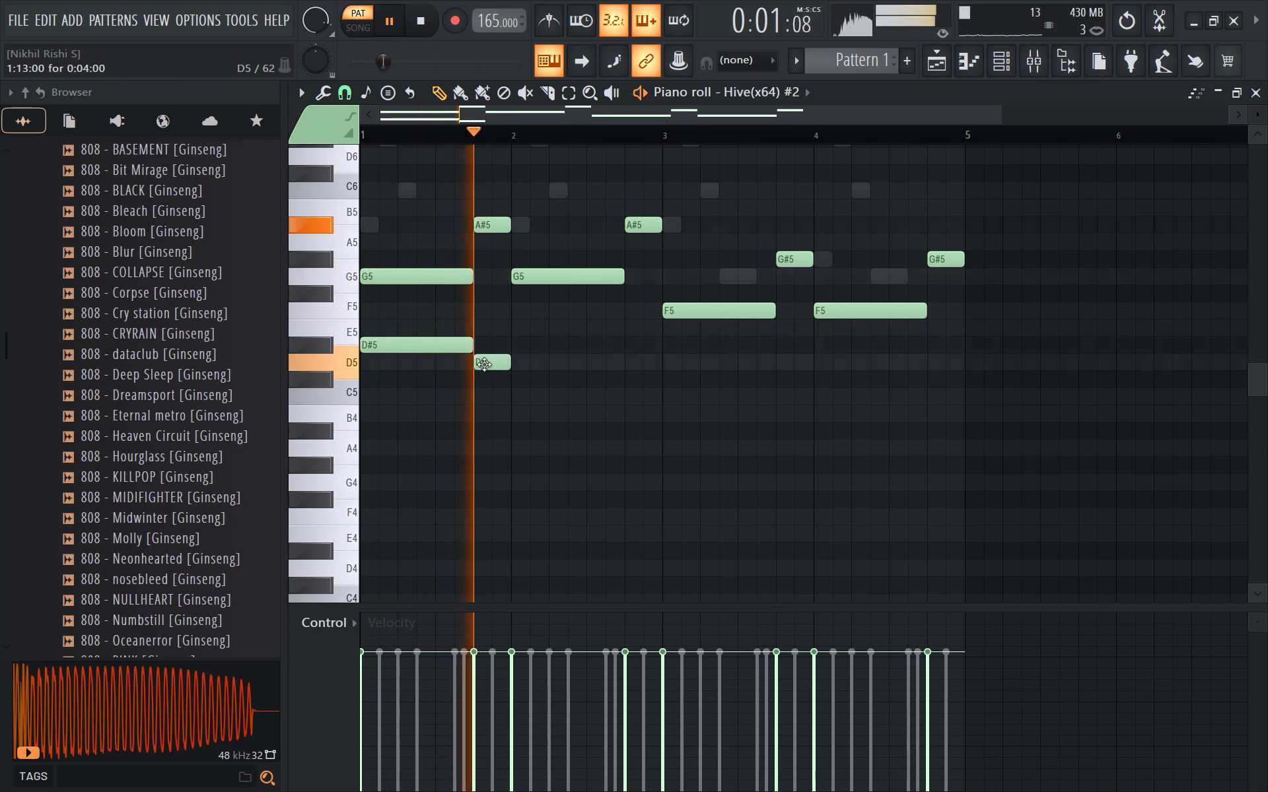
key(space)
drag(485, 362, 485, 389)
key(space)
key(space)
drag(486, 372, 481, 351)
key(space)
Copy the short harmony note to beat 4 of bar 2 at D5 and to beat 4 of bars 3 and 4 at D#5.
shift+drag(487, 364, 631, 364)
shift+drag(631, 364, 780, 383)
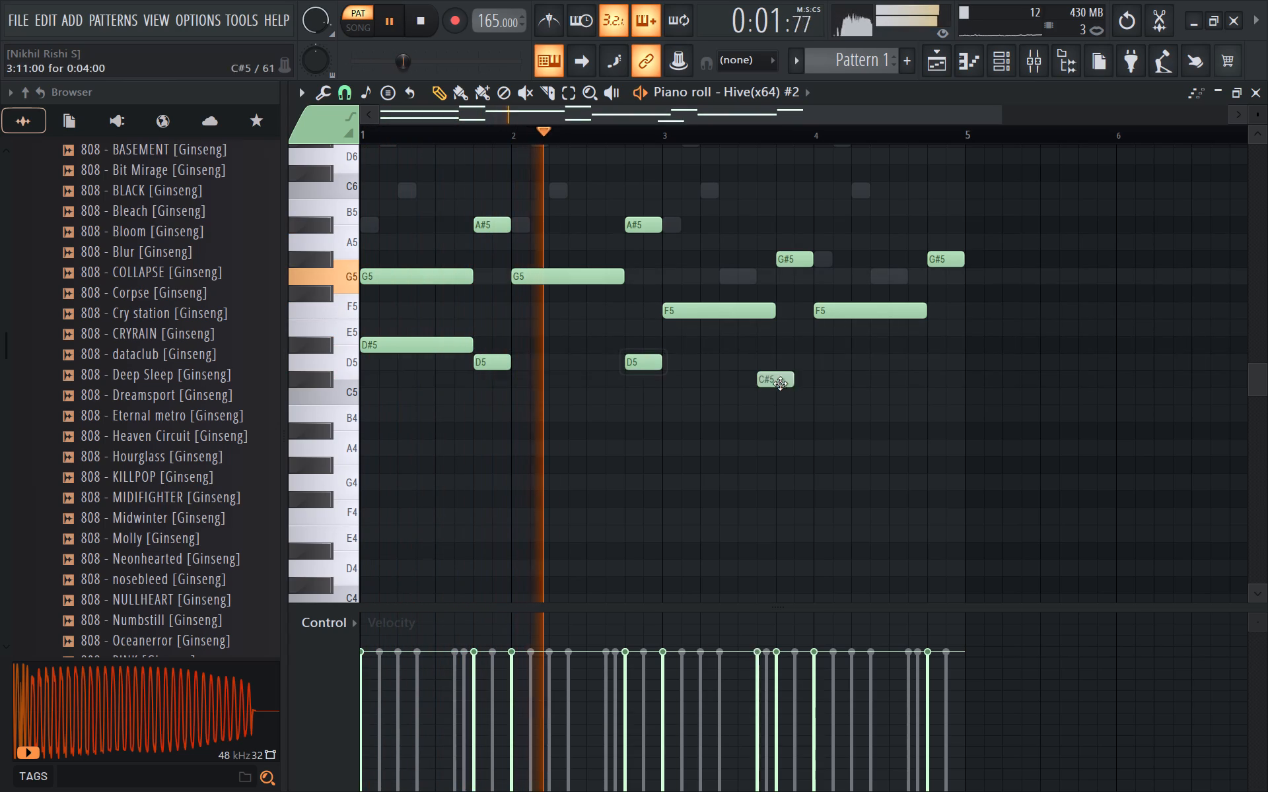
shift+drag(780, 383, 791, 340)
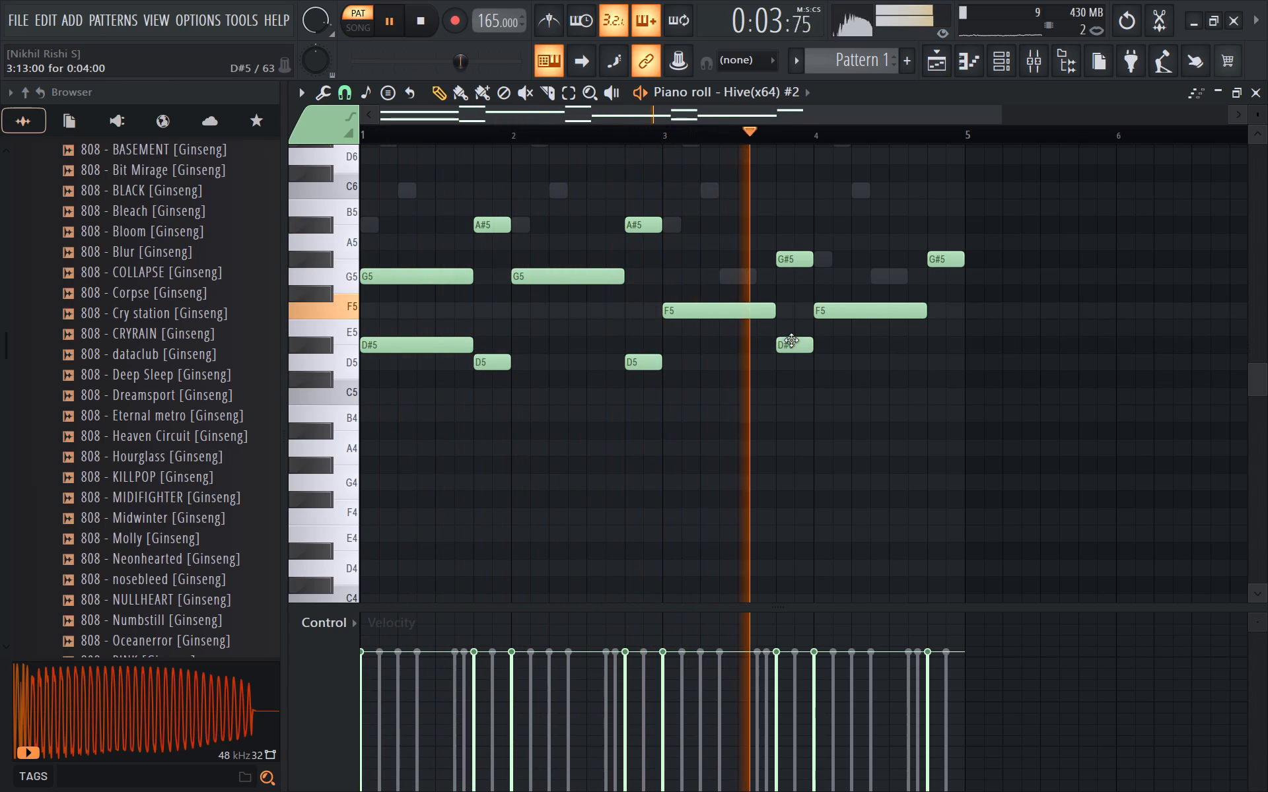
shift+drag(800, 347, 950, 347)
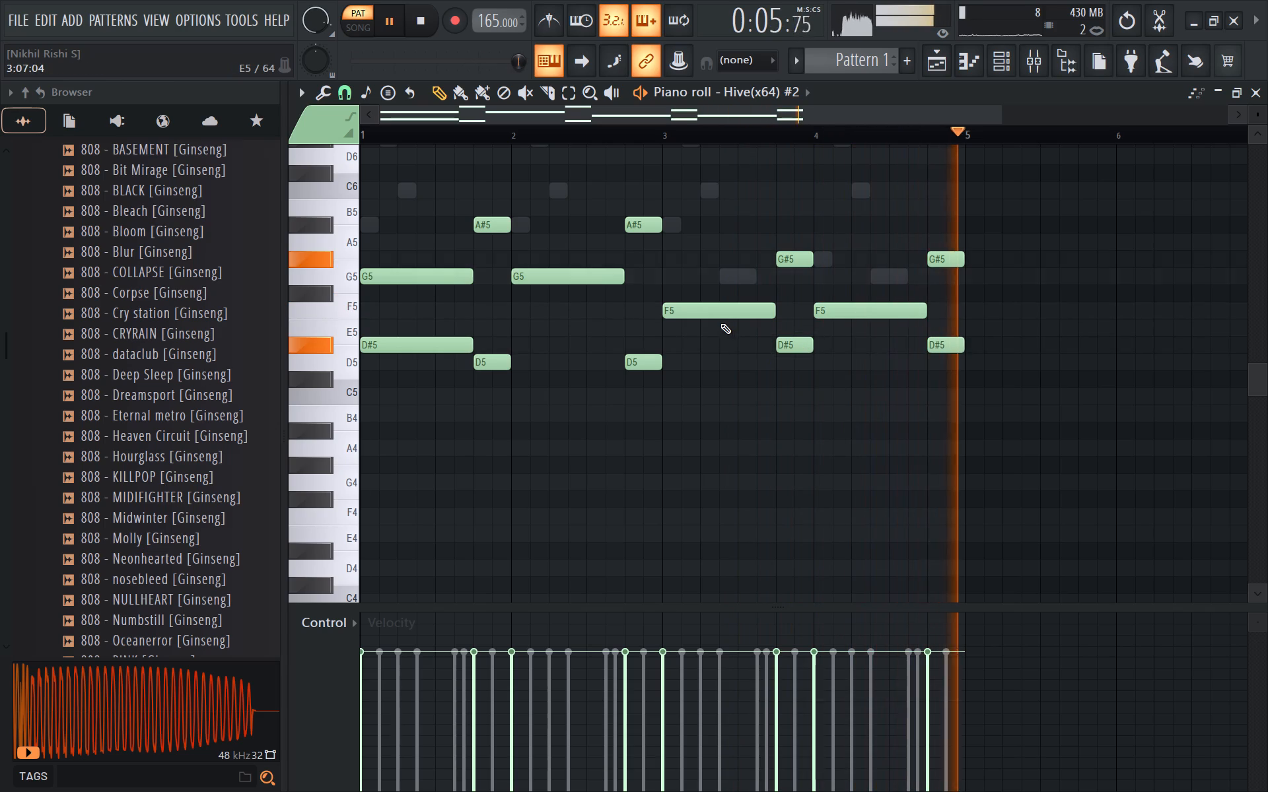
Copy the long F5 note of bar 3 down to C5, repeat it in bar 4, and remove the stray C#5 note.
shift+drag(711, 315, 717, 412)
key(space)
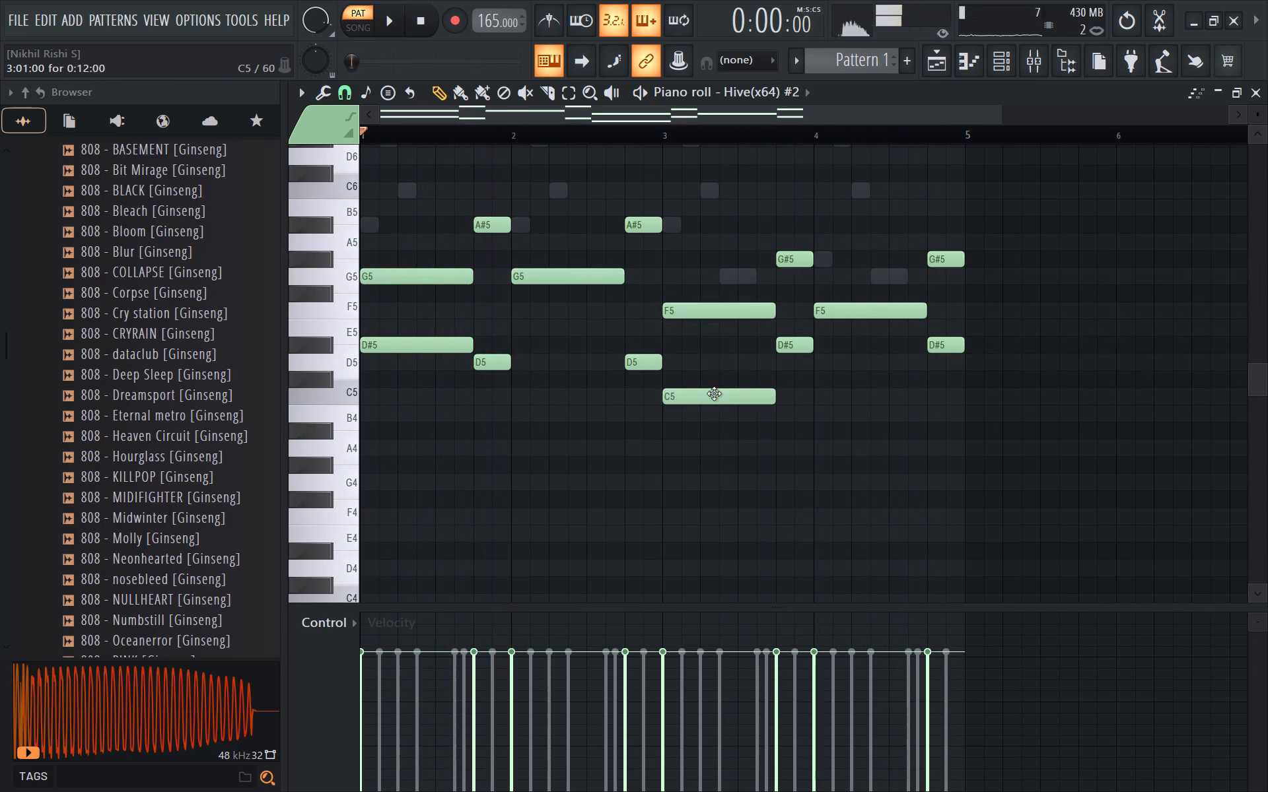
key(space)
drag(714, 393, 706, 384)
shift+click(705, 385)
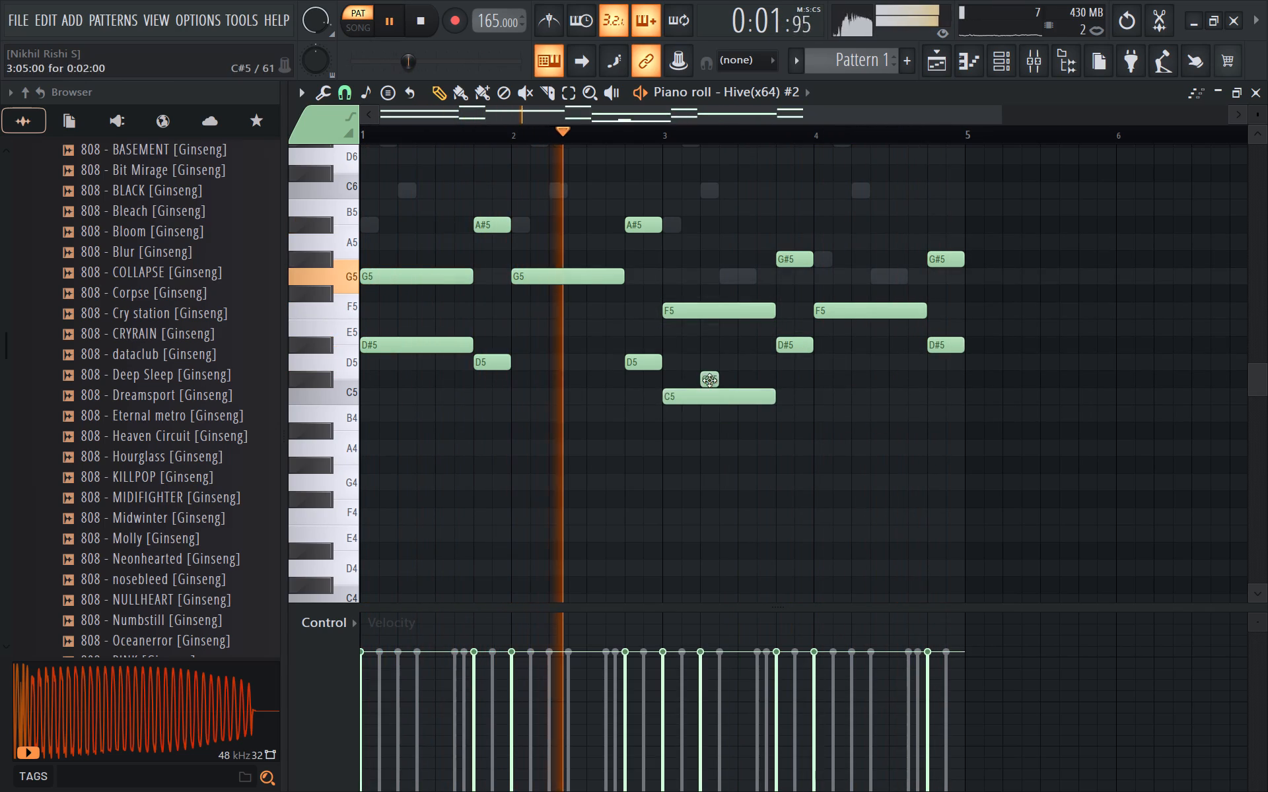
right_click(709, 379)
shift+drag(693, 401, 843, 409)
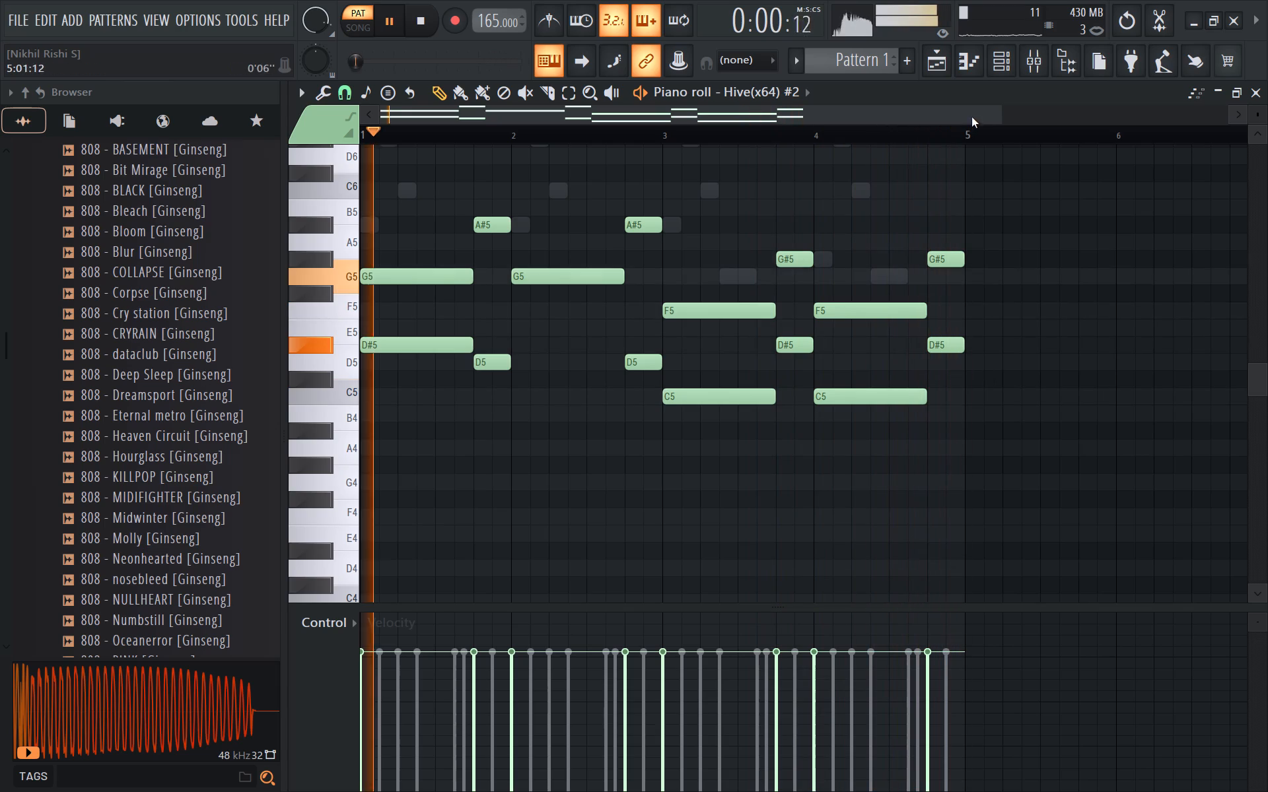
Solo the second Hive channel and listen to the two-note harmony in the piano roll.
click(997, 72)
ctrl+click(599, 205)
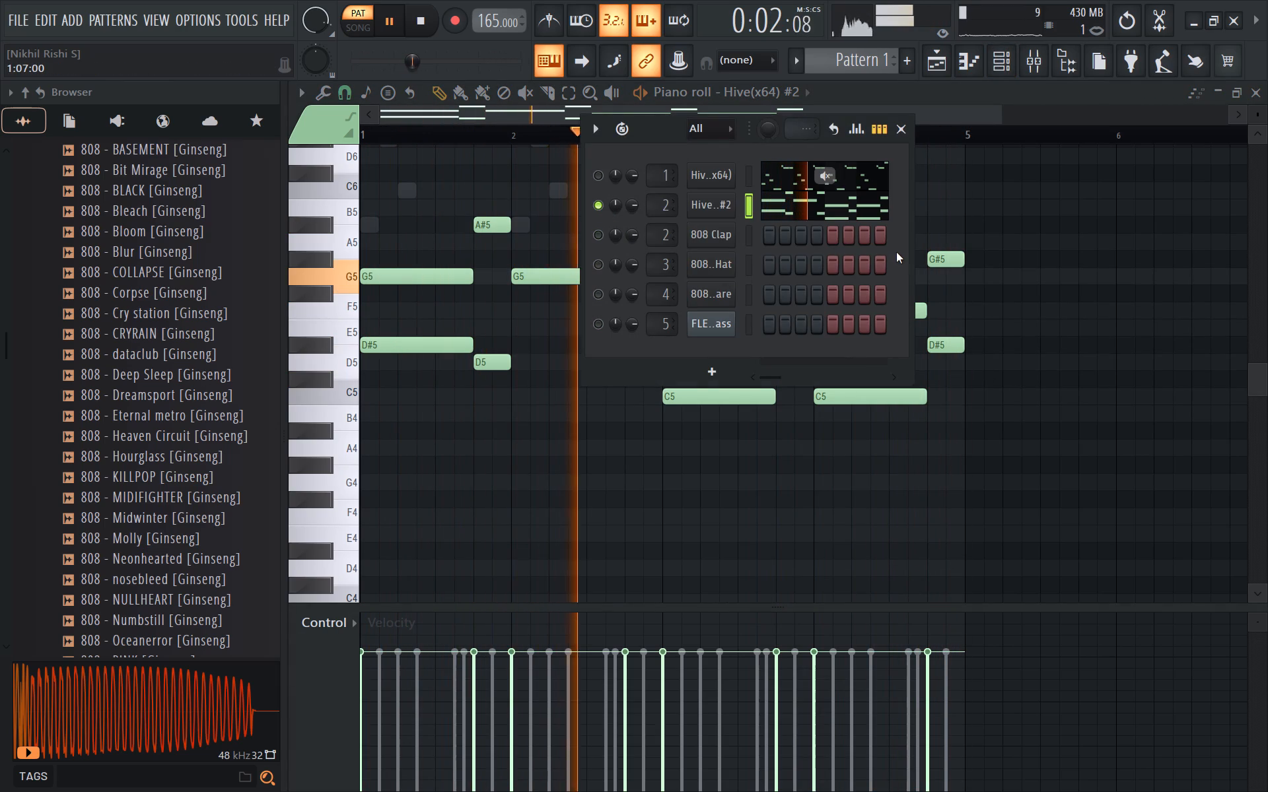
click(898, 127)
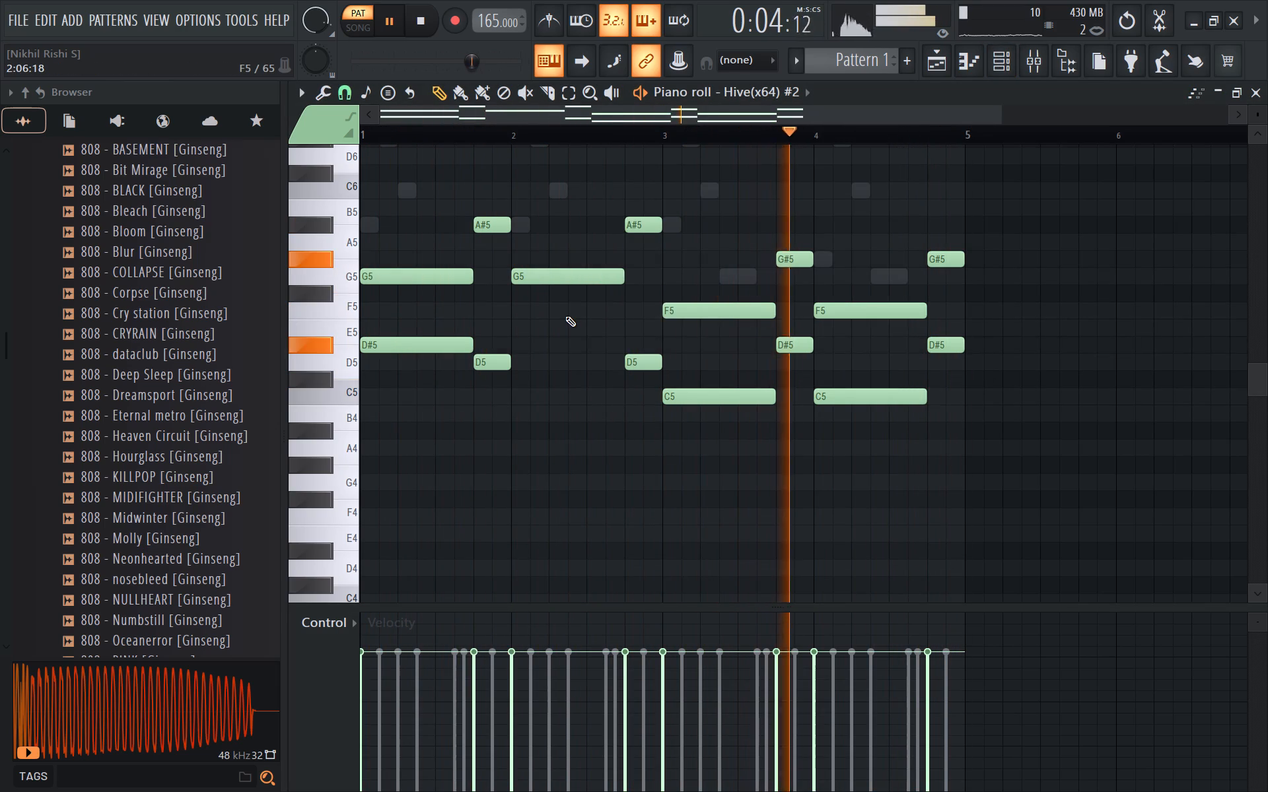
key(space)
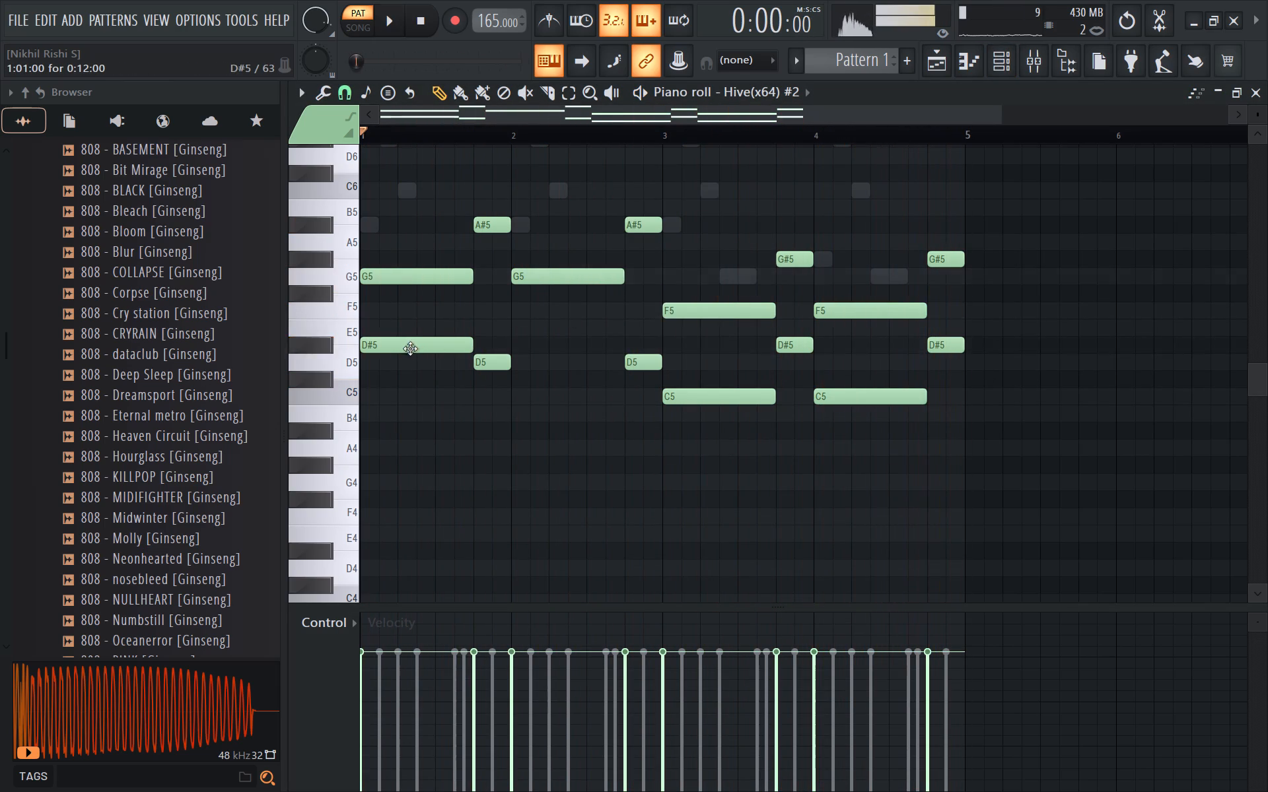
Copy the D#5 note of bar 1 down to G4 as a third voice and play it back.
shift+drag(410, 348, 390, 466)
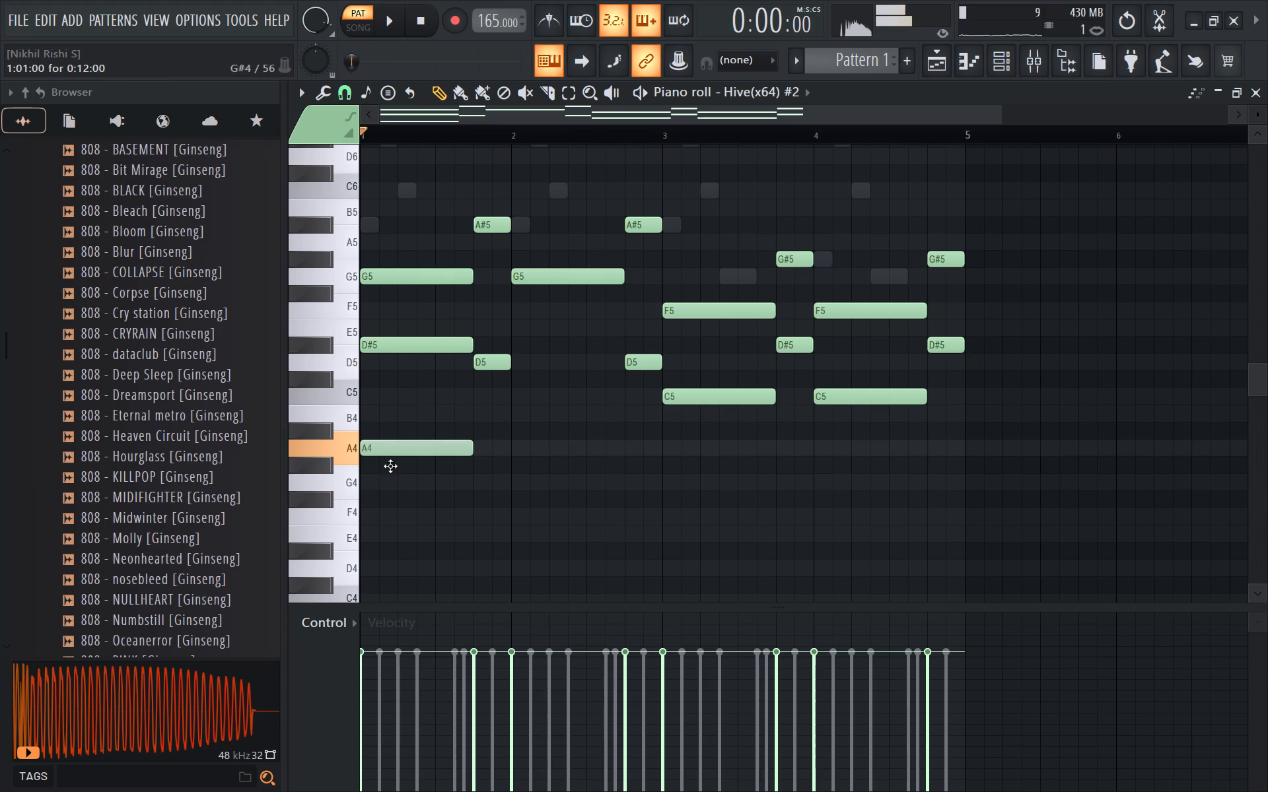
shift+drag(390, 466, 389, 490)
key(space)
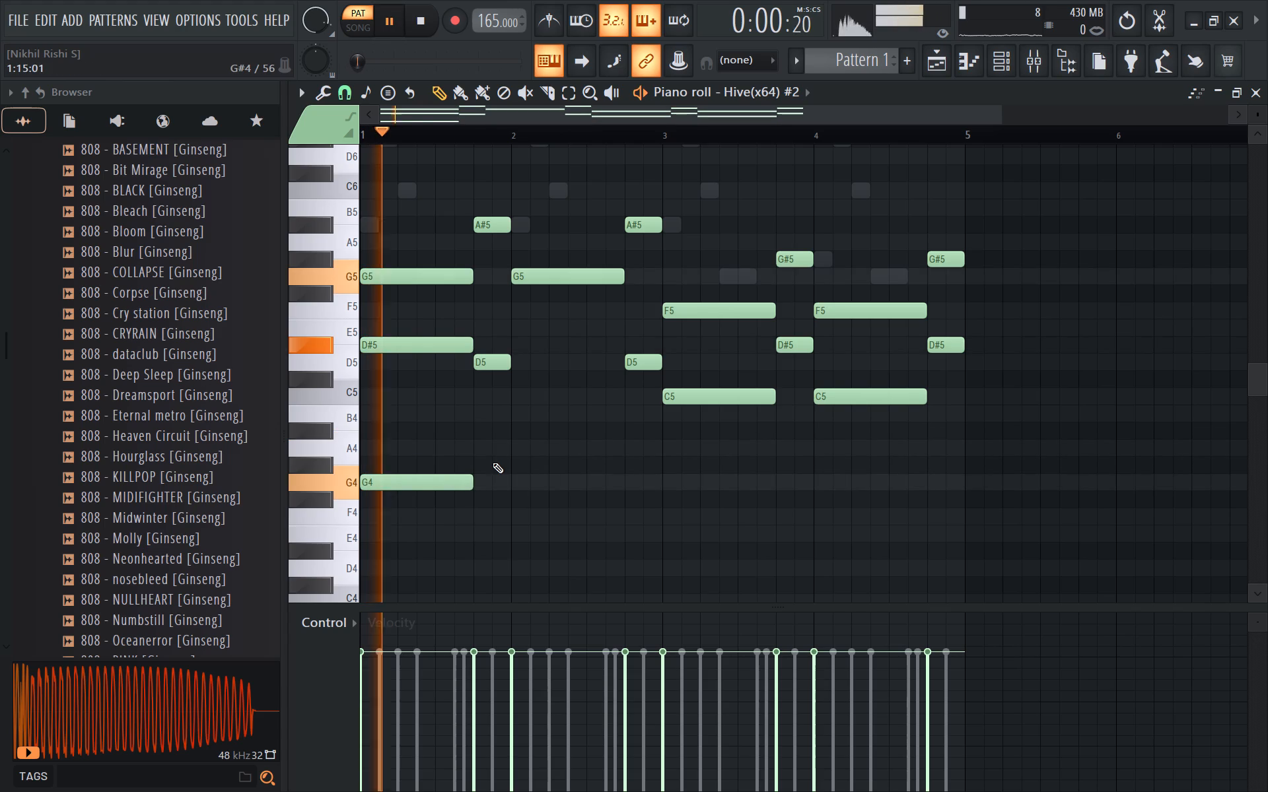
key(shift+space)
Copy the D5 note on beat 4 of bar 1 down to A#4, testing a higher pitch against it in playback.
shift+drag(495, 369, 495, 442)
key(shift+space)
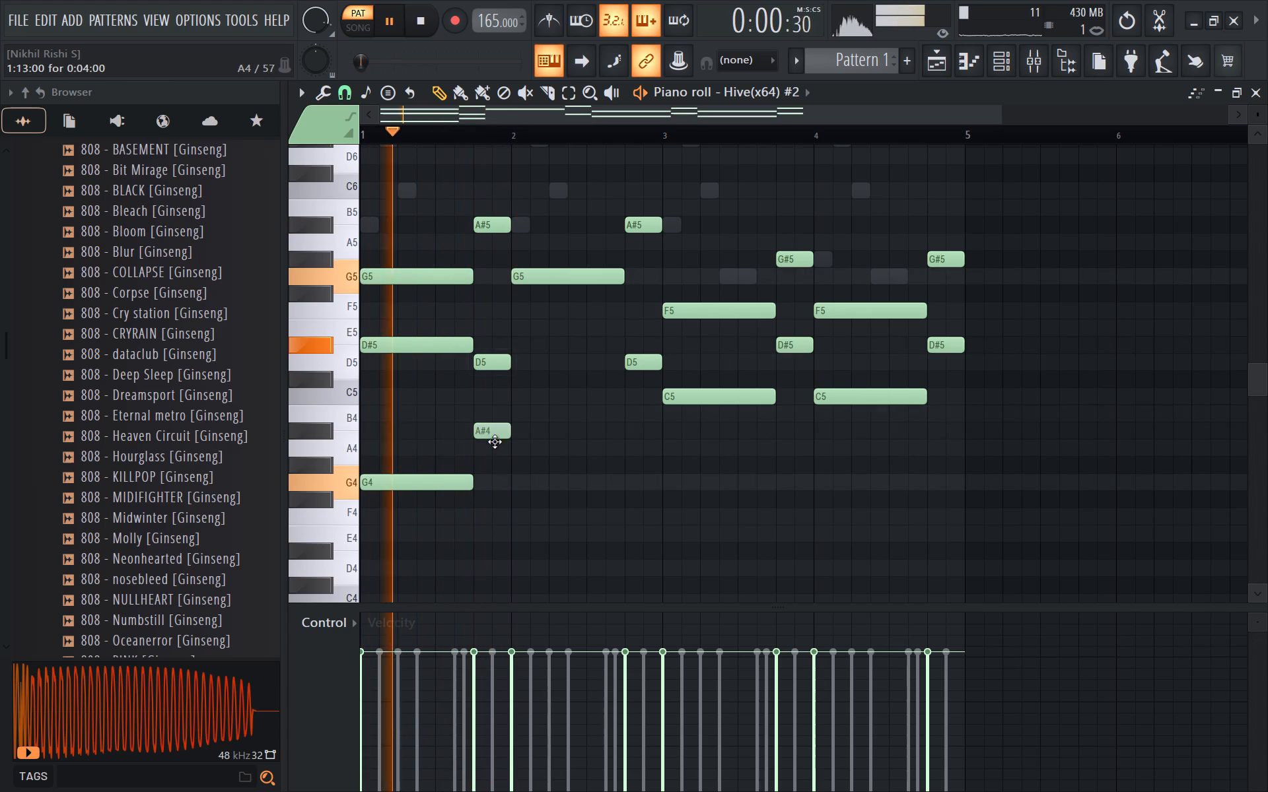
shift+drag(495, 442, 494, 417)
key(space)
drag(494, 417, 493, 441)
key(space)
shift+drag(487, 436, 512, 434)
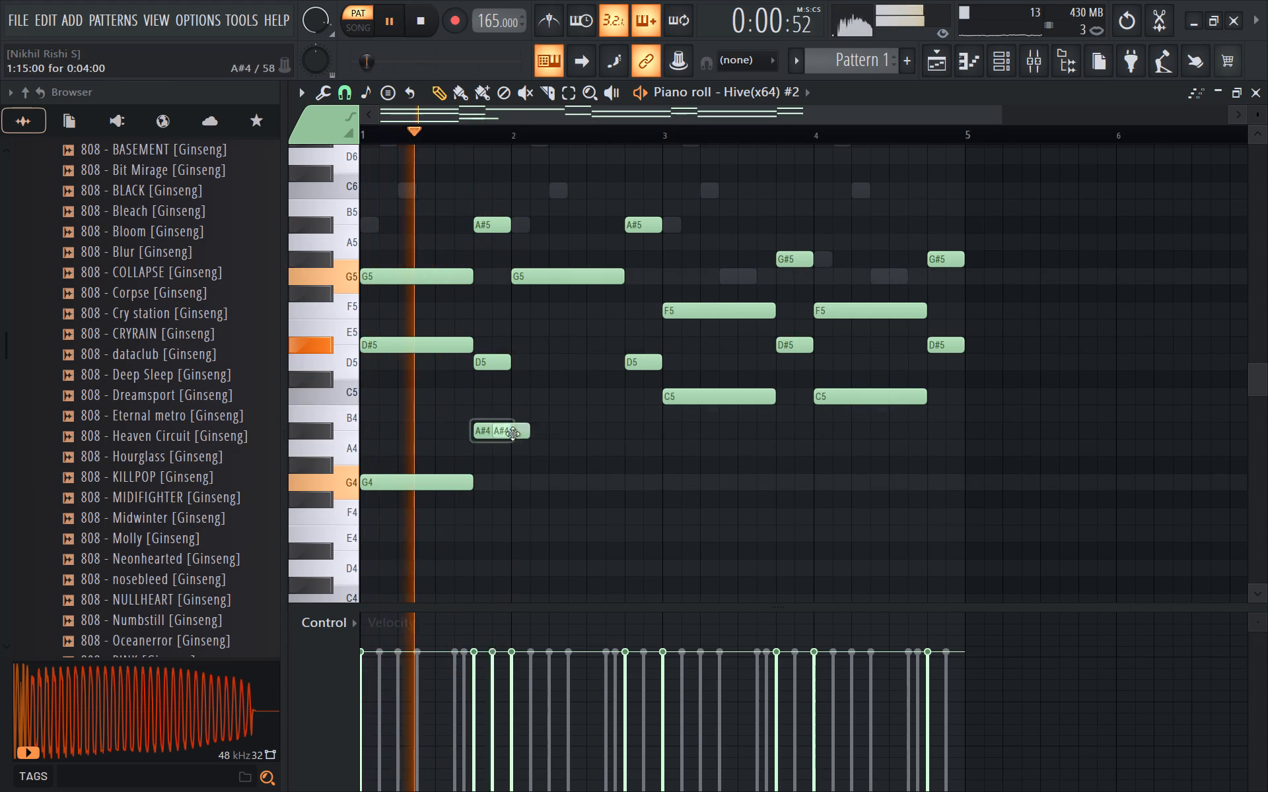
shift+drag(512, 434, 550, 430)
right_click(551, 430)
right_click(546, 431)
Copy the long G4 note to the start of bar 2 and add a matching D#5 note above it.
shift+drag(420, 480, 561, 486)
key(space)
key(space)
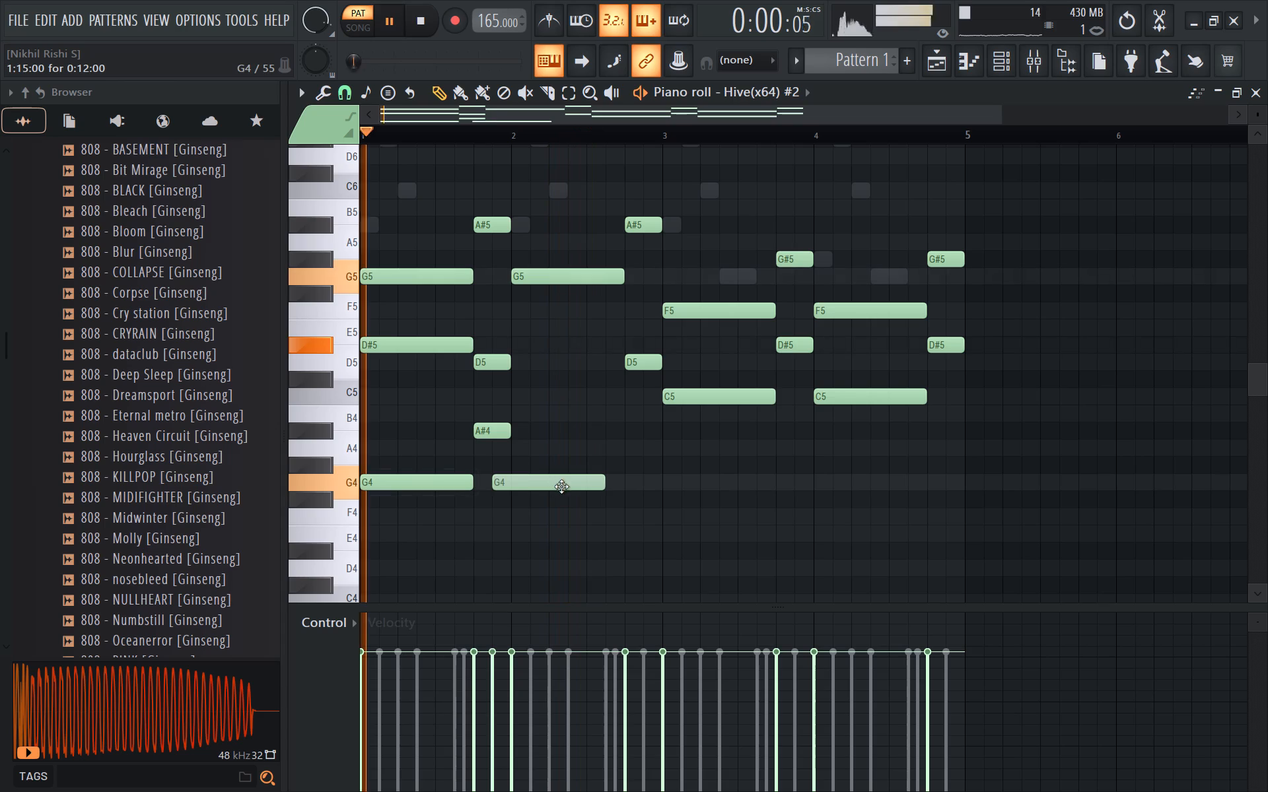
shift+drag(561, 486, 574, 474)
scroll(574, 474, up, 1)
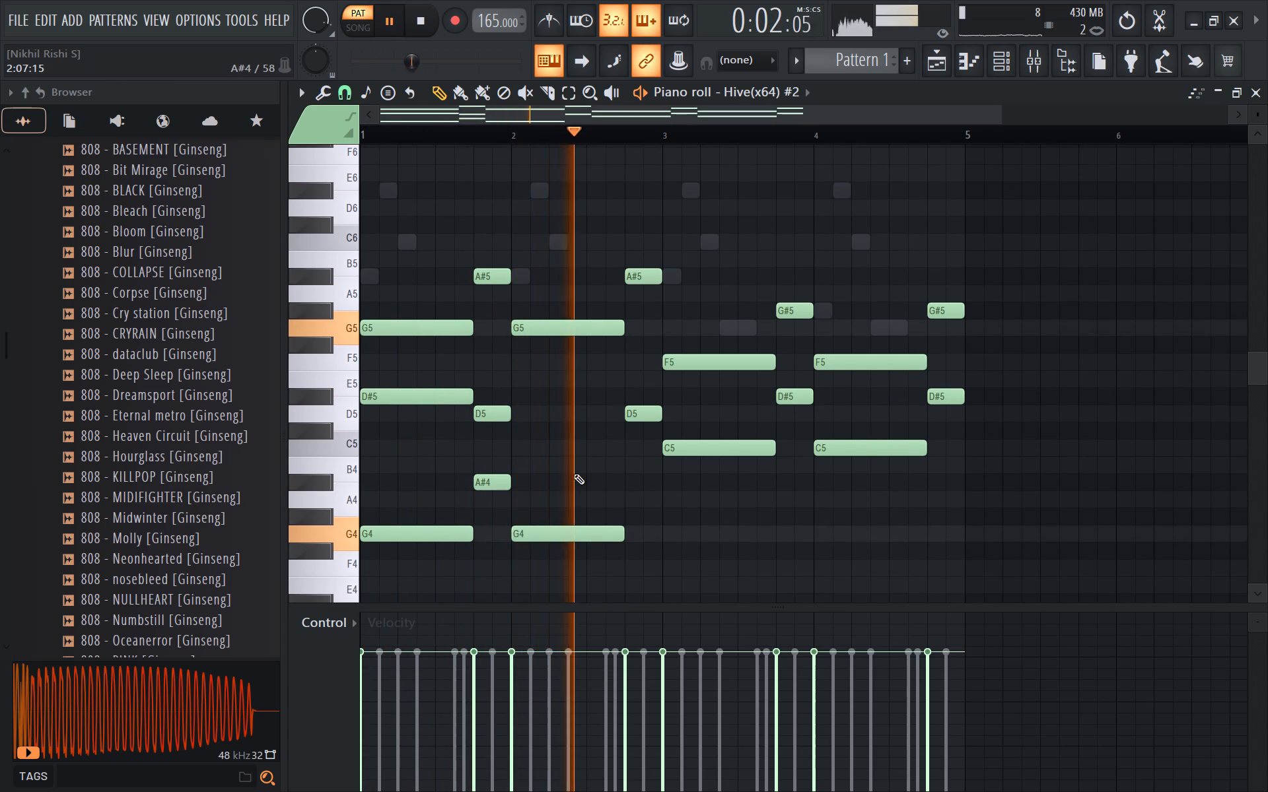
key(space)
key(space)
shift+drag(575, 539, 581, 399)
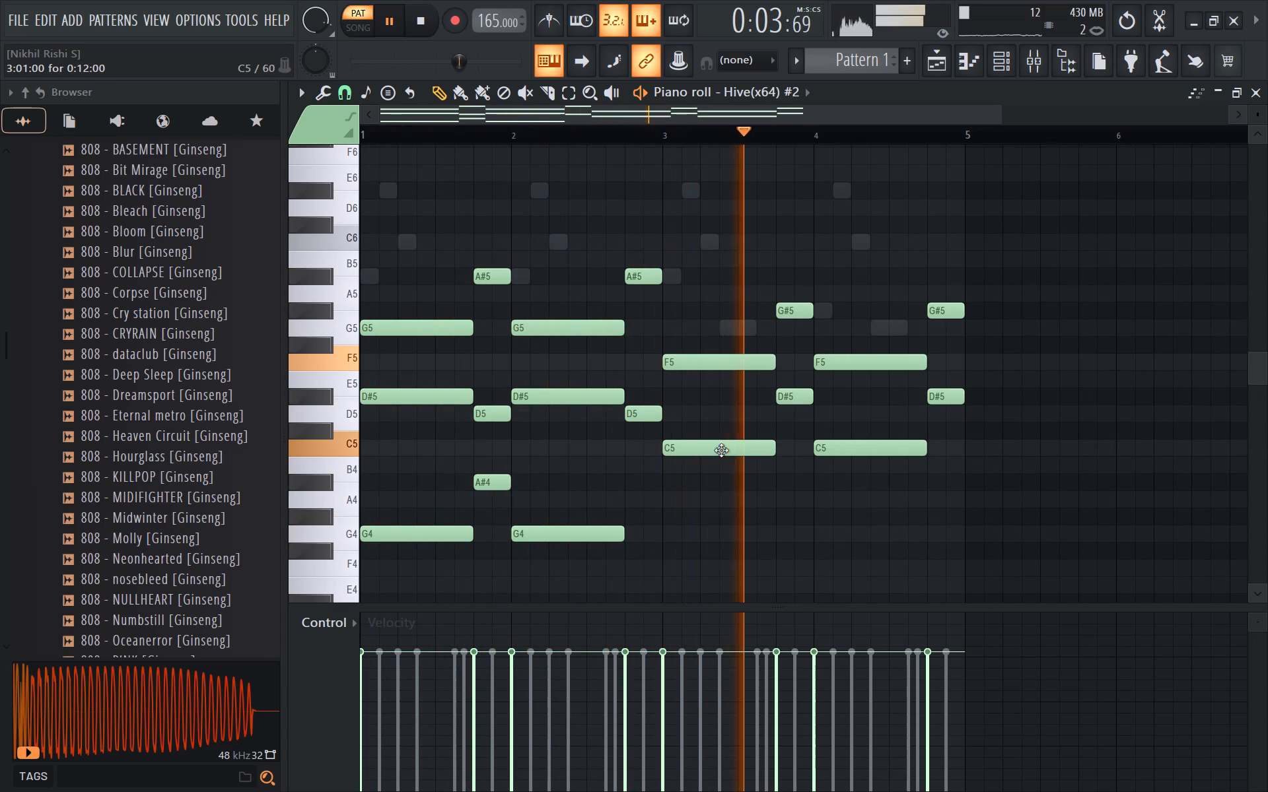
Copy the long C5 note of bar 3 down to G#4 and repeat the G#4 note at the start of bar 4.
shift+drag(721, 450, 717, 521)
key(space)
key(space)
shift+drag(713, 521, 847, 515)
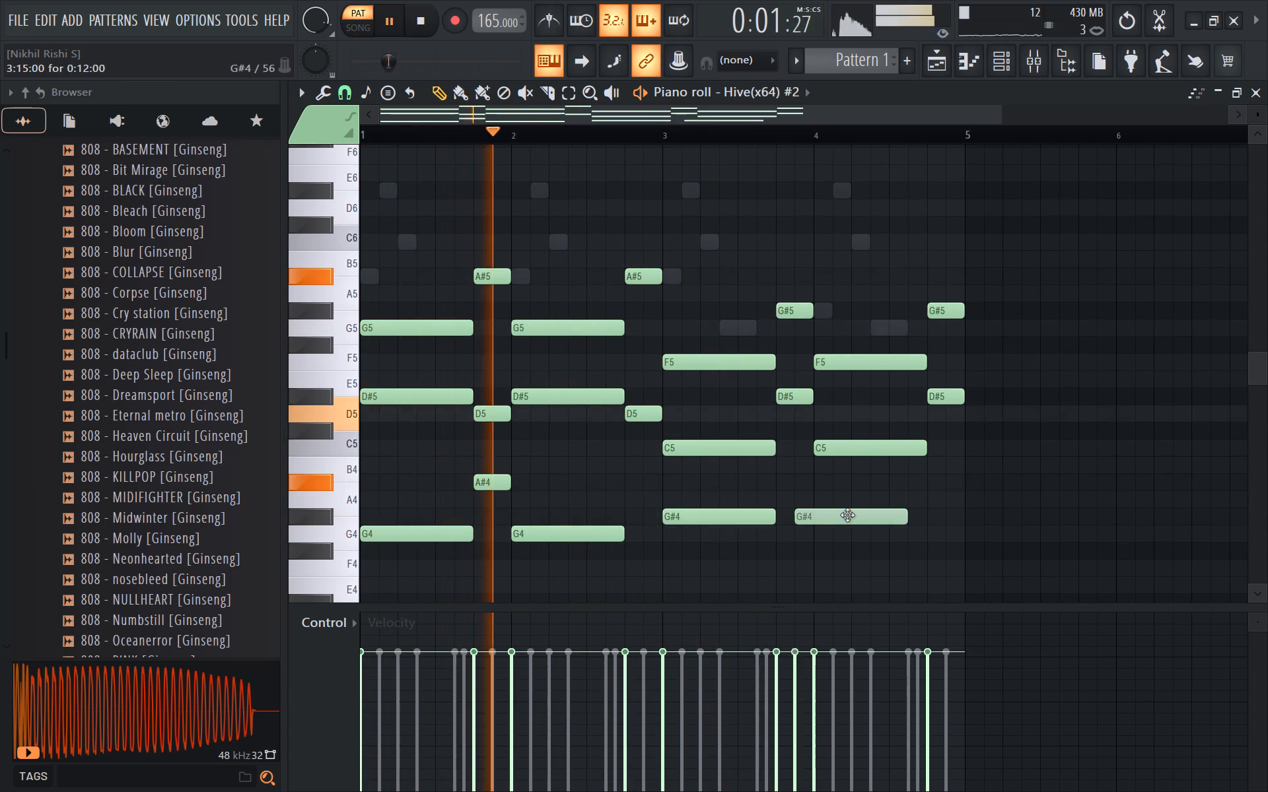
shift+drag(847, 515, 863, 514)
ctrl+scroll(869, 487, down, 3)
right_click(869, 487)
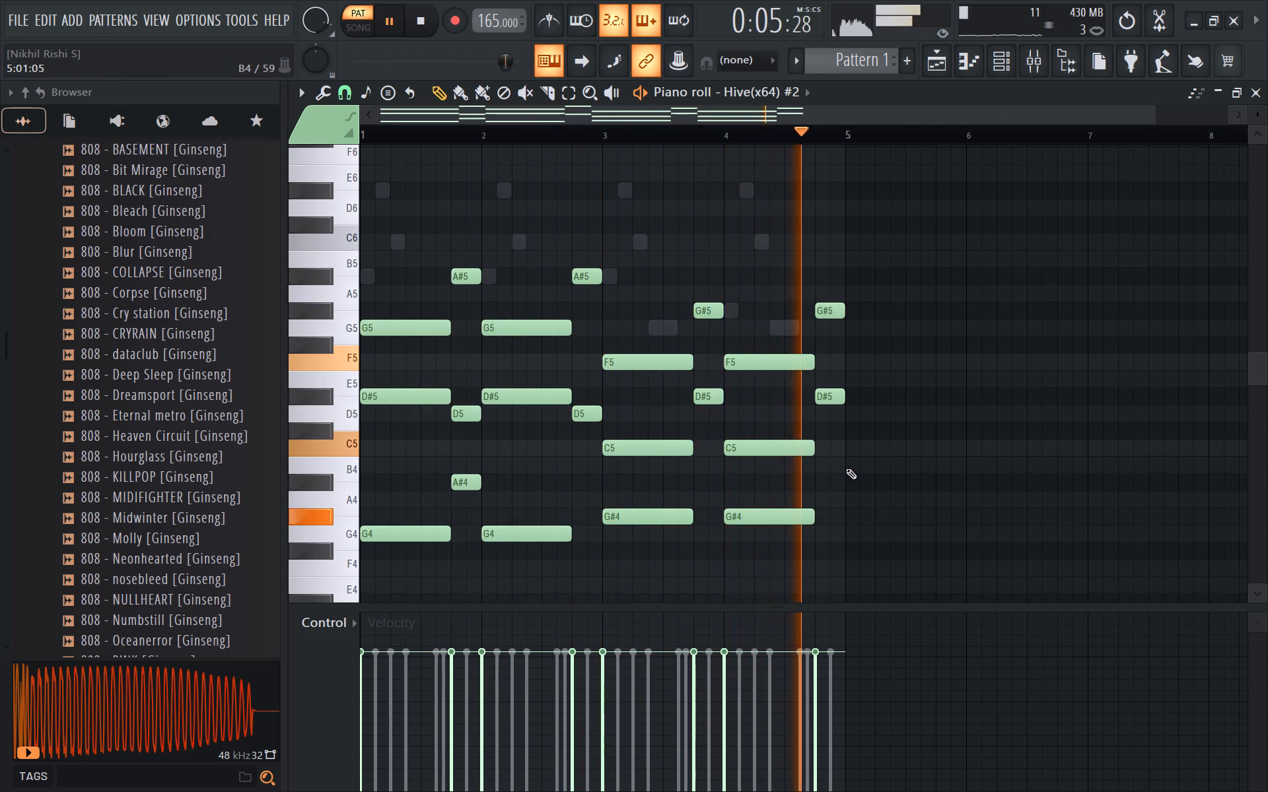
Add A#4 notes on beat 4 of bars 3, 4 and 2 to complete the three-note chords.
shift+drag(709, 403, 709, 494)
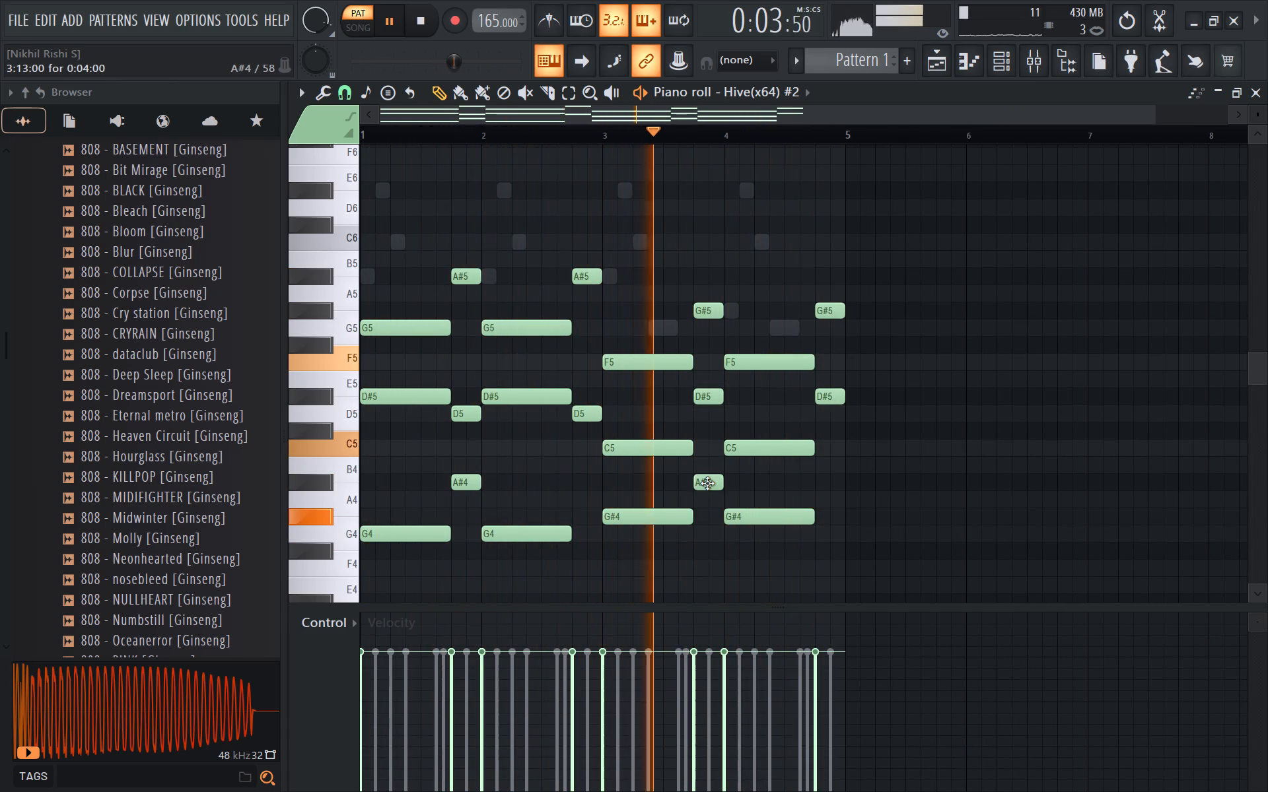
shift+drag(708, 482, 818, 489)
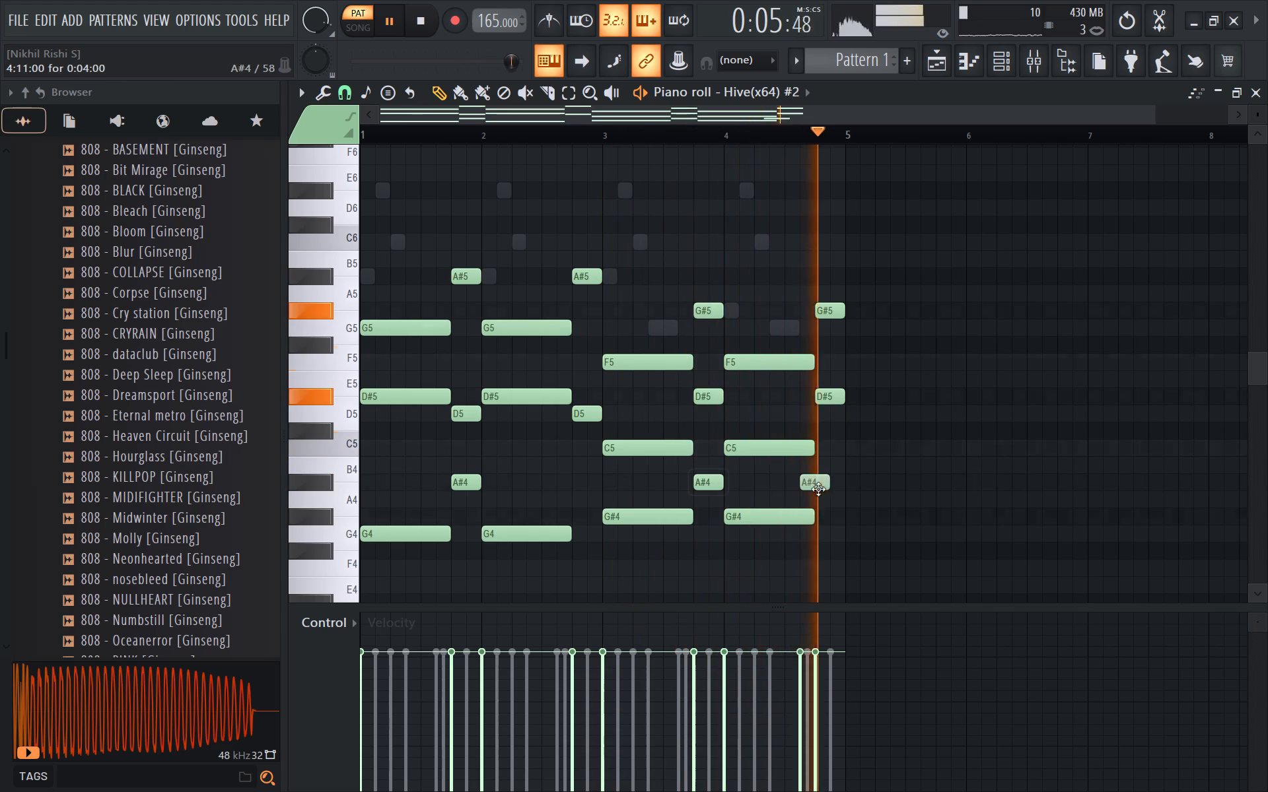
shift+drag(818, 489, 832, 490)
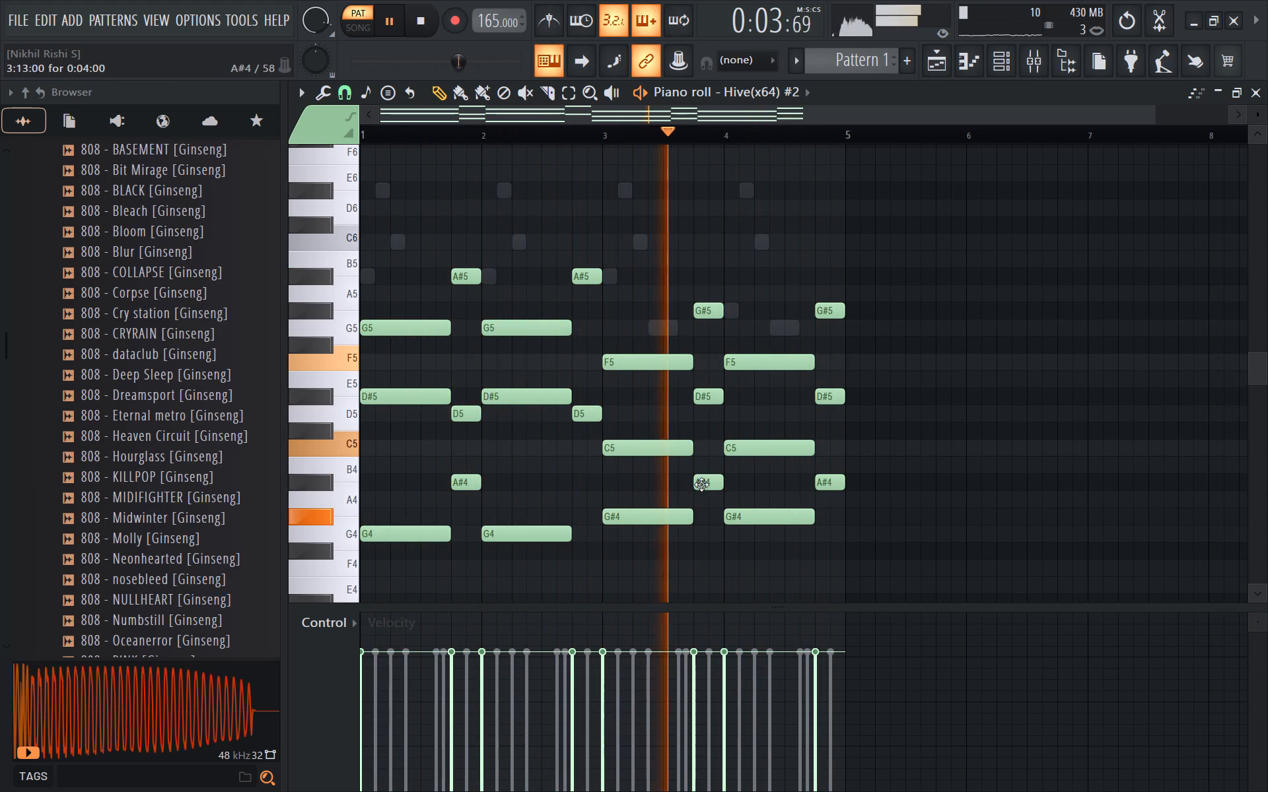
shift+drag(470, 485, 594, 498)
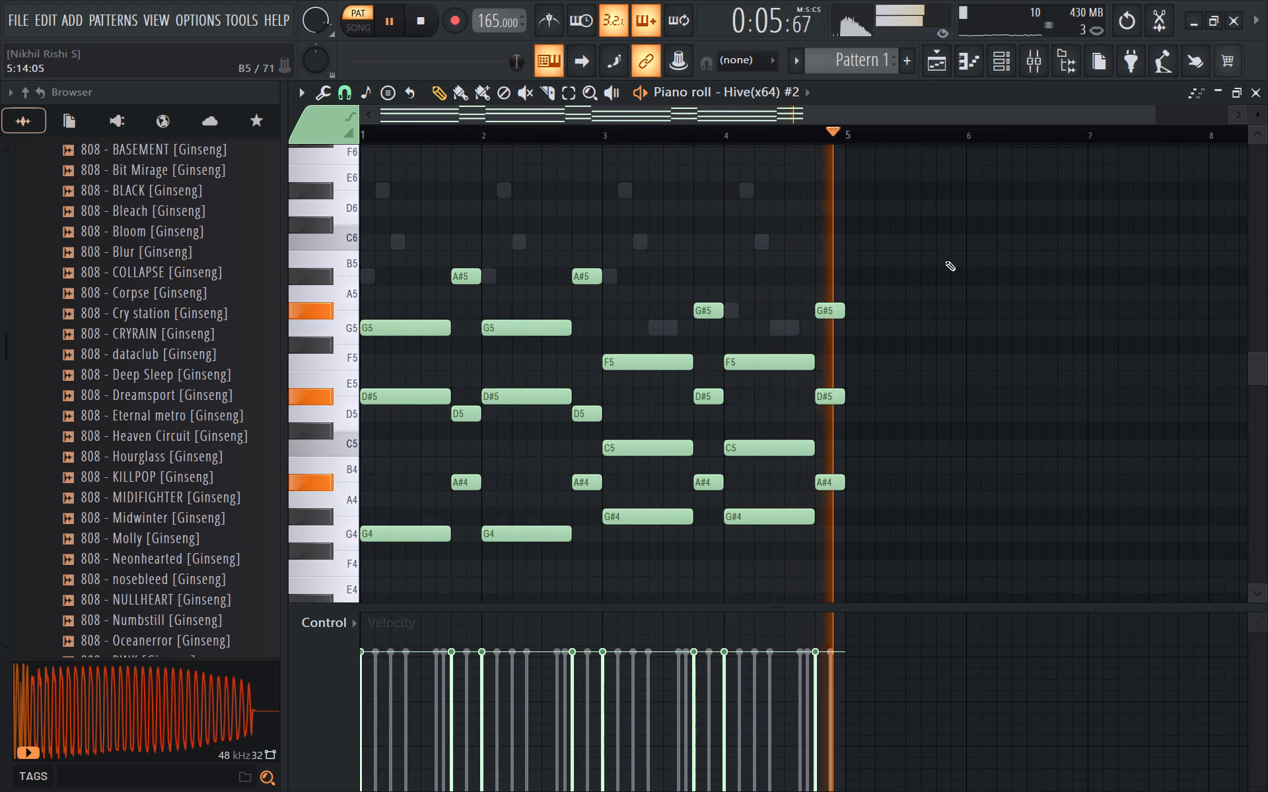
Unsolo the second Hive channel so all channels are active, and play the lead and chords together.
click(998, 59)
key(space)
ctrl+click(594, 211)
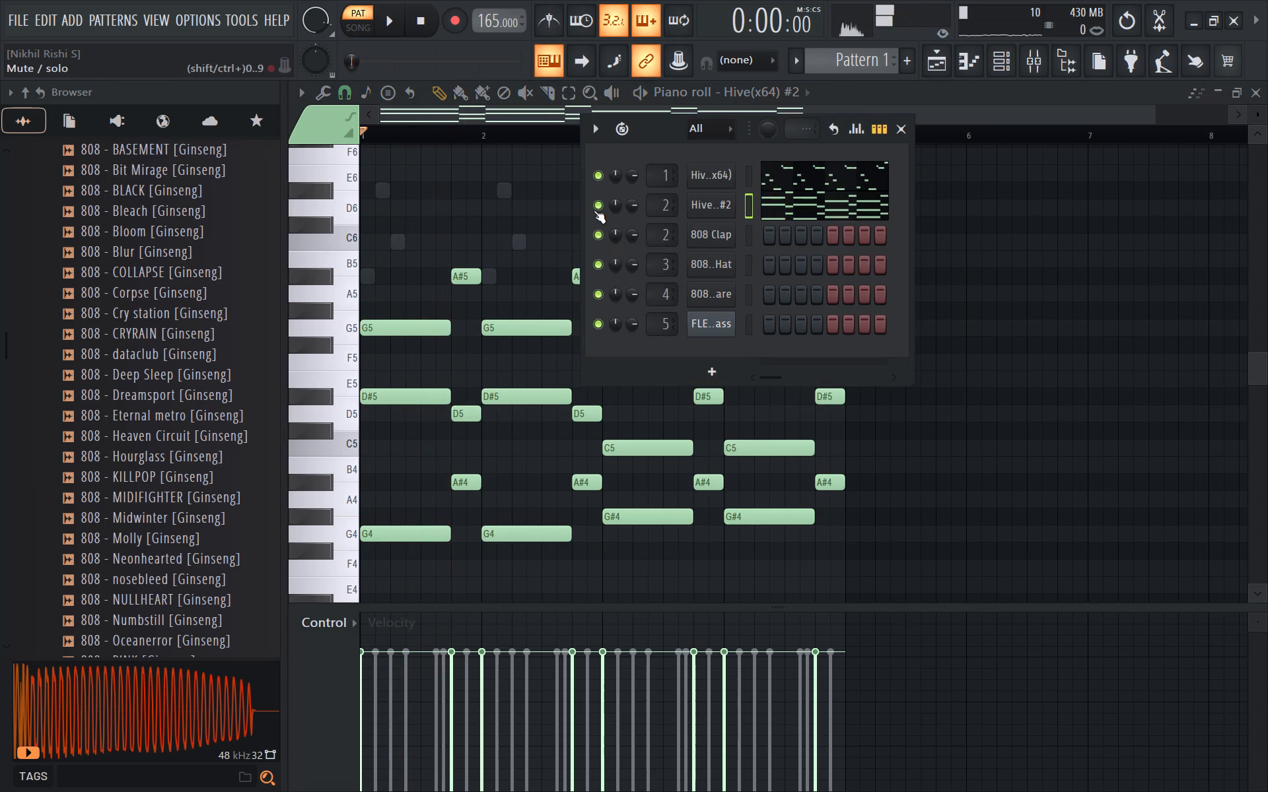
key(space)
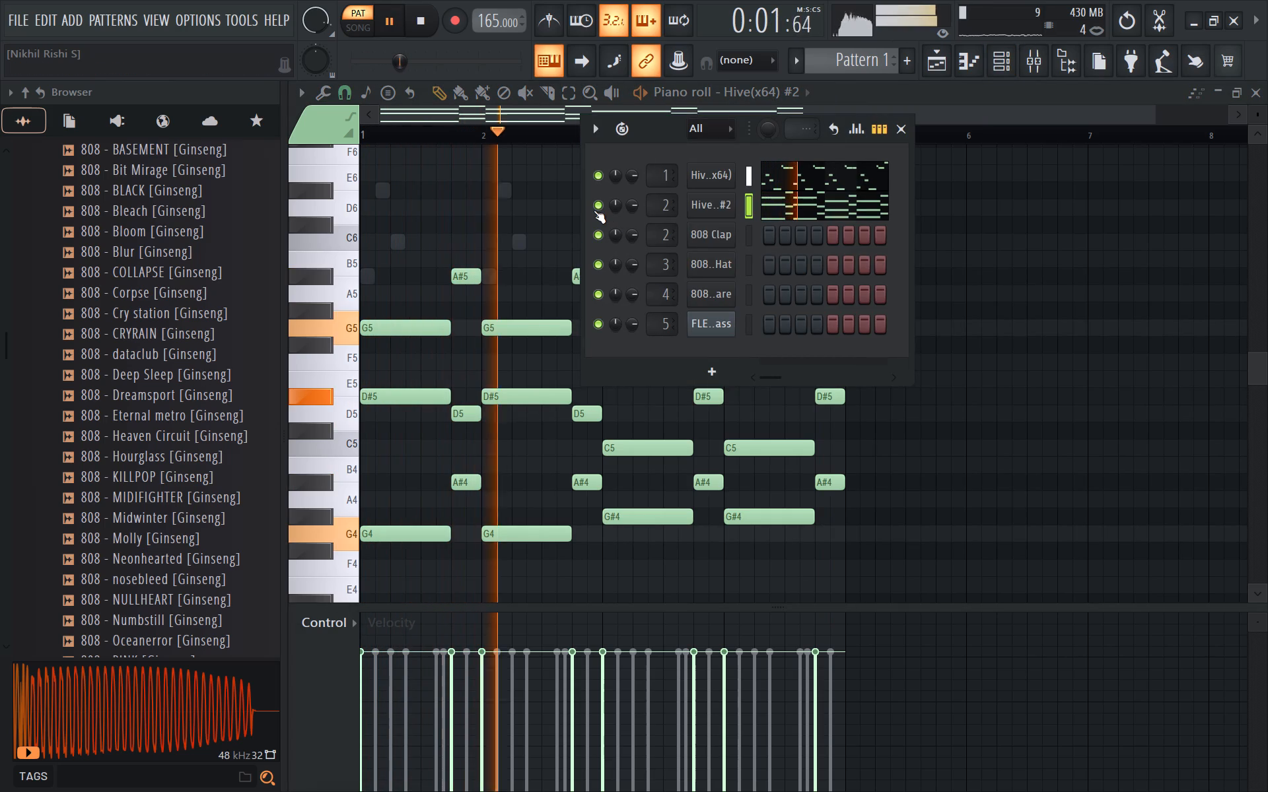
Open the second Hive's preset browser and stop playback.
click(715, 213)
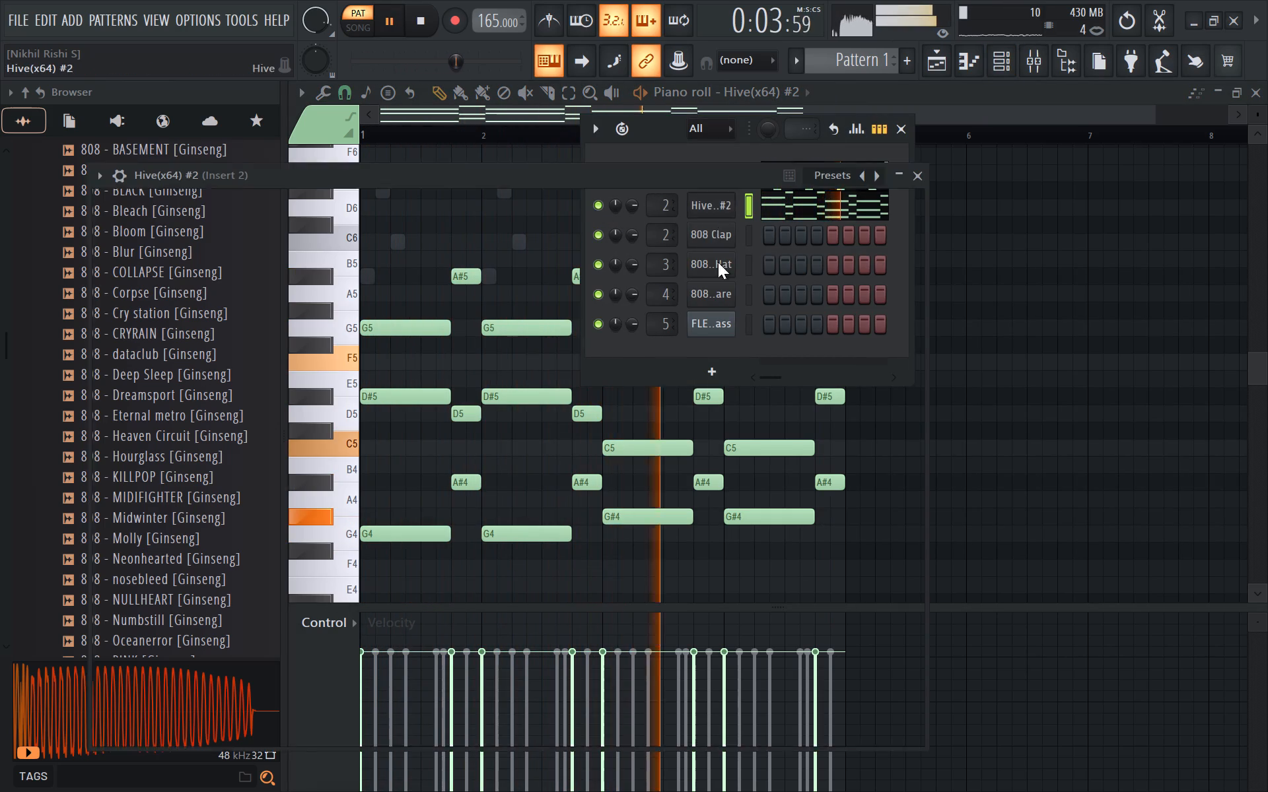
key(space)
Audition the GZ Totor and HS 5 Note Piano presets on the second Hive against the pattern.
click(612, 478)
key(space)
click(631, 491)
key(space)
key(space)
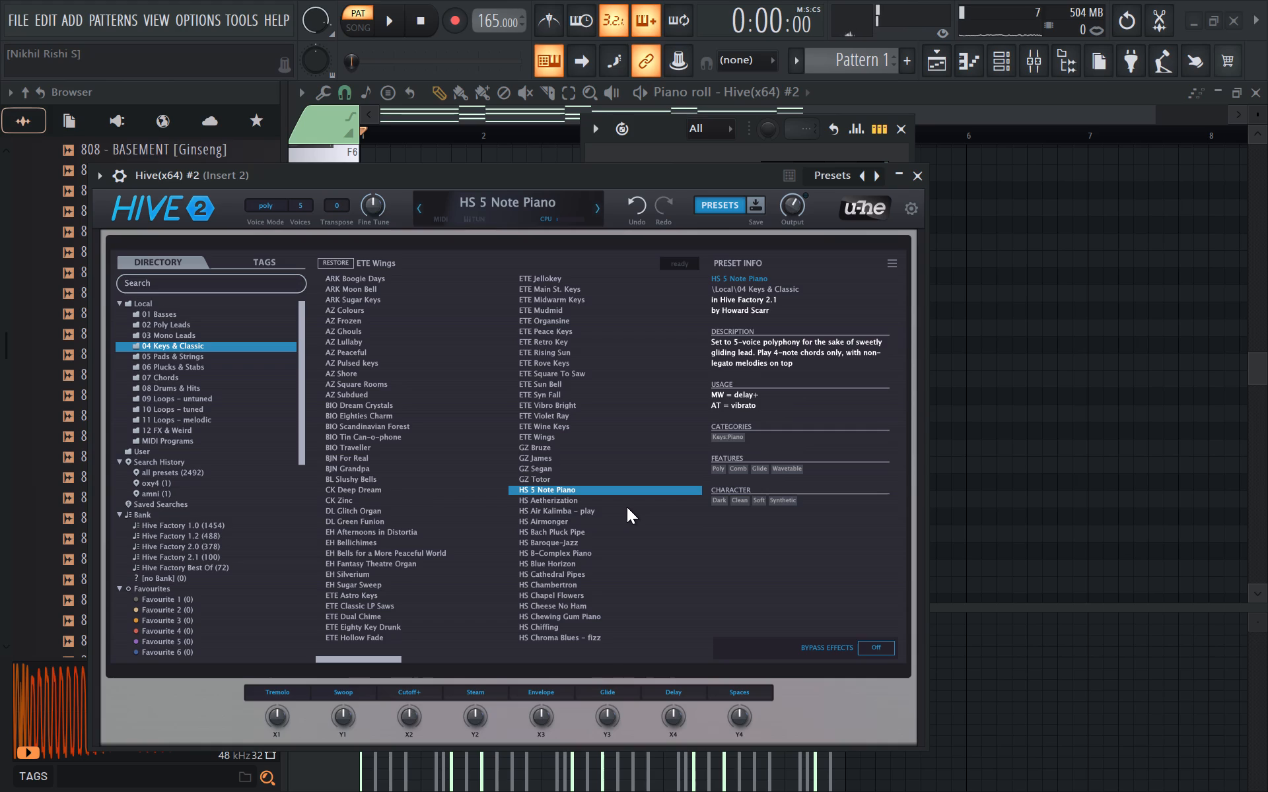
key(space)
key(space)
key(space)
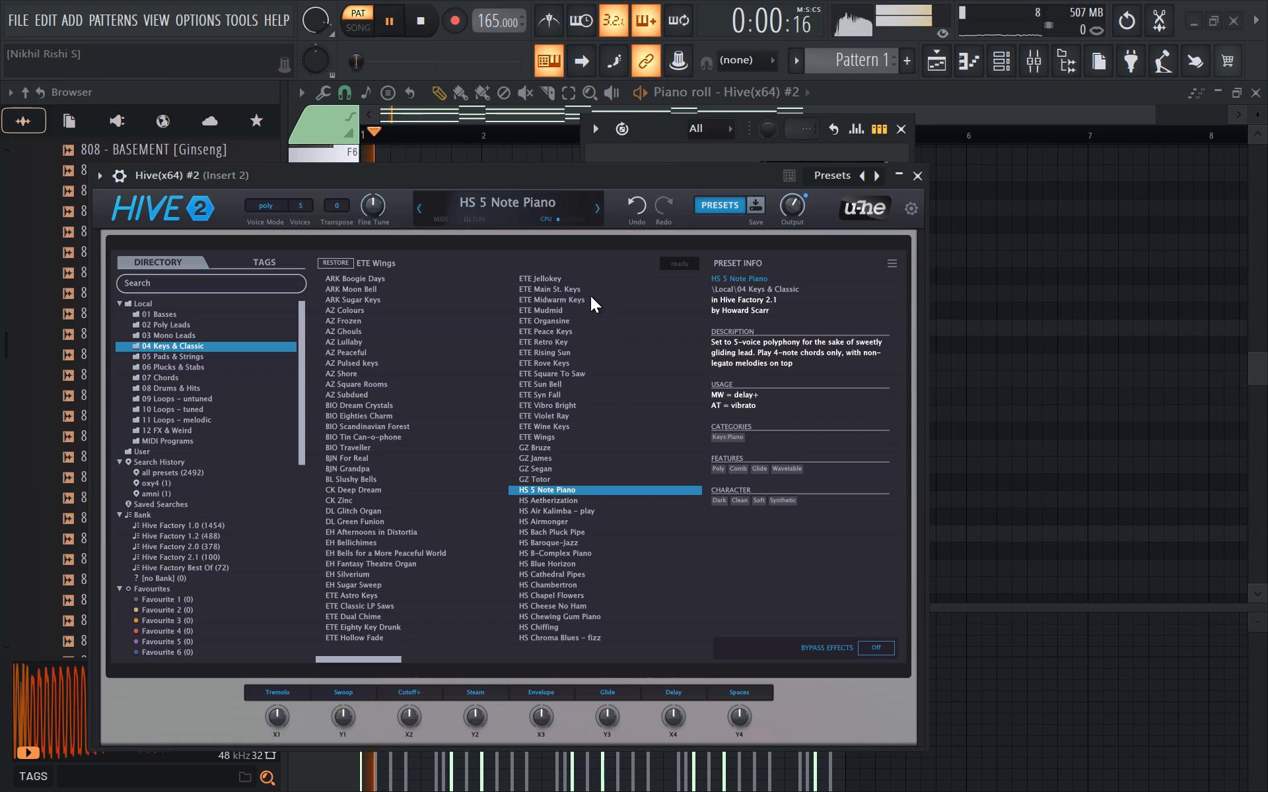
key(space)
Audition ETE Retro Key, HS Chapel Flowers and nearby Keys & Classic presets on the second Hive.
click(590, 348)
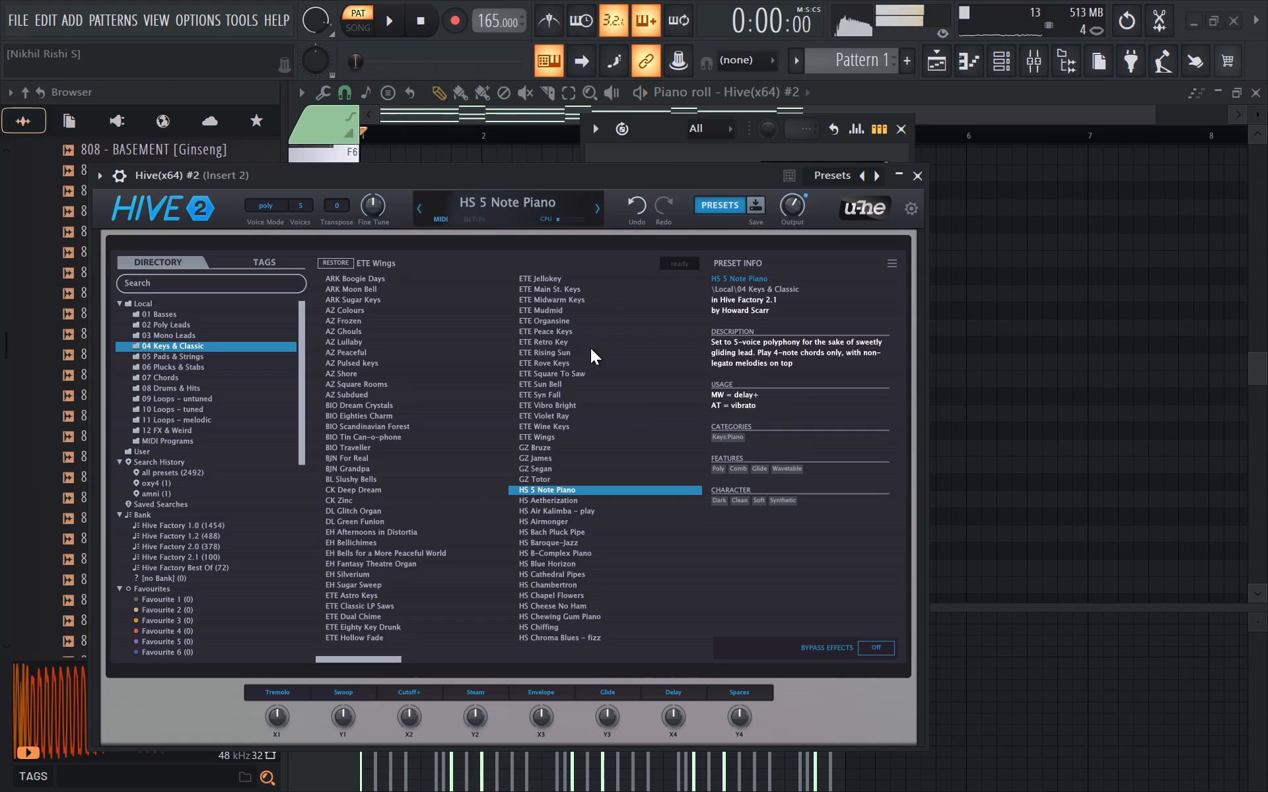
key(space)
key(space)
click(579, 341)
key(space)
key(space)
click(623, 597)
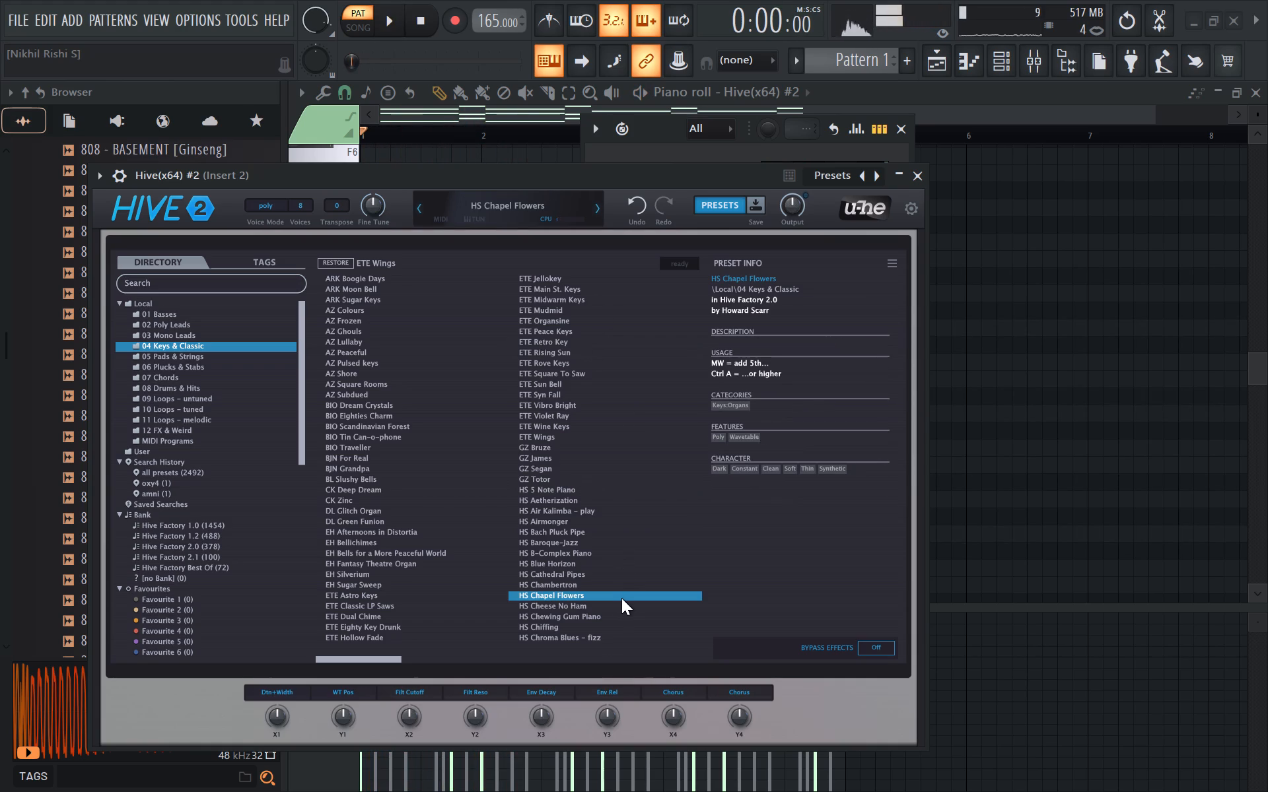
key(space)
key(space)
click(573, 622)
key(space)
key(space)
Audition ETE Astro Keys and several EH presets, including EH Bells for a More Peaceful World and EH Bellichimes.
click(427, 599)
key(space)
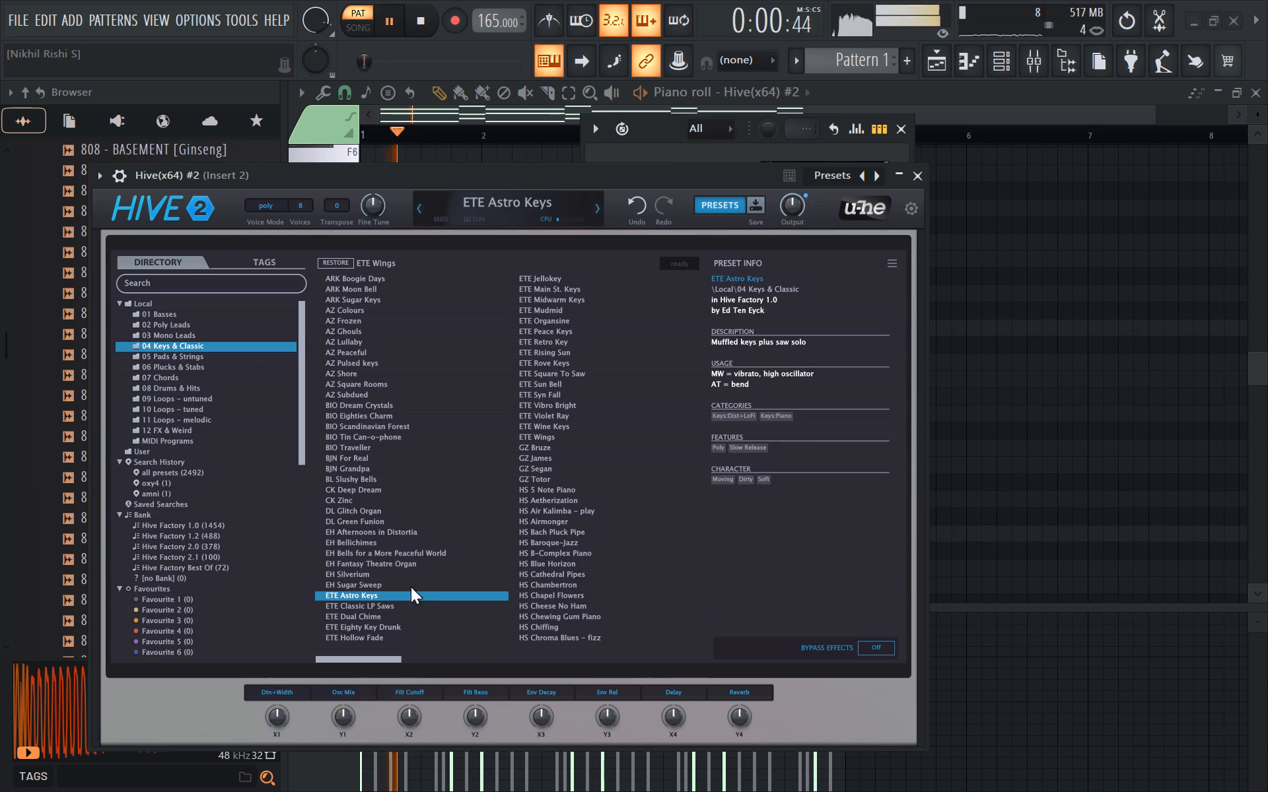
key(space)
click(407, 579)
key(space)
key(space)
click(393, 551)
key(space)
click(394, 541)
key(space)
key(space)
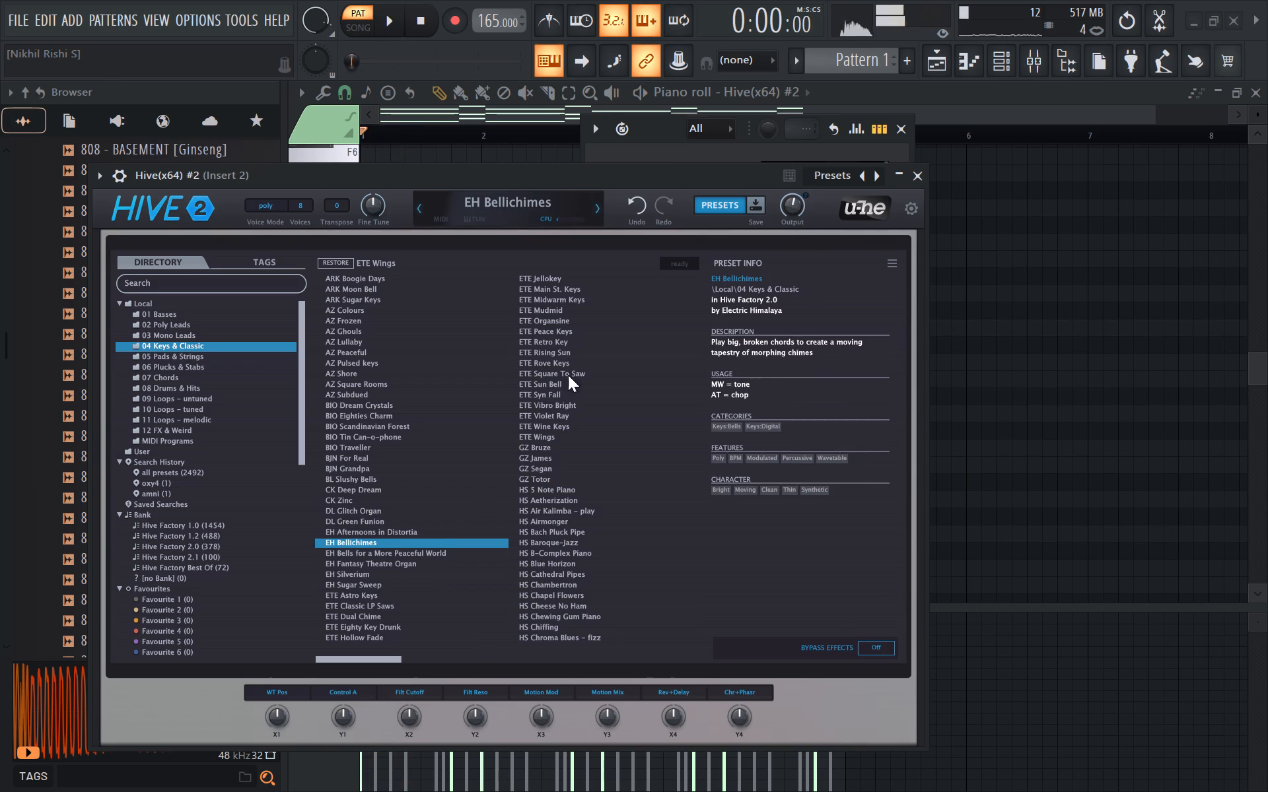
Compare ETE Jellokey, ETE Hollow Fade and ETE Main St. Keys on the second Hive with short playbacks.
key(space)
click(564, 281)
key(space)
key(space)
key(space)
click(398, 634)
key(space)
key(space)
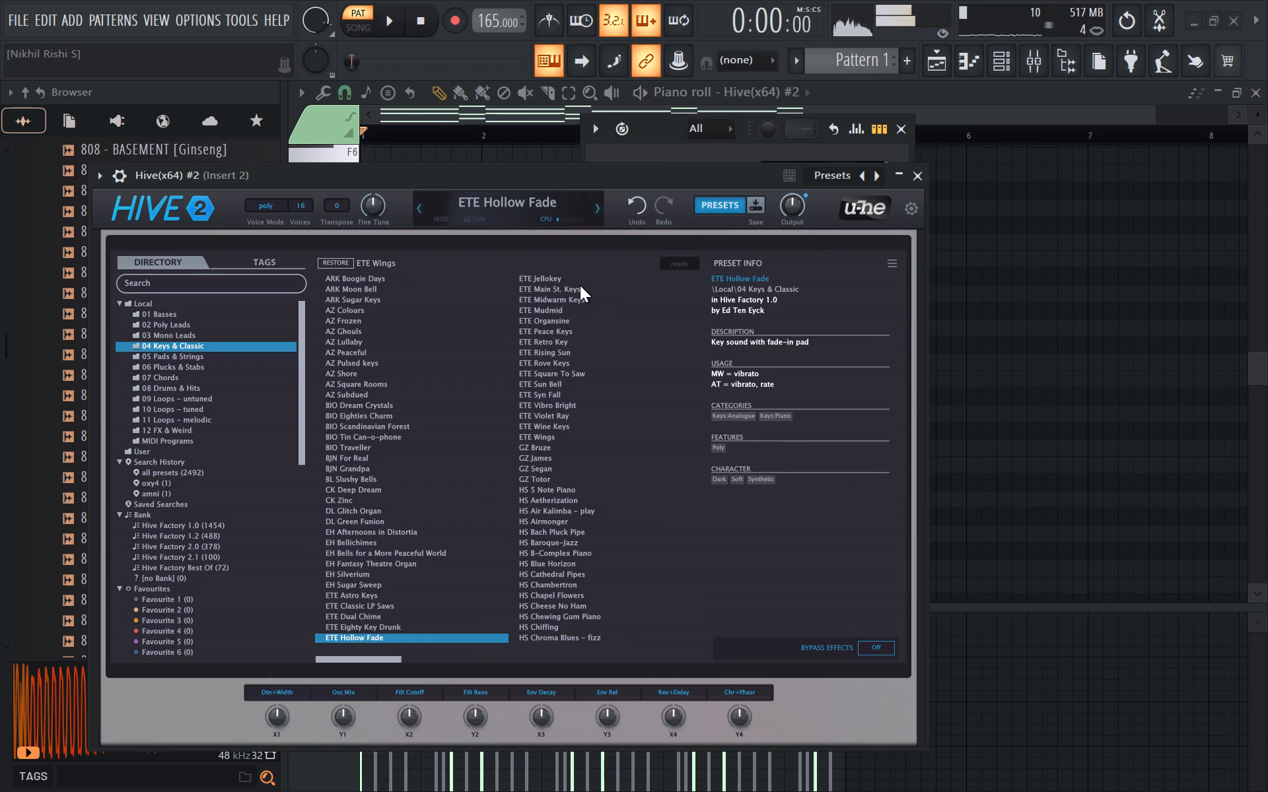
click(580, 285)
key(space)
Load the ETE Jellokey preset on the second Hive and play the pattern.
click(571, 275)
key(space)
key(space)
key(space)
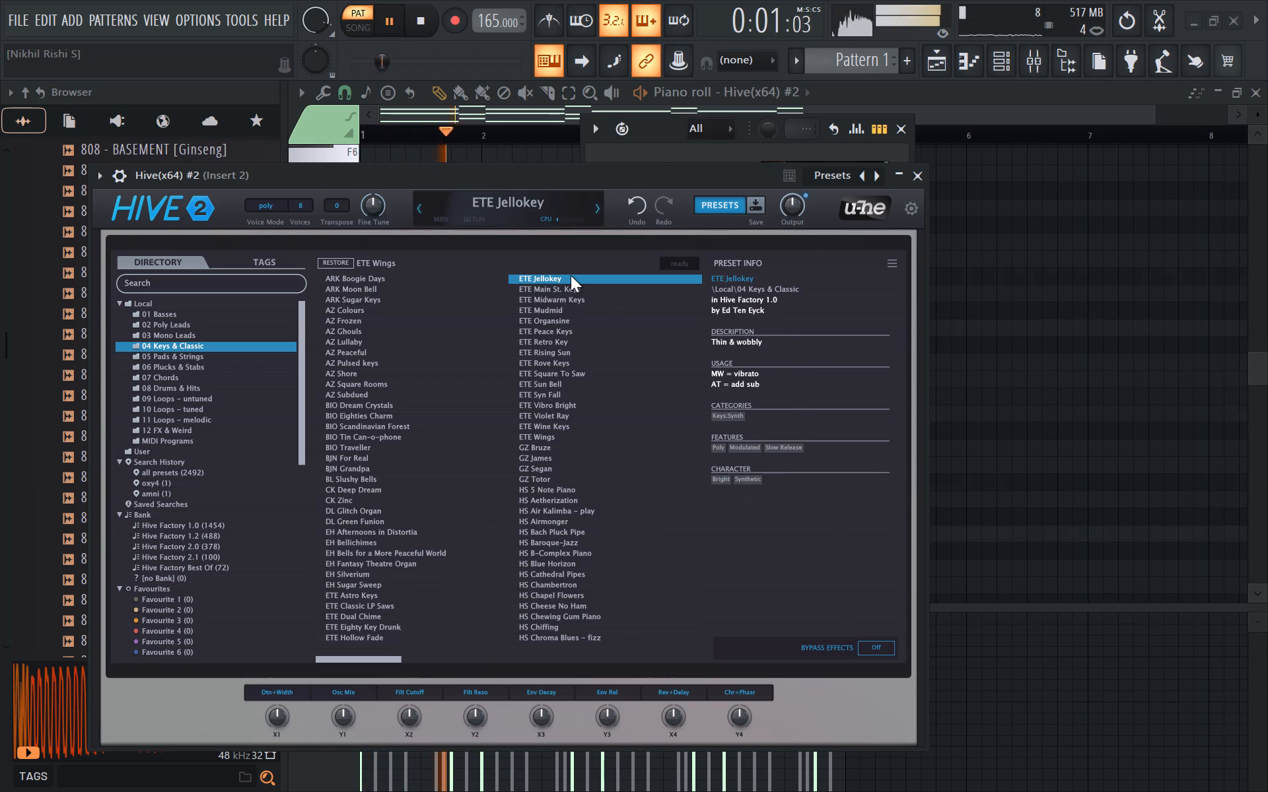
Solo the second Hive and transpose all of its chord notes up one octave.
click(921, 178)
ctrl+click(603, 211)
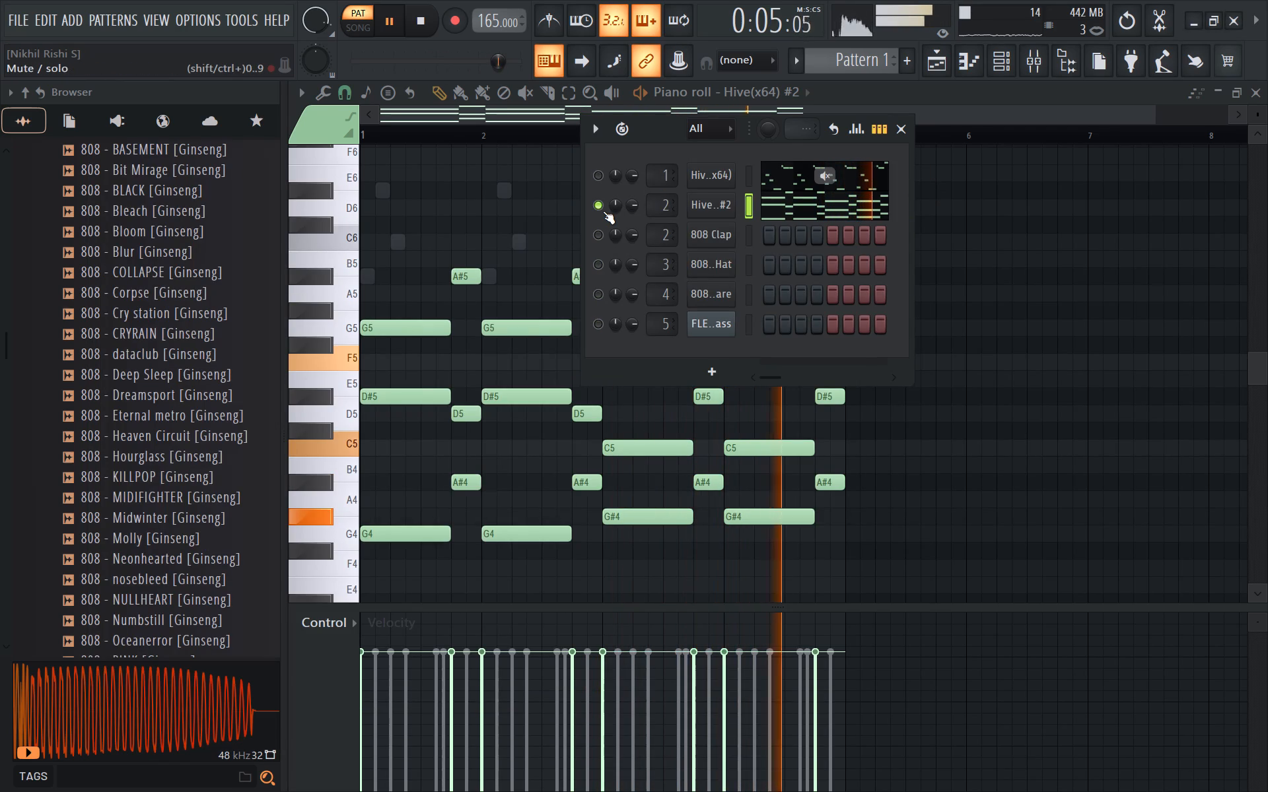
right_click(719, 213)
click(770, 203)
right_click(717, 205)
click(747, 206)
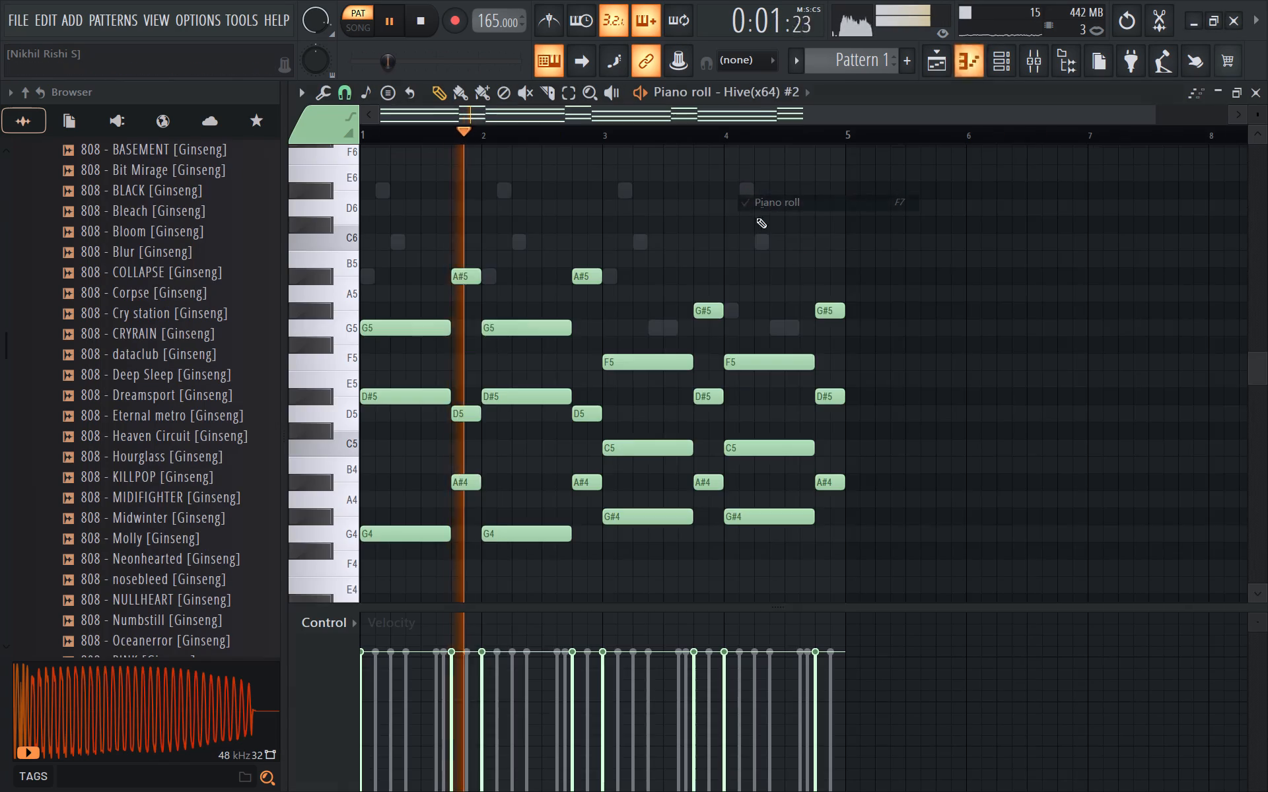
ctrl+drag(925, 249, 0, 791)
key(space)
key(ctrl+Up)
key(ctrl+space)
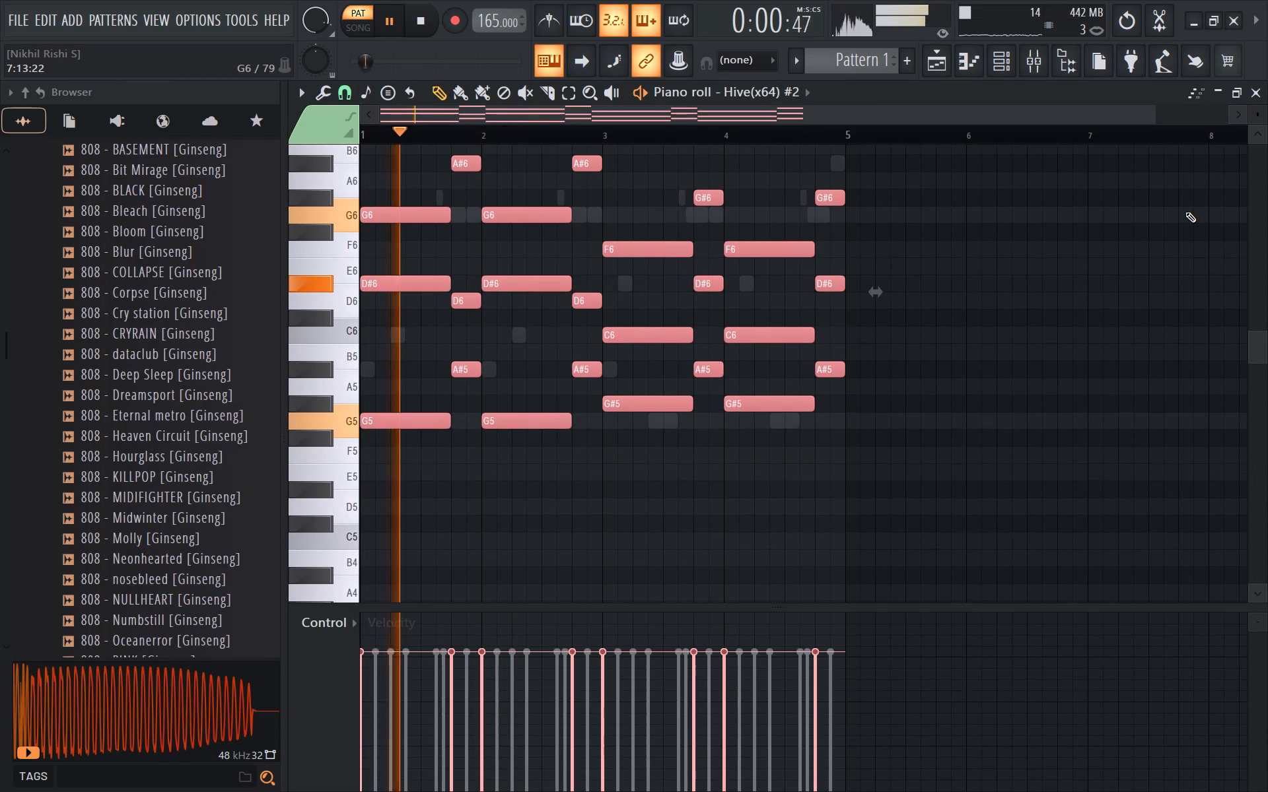
Compare the raised chords played solo and together with the other channels.
click(992, 63)
ctrl+click(596, 216)
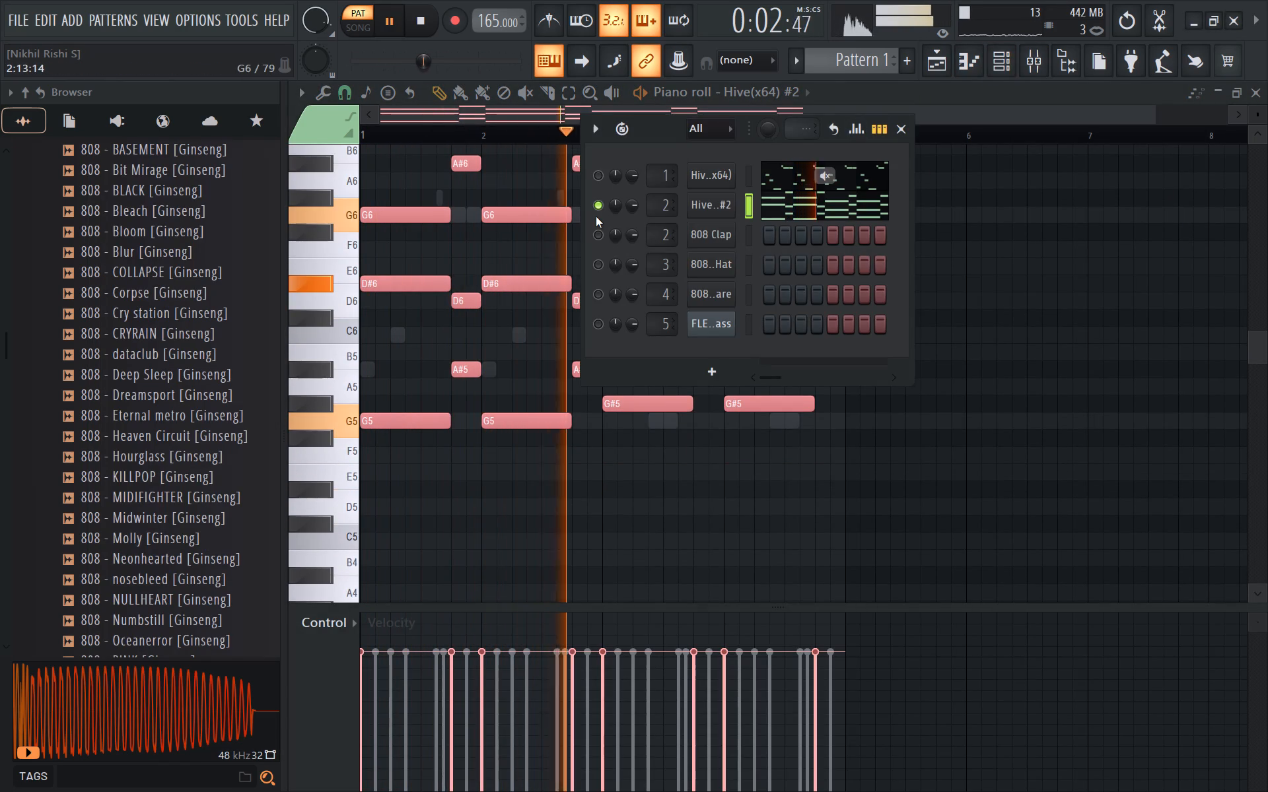
ctrl+click(600, 215)
ctrl+click(604, 207)
right_click(712, 213)
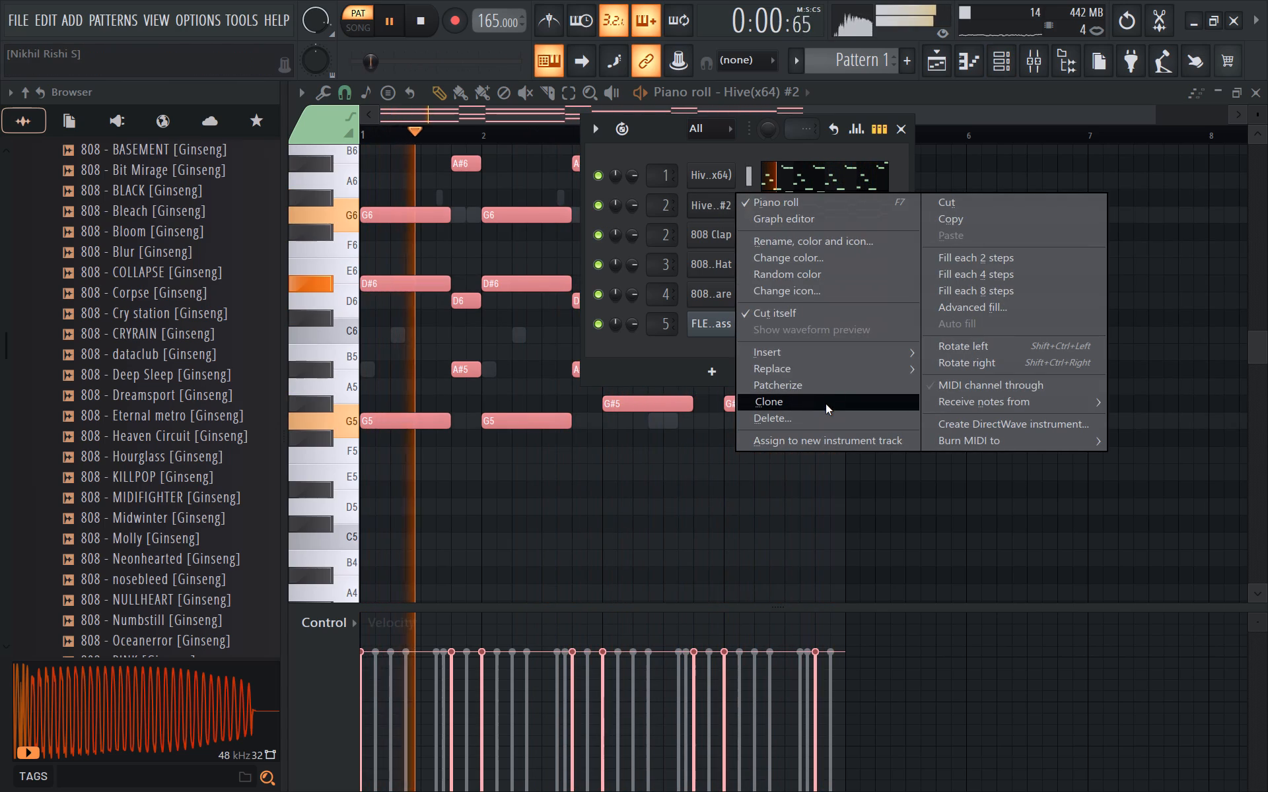
click(699, 209)
click(903, 135)
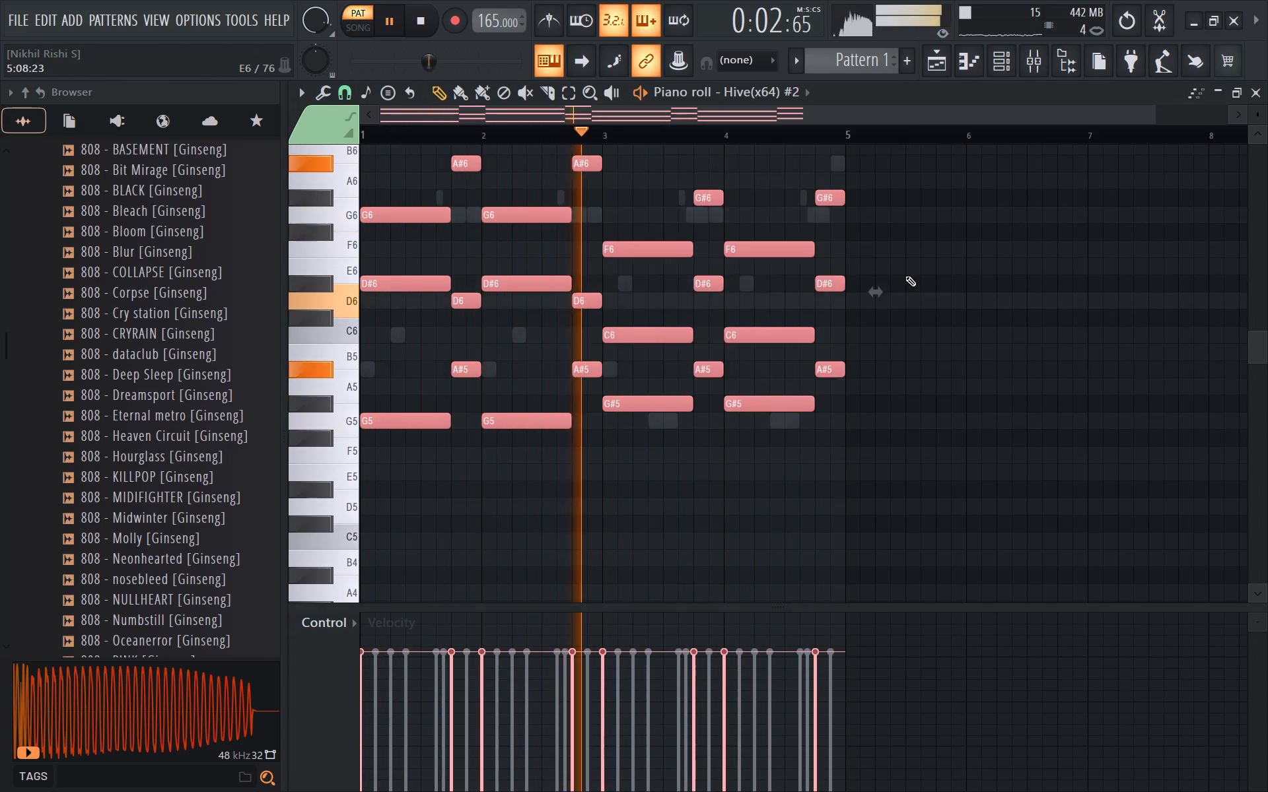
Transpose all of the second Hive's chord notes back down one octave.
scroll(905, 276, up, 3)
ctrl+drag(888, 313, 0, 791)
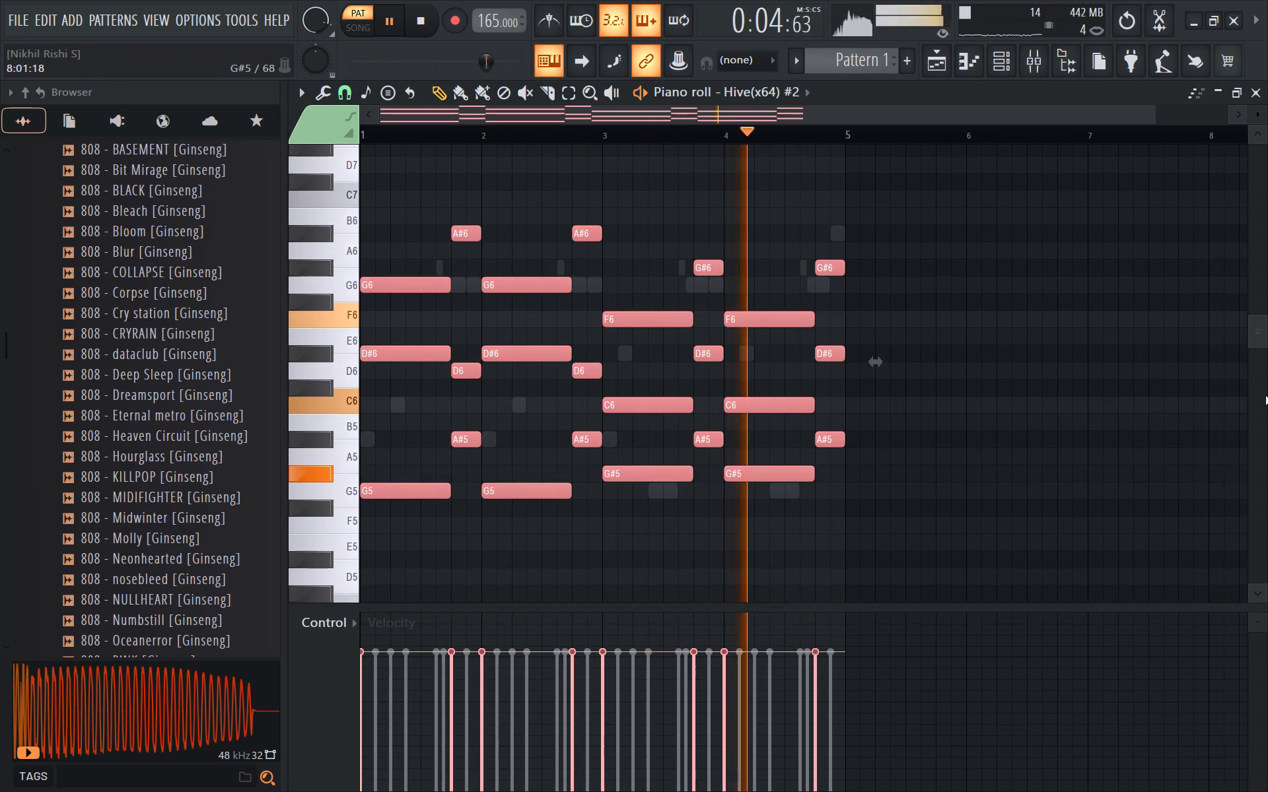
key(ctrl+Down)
Audition the AZ Shore and AZ Peaceful presets on the second Hive with short pattern playbacks.
click(997, 59)
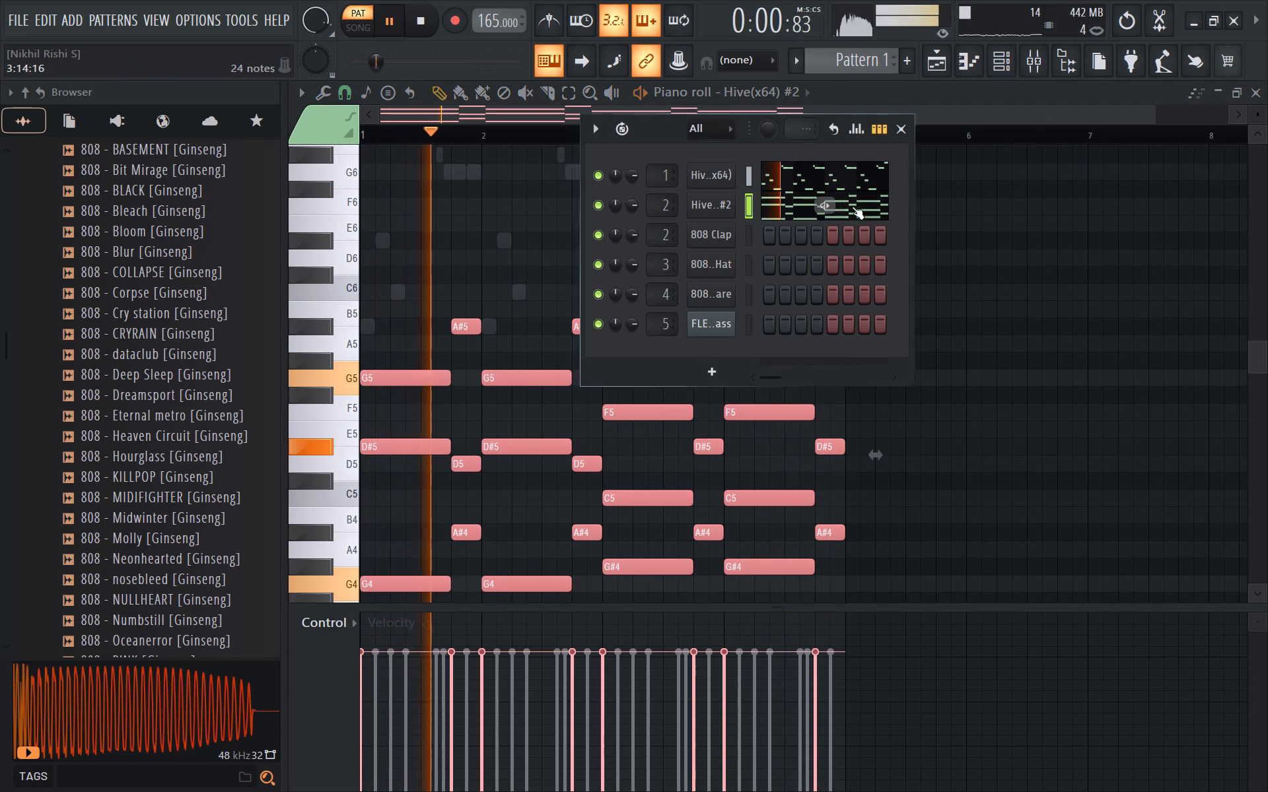
key(space)
click(713, 205)
click(343, 371)
key(space)
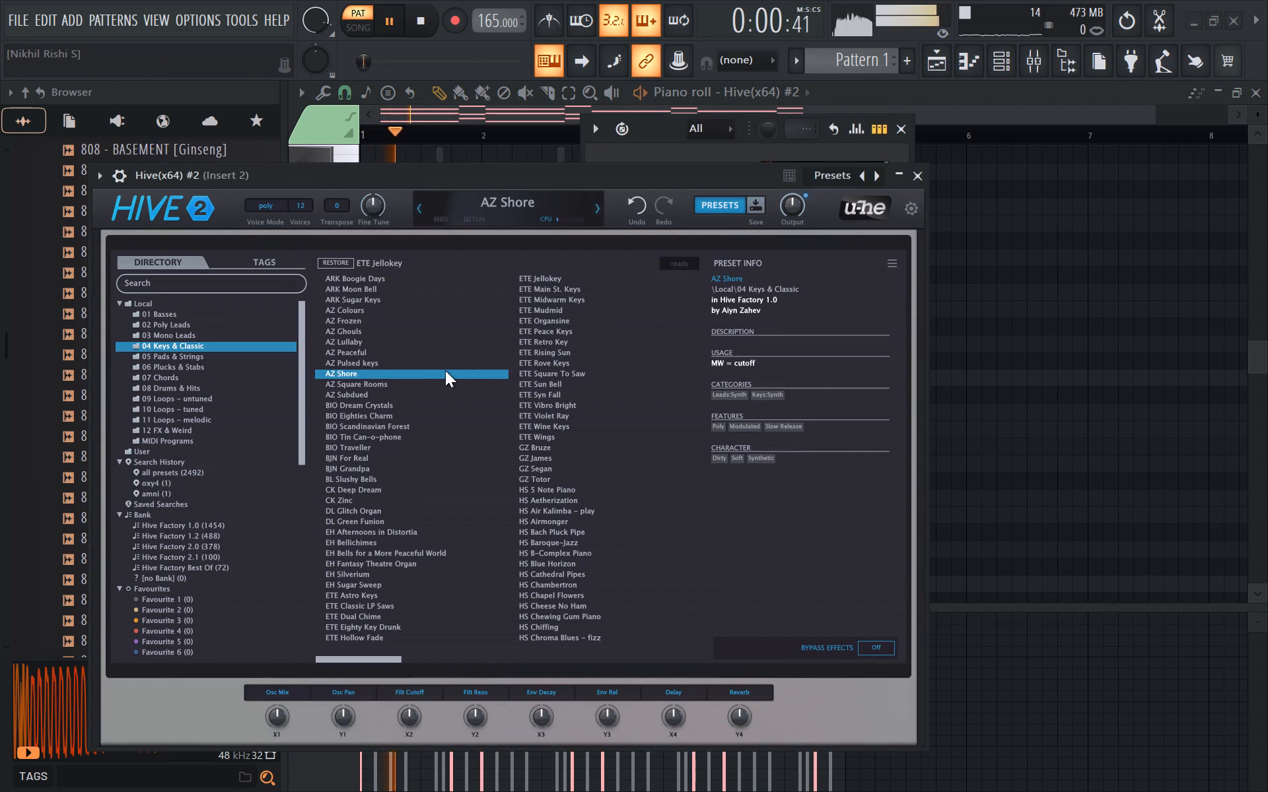
click(428, 355)
key(space)
key(space)
key(space)
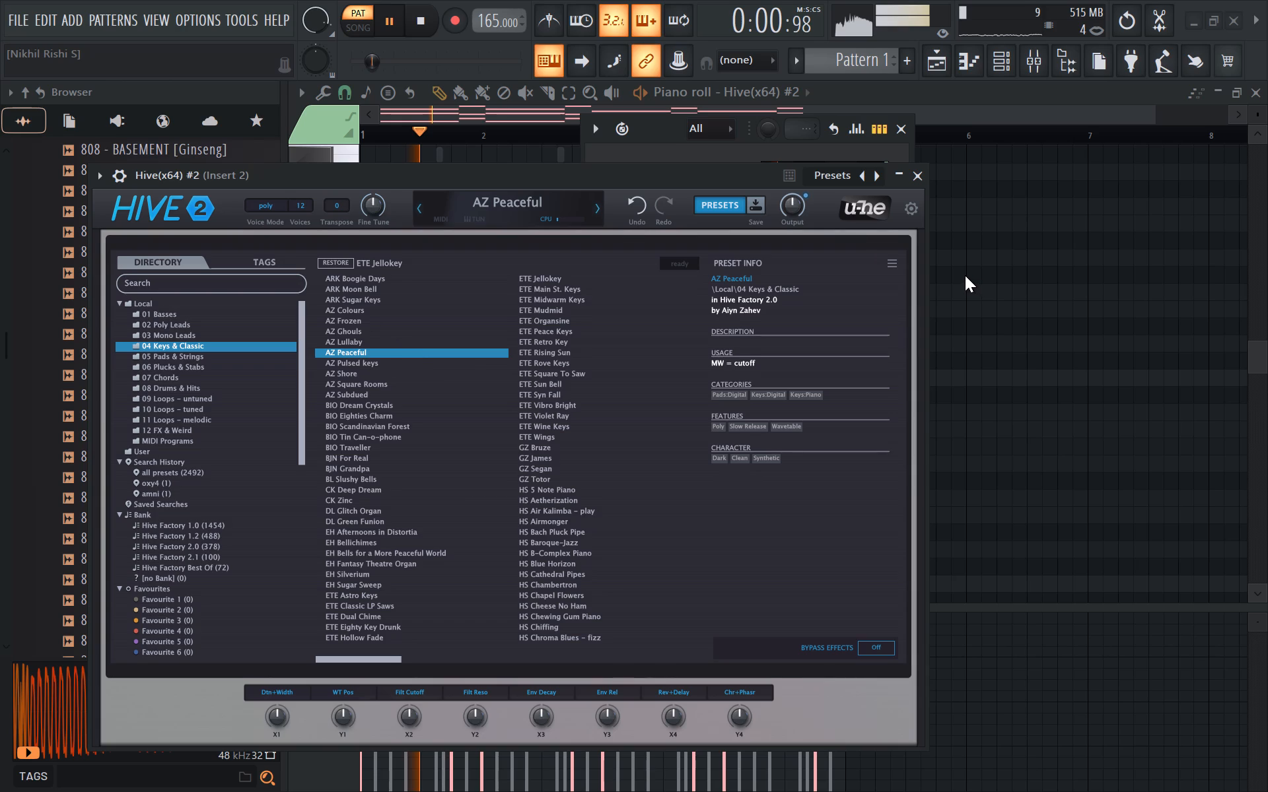
Close the unresponsive FL Studio and launch it again.
click(646, 176)
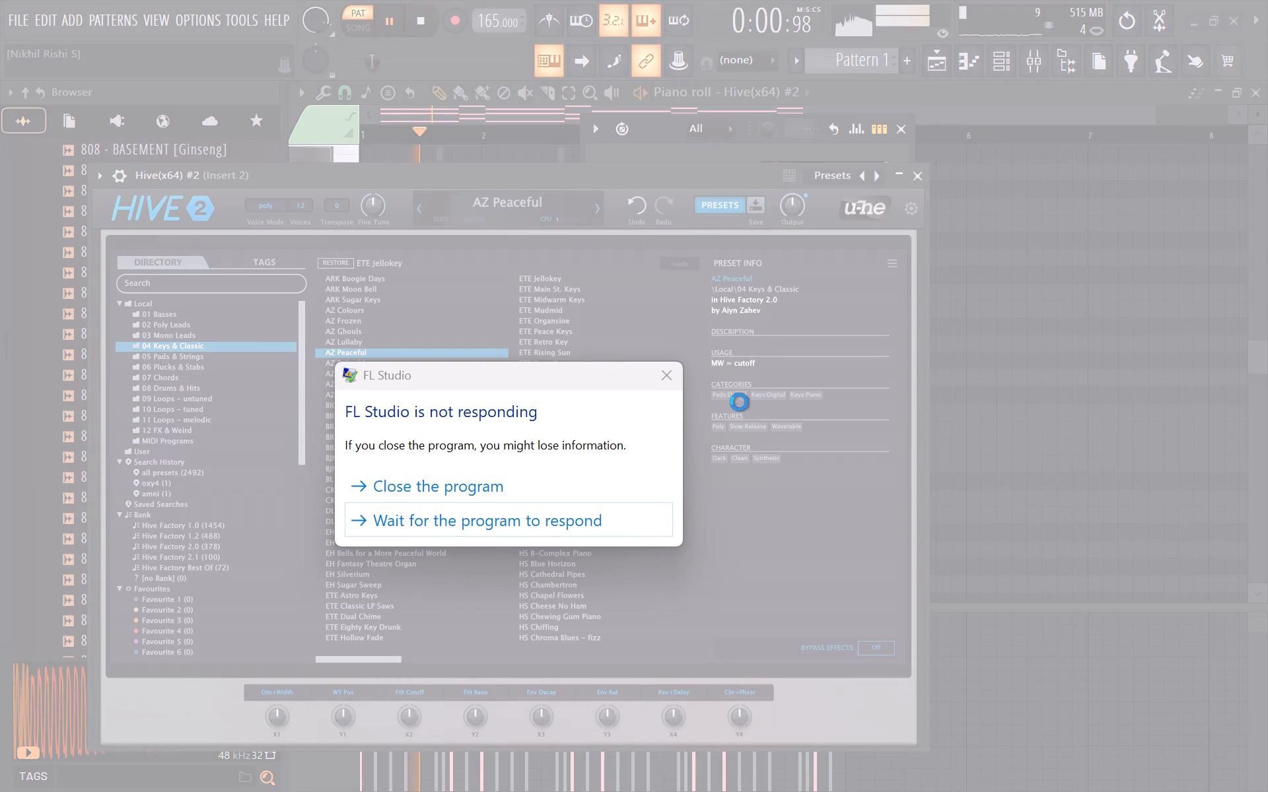
click(429, 494)
click(632, 527)
click(638, 510)
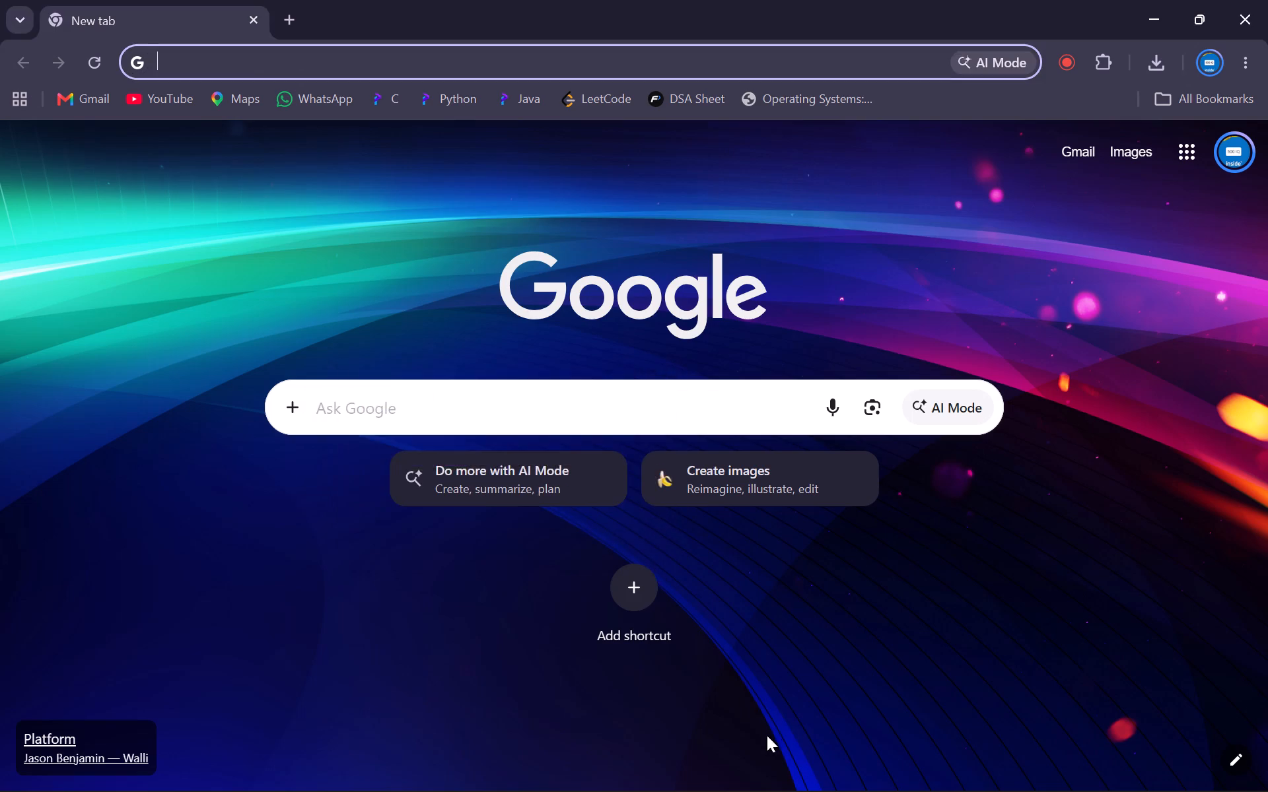
click(651, 765)
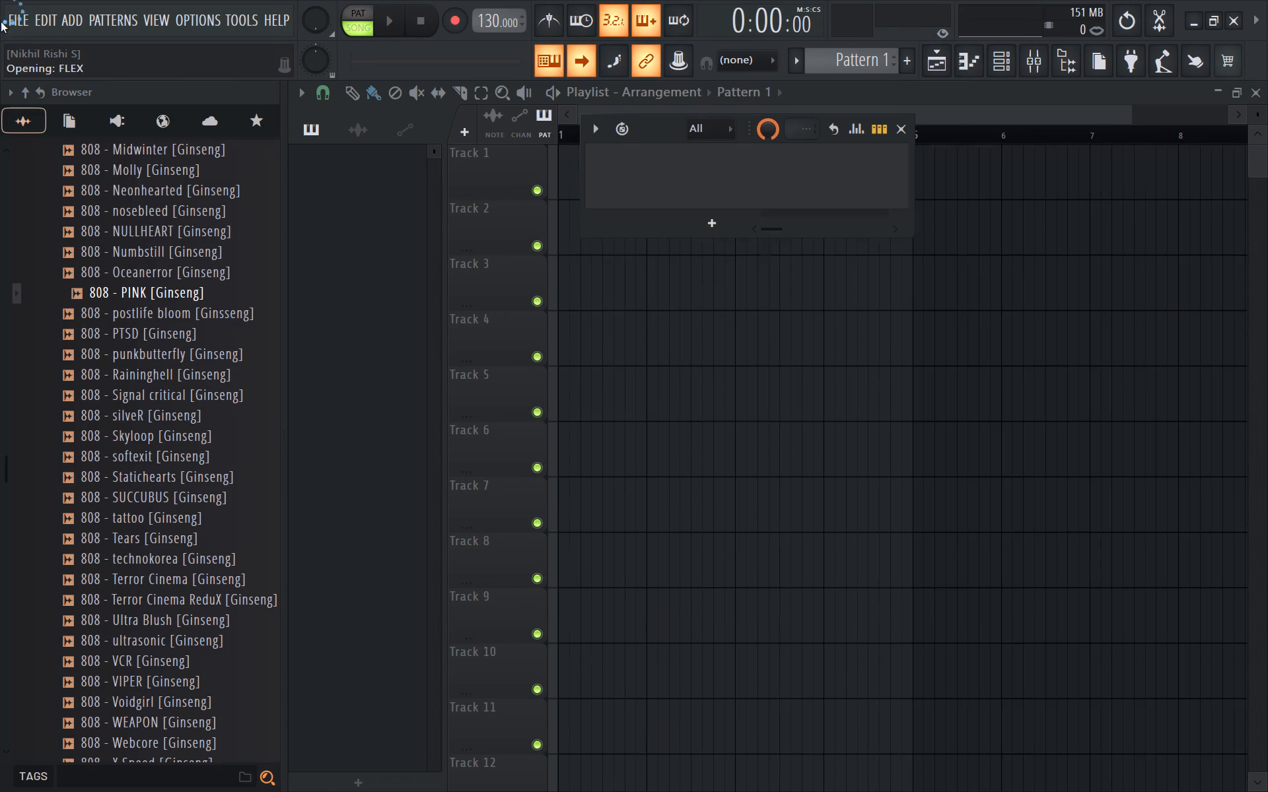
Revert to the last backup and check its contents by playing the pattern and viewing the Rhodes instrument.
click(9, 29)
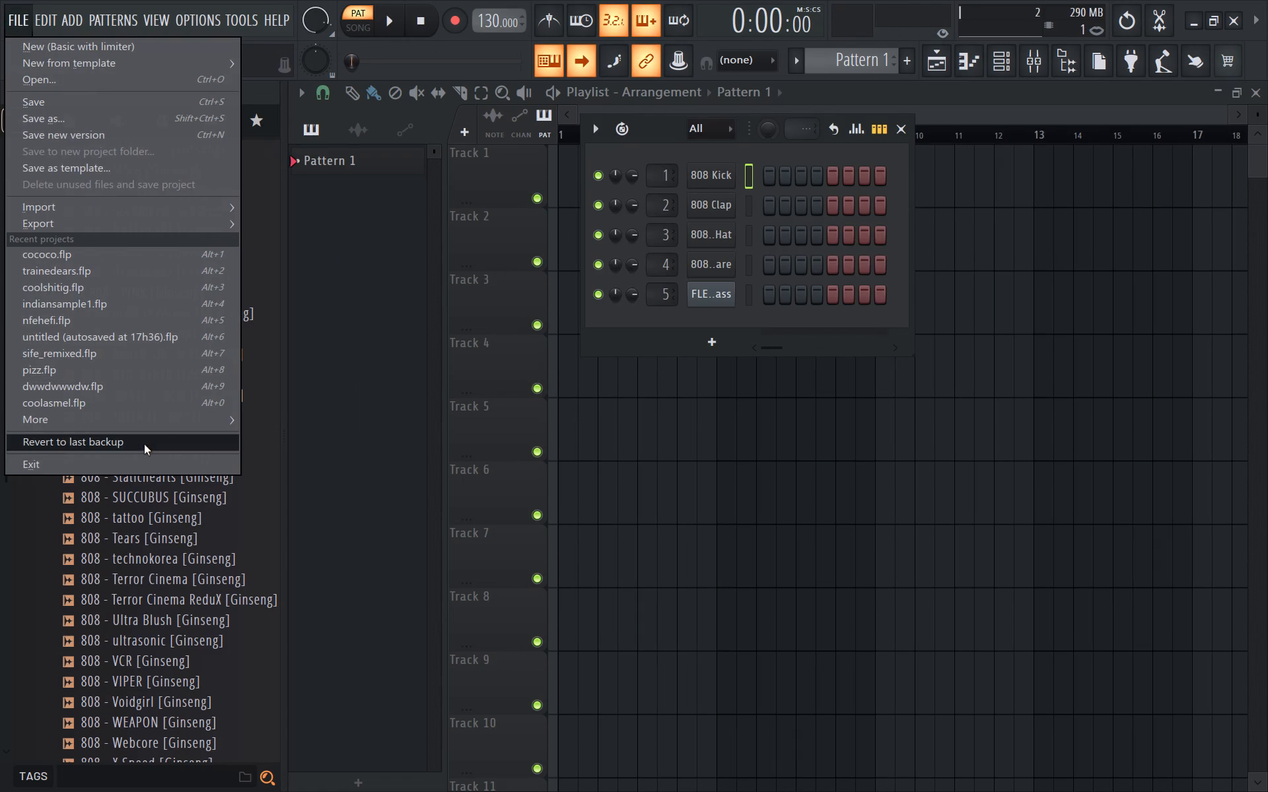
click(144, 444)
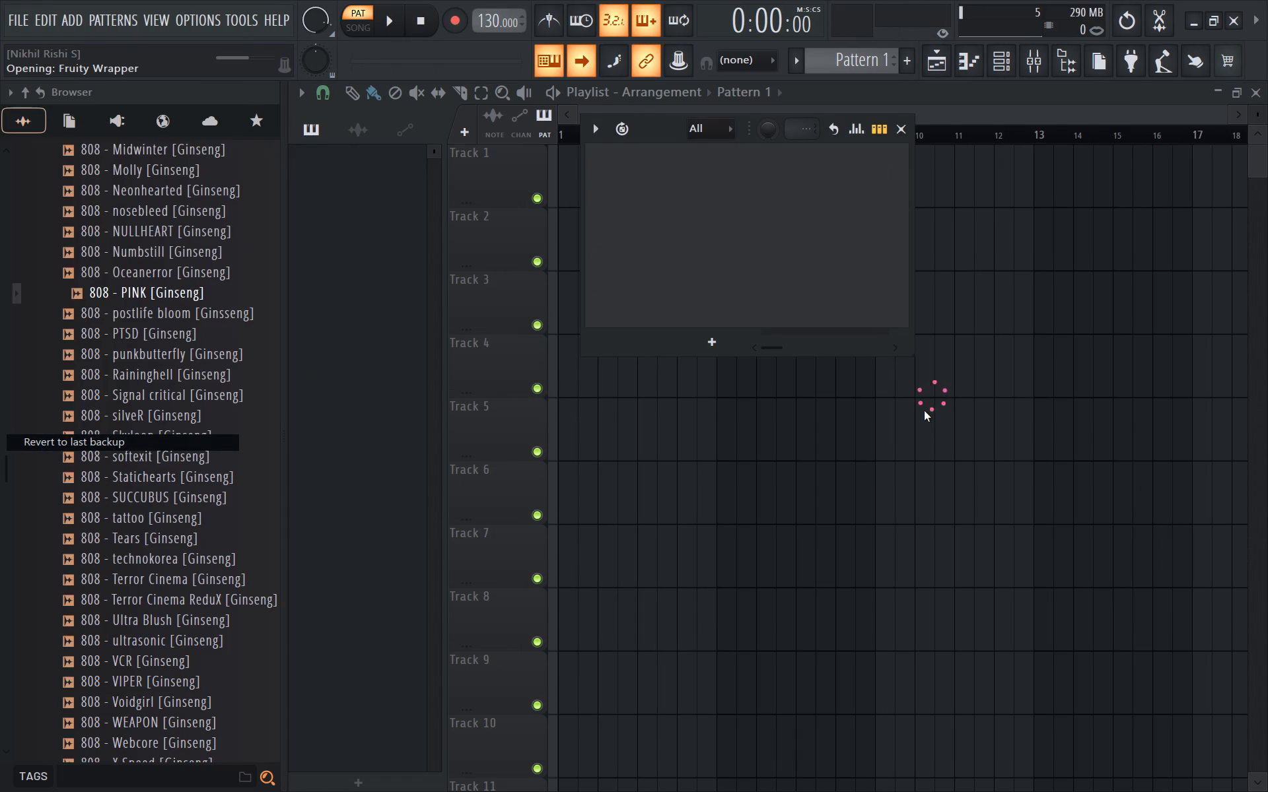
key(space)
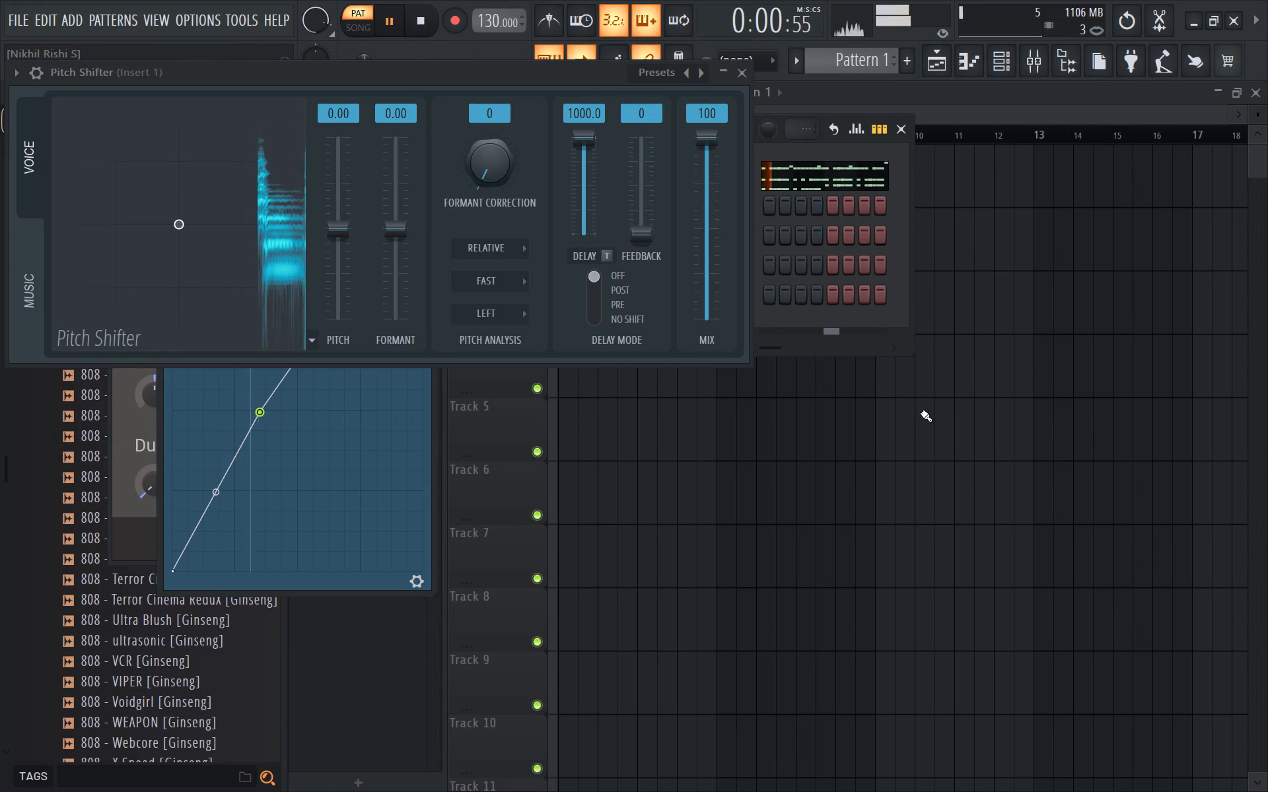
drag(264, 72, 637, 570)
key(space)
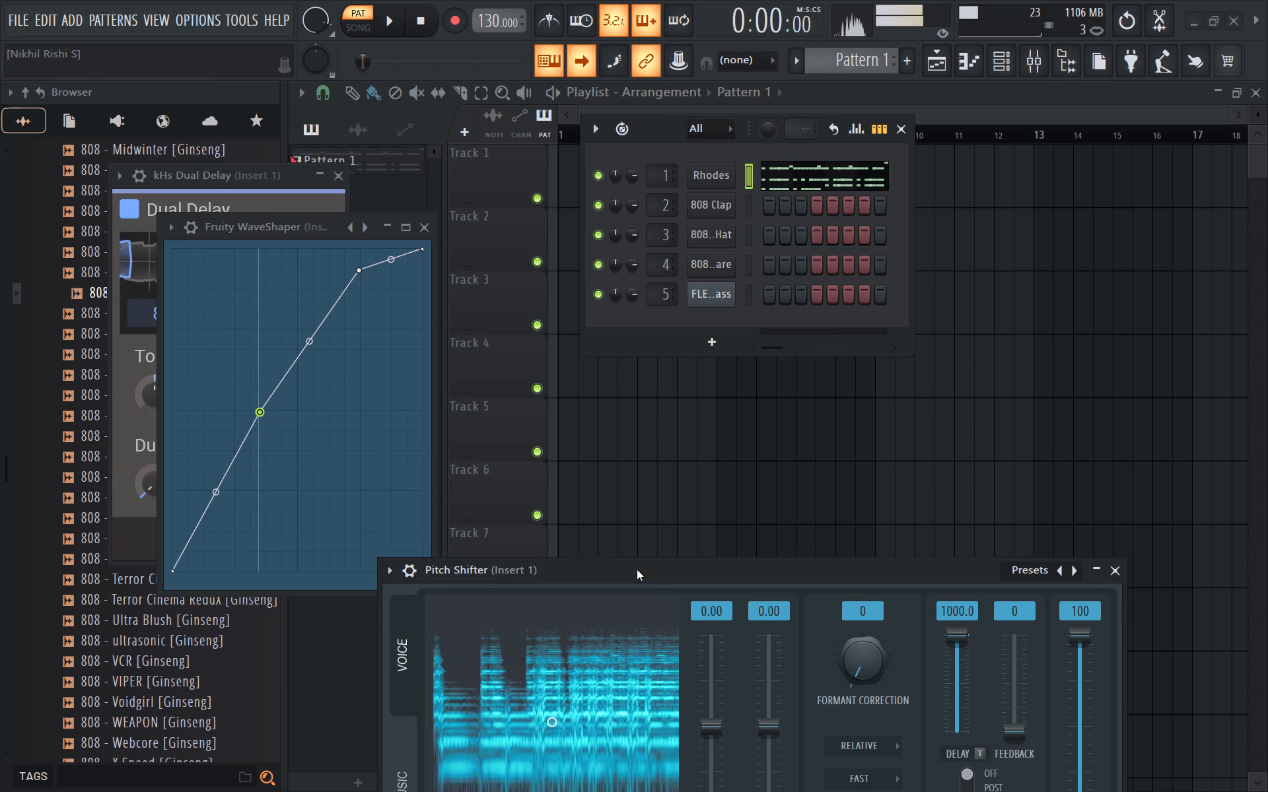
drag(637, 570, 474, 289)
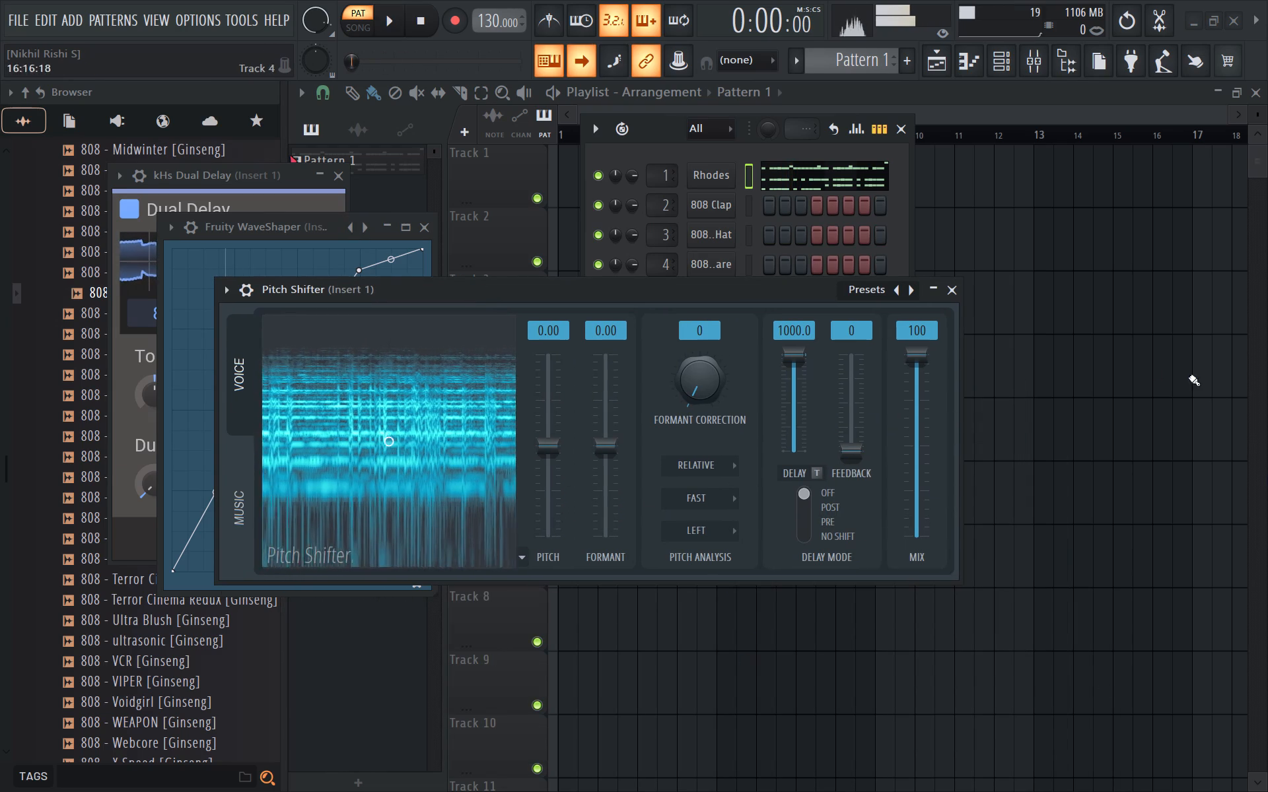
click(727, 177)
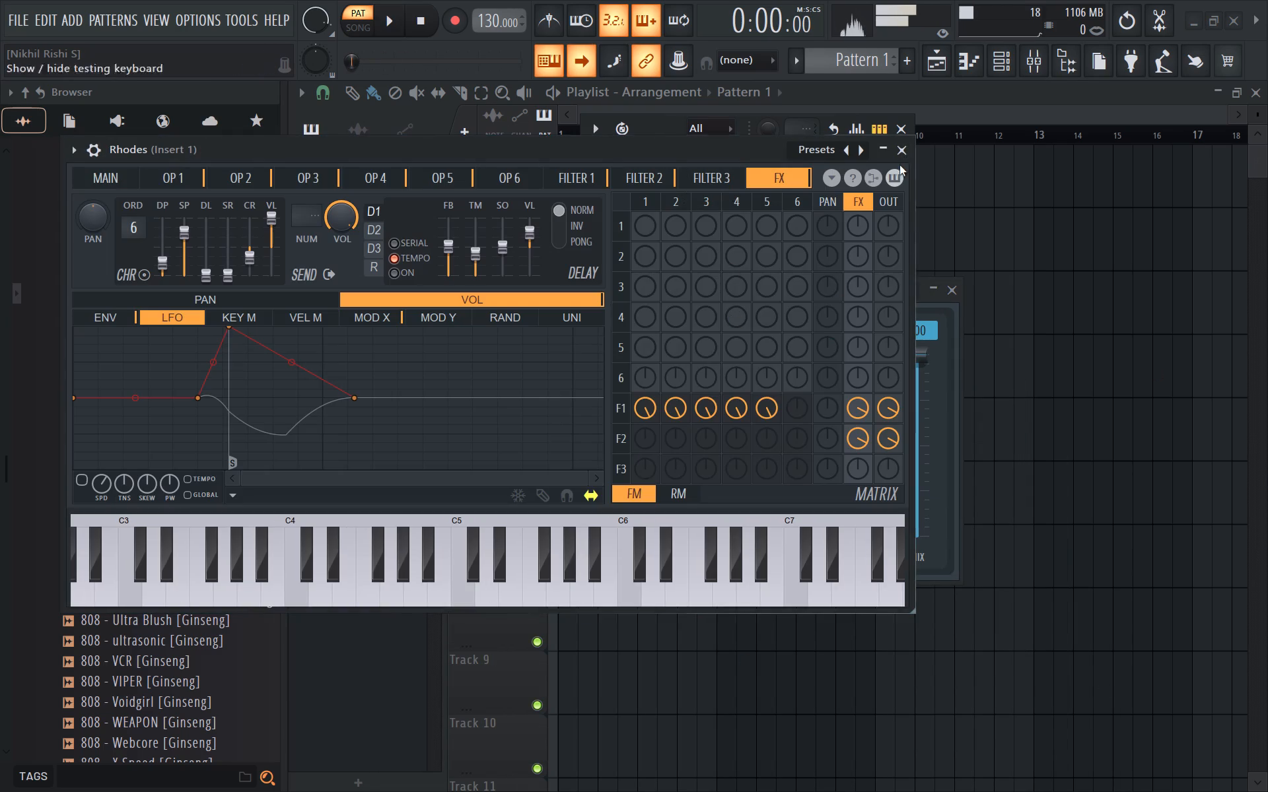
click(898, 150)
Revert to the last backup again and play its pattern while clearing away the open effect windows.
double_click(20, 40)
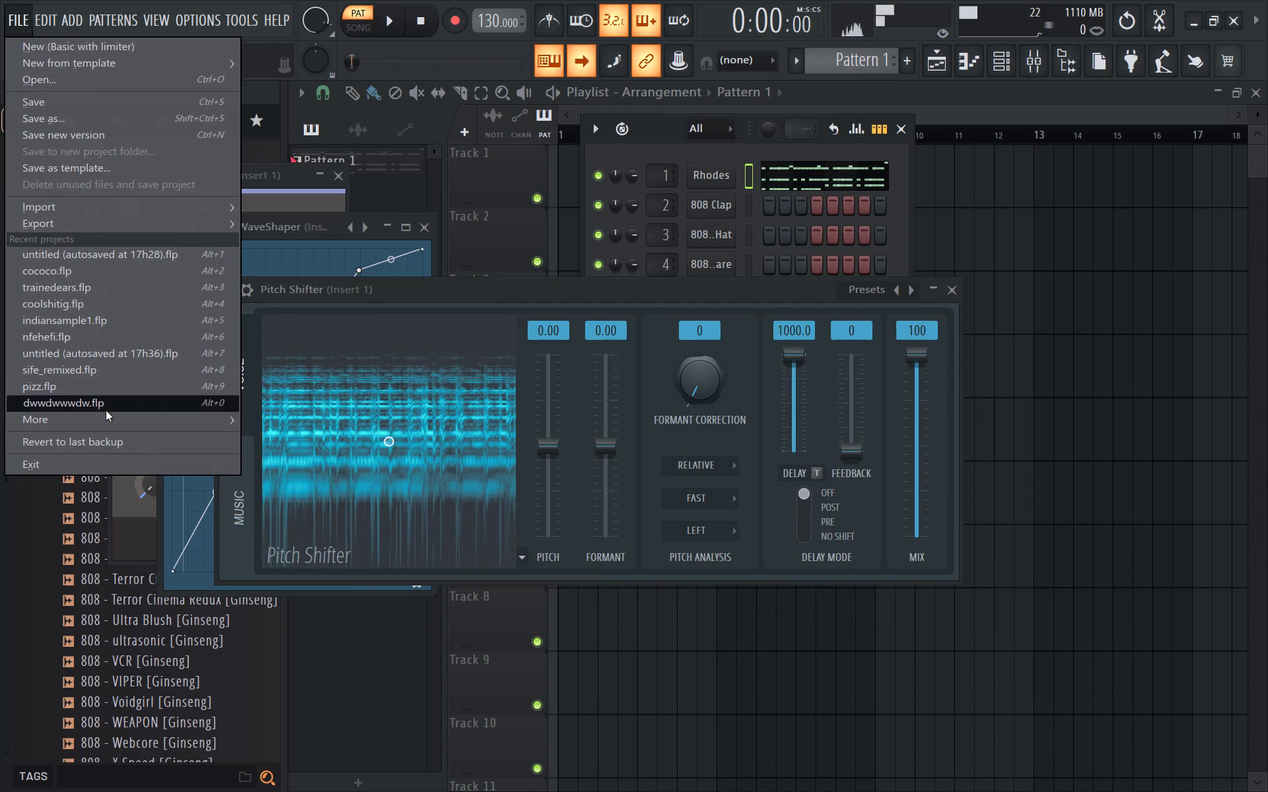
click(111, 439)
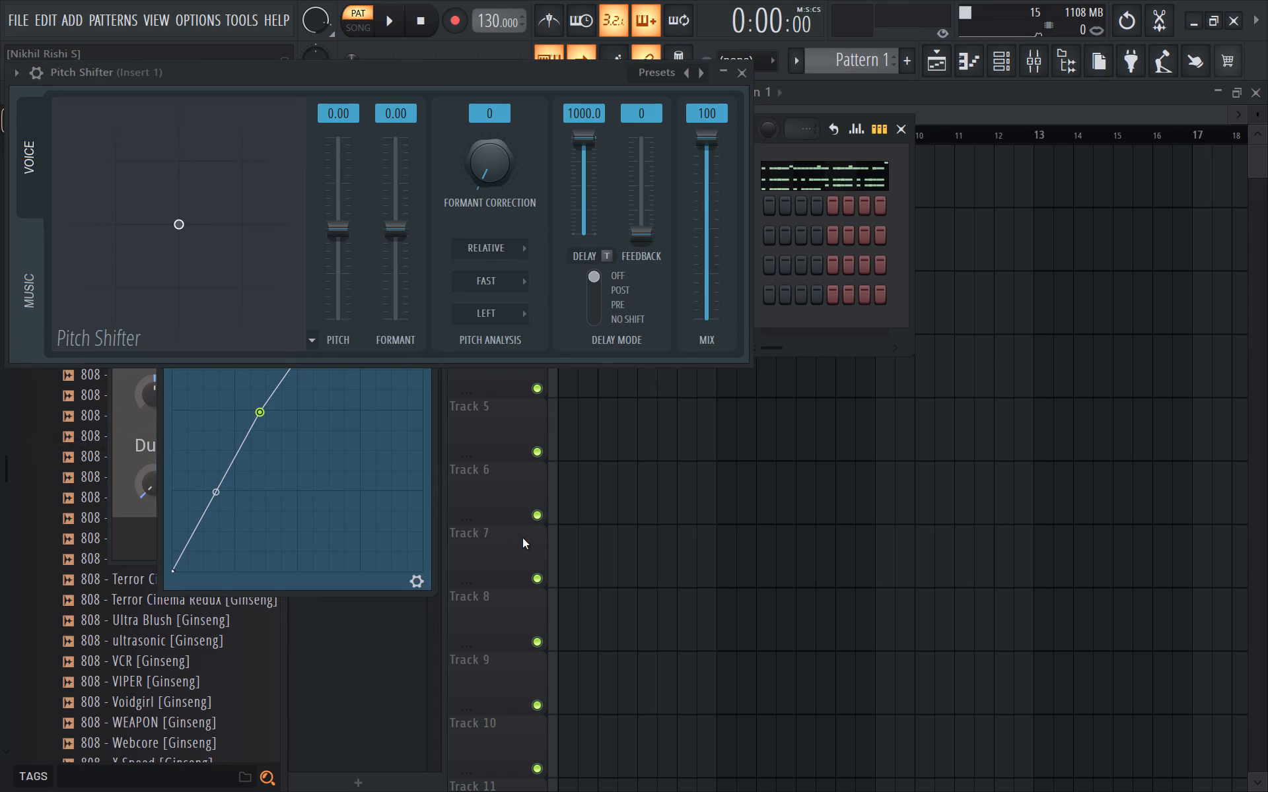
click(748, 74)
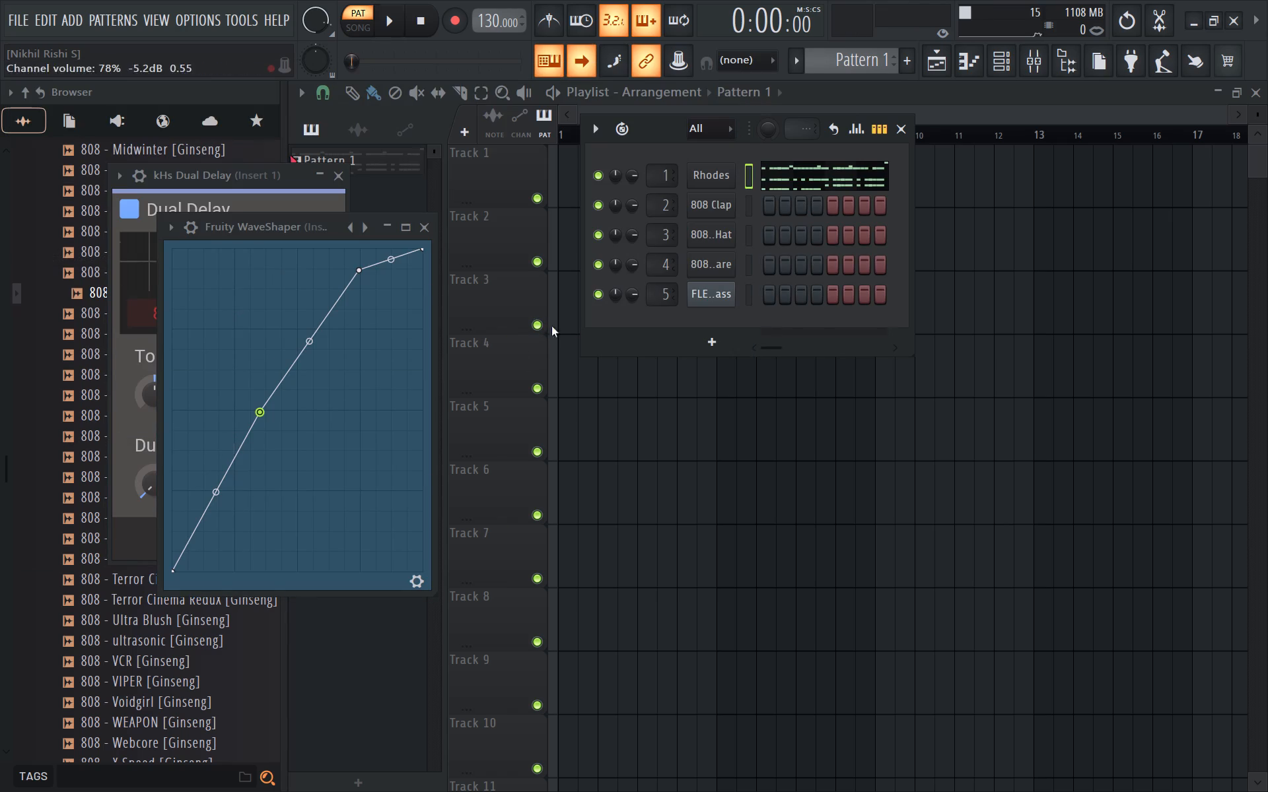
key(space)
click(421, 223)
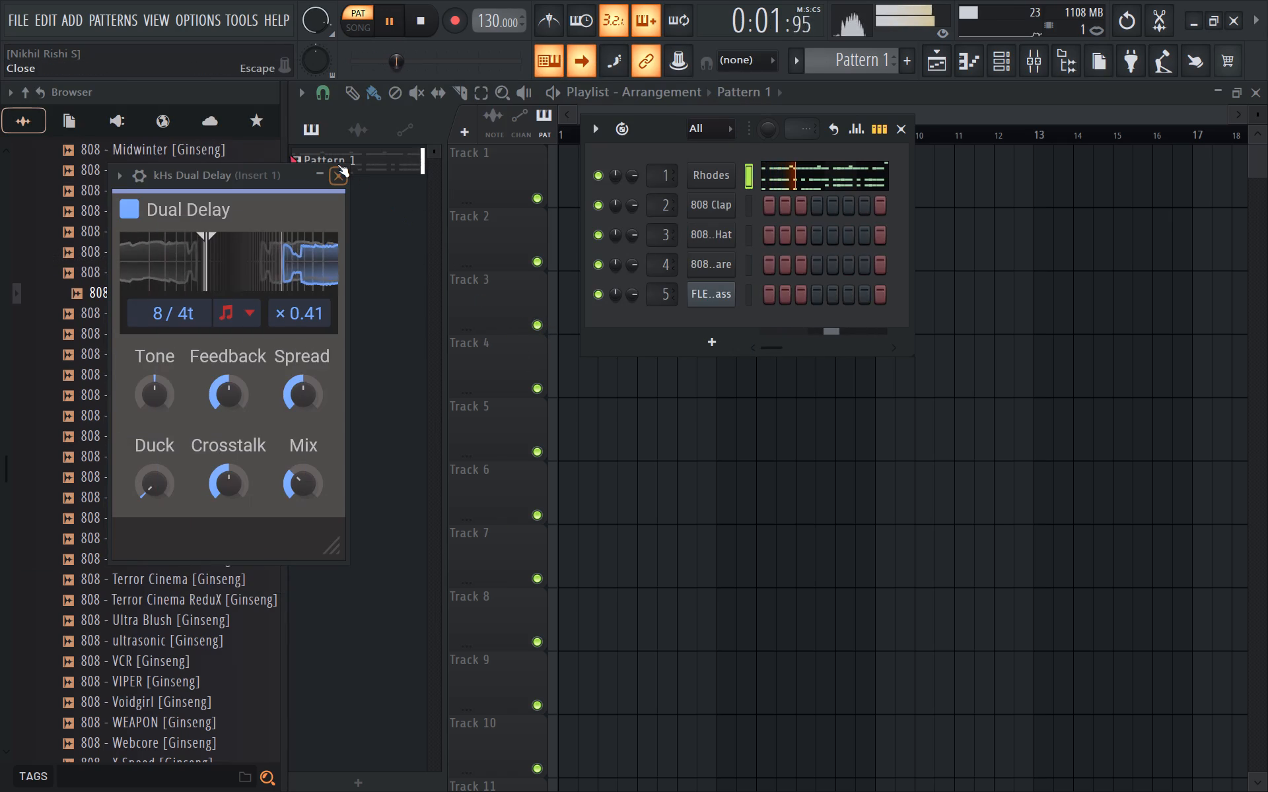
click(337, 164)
Start a new project from the Basic with limiter template.
click(16, 15)
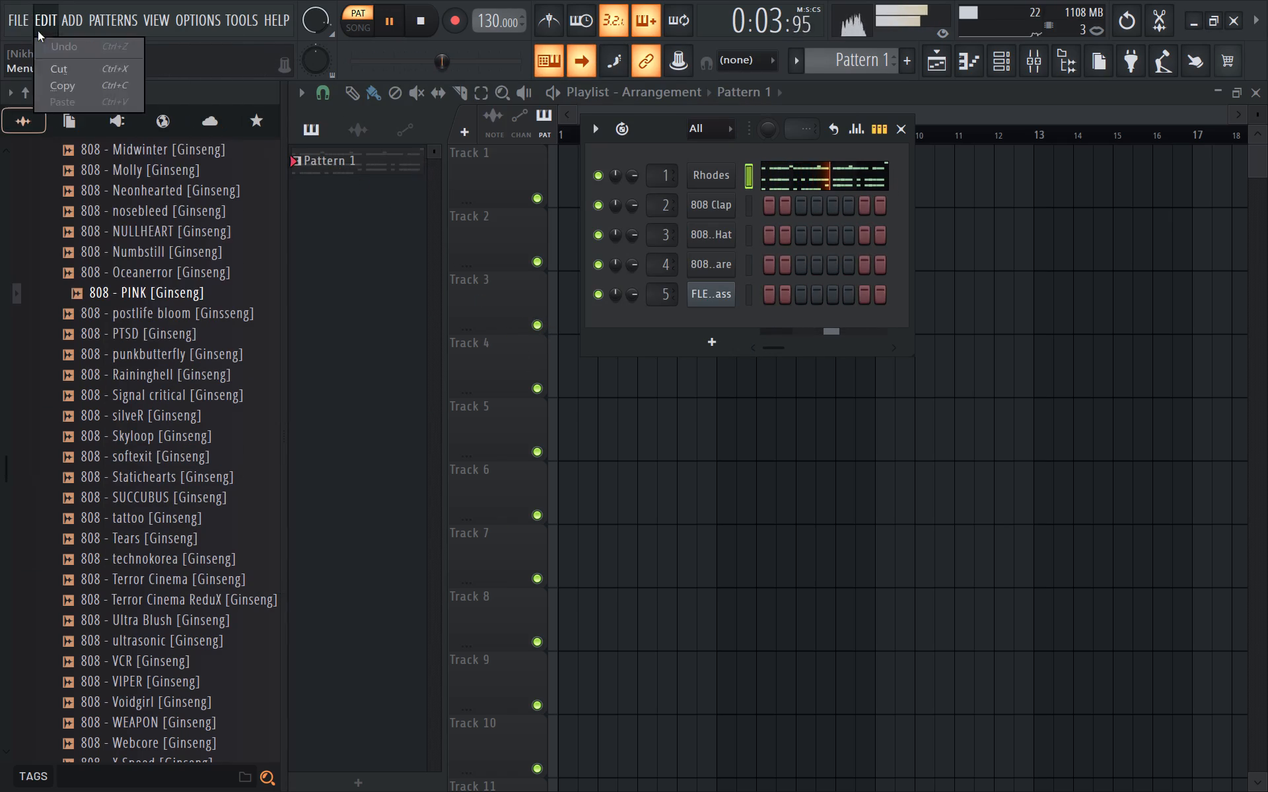
drag(38, 31, 13, 26)
click(13, 26)
click(52, 50)
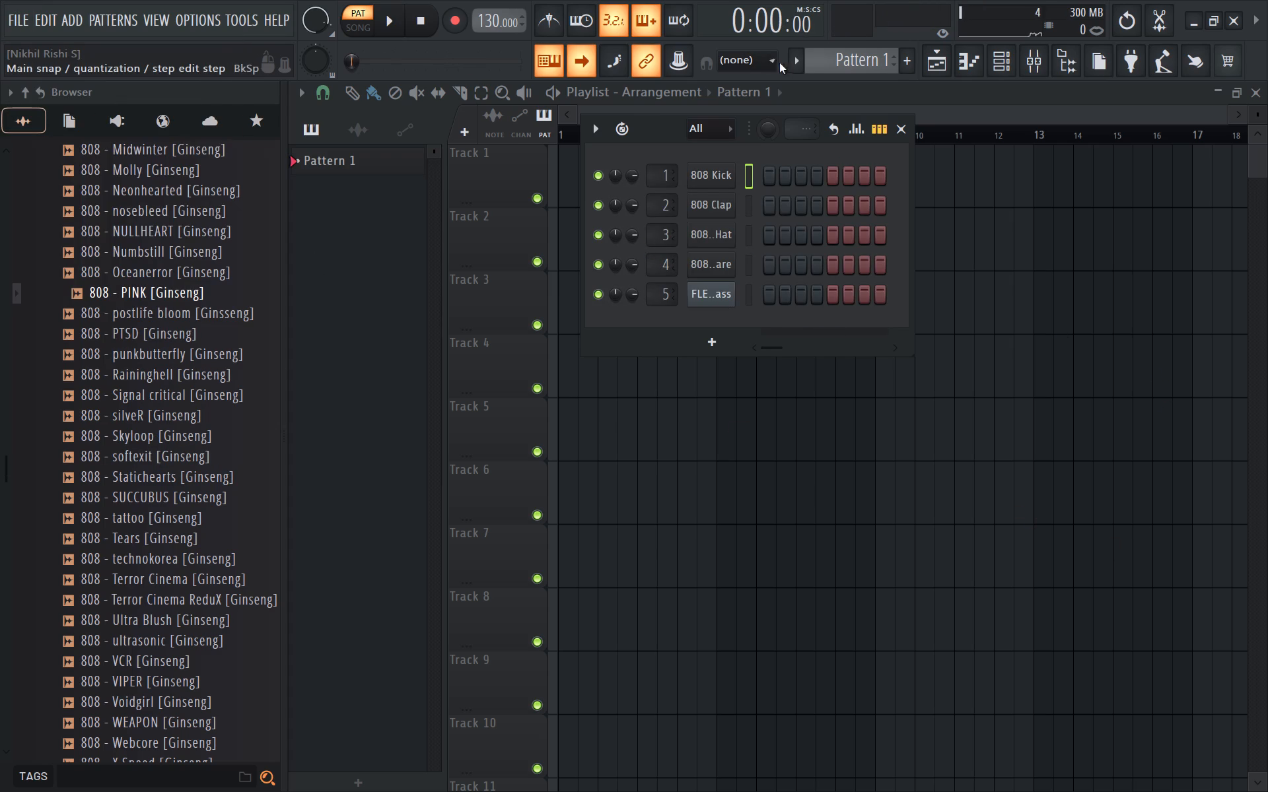
Replace the 808 Kick channel with the Hive(x64) VST, searching the generator plugins for "hiv".
right_click(706, 166)
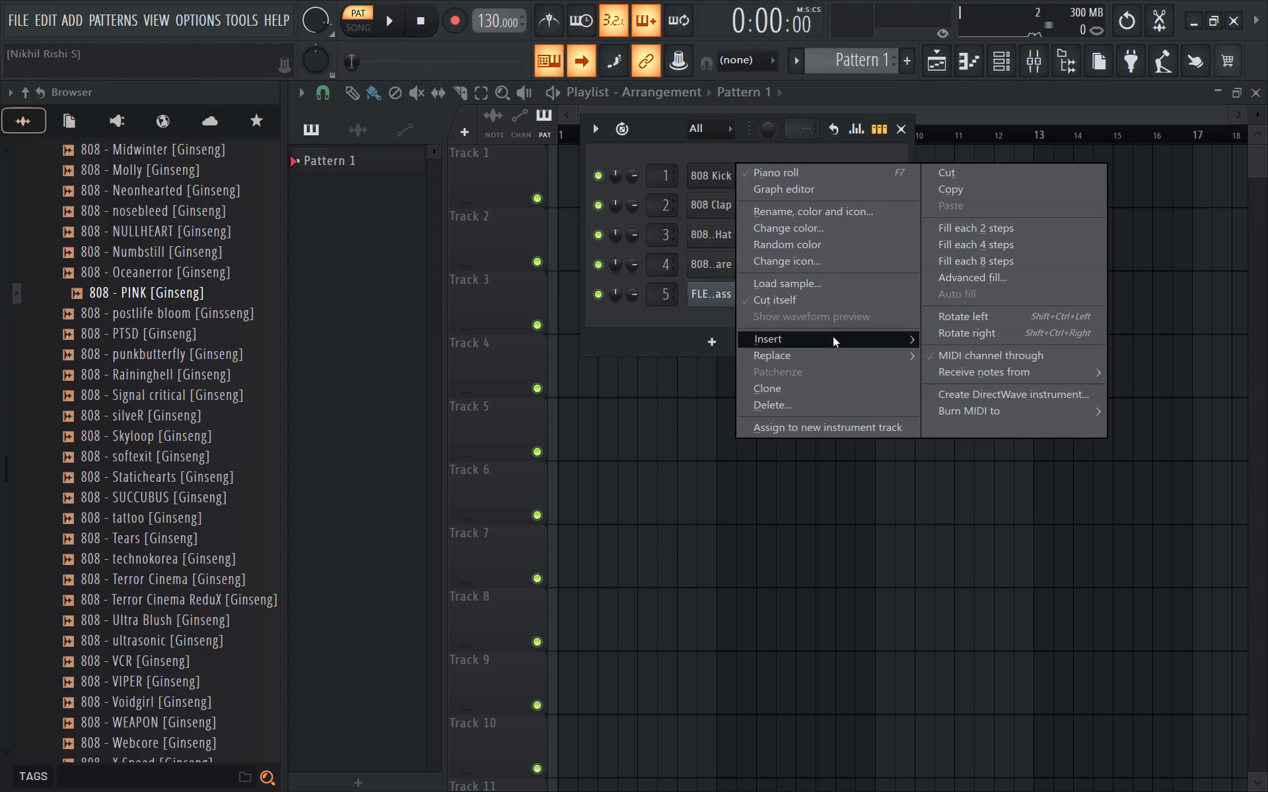
click(988, 58)
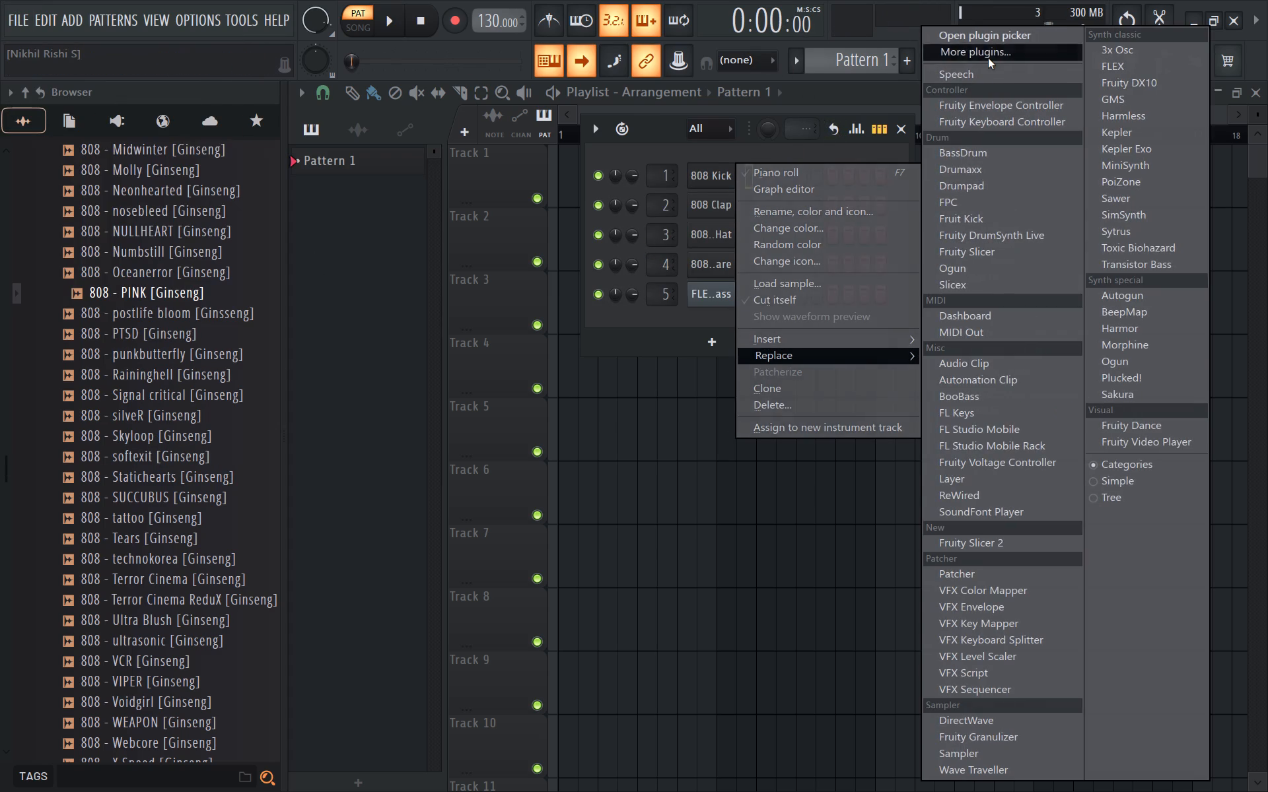
drag(644, 718, 644, 733)
click(644, 737)
key(h)
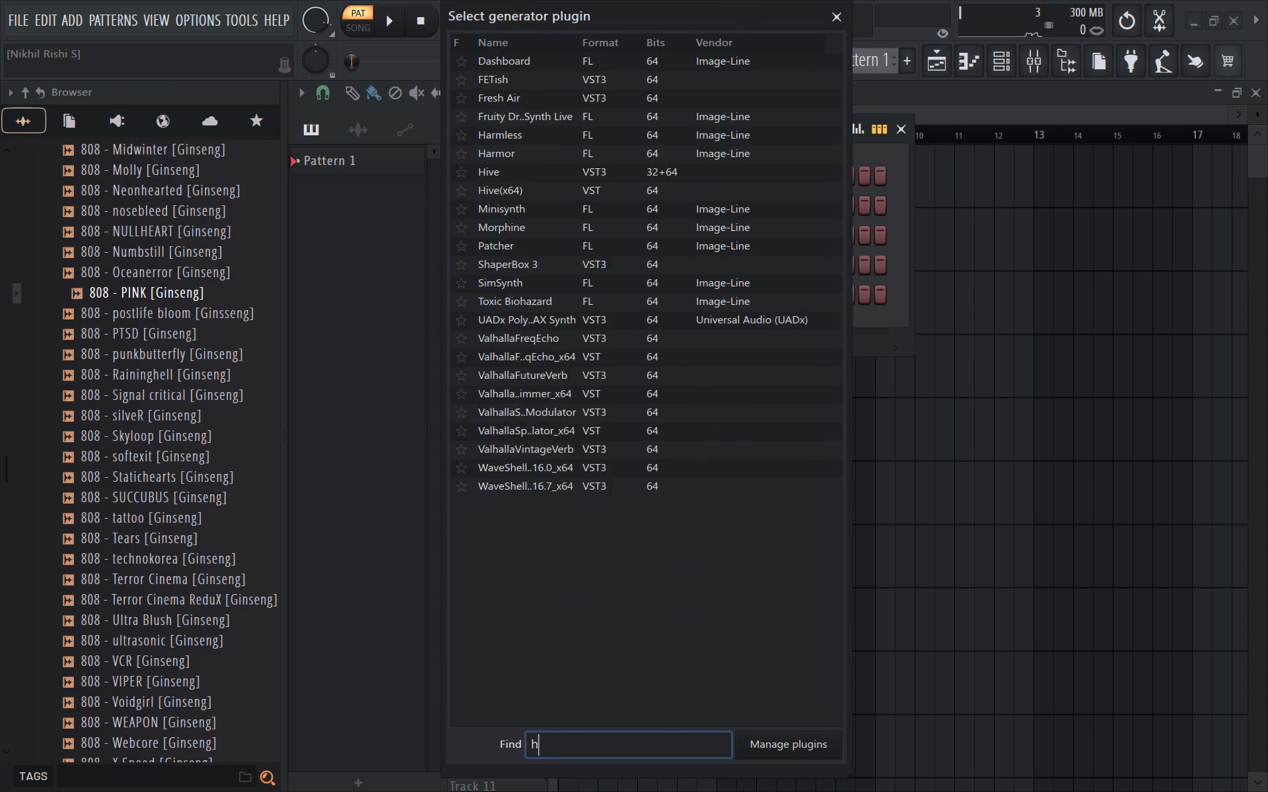
text(iv)
click(532, 69)
double_click(523, 77)
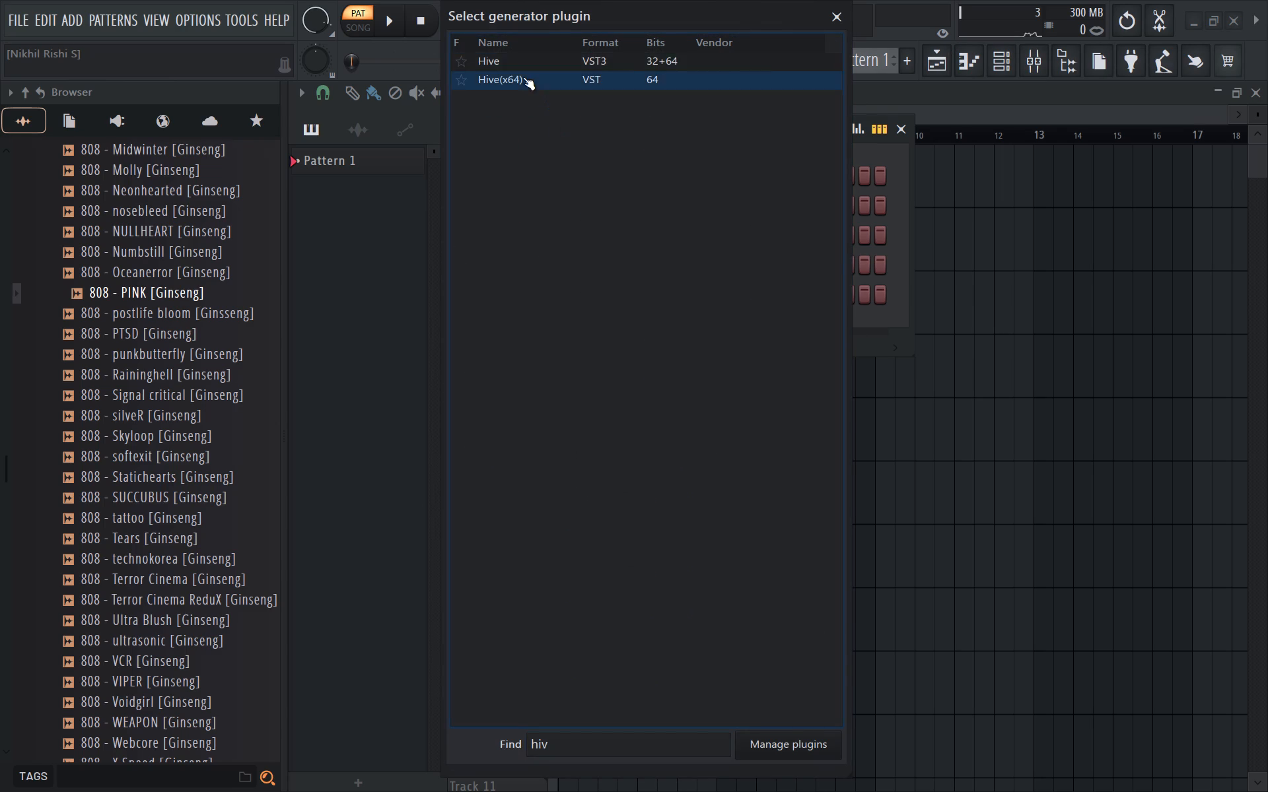
Play test notes on the new Hive channel's initial sound.
key(r)
key(r)
key(r)
key(r)
key(r)
key(r)
key(r)
key(r)
key(r)
key(r)
key(r)
key(r)
key(r)
key(r)
key(r)
key(r)
key(r)
key(r)
key(r)
key(r)
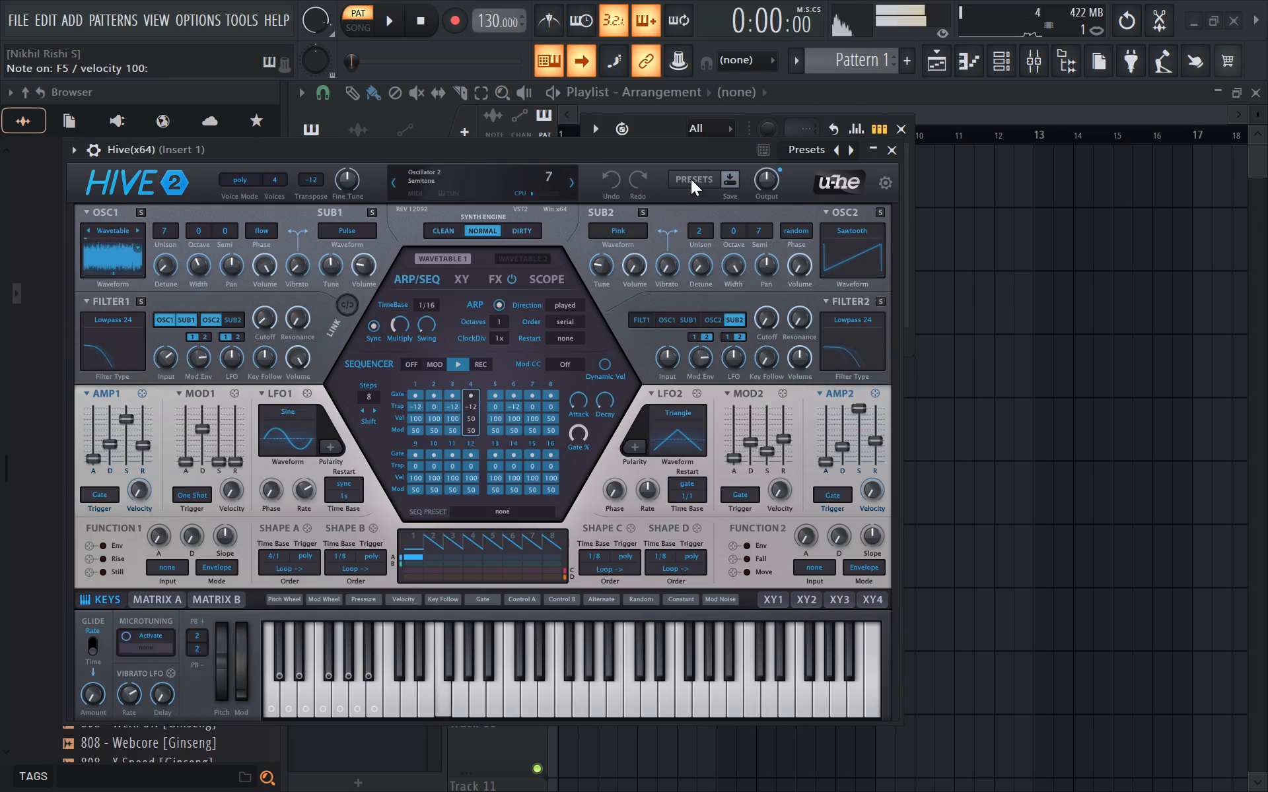
Audition a Drums & Hits preset and AZ Melodic Beats 2 from Loops - untuned on the Hive.
click(695, 177)
click(199, 361)
click(437, 371)
text(rr)
key(r)
text(tr)
key(w)
key(q)
click(147, 370)
click(441, 361)
text(rrrr)
key(r)
key(r)
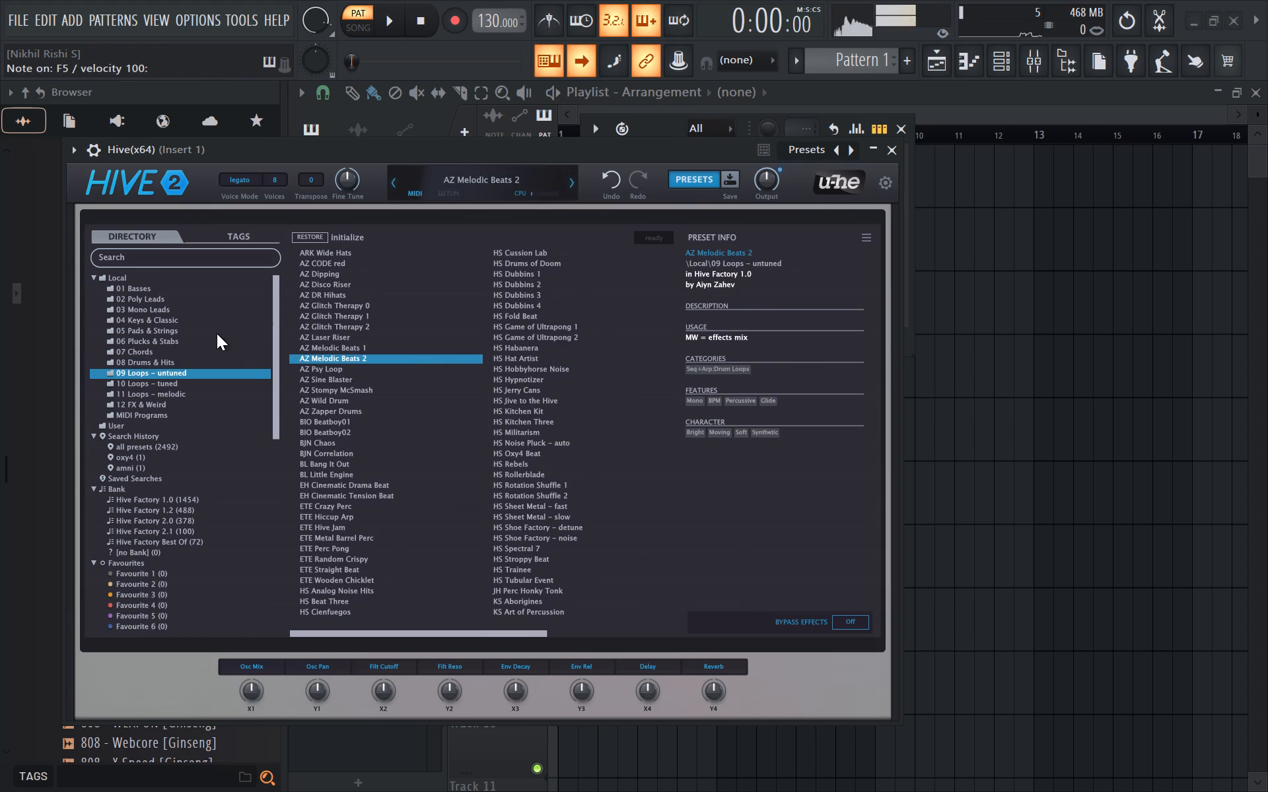
Audition the ARK Enchantment preset from Pads & Strings on the Hive.
click(217, 333)
key(r)
click(355, 324)
key(r)
key(r)
click(211, 331)
key(r)
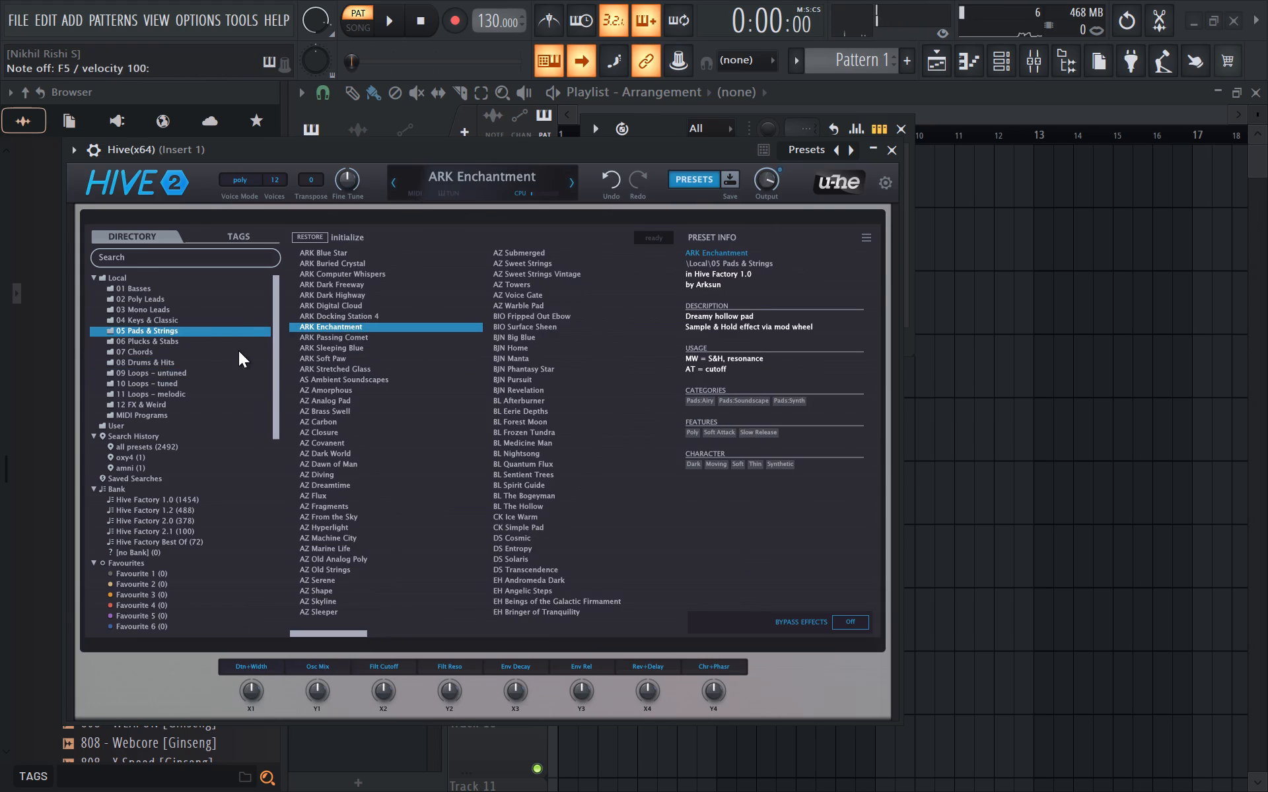
Browse to Plucks & Stabs and audition the ARK Tinkerchime preset with a few notes.
click(238, 350)
key(r)
click(236, 341)
key(r)
click(328, 319)
text(rrty)
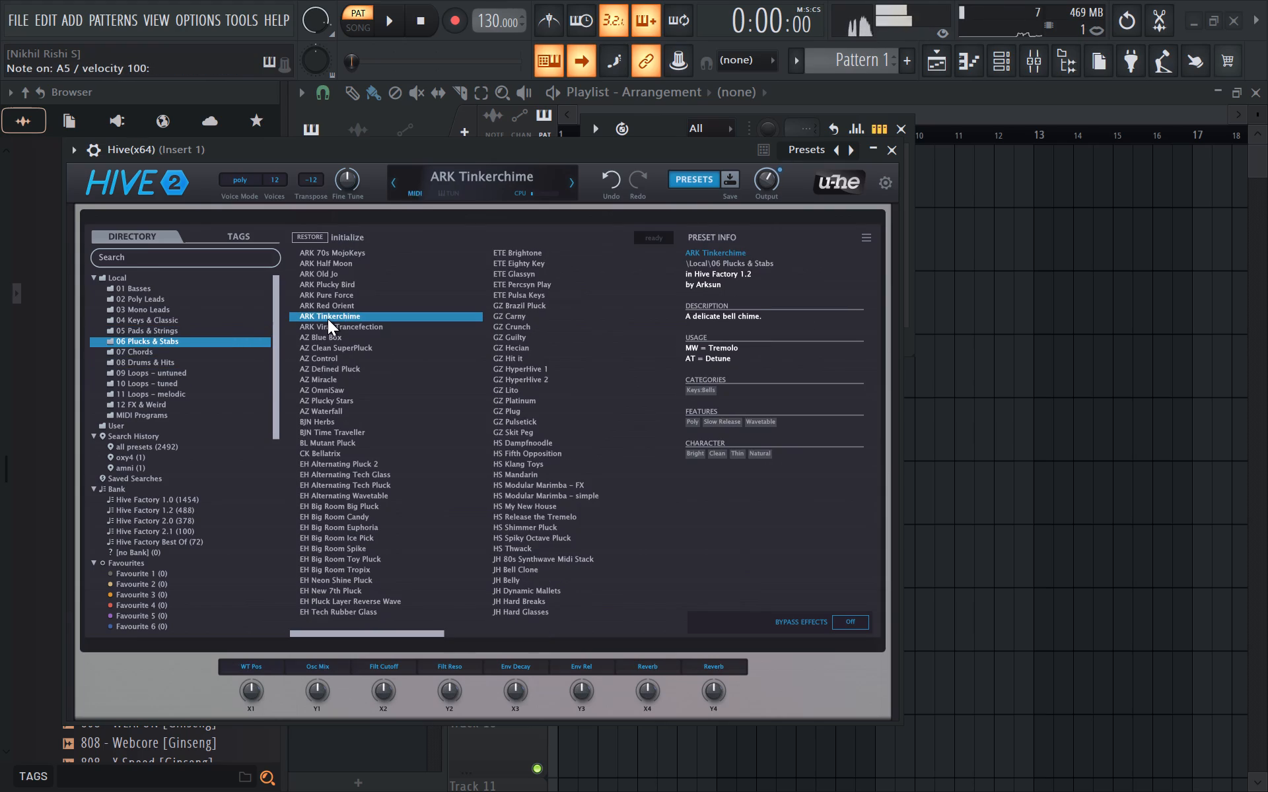
text(zrzybt)
Compare ARK Plucky Bird, AZ Blue Box and AZ Clean SuperPluck by playing notes, returning to AZ Blue Box.
click(388, 280)
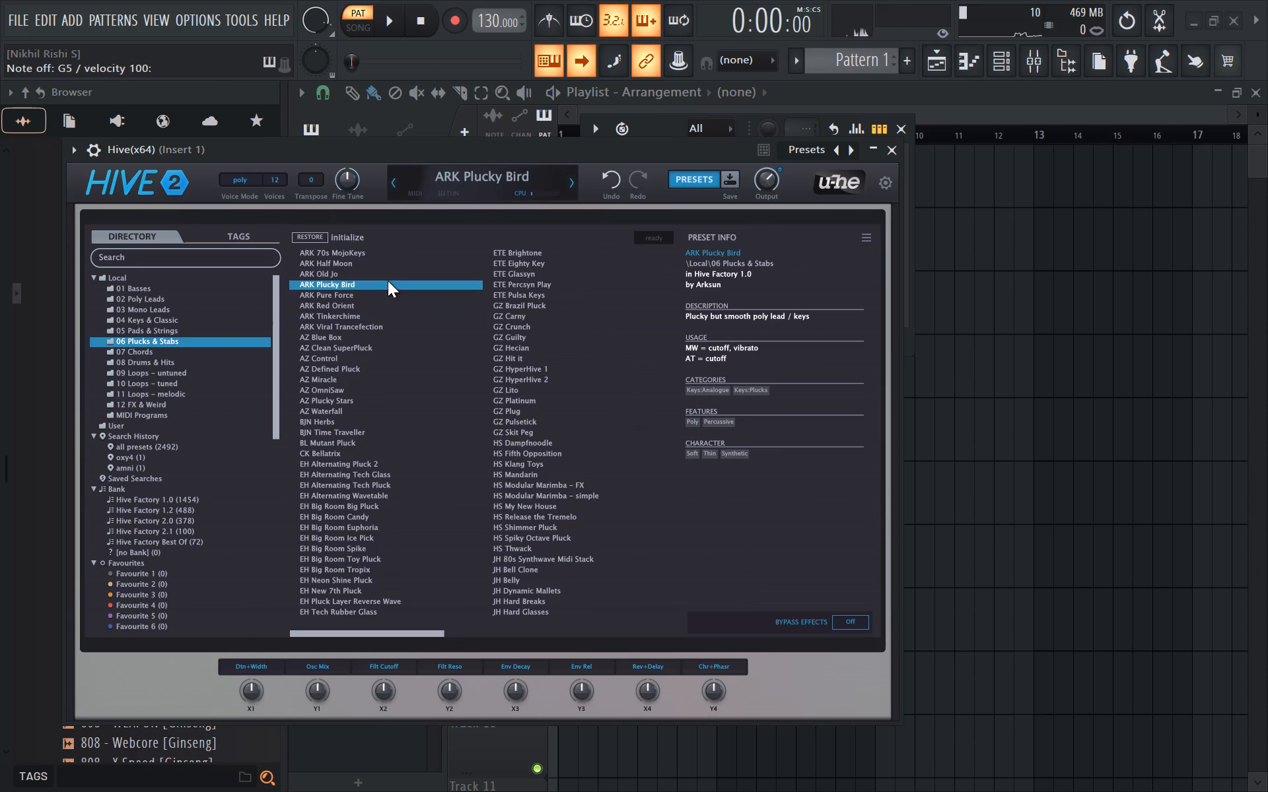
key(w)
key(e)
click(378, 339)
key(t)
text(rty)
click(376, 346)
key(u)
key(y)
click(367, 341)
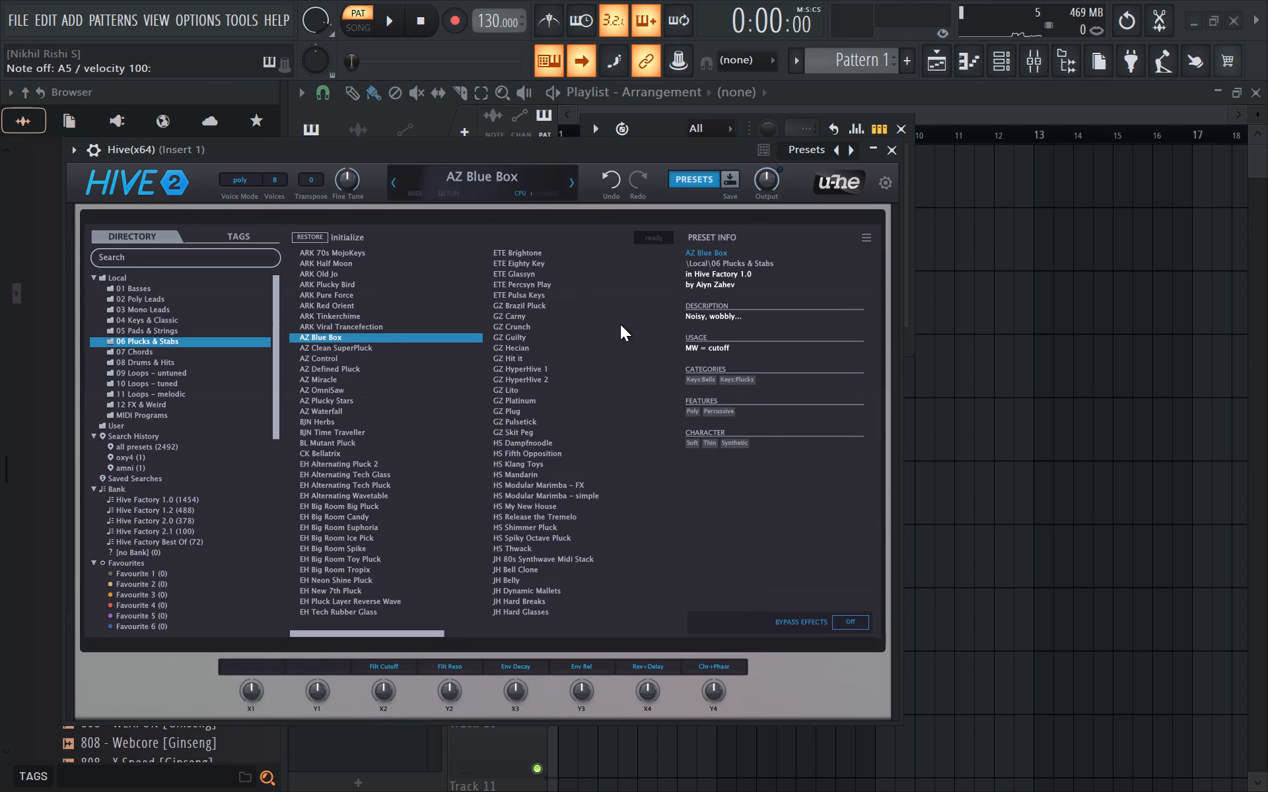
Play a few more notes on the AZ Blue Box preset and close the Hive window.
key(y)
key(y)
key(y)
key(y)
text(tr)
click(890, 151)
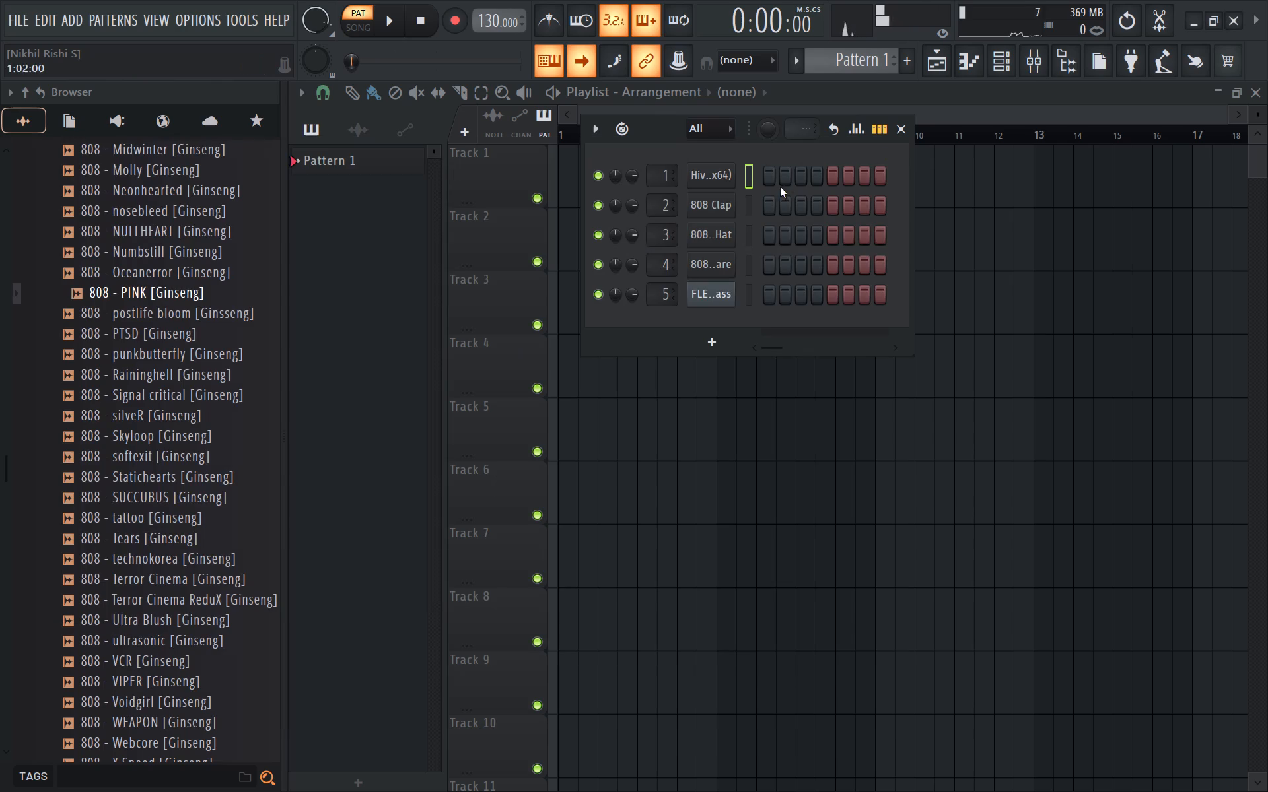
Replace the 808 Clap channel's generator with the UADx PolyMAX Synth plugin.
right_click(717, 203)
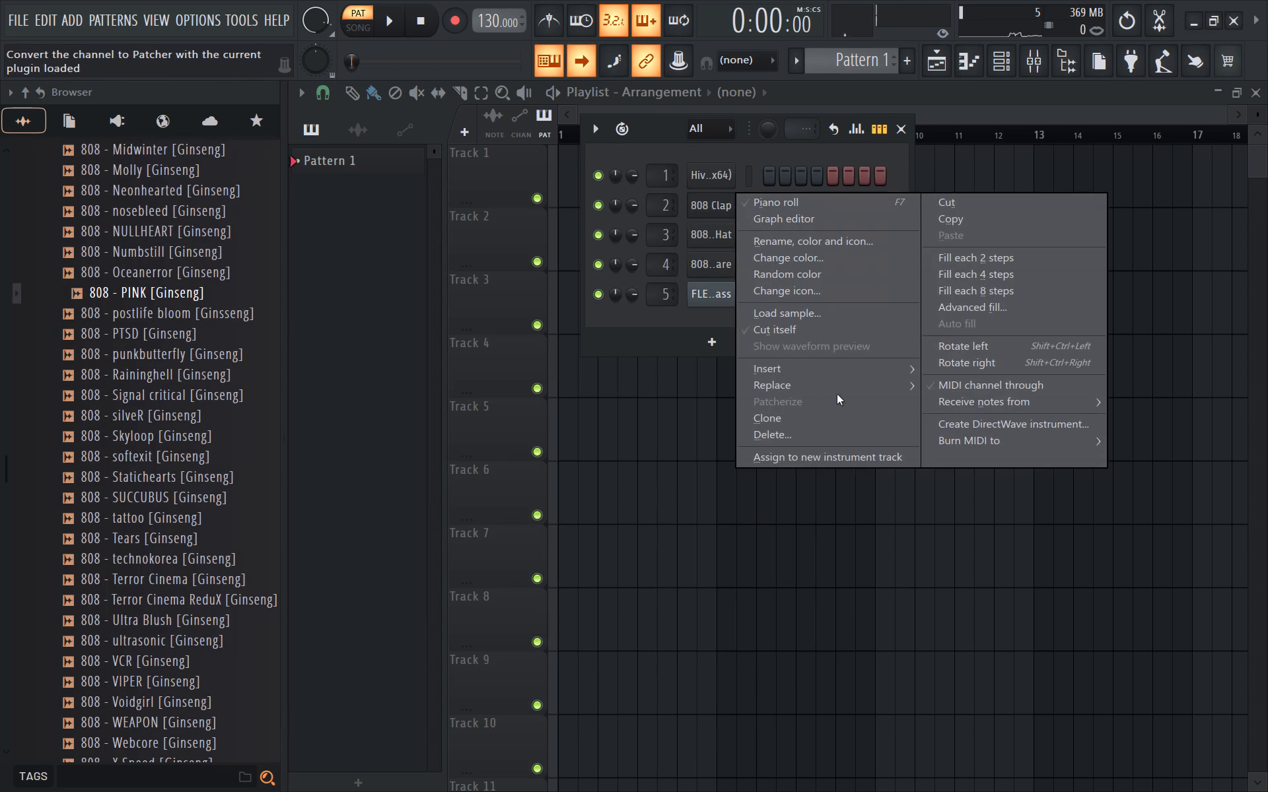
click(994, 59)
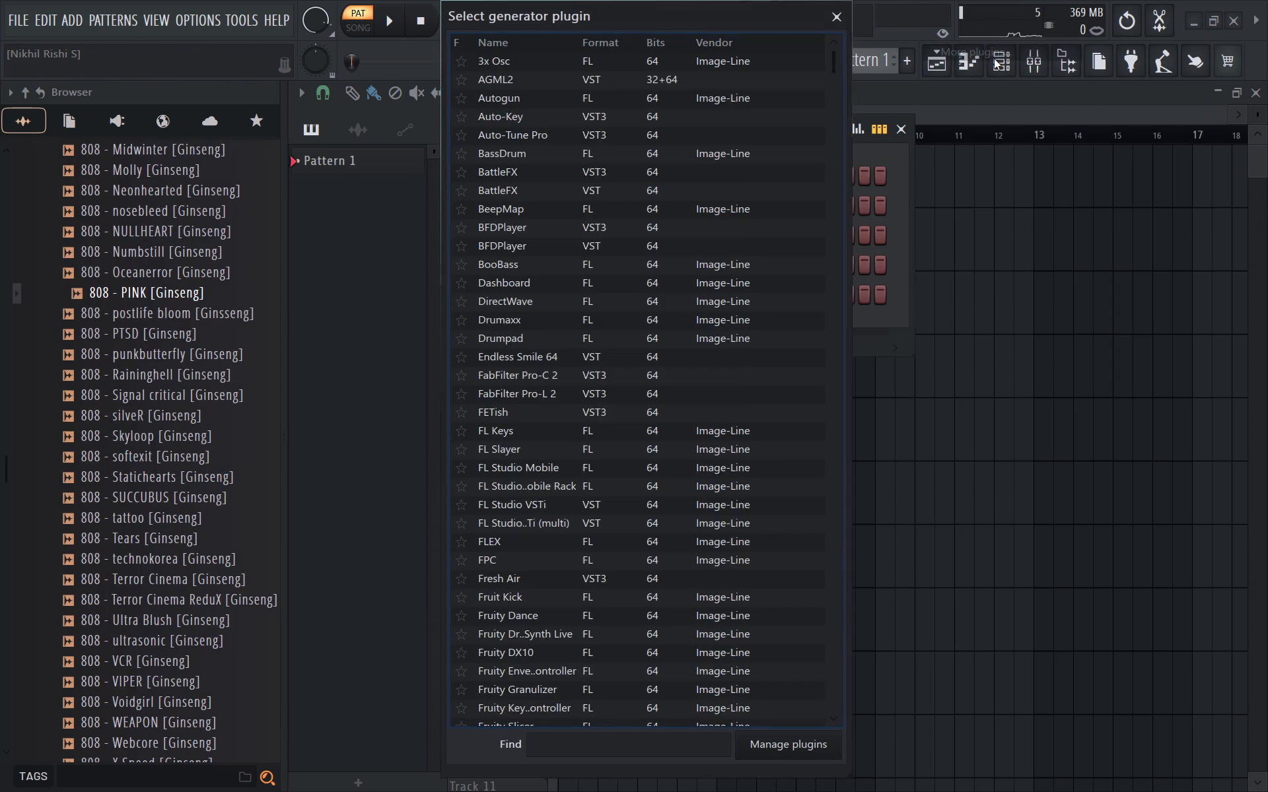
key(u)
key(a)
double_click(651, 86)
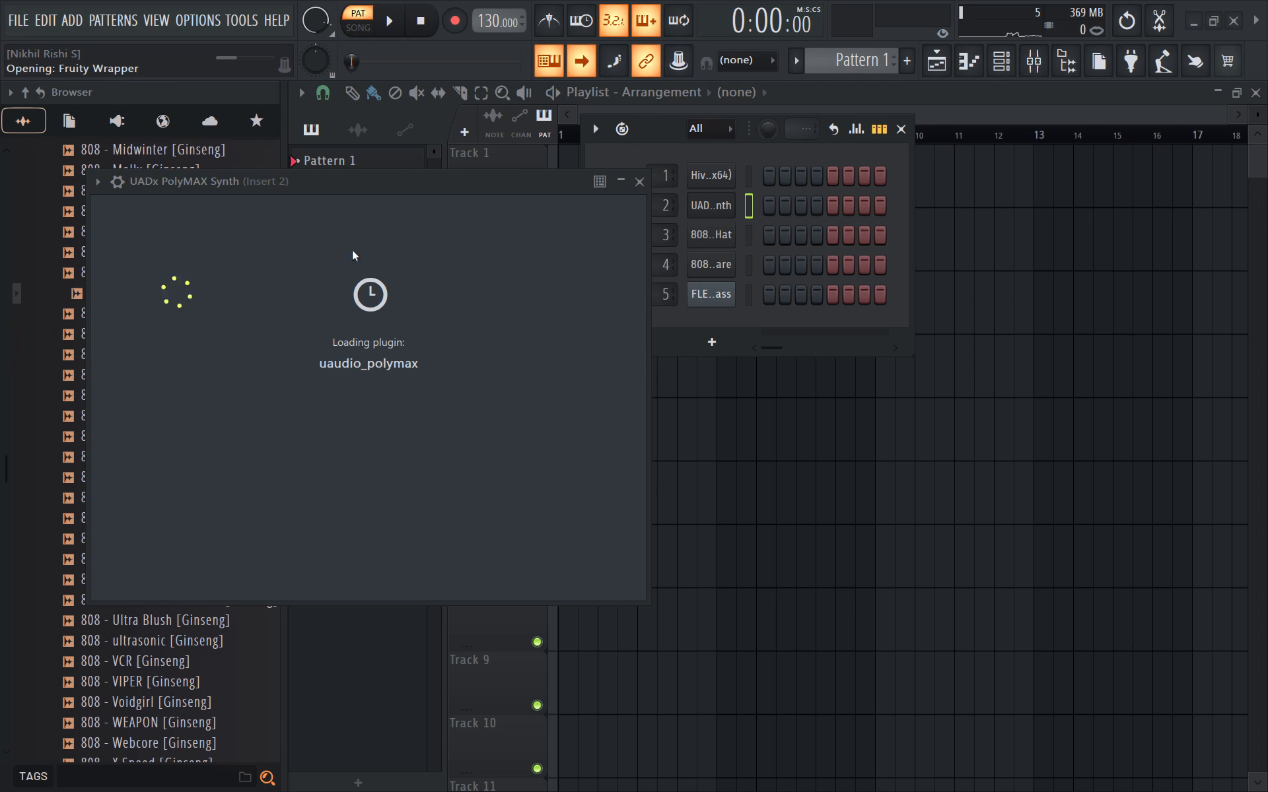
drag(467, 184, 484, 152)
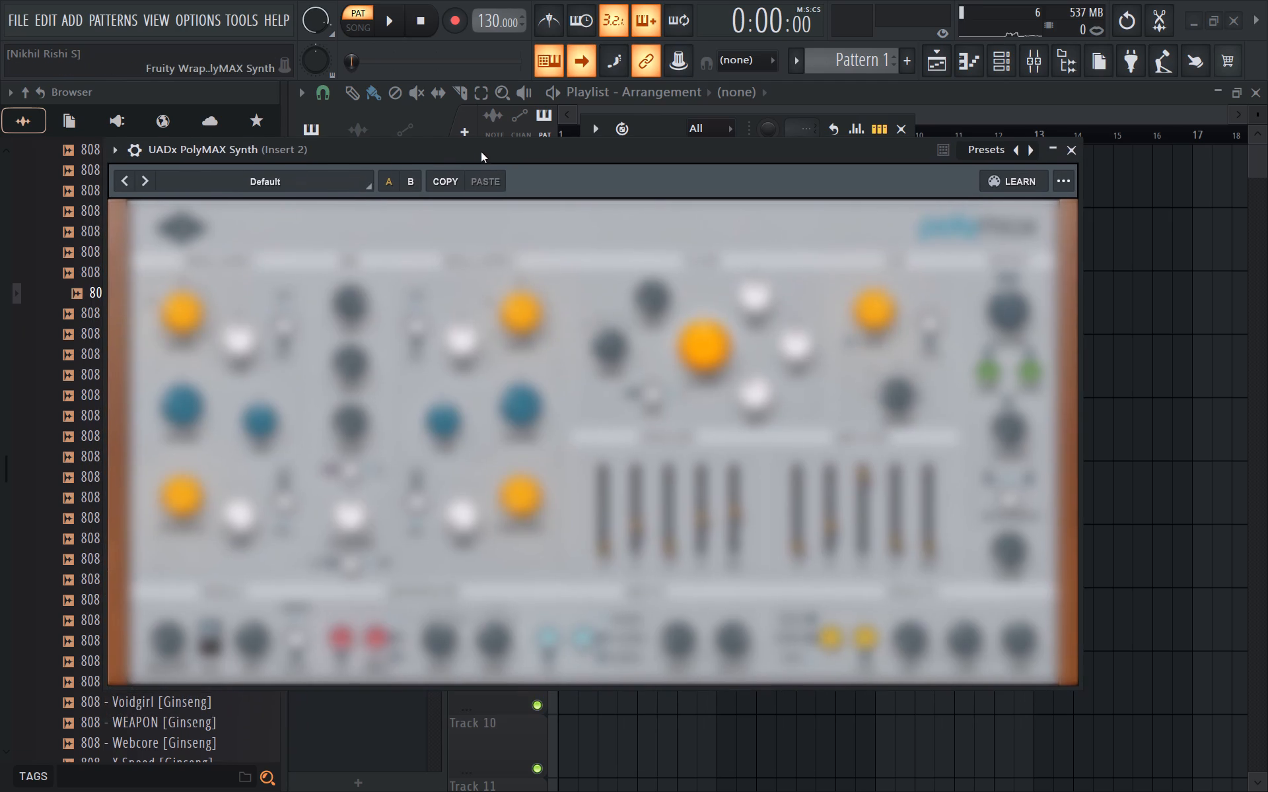
Open the PolyMAX preset browser and filter the presets by the Bass type.
click(271, 182)
text(tr)
key(t)
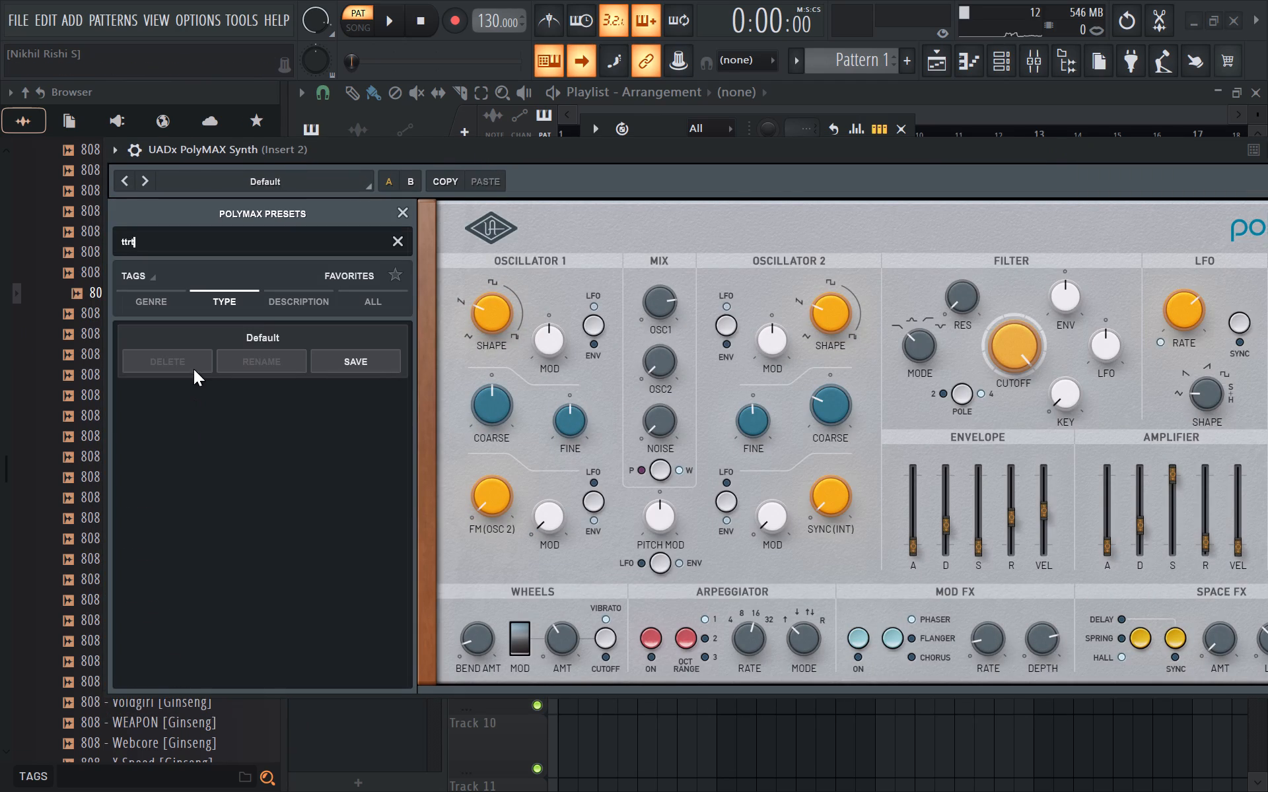
key(BackSpace)
key(BackSpace)
key(BackSpace)
key(BackSpace)
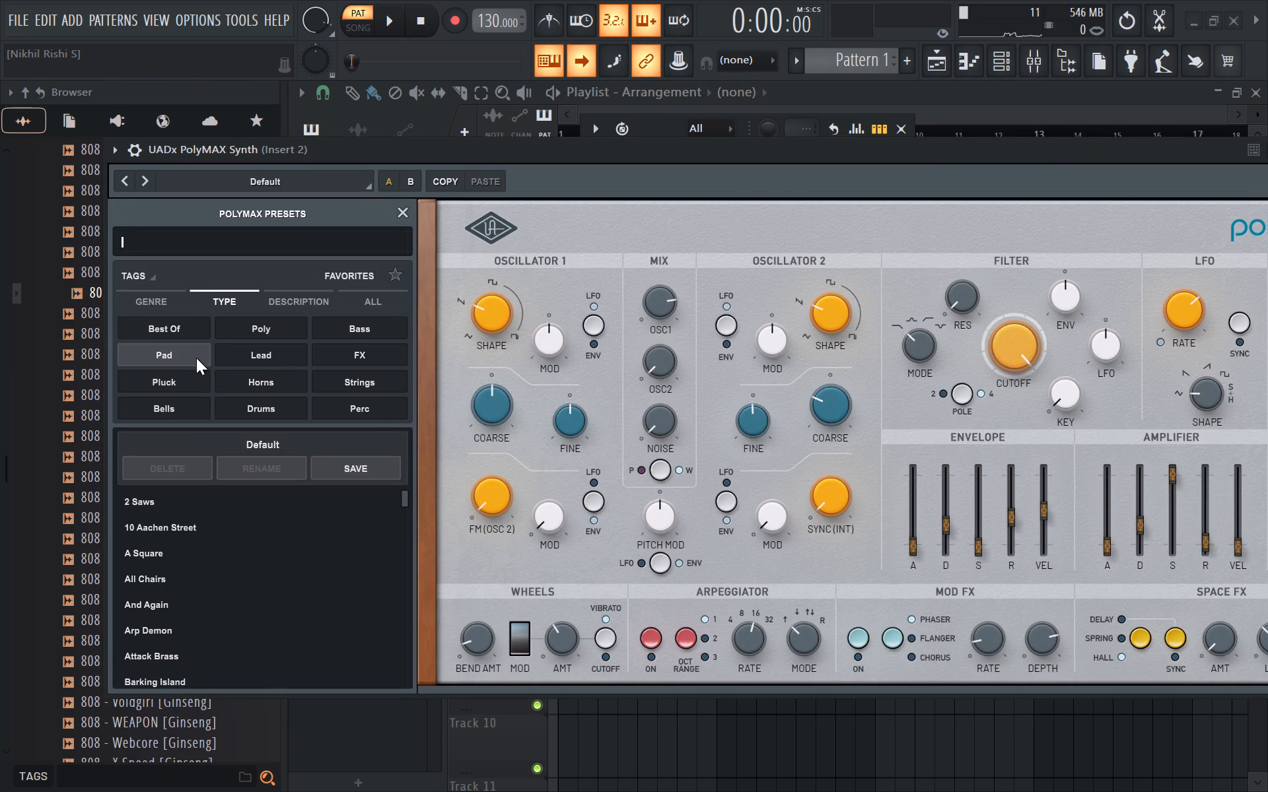
click(386, 329)
Audition the 2 Saws, Crusher and Capo Metallo bass presets on the PolyMAX with a few notes.
click(204, 506)
text(re)
key(w)
key(z)
key(z)
key(z)
key(z)
click(221, 651)
click(221, 633)
text(zv)
key(r)
Compare 2 Saws, Barking Island, BuzzBass and Arp Demon by playing notes, returning to 2 Saws.
click(225, 501)
key(b)
click(208, 564)
key(b)
key(b)
click(208, 585)
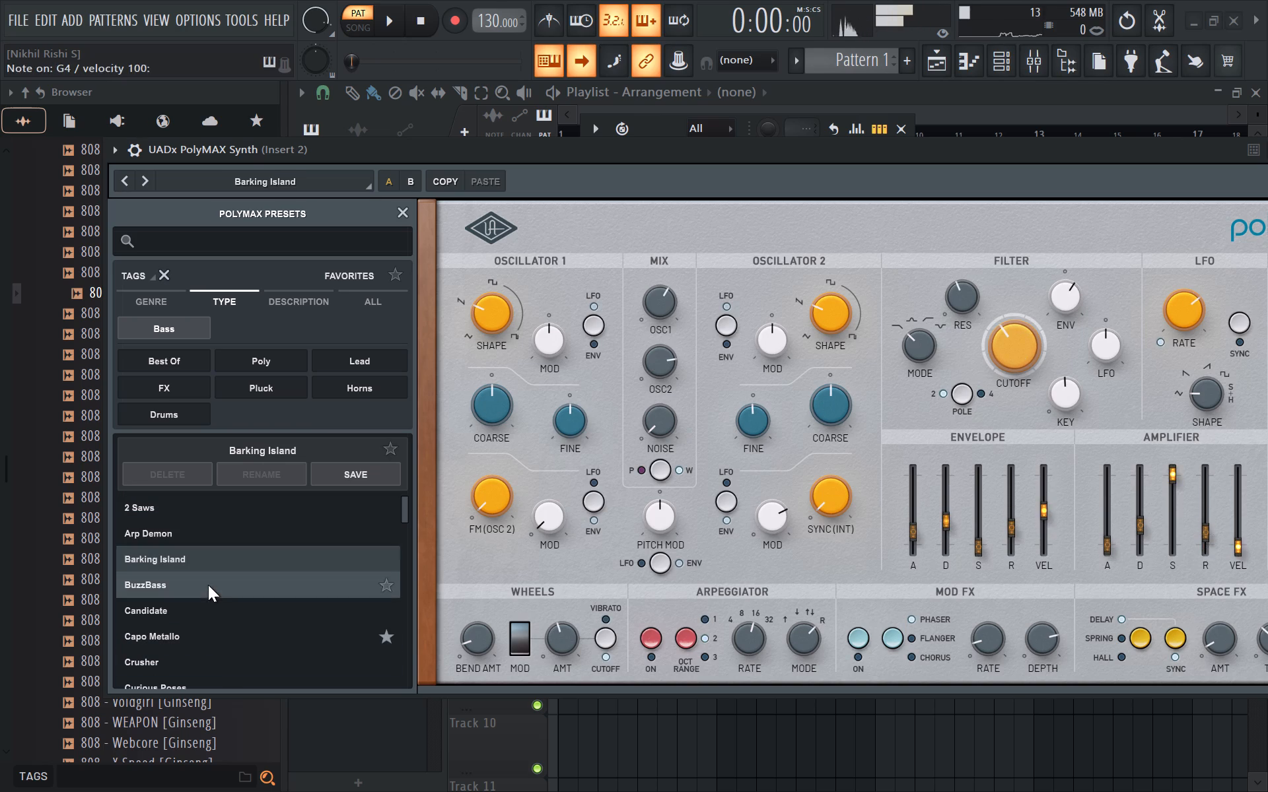
key(b)
click(210, 531)
key(b)
key(b)
click(210, 510)
text(zc)
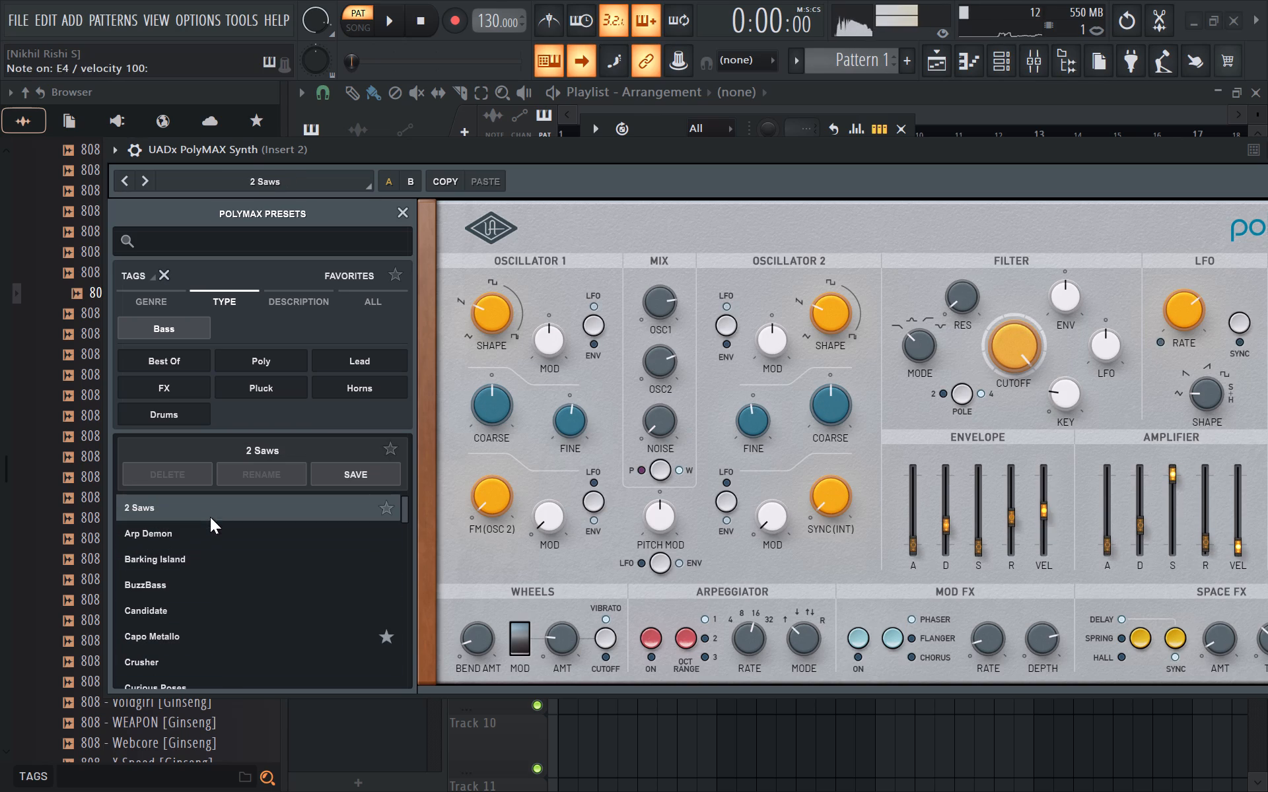
key(v)
Audition the Barking Island and BuzzBass presets again with repeated notes.
click(206, 554)
text(bz)
key(e)
key(e)
key(e)
key(e)
click(195, 591)
key(z)
key(z)
key(z)
key(z)
key(z)
key(z)
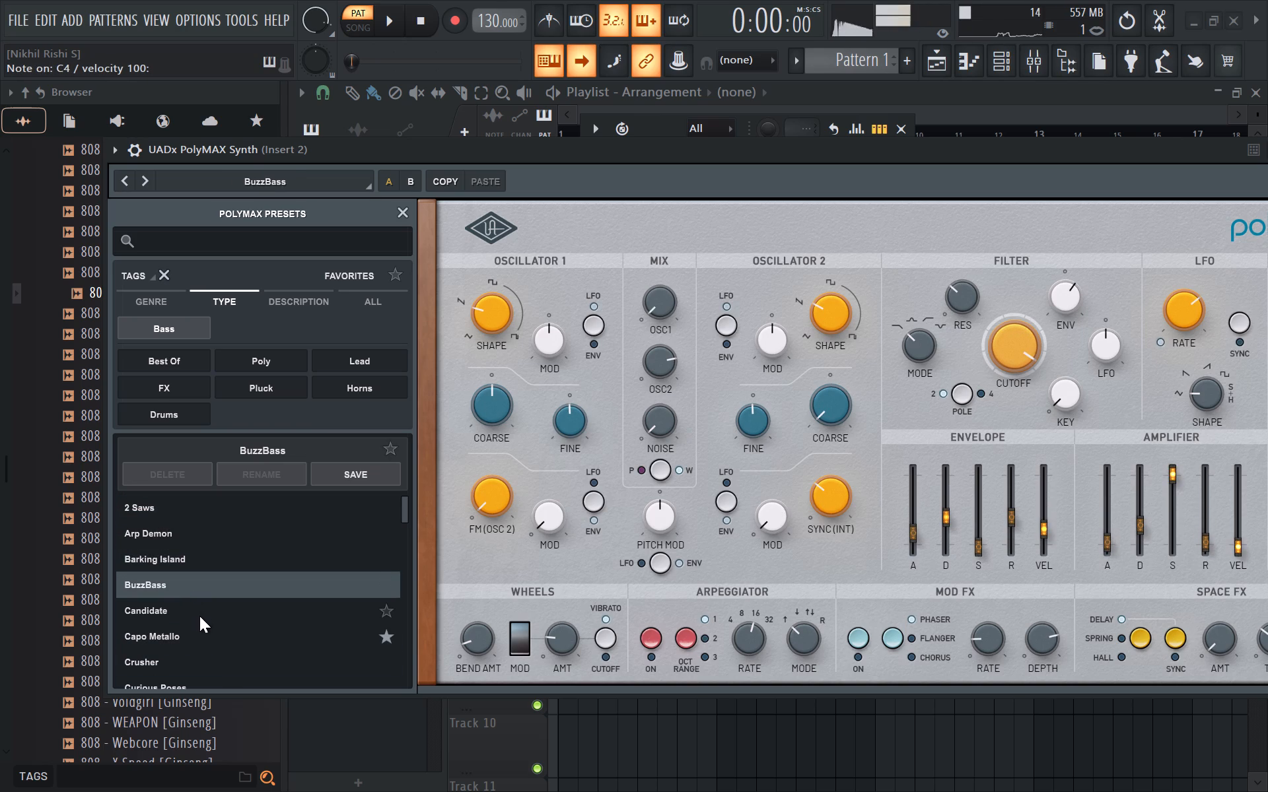
key(r)
key(t)
text(yw)
Audition the Candidate preset on the PolyMAX with repeated notes.
click(199, 601)
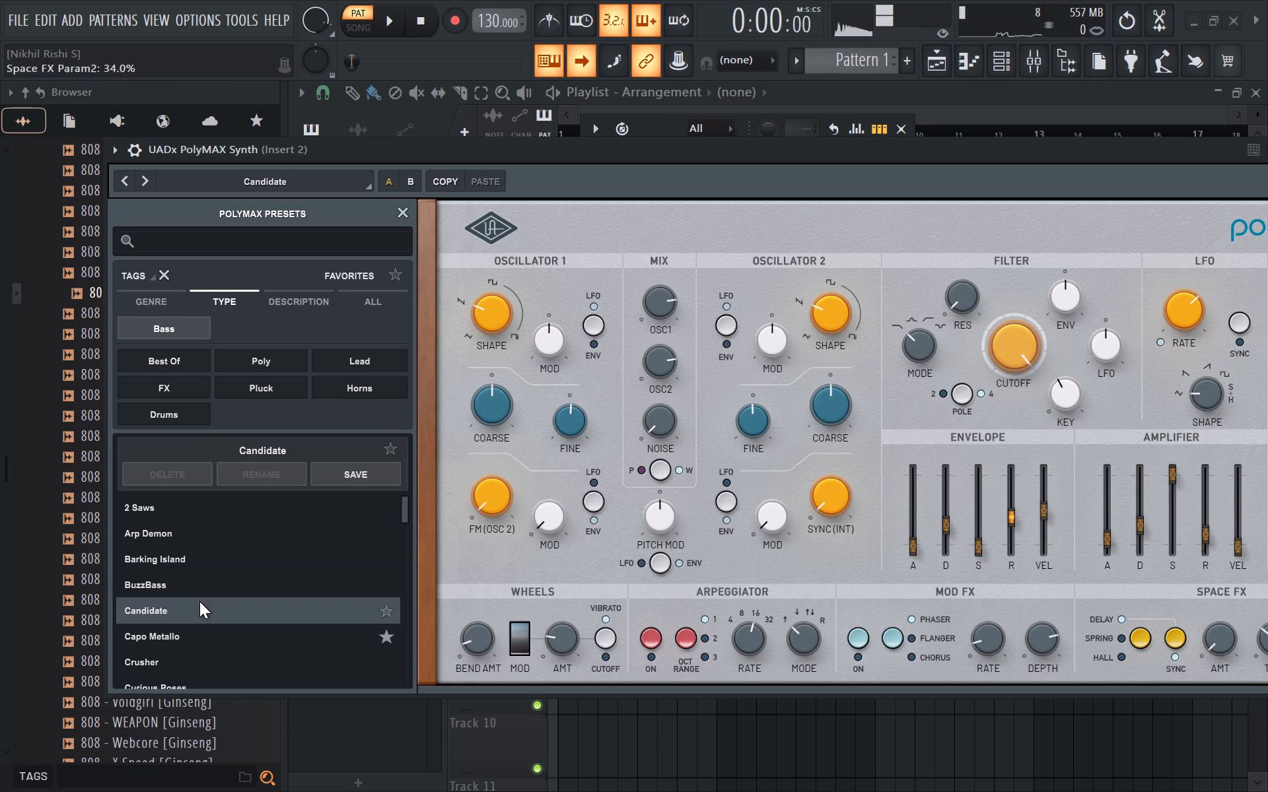
key(w)
key(w)
key(w)
key(w)
scroll(199, 601, down, 4)
key(y)
key(y)
key(y)
key(y)
scroll(227, 535, up, 2)
key(r)
Audition the Crusher, Curious Poses and Dirty Clav 2 presets, returning to Curious Poses.
click(221, 559)
key(y)
key(x)
key(x)
key(x)
key(x)
key(x)
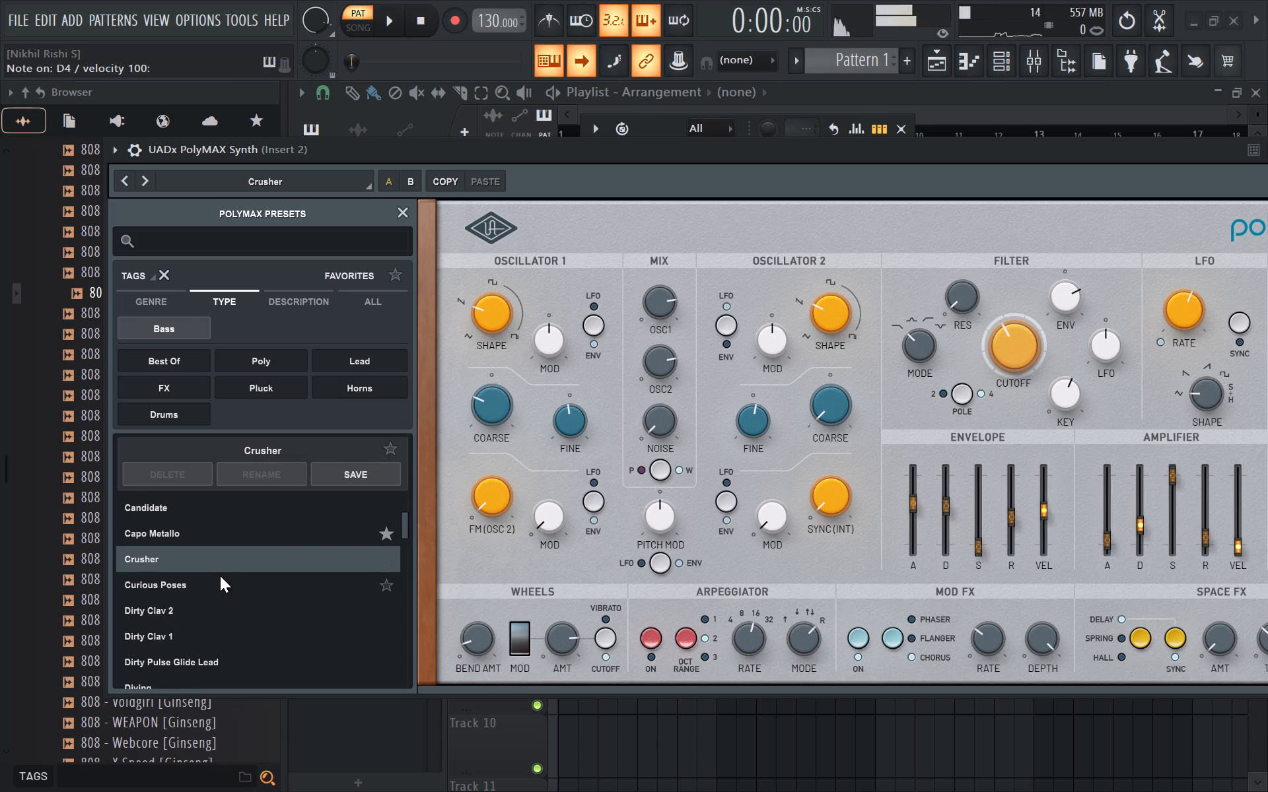
click(216, 583)
key(r)
key(y)
click(210, 608)
key(x)
click(207, 589)
key(b)
key(x)
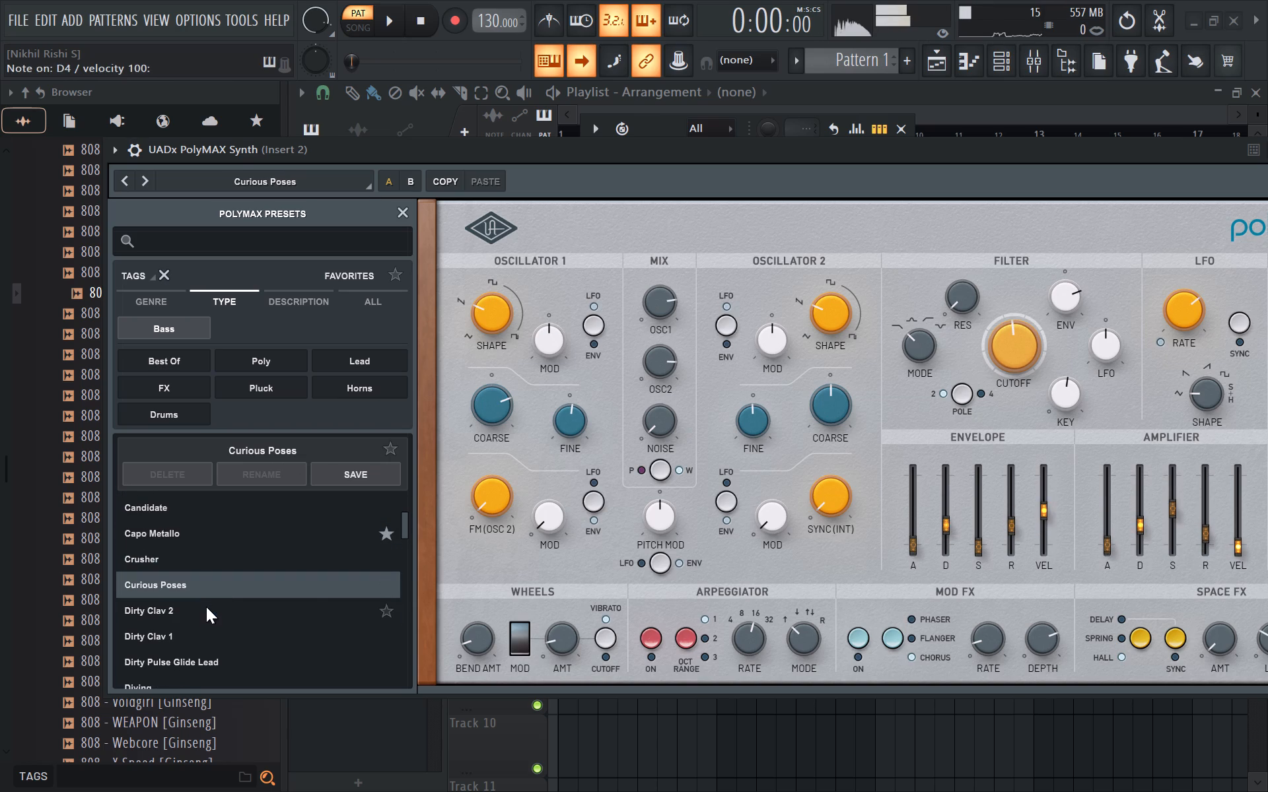
key(b)
key(b)
Audition the Dirty Clav 1 and Dirty Pulse Glide Lead presets on the PolyMAX.
click(209, 645)
key(b)
key(x)
click(212, 661)
key(b)
scroll(212, 661, down, 2)
key(x)
click(236, 572)
key(b)
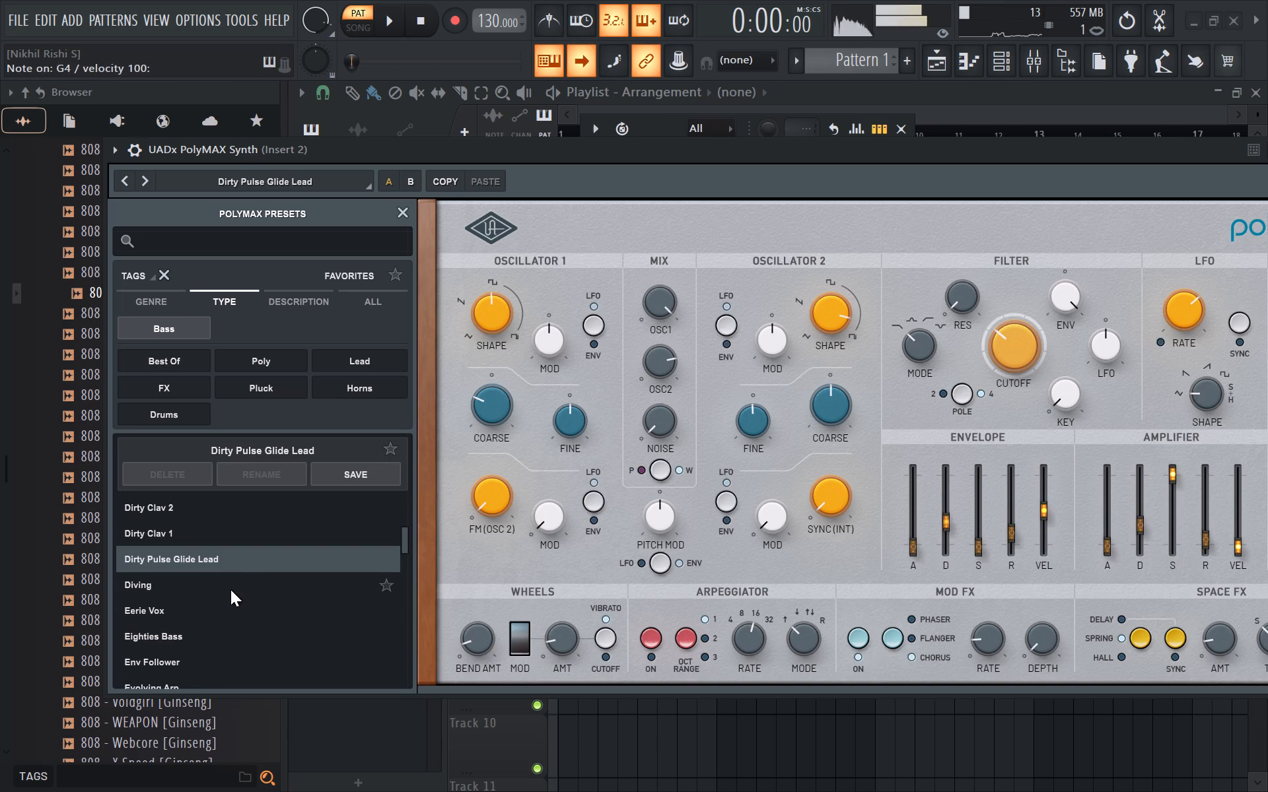
Audition the Diving and Eerie Vox presets on the PolyMAX.
click(230, 590)
key(x)
key(b)
key(x)
click(226, 612)
key(b)
key(x)
Load the Eighties Bass preset, play a melodic phrase on it and close the PolyMAX window.
click(232, 634)
key(b)
scroll(232, 634, down, 2)
key(x)
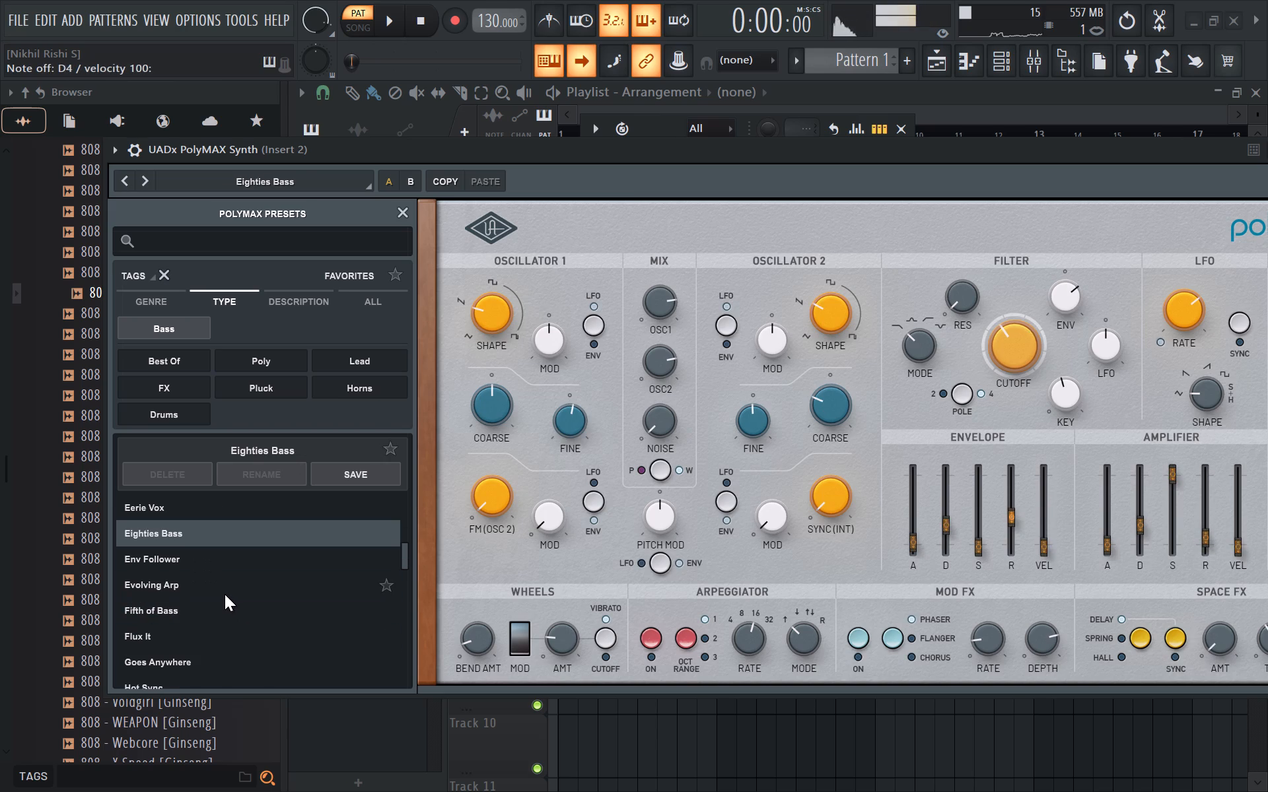
key(t)
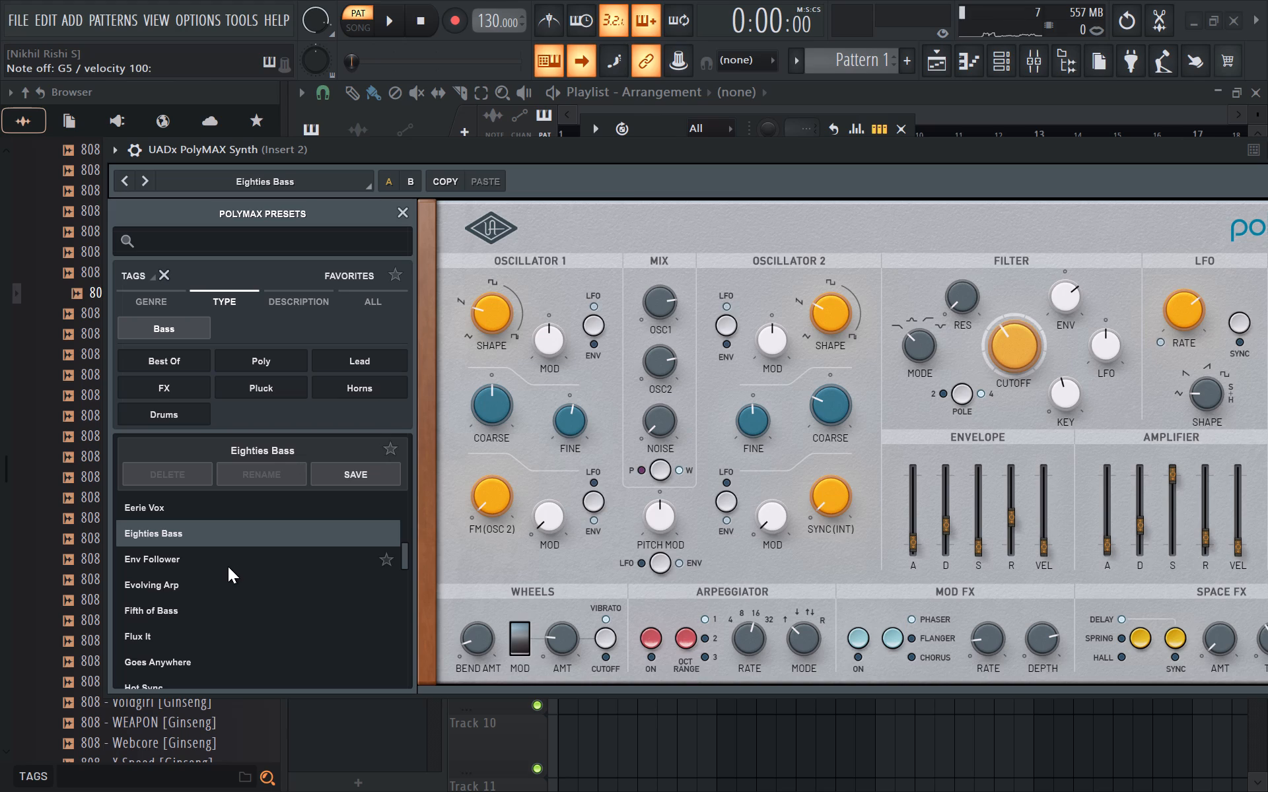
text(ze)
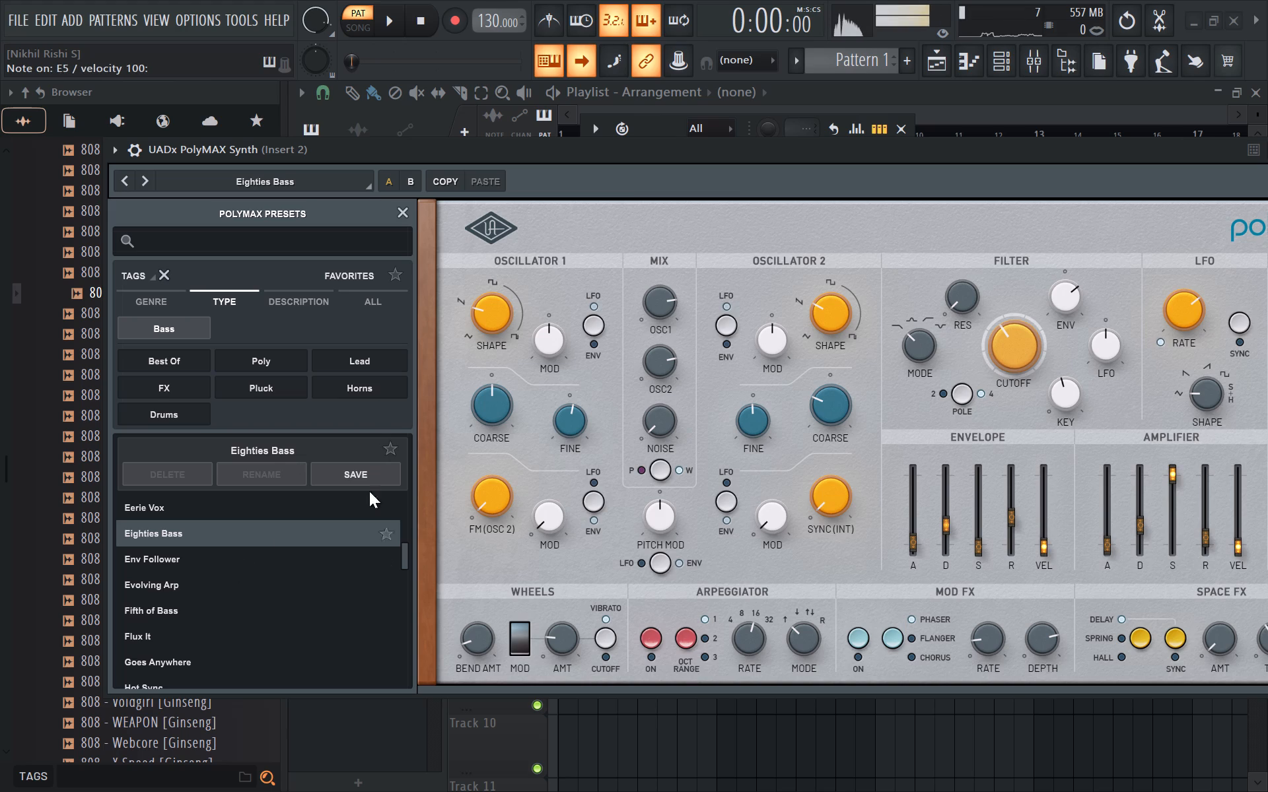
text(zeytzezefezez)
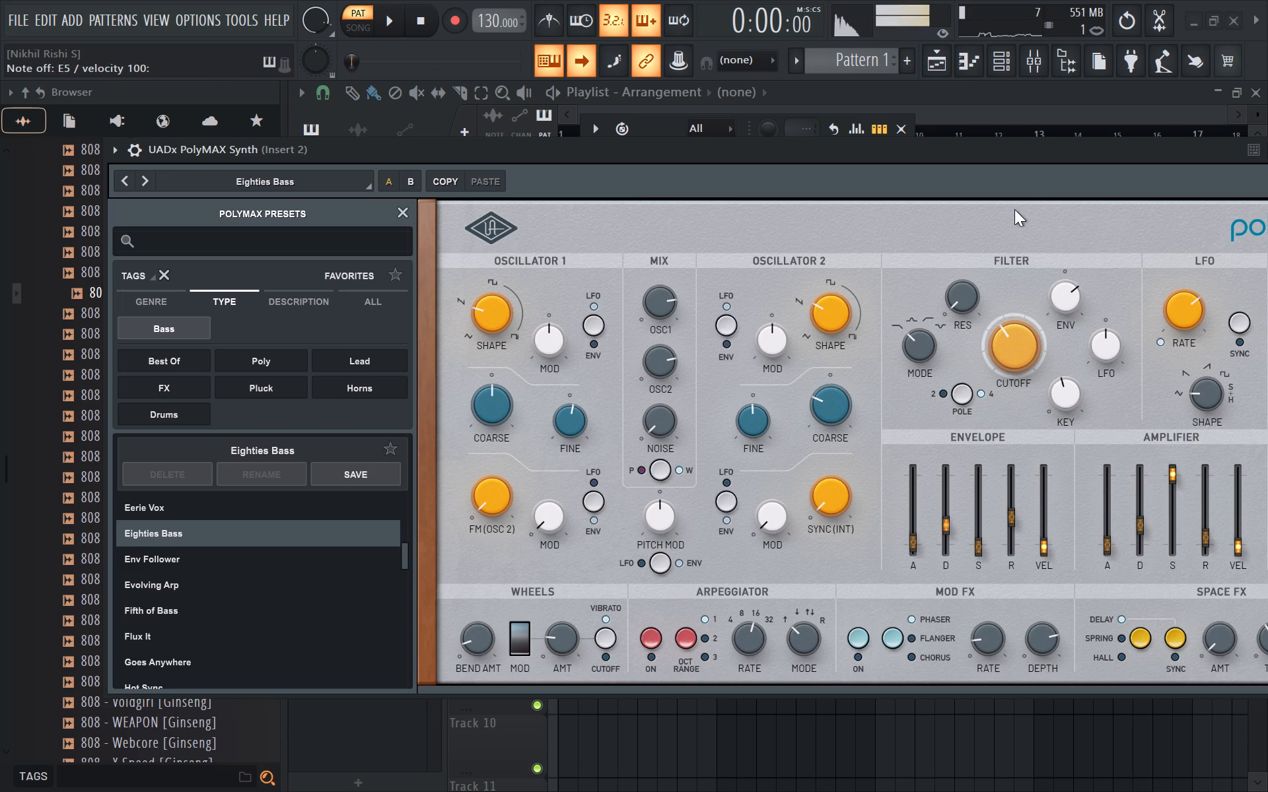
key(e)
key(z)
key(z)
drag(1022, 146, 625, 260)
key(v)
key(r)
key(v)
click(991, 265)
key(z)
Reopen the Hive channel, play repeated notes on its current preset and close its window.
click(703, 175)
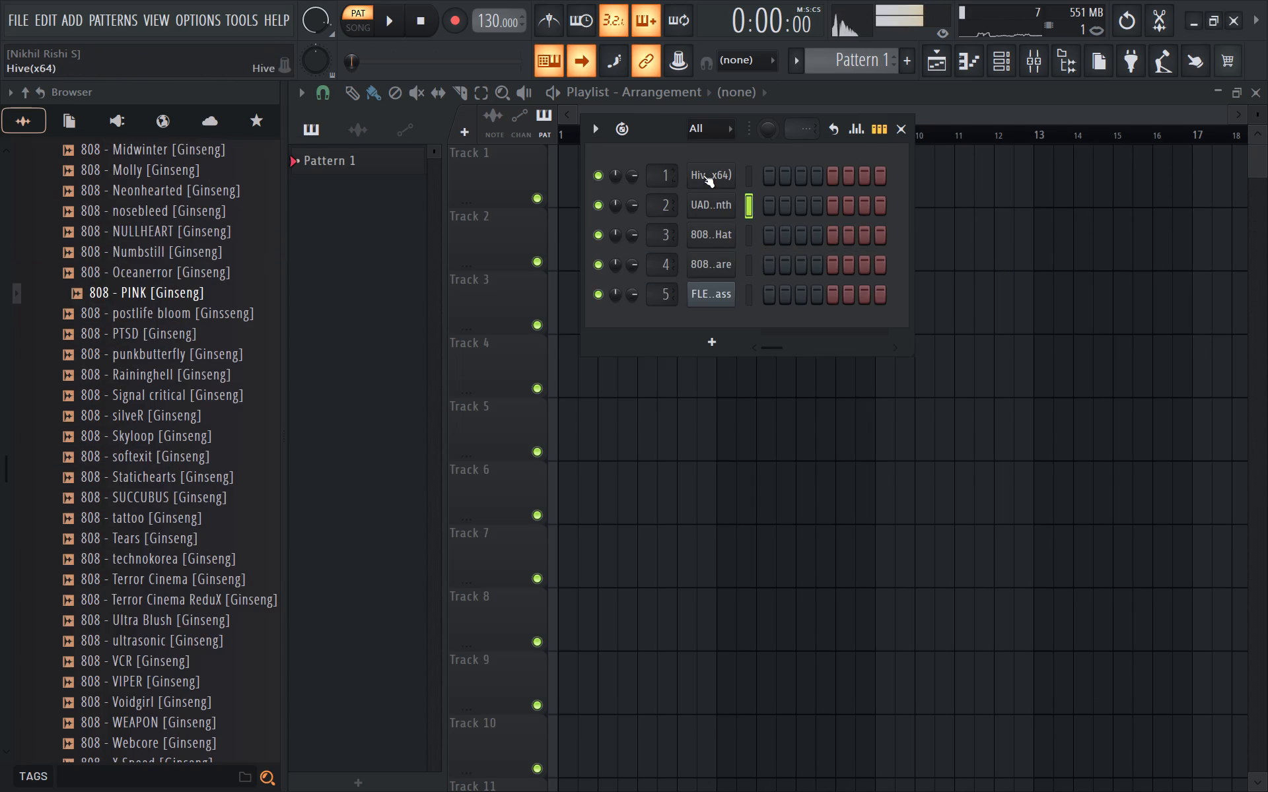
key(e)
key(e)
key(e)
key(e)
key(e)
key(e)
key(e)
key(e)
key(e)
key(e)
key(e)
key(e)
key(r)
key(e)
click(890, 156)
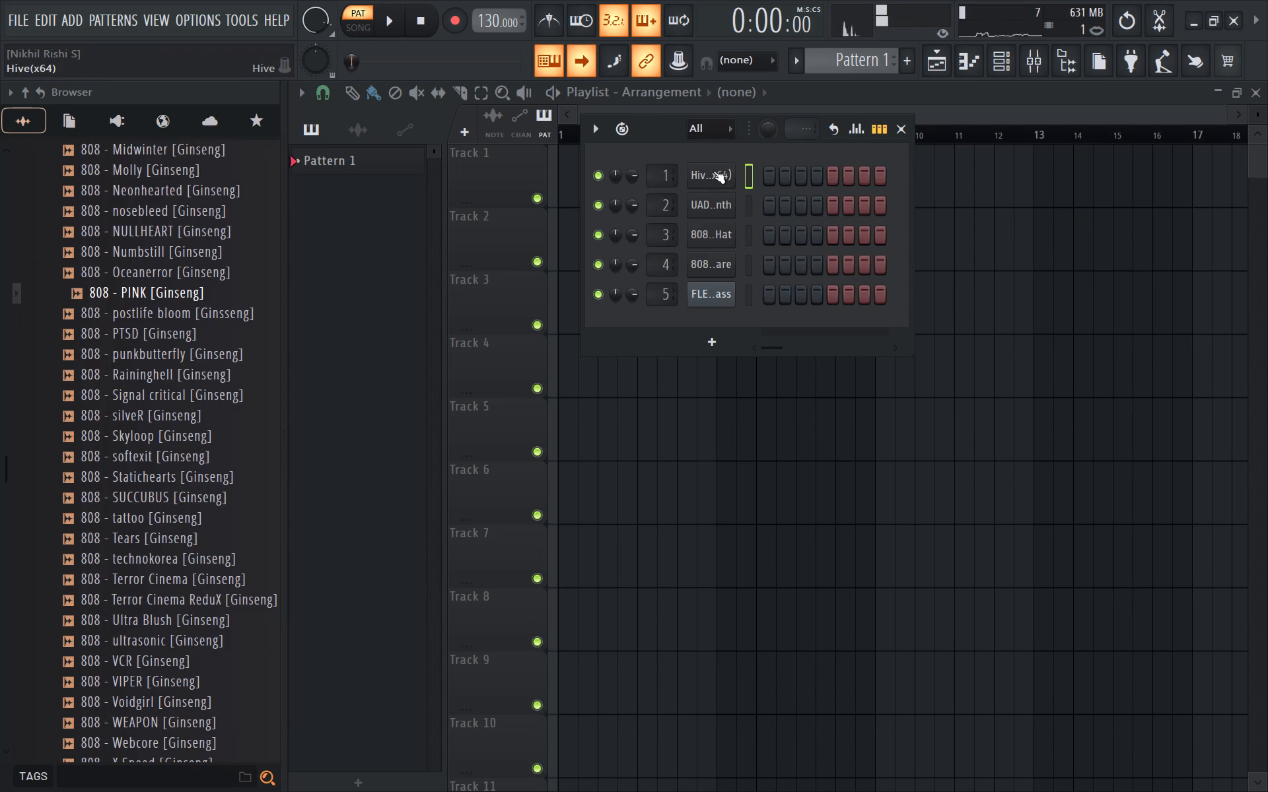
Open the PolyMAX channel's piano roll and place an A#4 note at the start of bar 1.
right_click(714, 170)
right_click(703, 205)
click(763, 202)
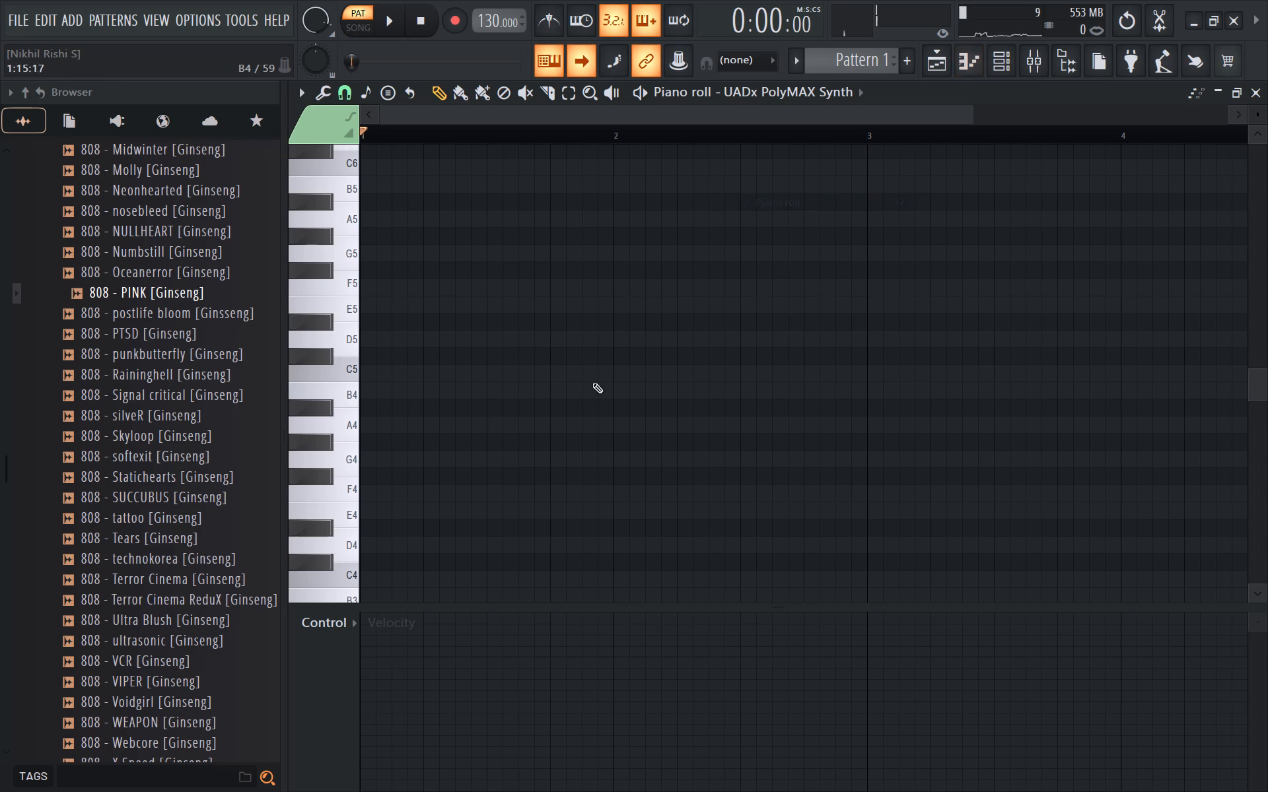
drag(404, 405, 339, 388)
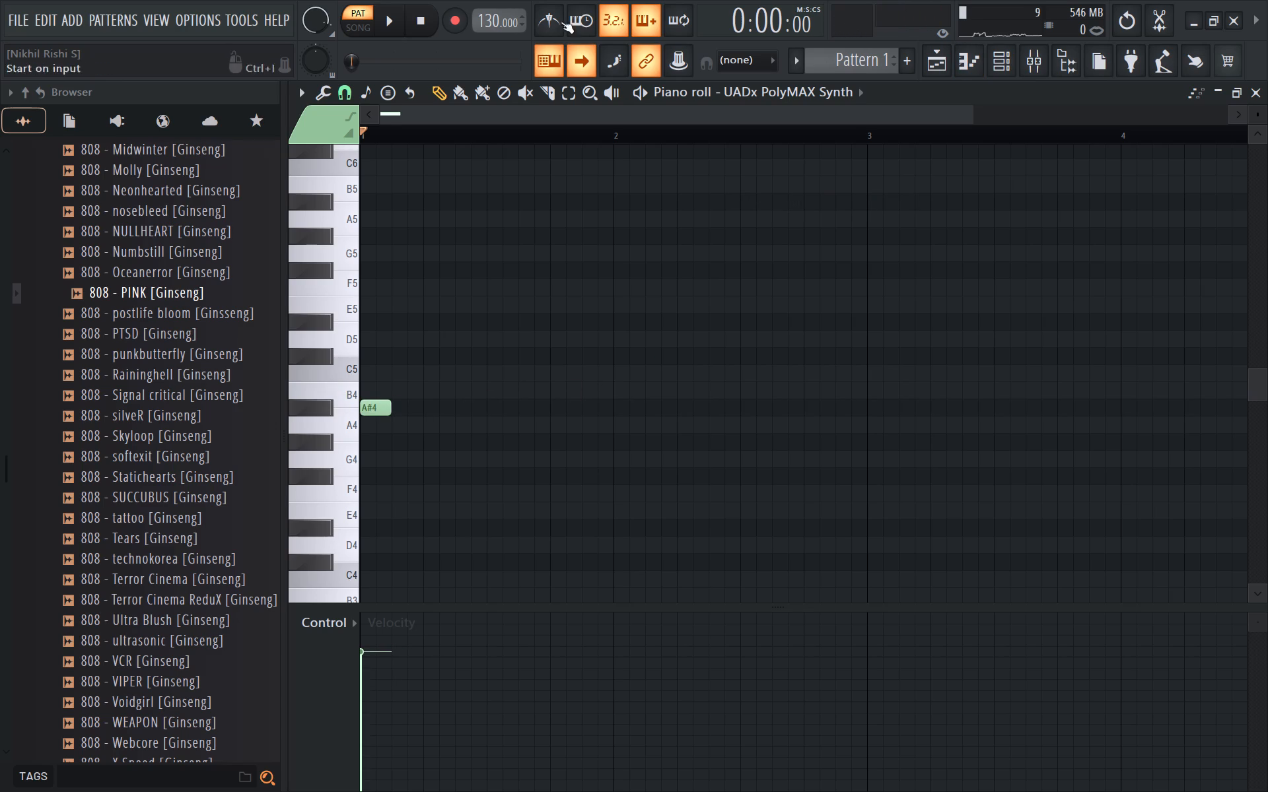
Turn on the metronome and set the project tempo to 121 BPM during playback.
click(553, 20)
key(space)
drag(485, 24, 481, 55)
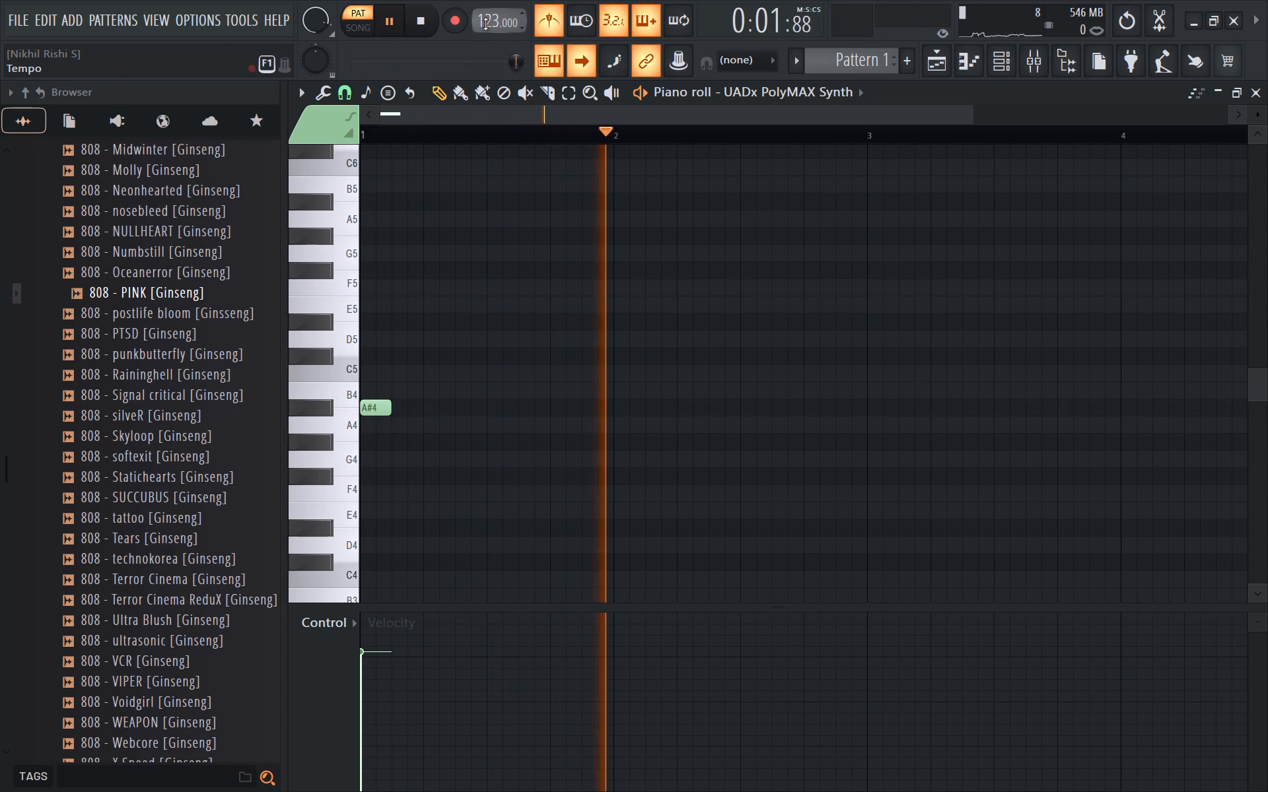
drag(485, 24, 484, 34)
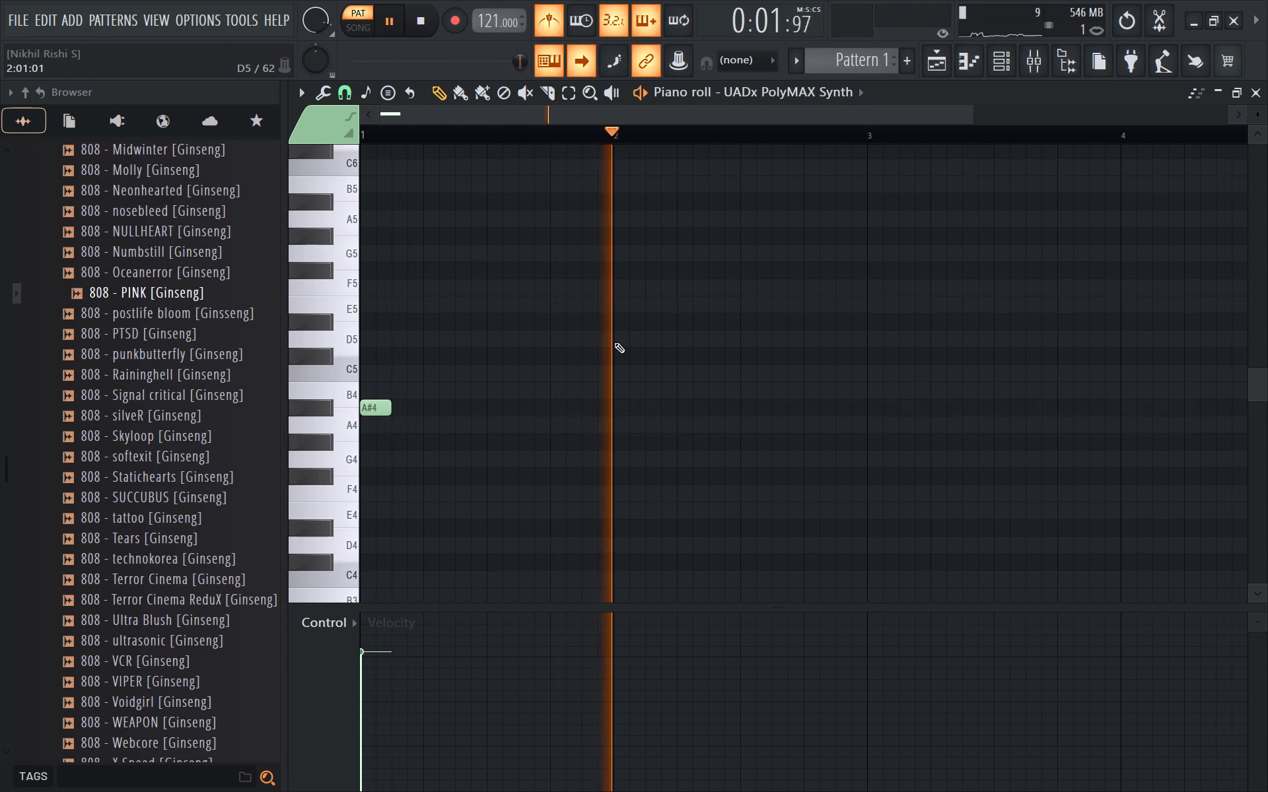
key(space)
Move the first note to F4 at the start of bar 1 and play the pattern back.
drag(377, 409, 349, 518)
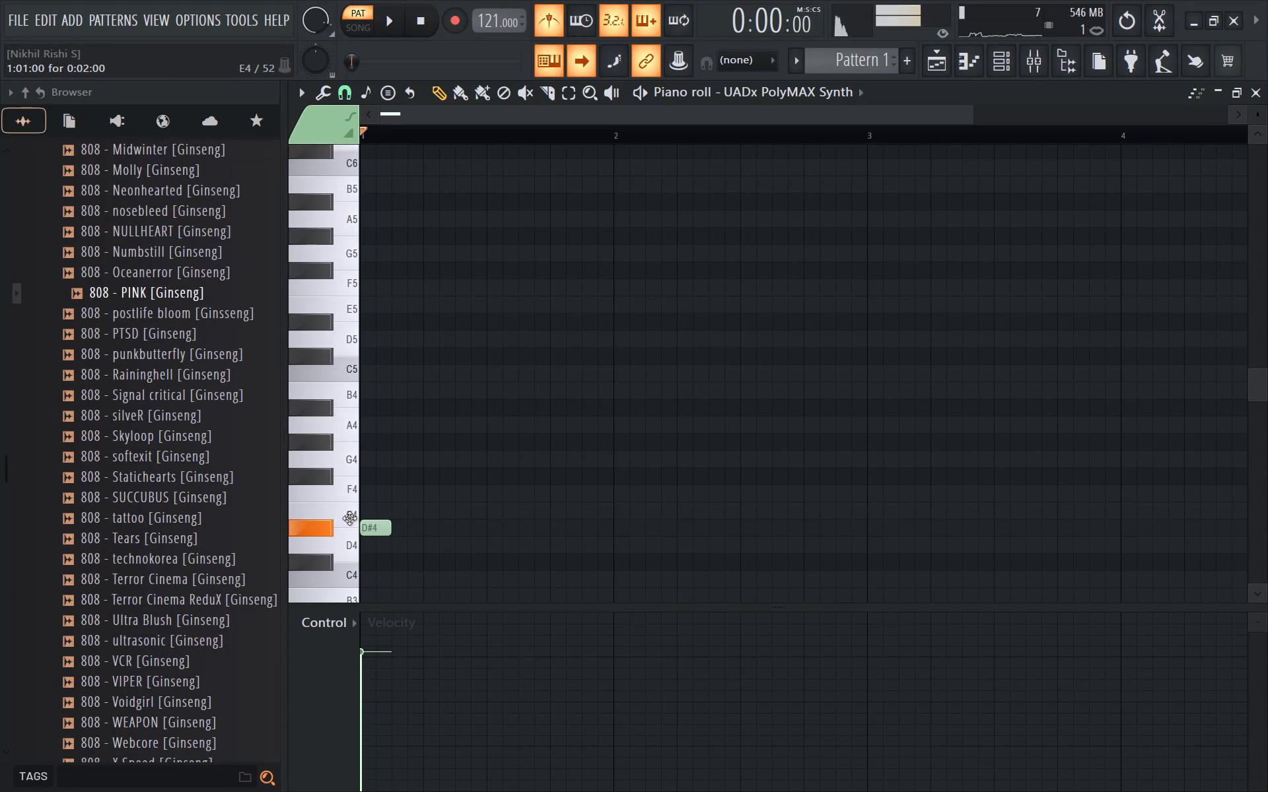
drag(349, 518, 332, 479)
key(s)
key(space)
key(space)
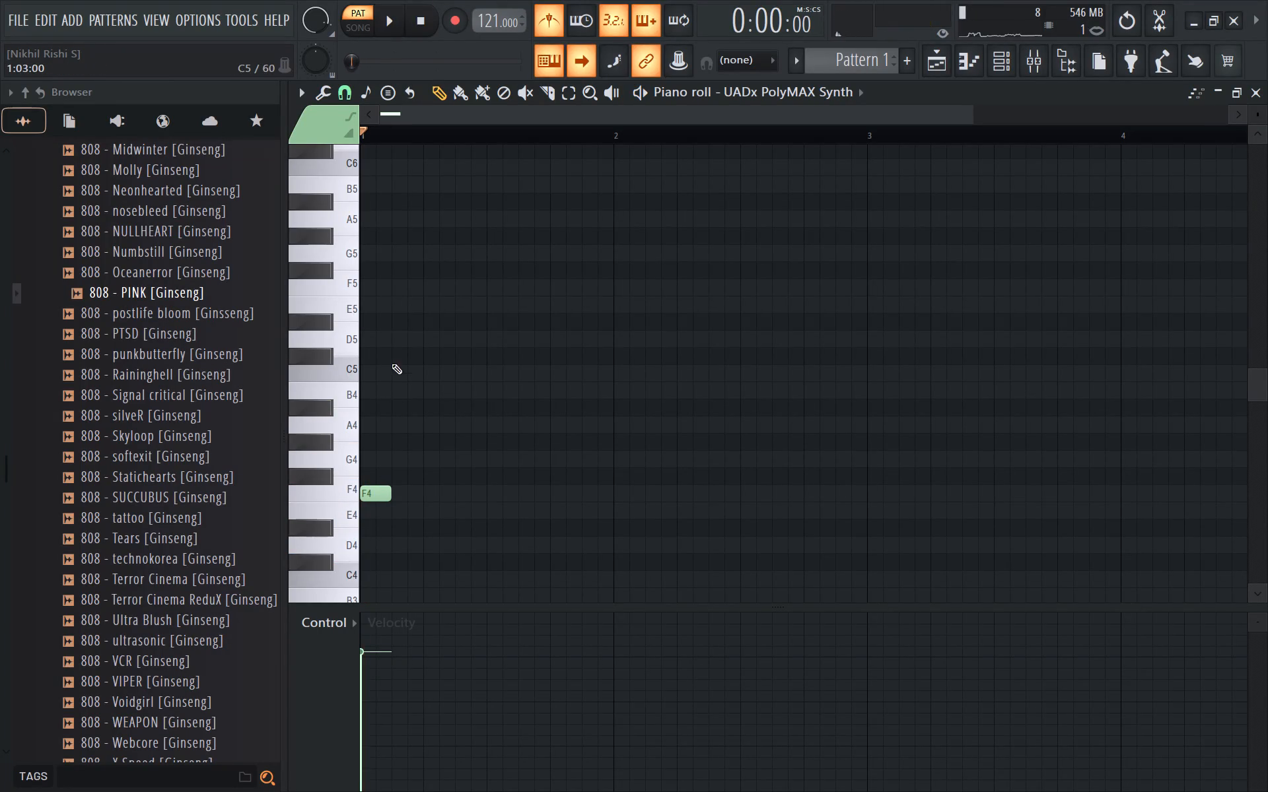
key(space)
key(space)
Add an A#4 note directly after the F4 note and play the pattern back.
drag(392, 341, 389, 422)
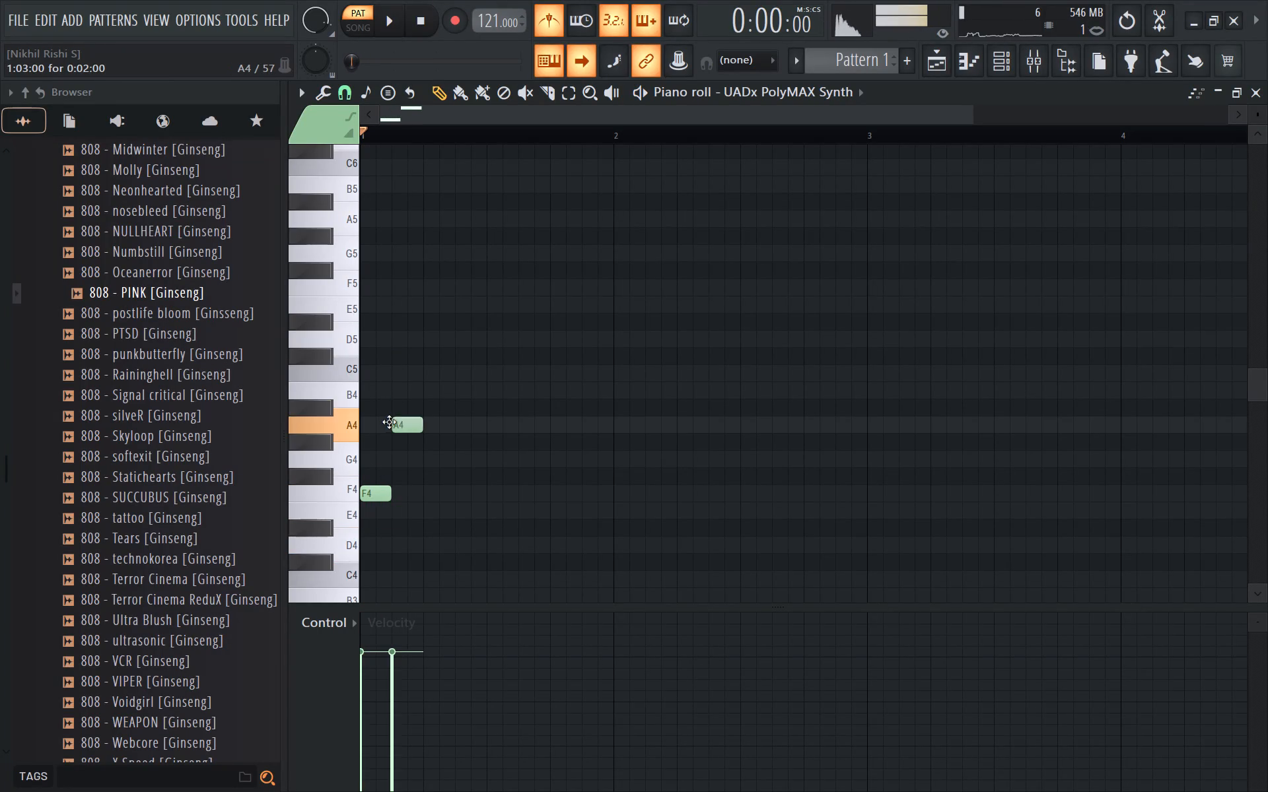
drag(389, 422, 391, 410)
key(space)
key(space)
Duplicate the F4–A#4 note pair until it fills bar 1 with four pairs, and play the pattern back.
ctrl+drag(491, 396, 361, 517)
key(space)
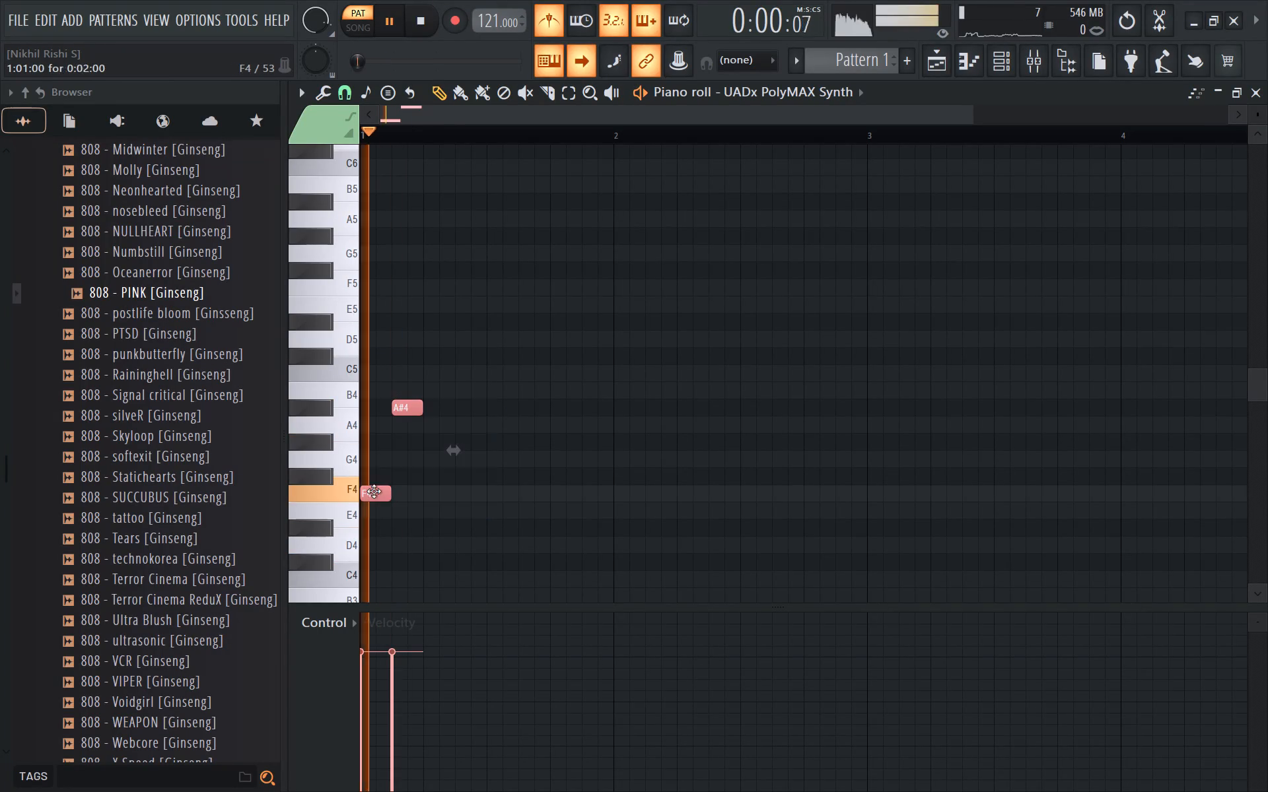
shift+drag(374, 491, 438, 483)
key(space)
key(space)
ctrl+drag(523, 393, 190, 615)
key(shift+space)
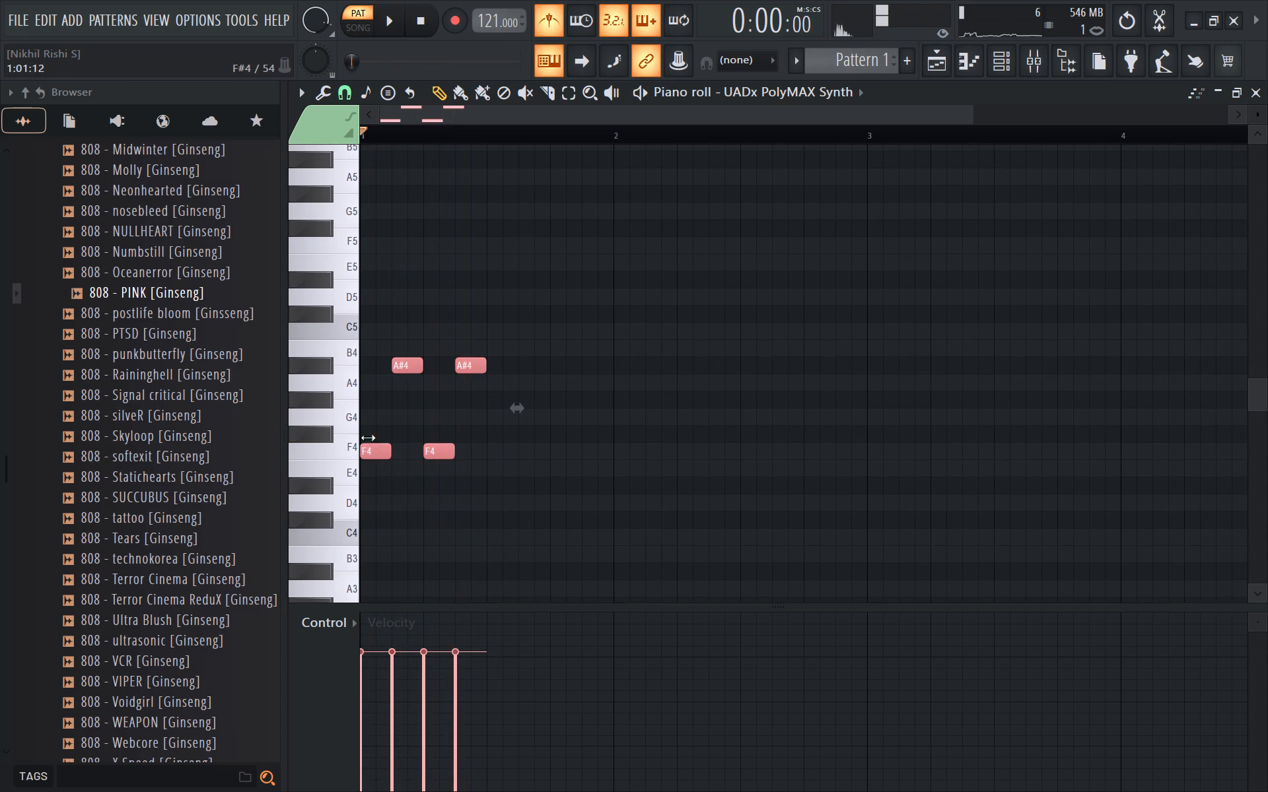
shift+click(368, 438)
right_drag(383, 434, 369, 434)
ctrl+drag(524, 315, 366, 506)
key(ctrl+space)
shift+drag(380, 455, 509, 451)
key(space)
key(space)
right_click(609, 420)
key(space)
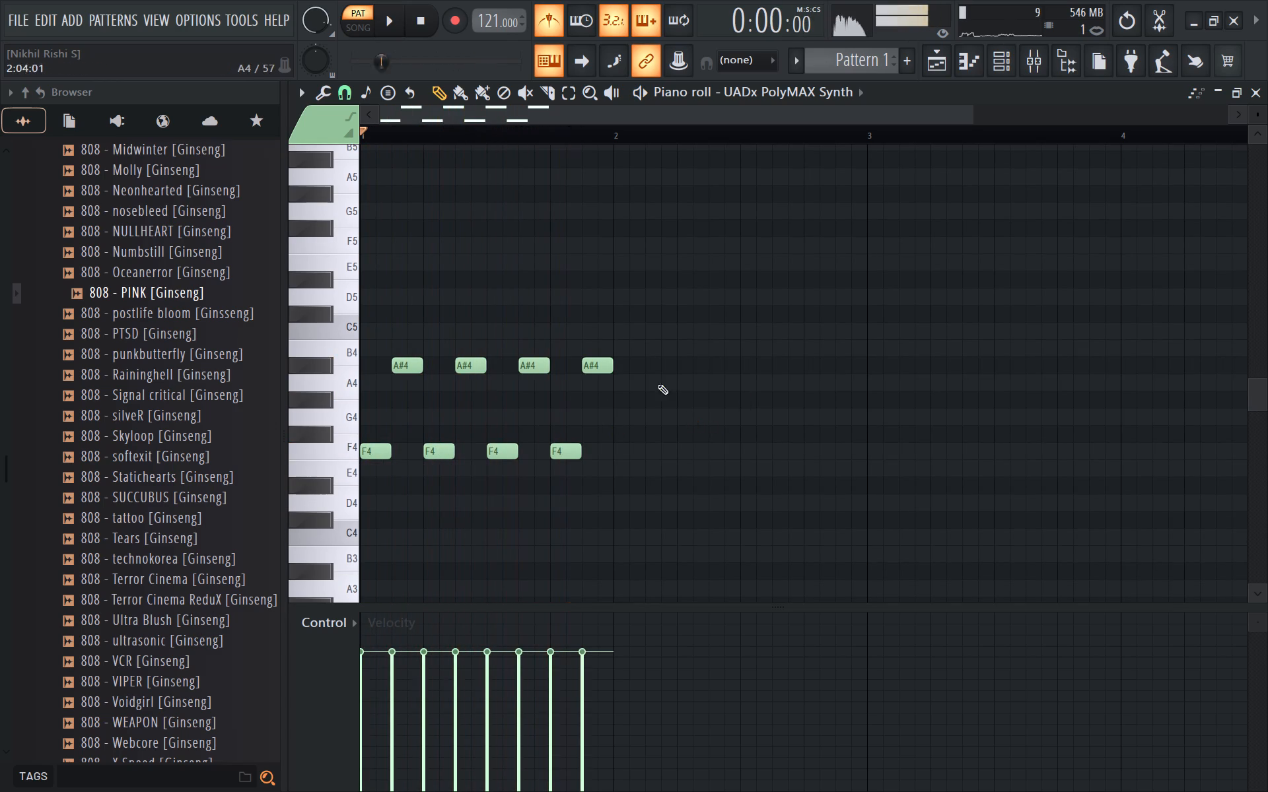
Move the last A#4 note of bar 1 up to D5 and play the pattern back.
drag(599, 364, 608, 313)
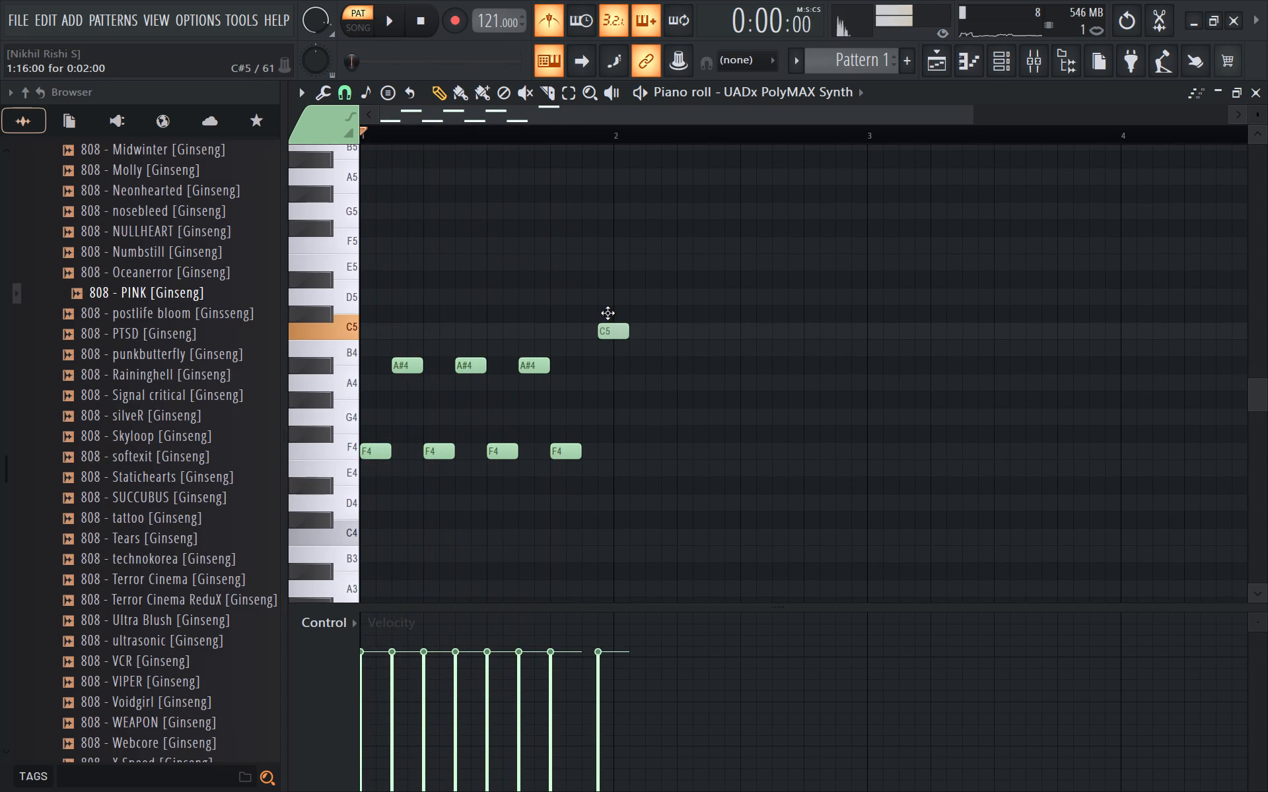
drag(608, 313, 598, 292)
key(space)
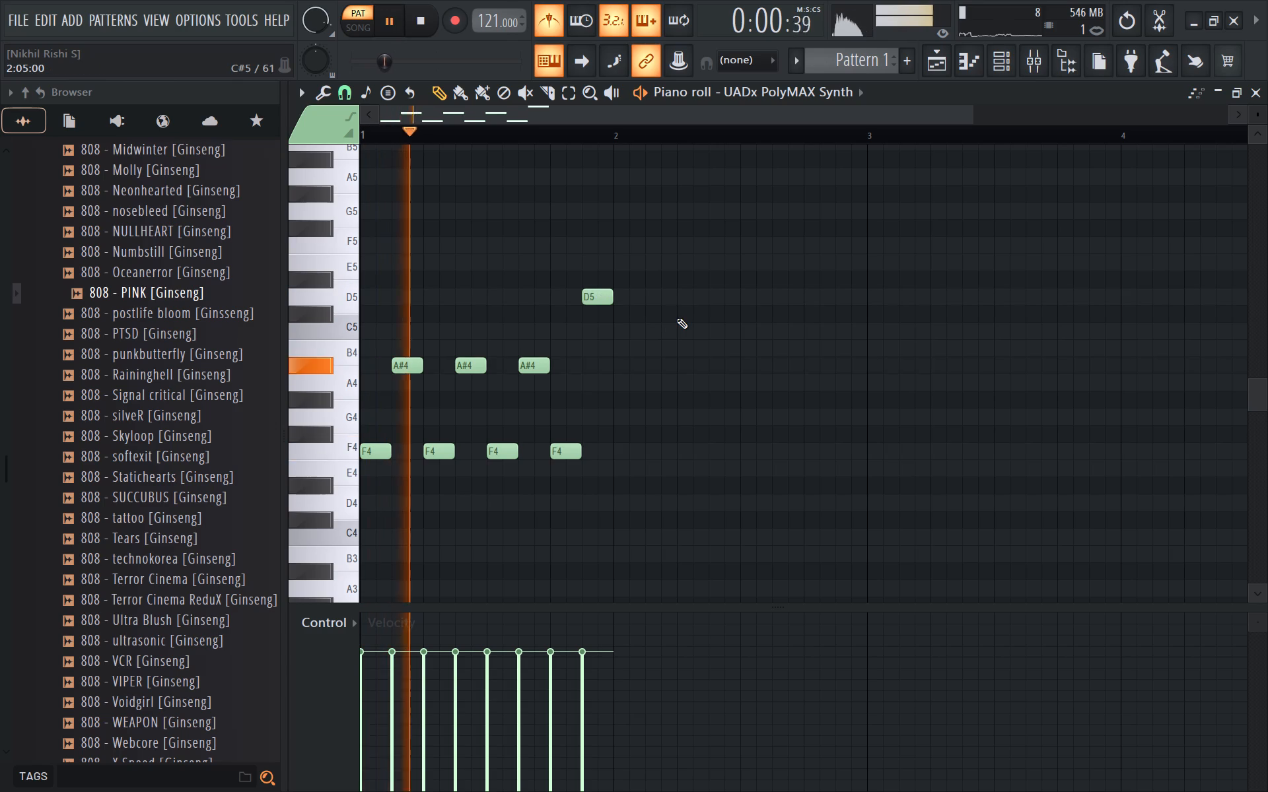
key(space)
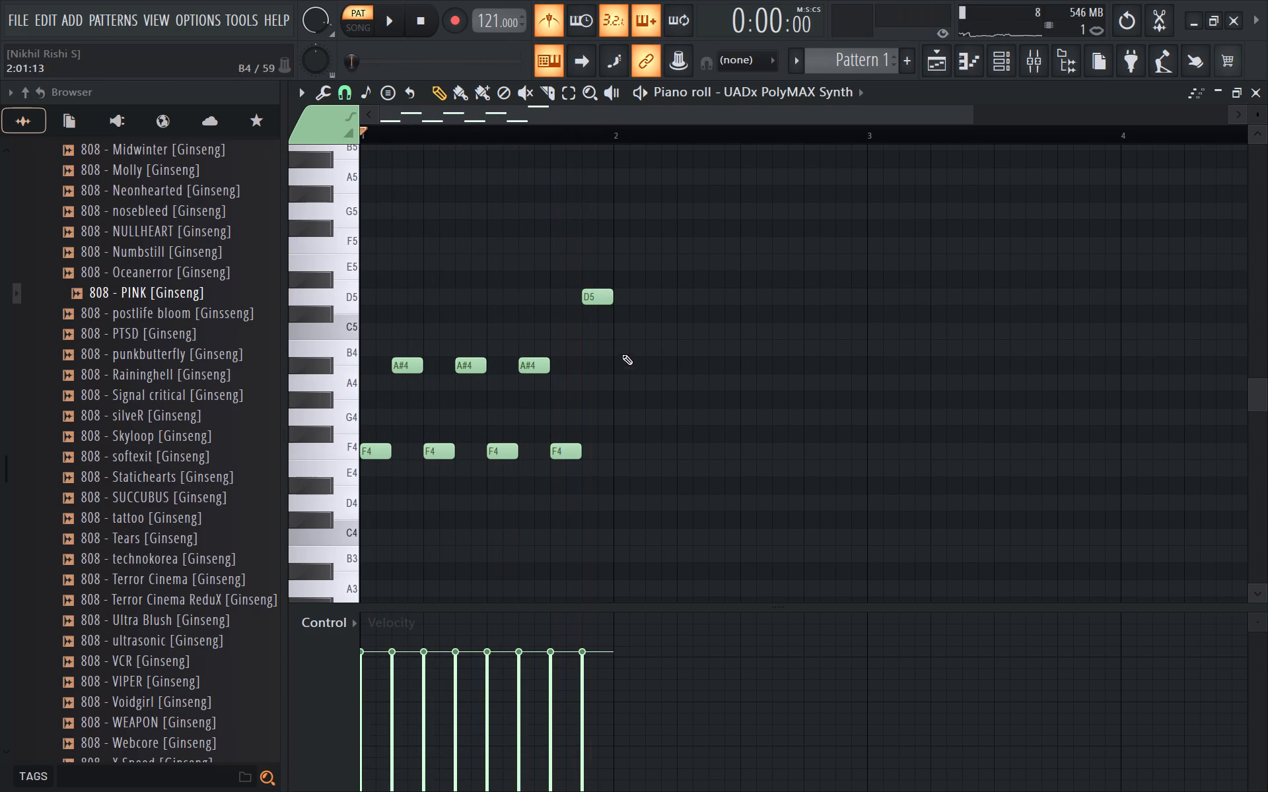
Add a note at the start of bar 2, tune it by ear to A4, and play the pattern back.
drag(617, 390, 619, 433)
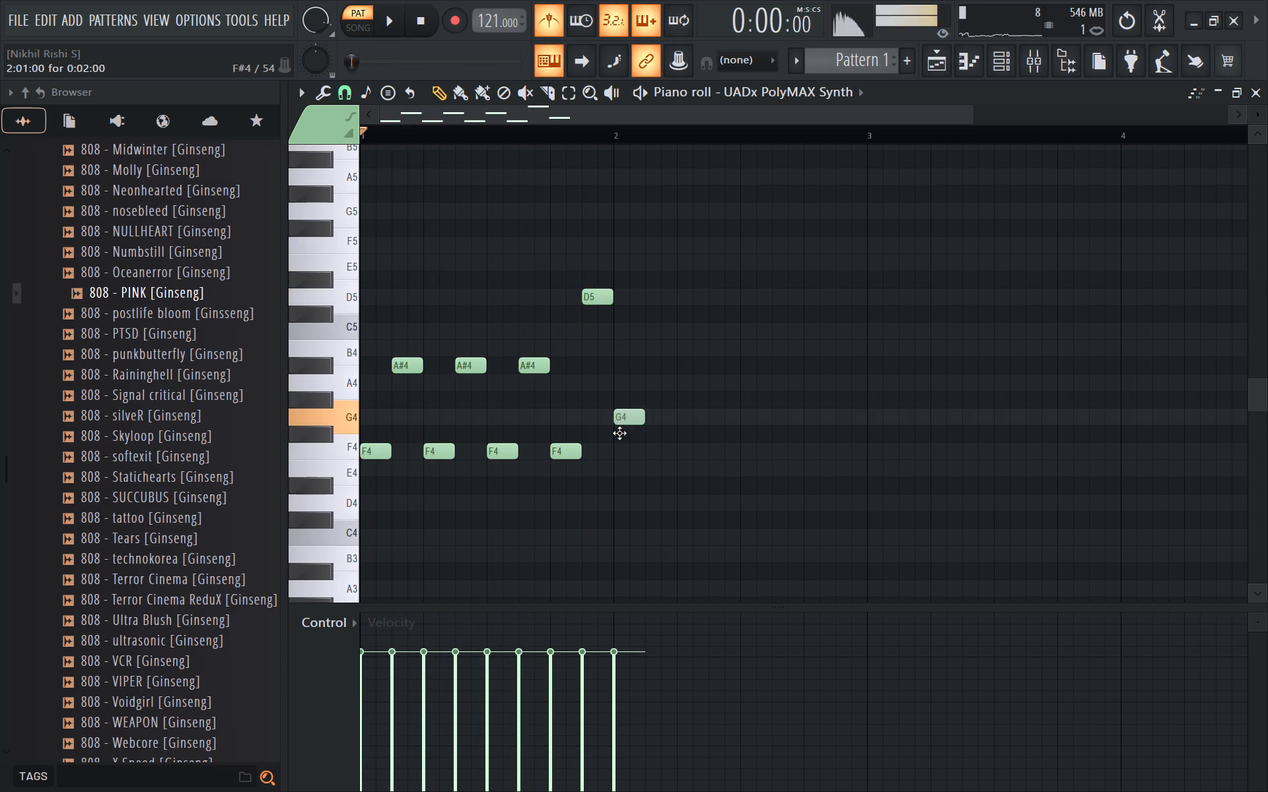
drag(619, 433, 624, 408)
key(space)
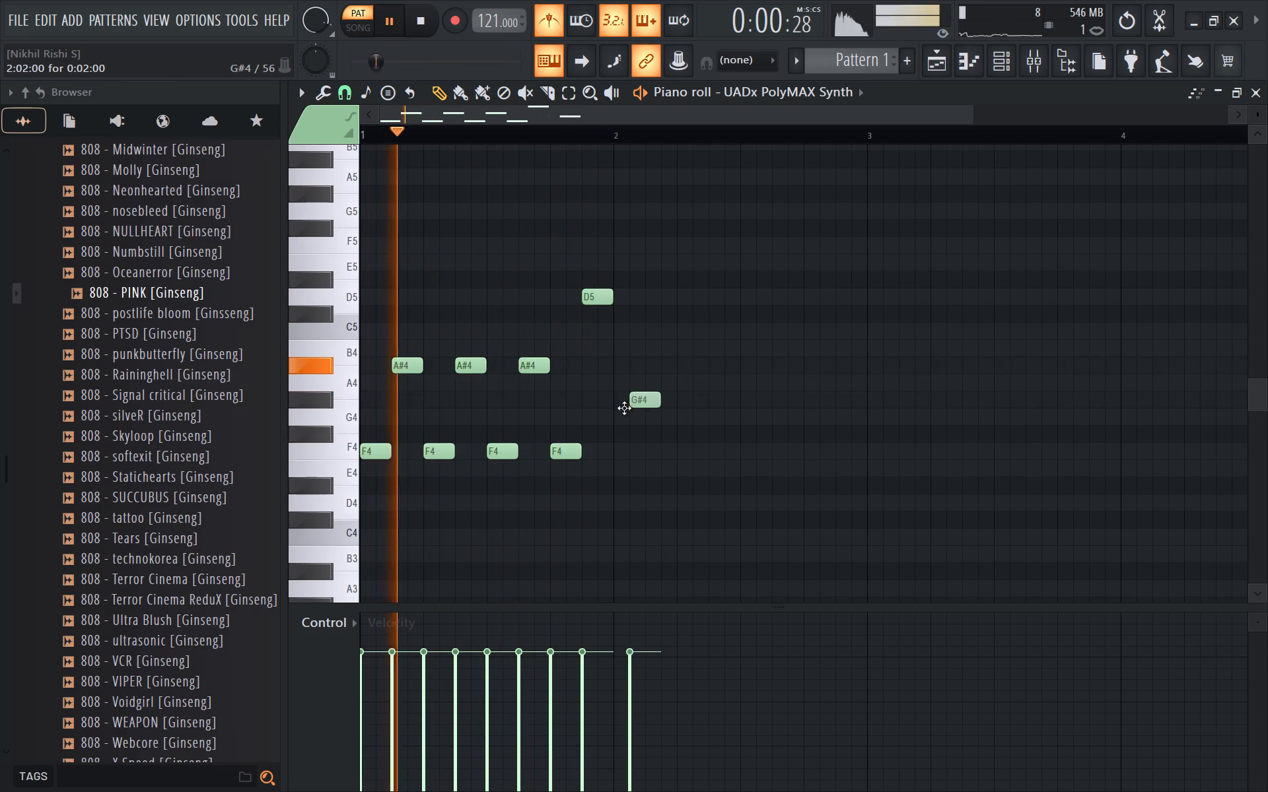
drag(624, 408, 618, 411)
key(space)
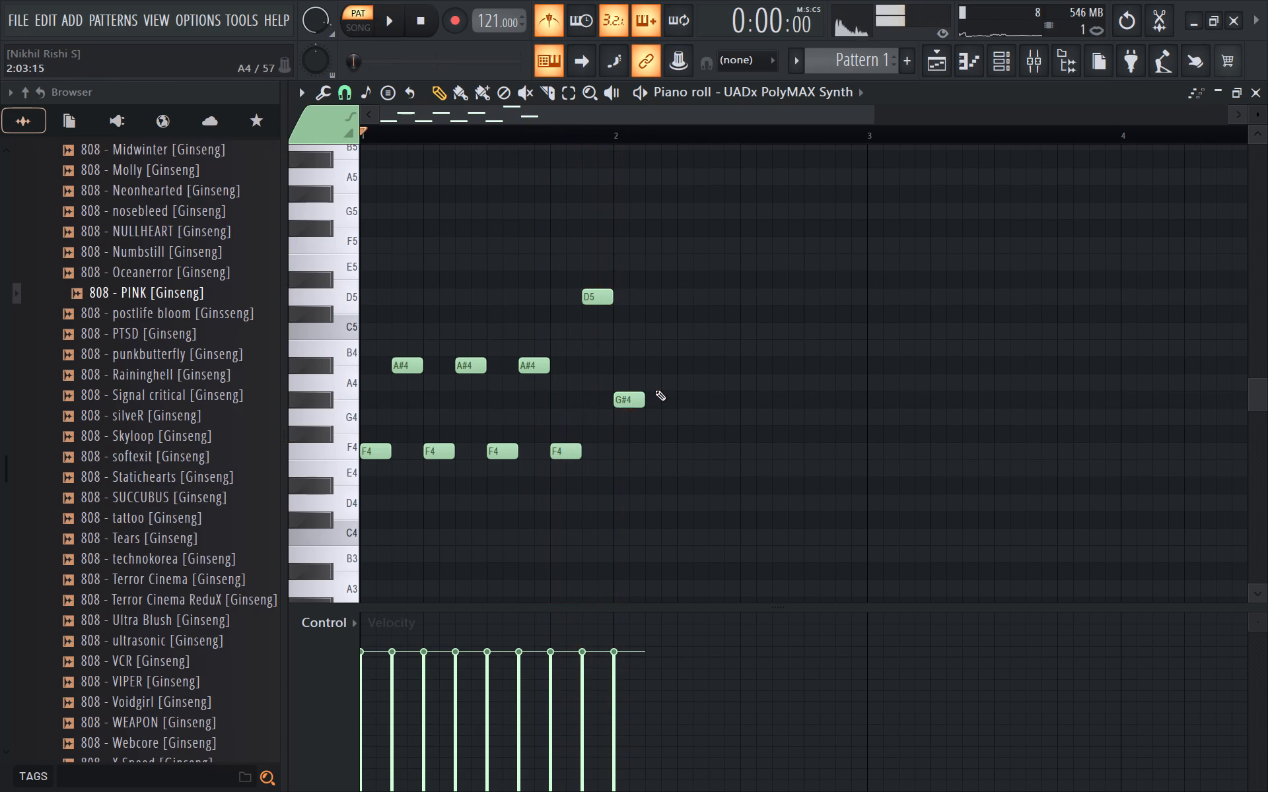
drag(631, 398, 631, 360)
key(space)
drag(628, 367, 627, 391)
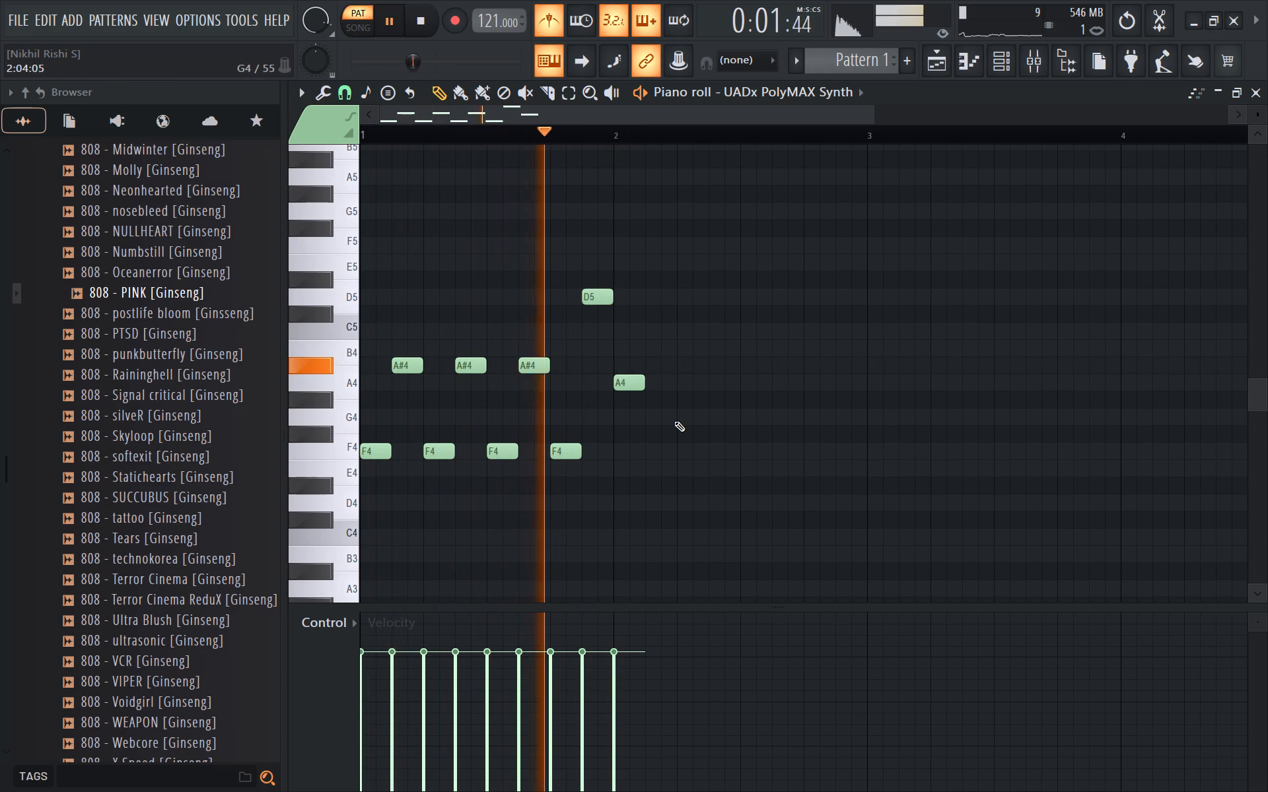
key(space)
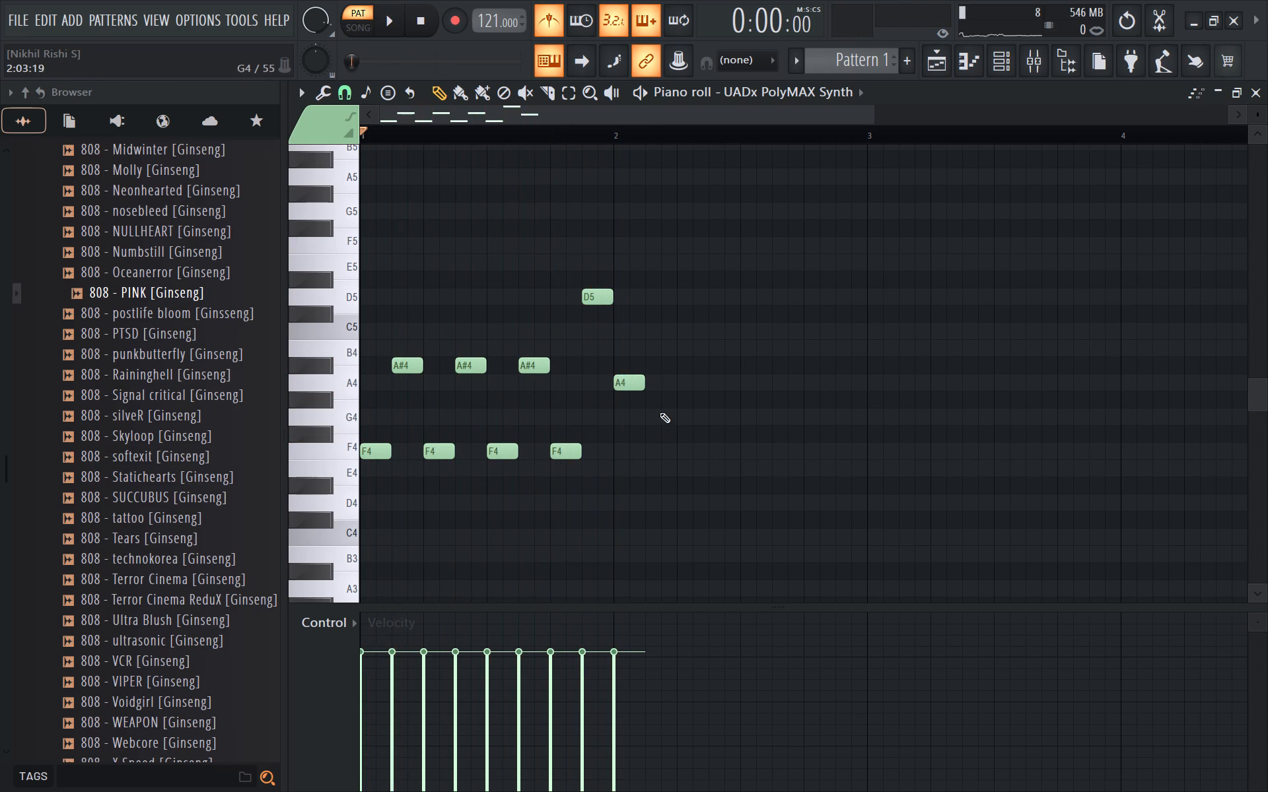
Add a C5 note after the A4 note, duplicate the A4–C5 pair to fill bar 2, and play it back.
drag(654, 348, 658, 325)
key(space)
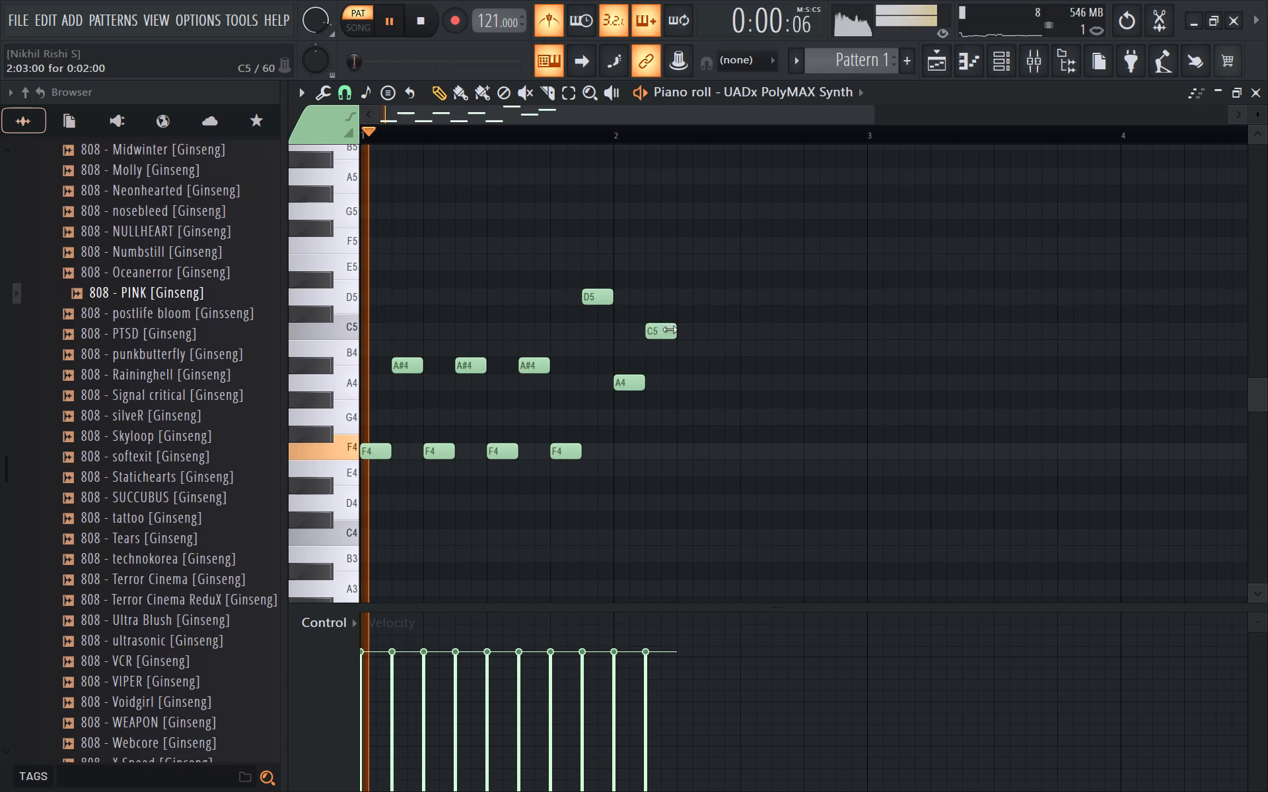
ctrl+drag(691, 320, 631, 379)
shift+drag(631, 379, 693, 378)
ctrl+drag(771, 297, 643, 412)
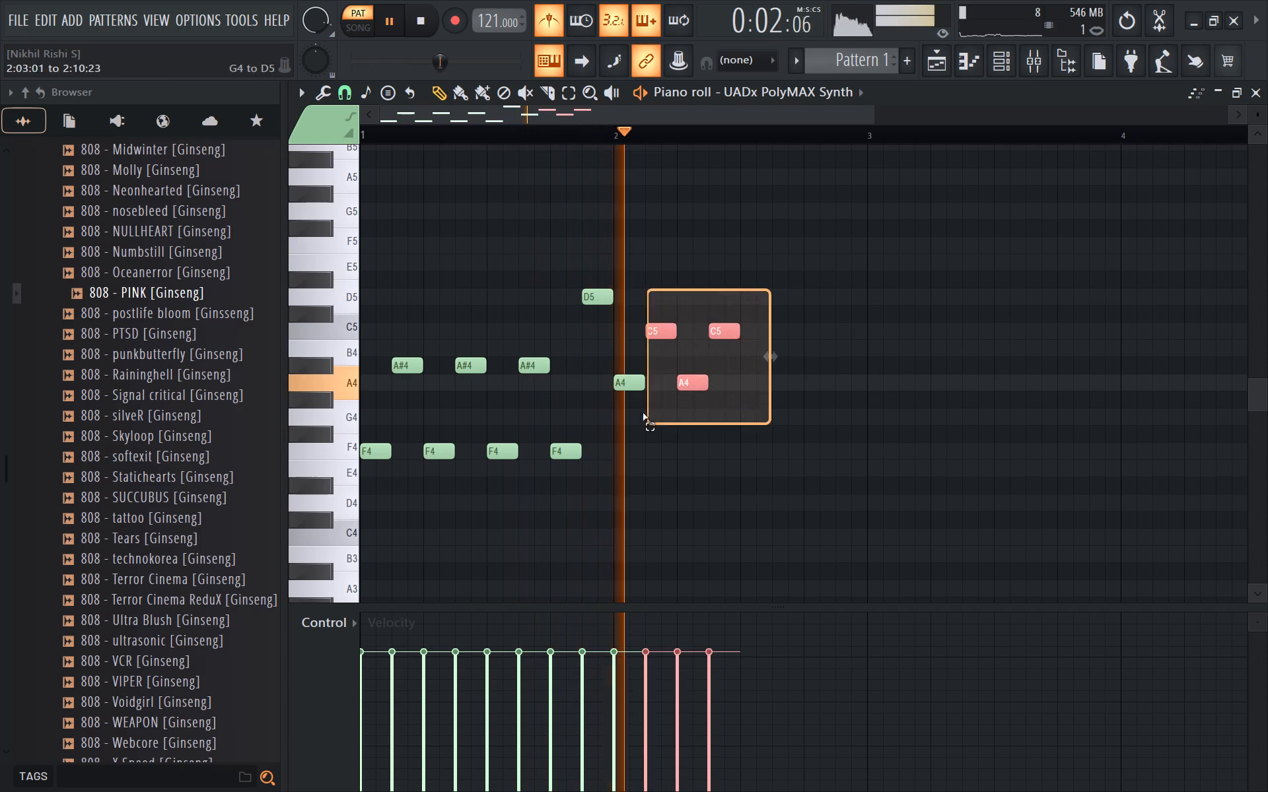
ctrl+drag(643, 412, 639, 414)
shift+drag(627, 383, 757, 391)
key(space)
key(space)
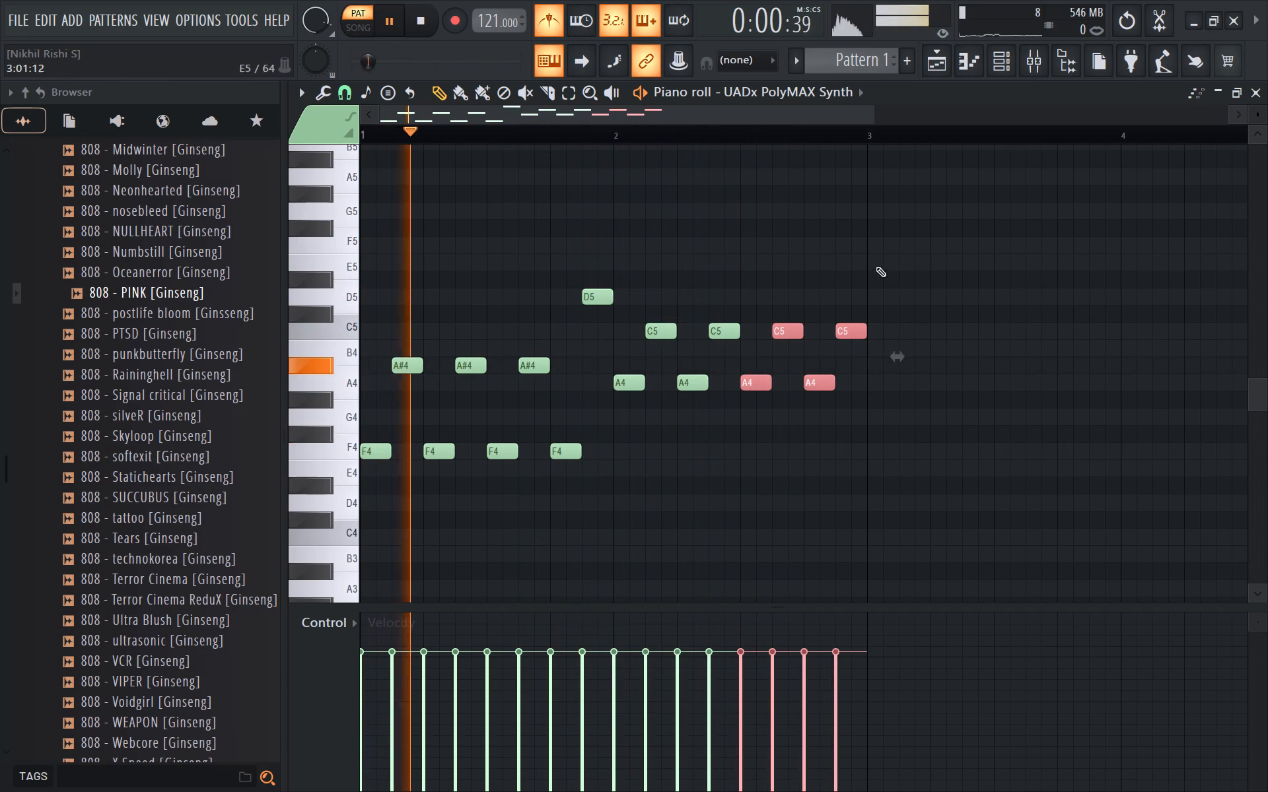
Transpose all notes in the two bars down one octave and play the pattern back.
ctrl+drag(878, 253, 22, 683)
key(space)
key(ctrl+Down)
key(space)
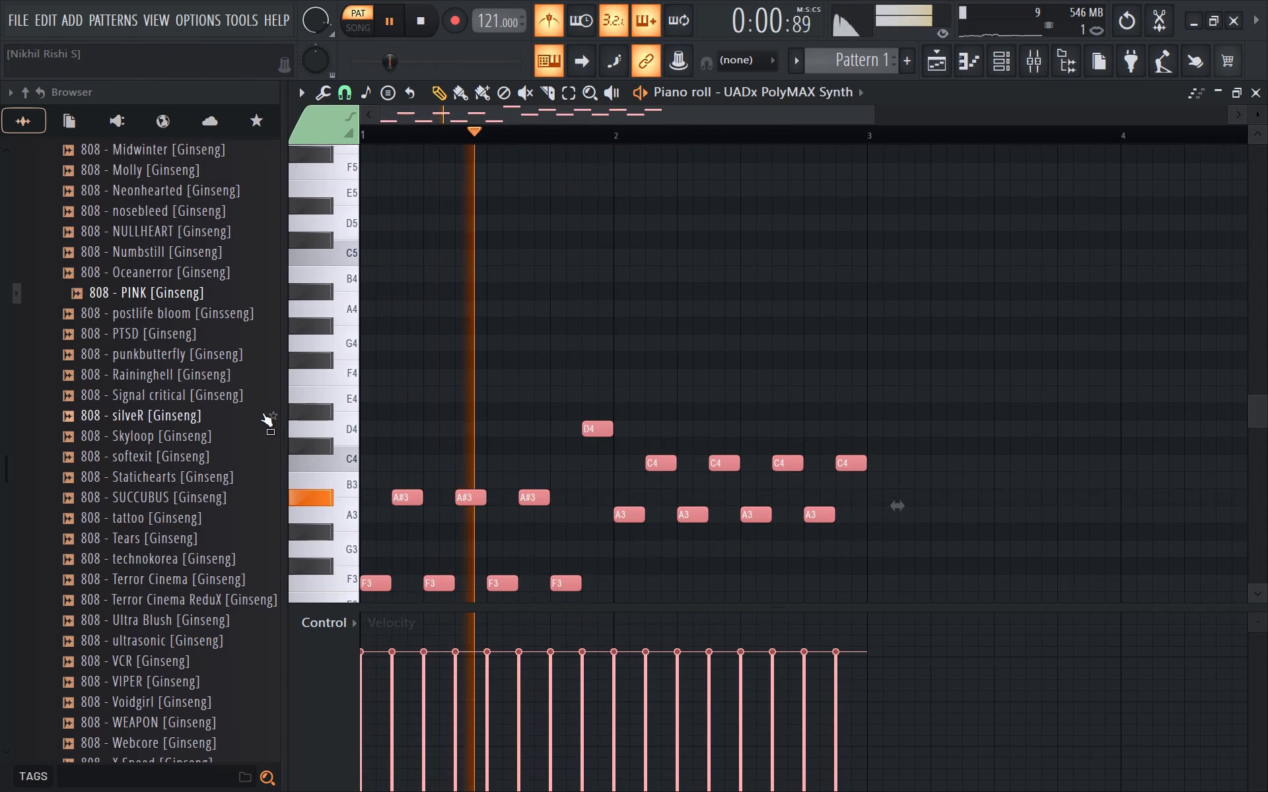
right_click(749, 160)
scroll(749, 160, down, 3)
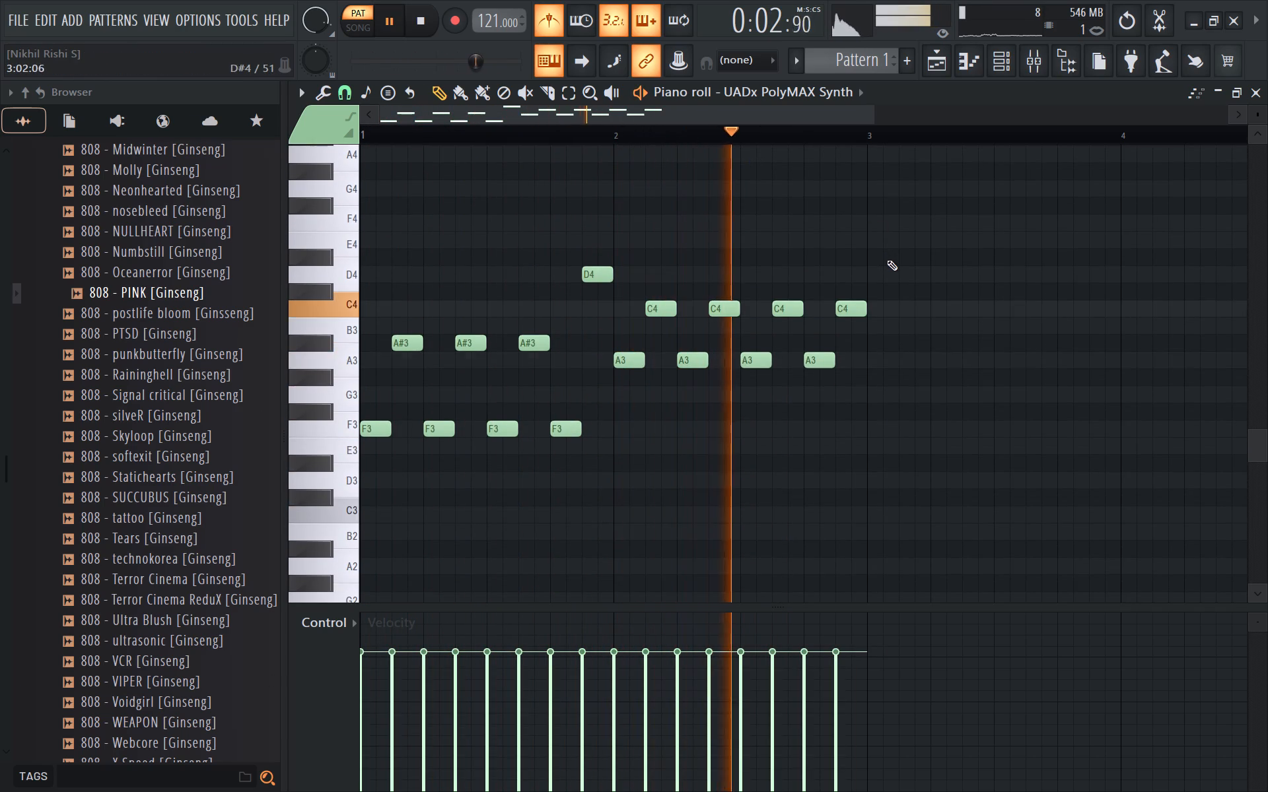
Move the last C4 note of bar 2 down to F3 and play the pattern back.
key(space)
drag(845, 315, 845, 353)
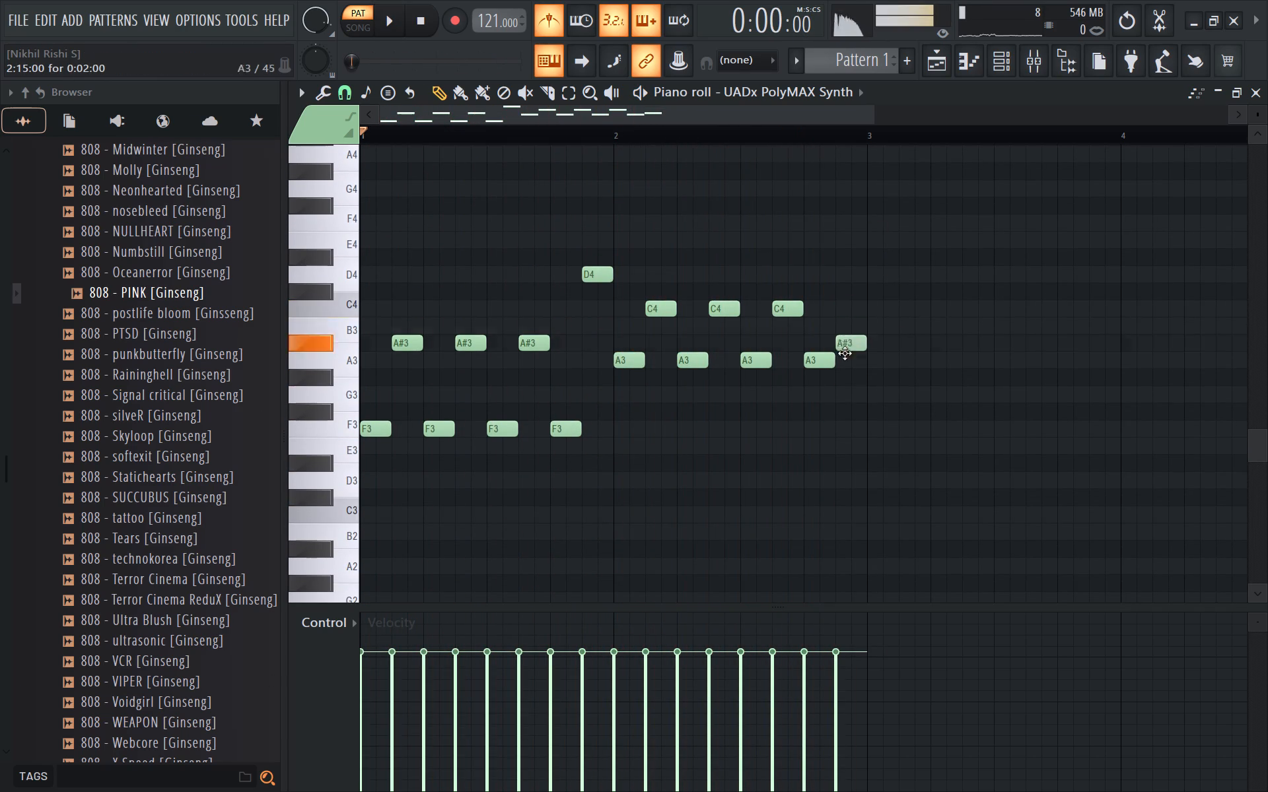
drag(845, 353, 842, 422)
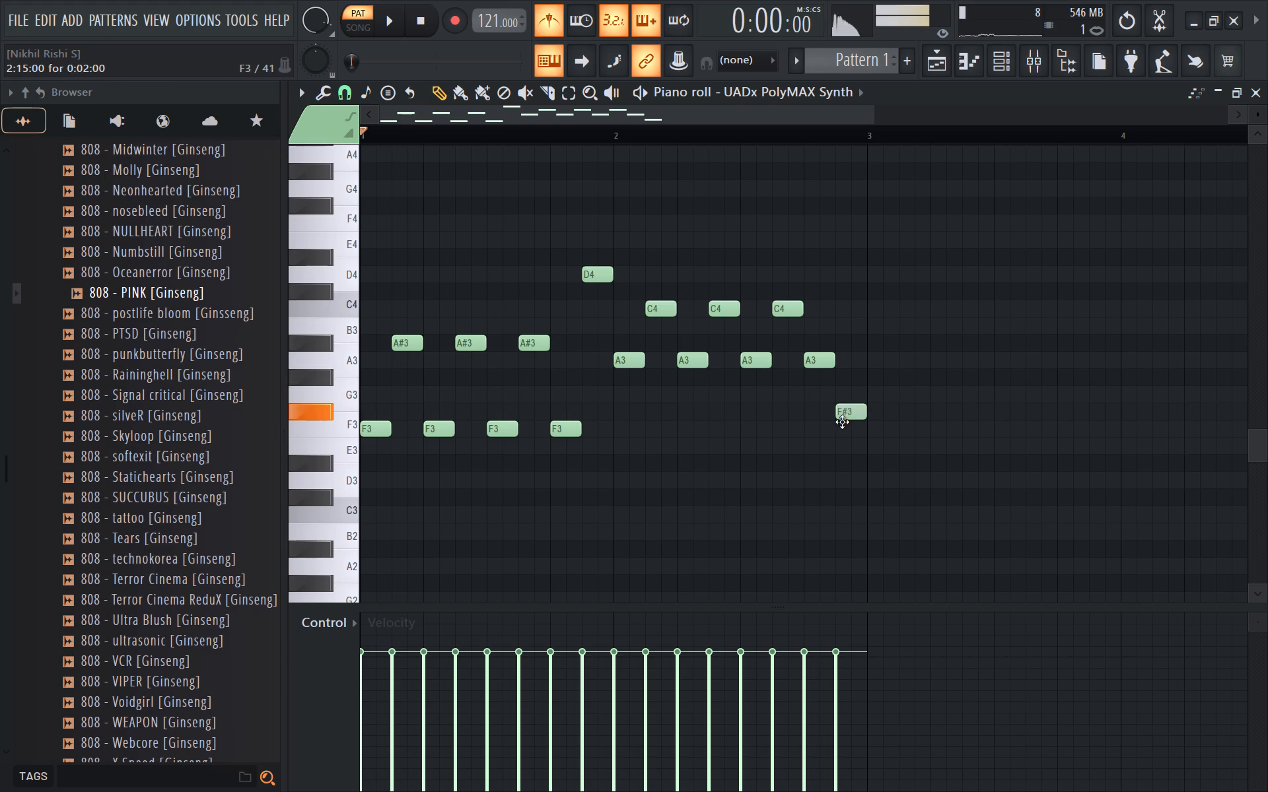
drag(842, 422, 843, 437)
key(space)
Duplicate the whole two-bar bass pattern into bars 3 and 4.
ctrl+drag(973, 244, 36, 639)
shift+drag(371, 364, 817, 359)
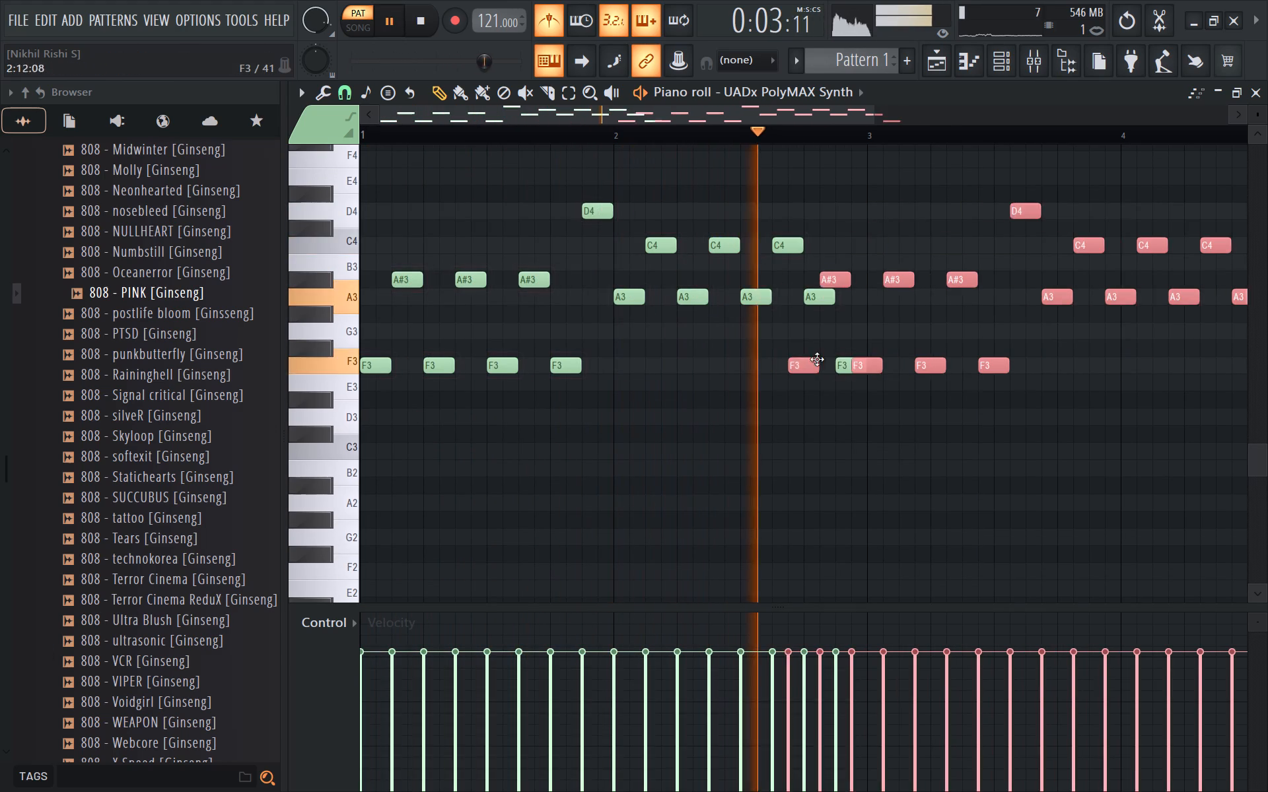
shift+drag(817, 359, 881, 368)
right_click(878, 304)
ctrl+scroll(878, 304, down, 8)
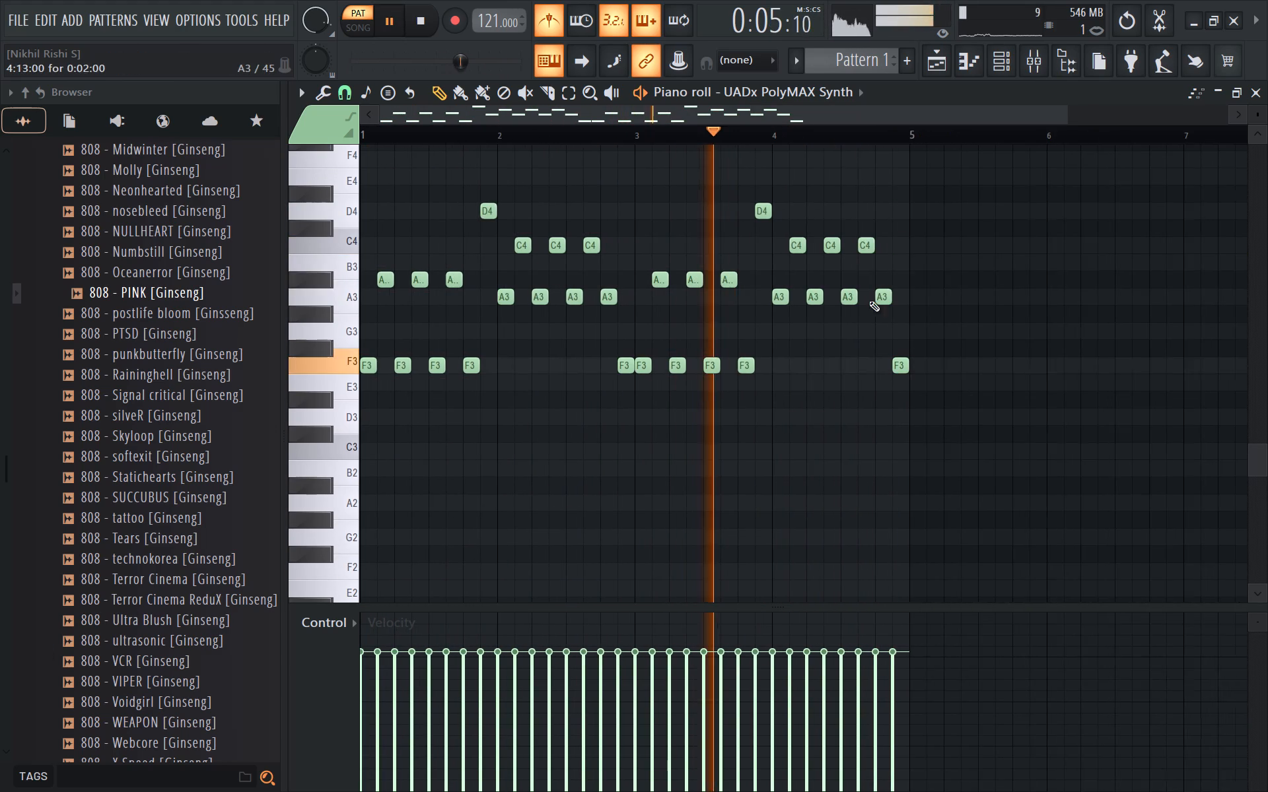
right_click(838, 387)
Move the last F3 note of bar 4 up to D4.
drag(897, 364, 897, 343)
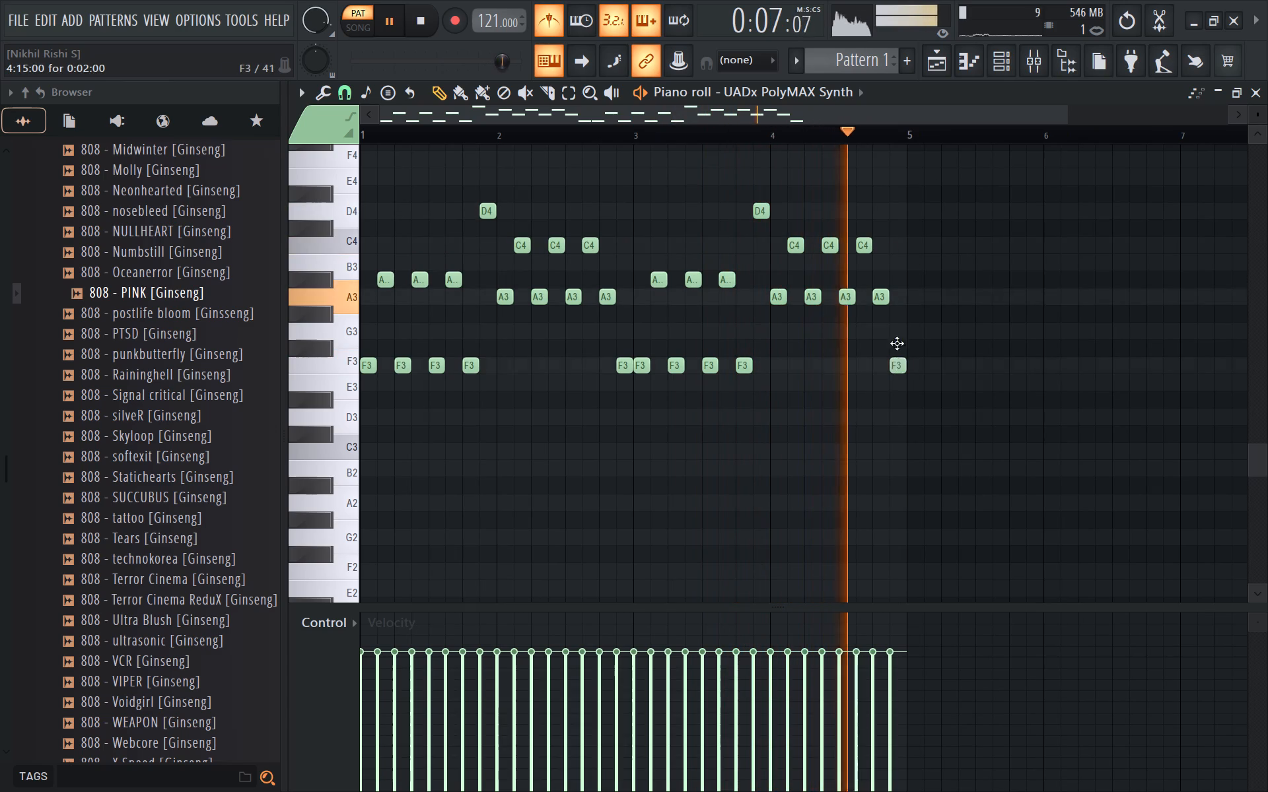
drag(897, 343, 898, 195)
ctrl+scroll(913, 219, down, 4)
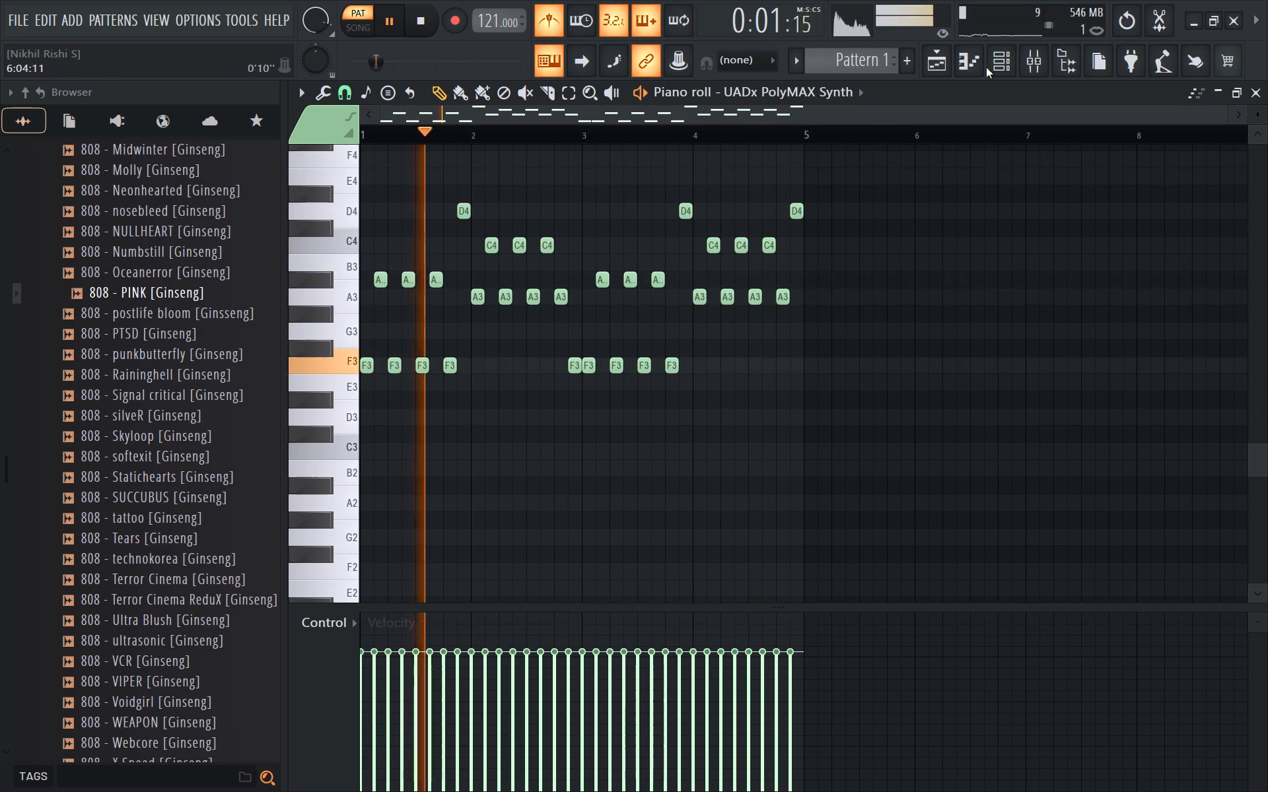
Turn off the metronome and open the Hive channel's piano roll.
click(998, 57)
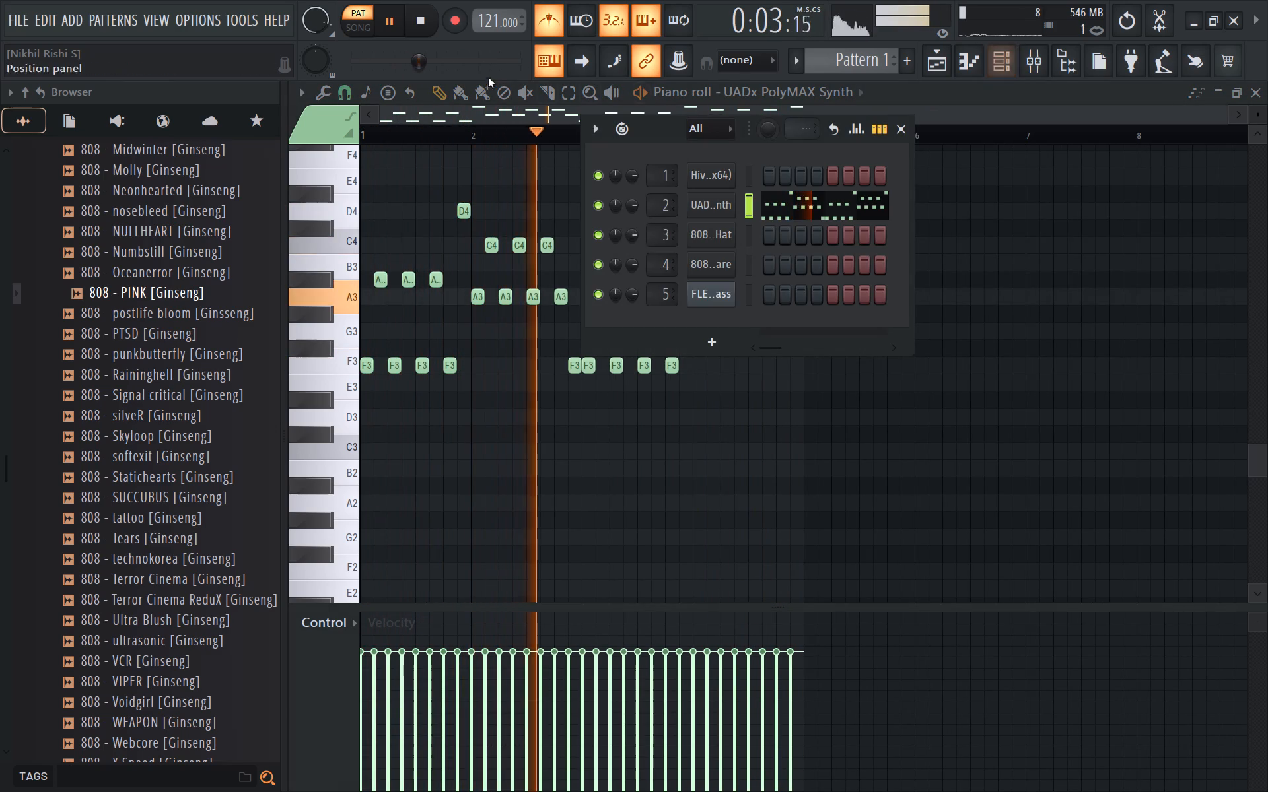
click(558, 16)
right_click(719, 180)
click(773, 170)
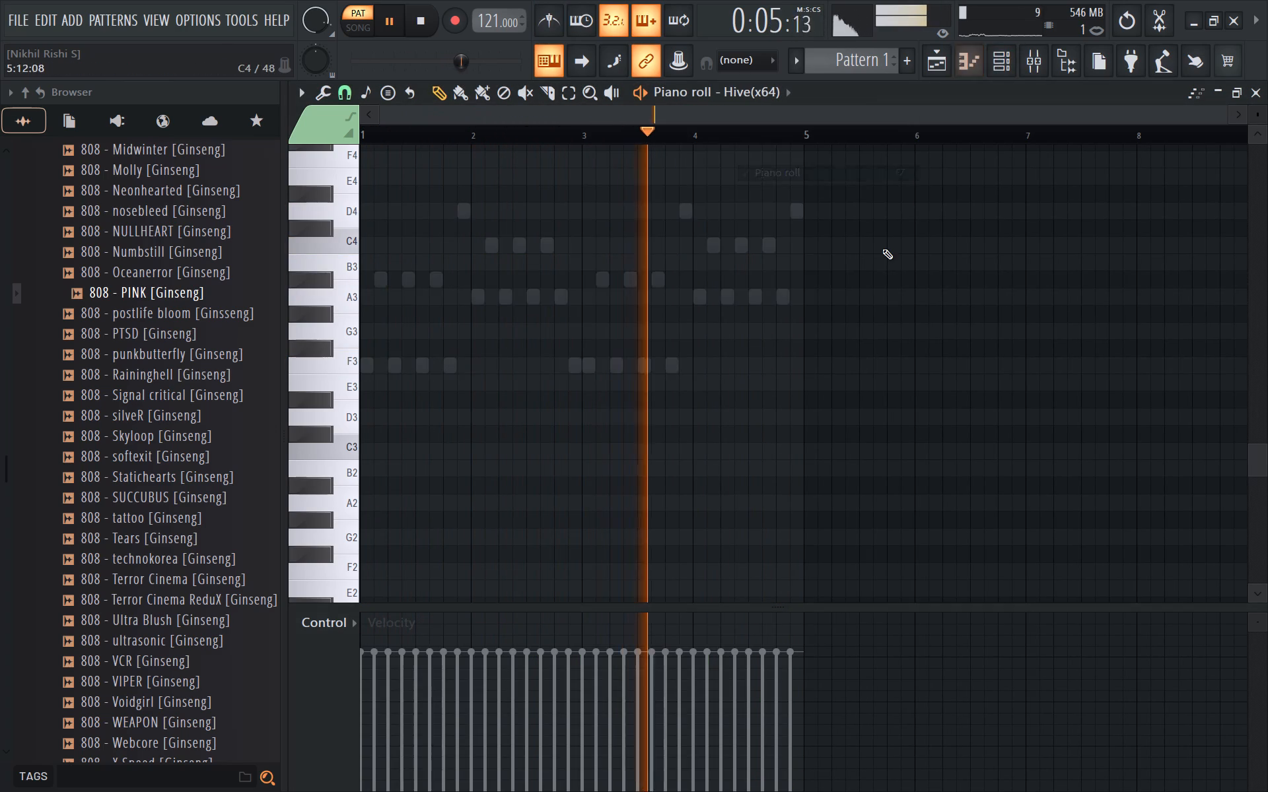
Audition Hive keys from D4 up to A#4 over the playing bass pattern to find the melody's starting note.
scroll(882, 249, up, 2)
click(324, 306)
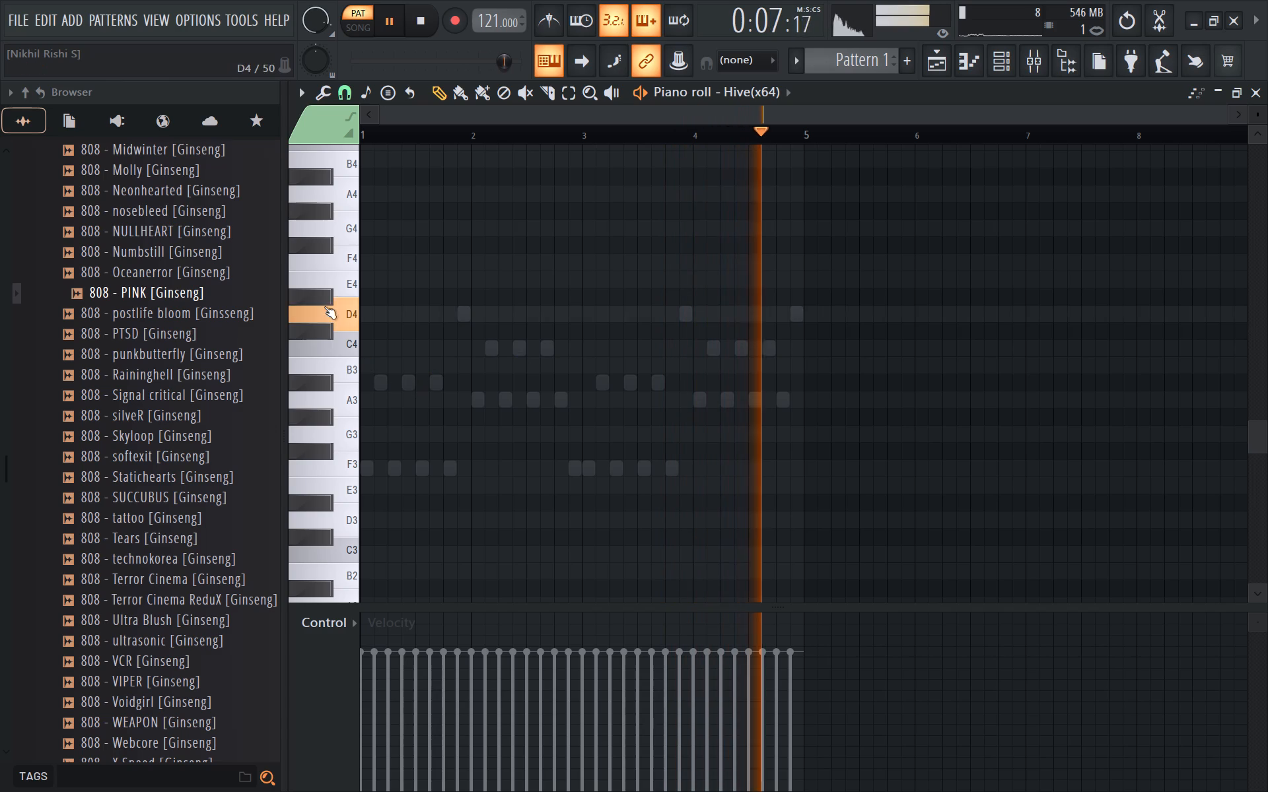
click(328, 294)
click(331, 256)
click(333, 214)
click(333, 171)
click(333, 171)
drag(333, 171, 332, 181)
click(332, 181)
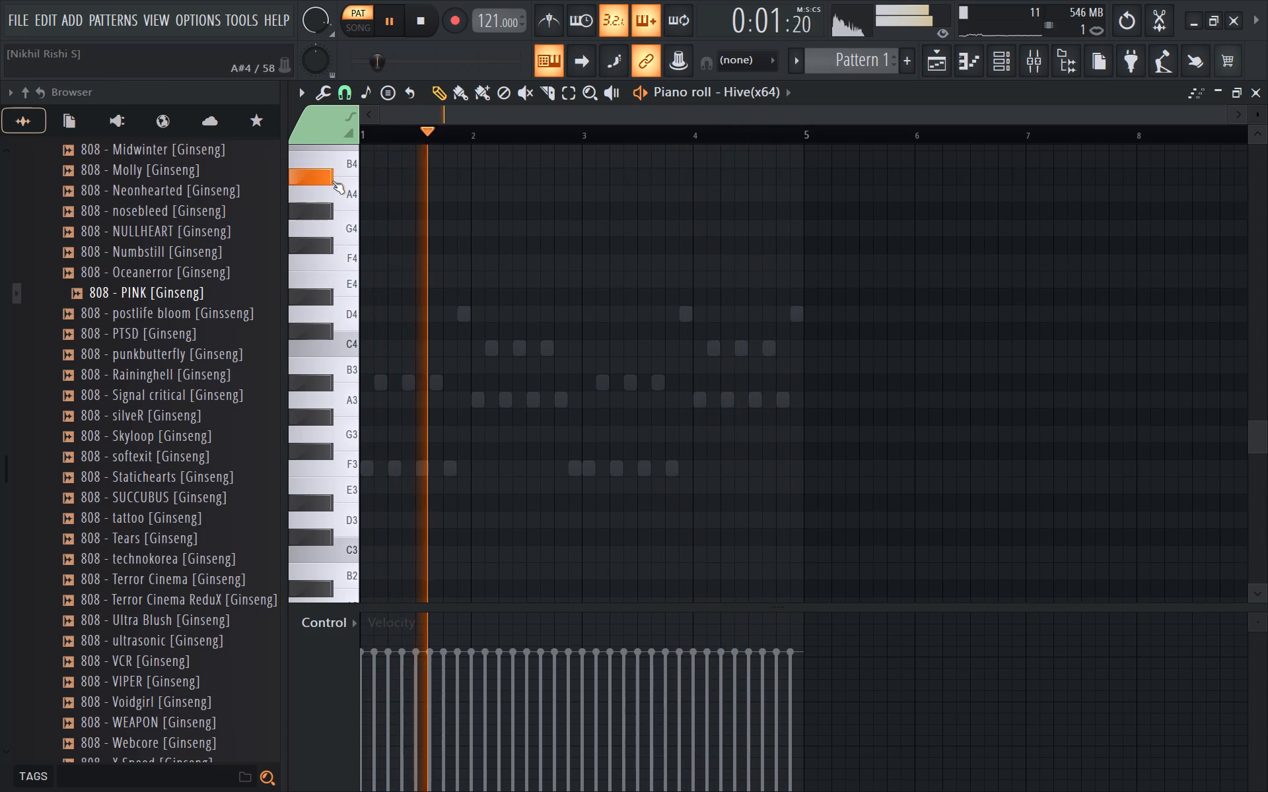
Stop playback and place an A#4 note at the start of bar 1 for Hive.
scroll(328, 178, up, 3)
key(space)
drag(394, 328, 305, 333)
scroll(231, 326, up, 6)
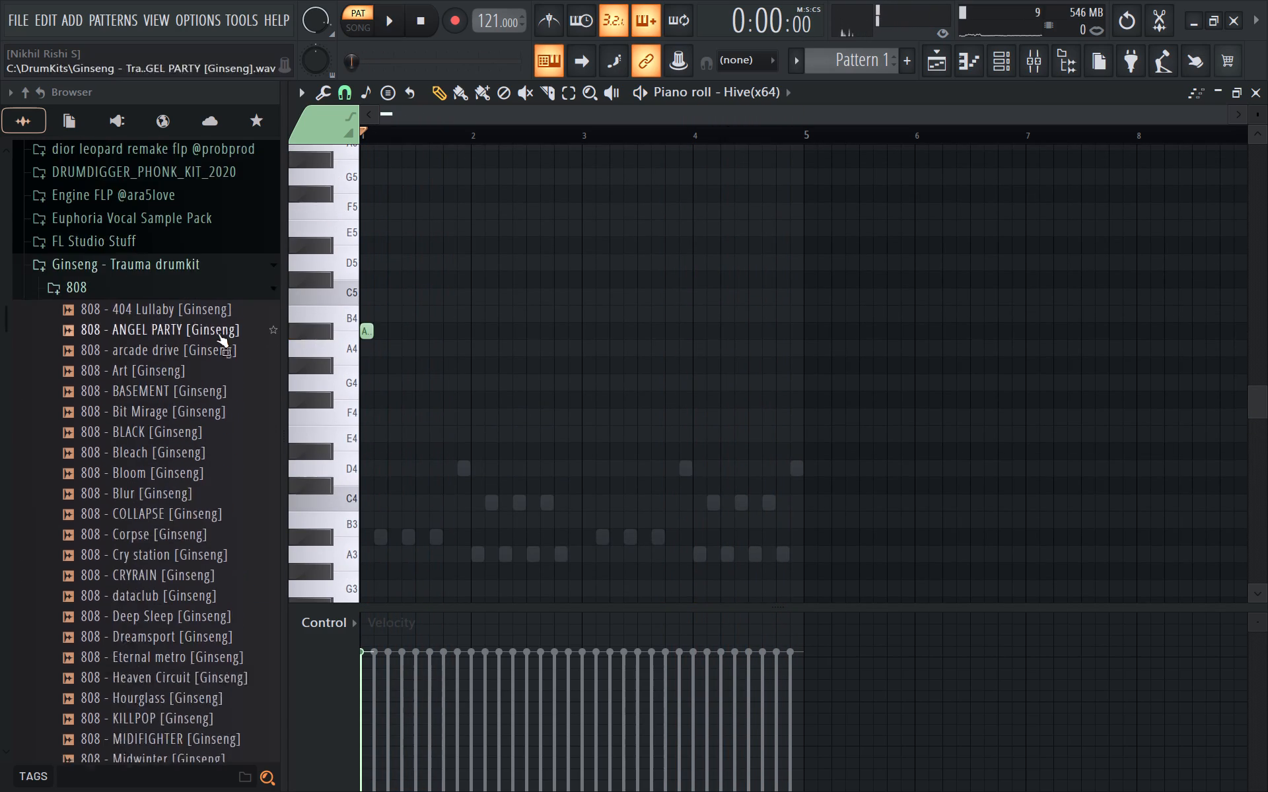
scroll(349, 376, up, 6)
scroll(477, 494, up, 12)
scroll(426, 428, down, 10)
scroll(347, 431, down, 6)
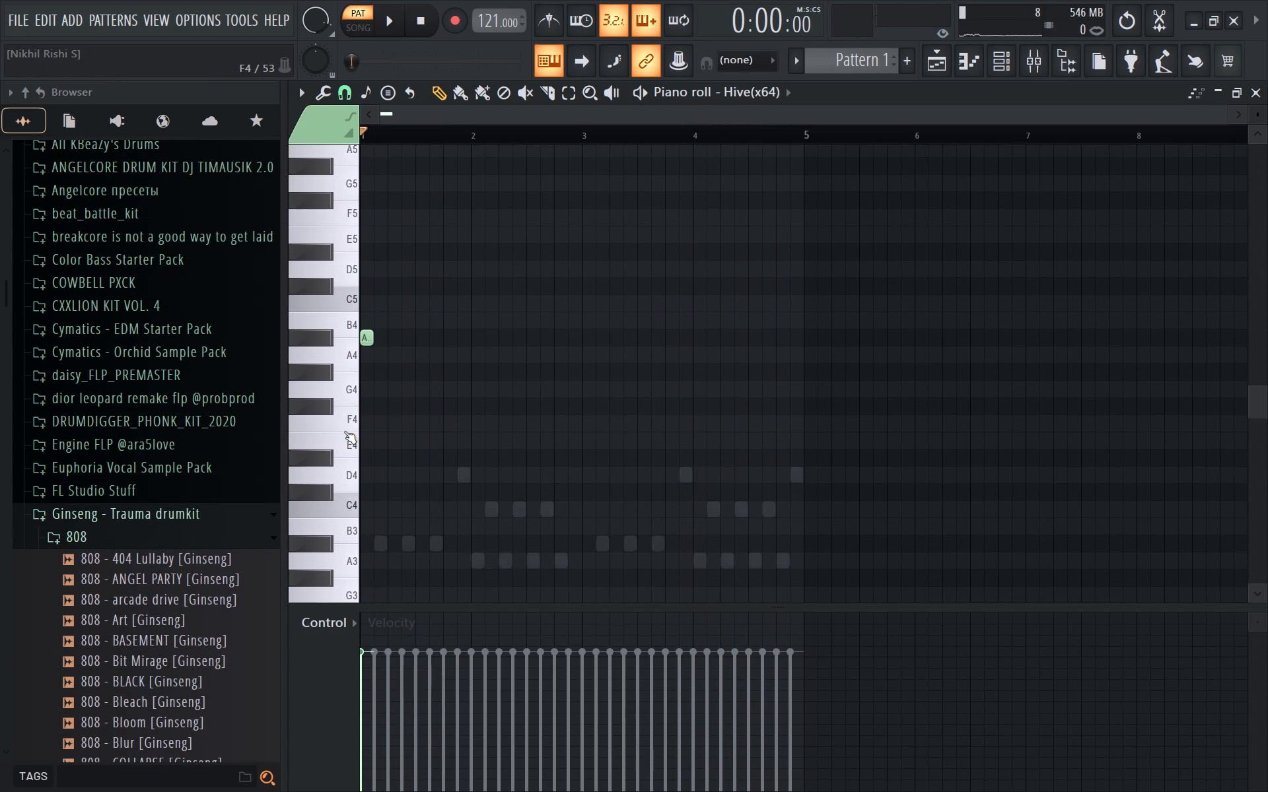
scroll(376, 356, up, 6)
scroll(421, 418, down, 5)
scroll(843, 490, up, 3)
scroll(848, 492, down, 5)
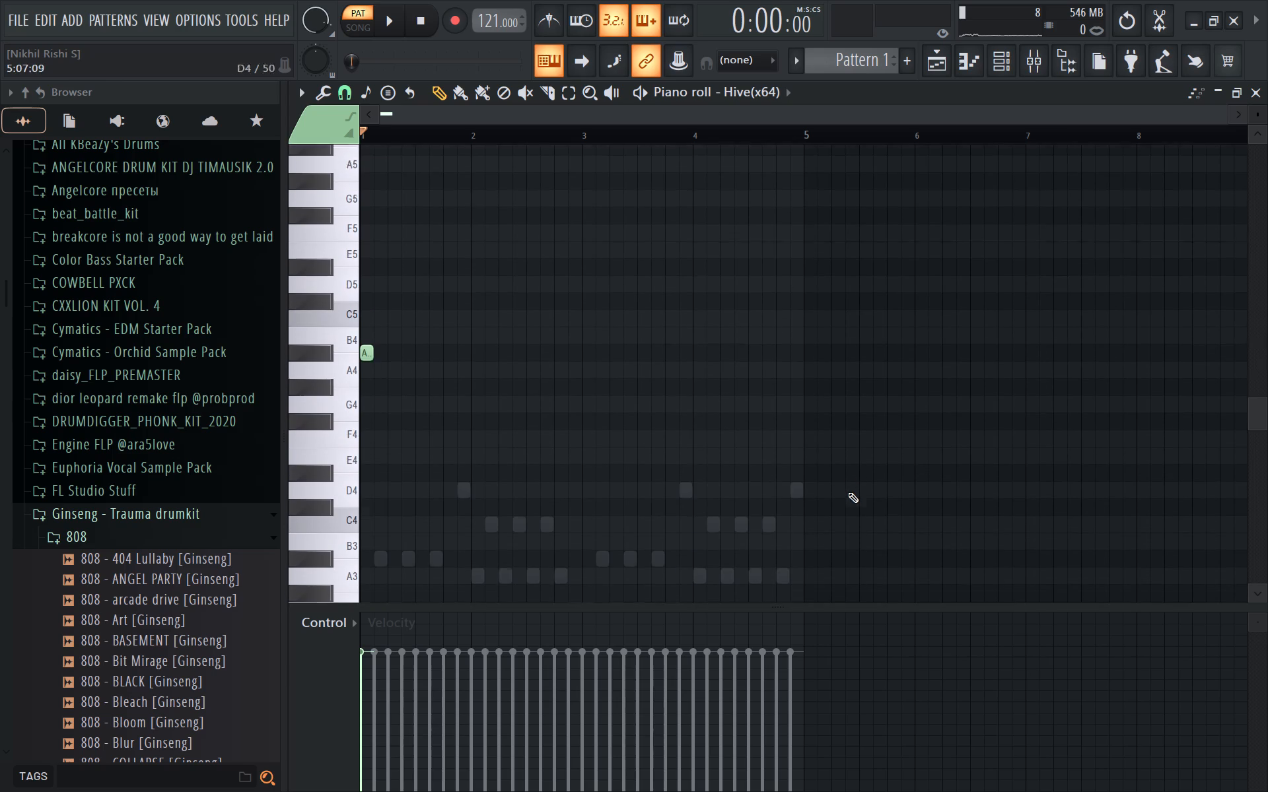
Move the Hive note up an octave to A#5 at the start of bar 1 and check it in playback.
ctrl+scroll(250, 444, up, 8)
ctrl+scroll(623, 439, up, 7)
ctrl+scroll(342, 453, up, 1)
drag(586, 118, 110, 158)
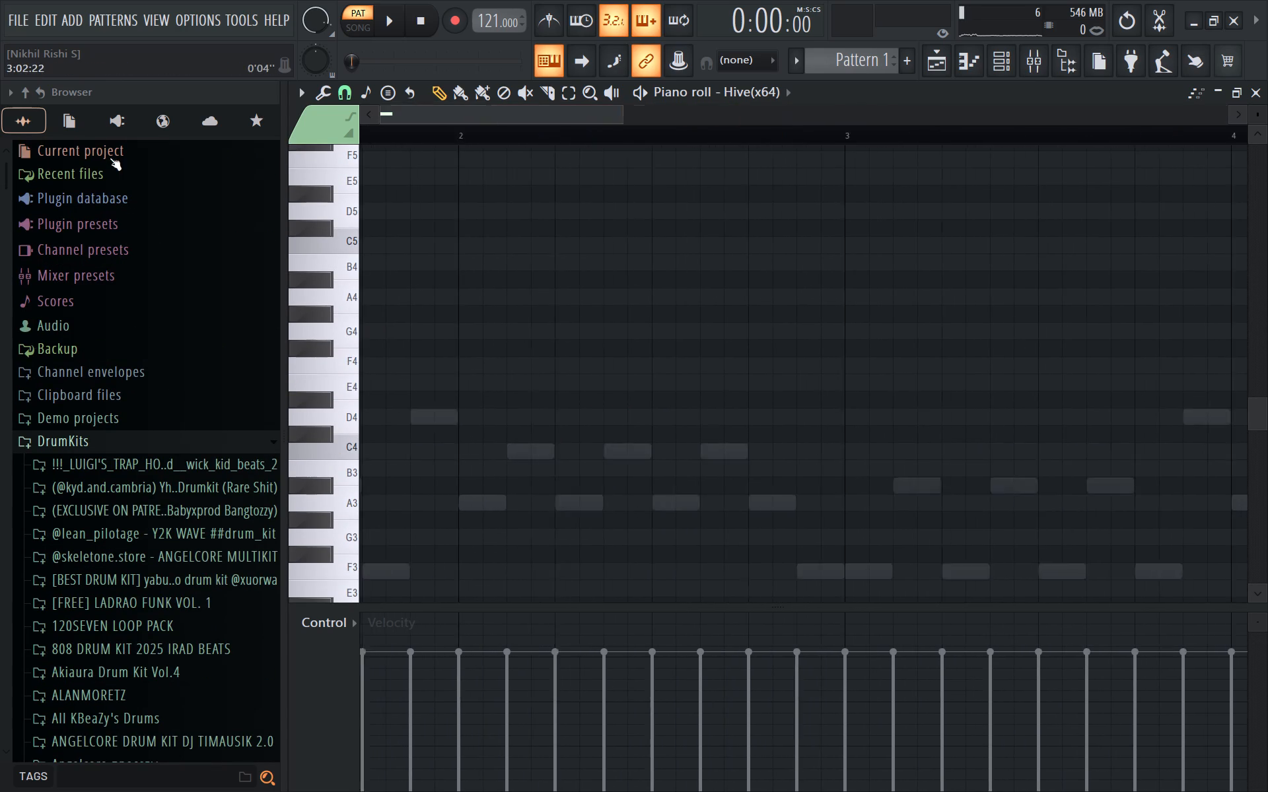
drag(110, 158, 141, 145)
key(space)
key(space)
drag(384, 276, 397, 104)
key(space)
key(space)
key(space)
key(space)
key(space)
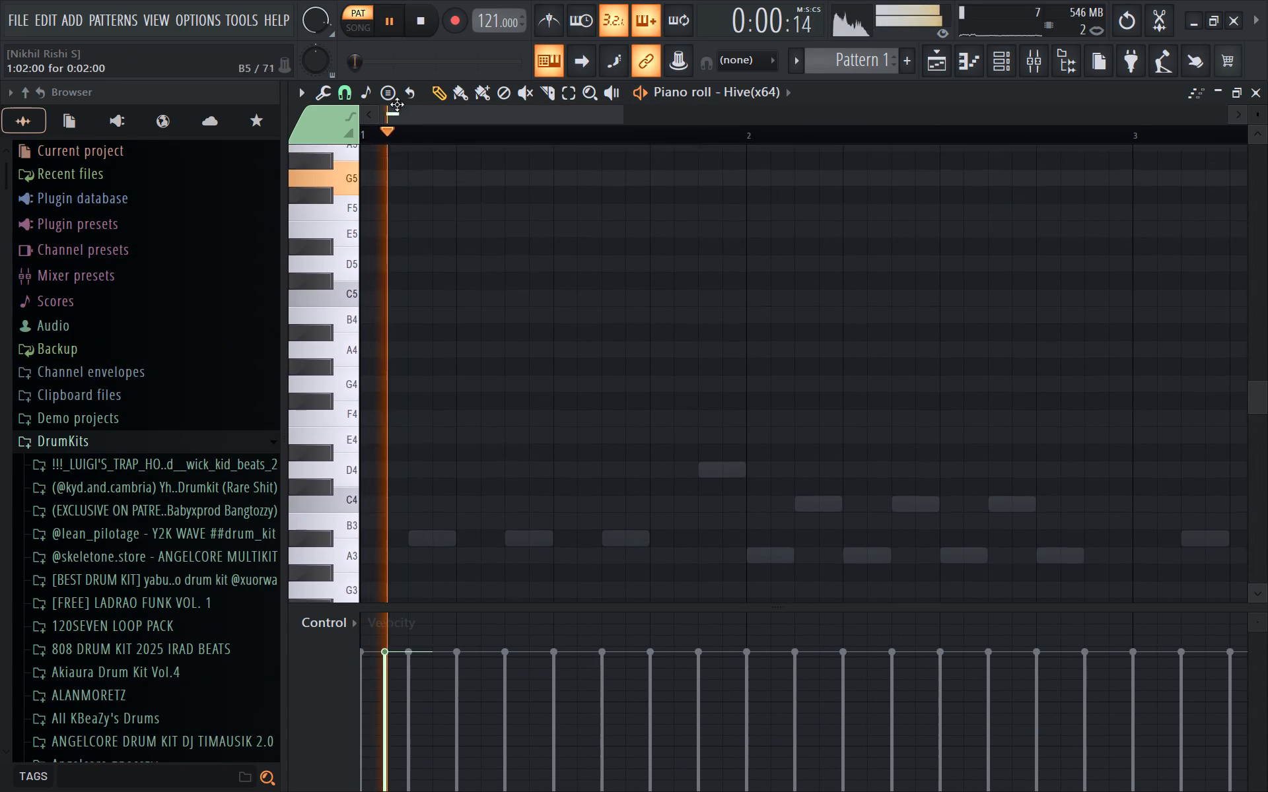
drag(397, 104, 393, 254)
key(space)
key(space)
key(space)
key(space)
key(space)
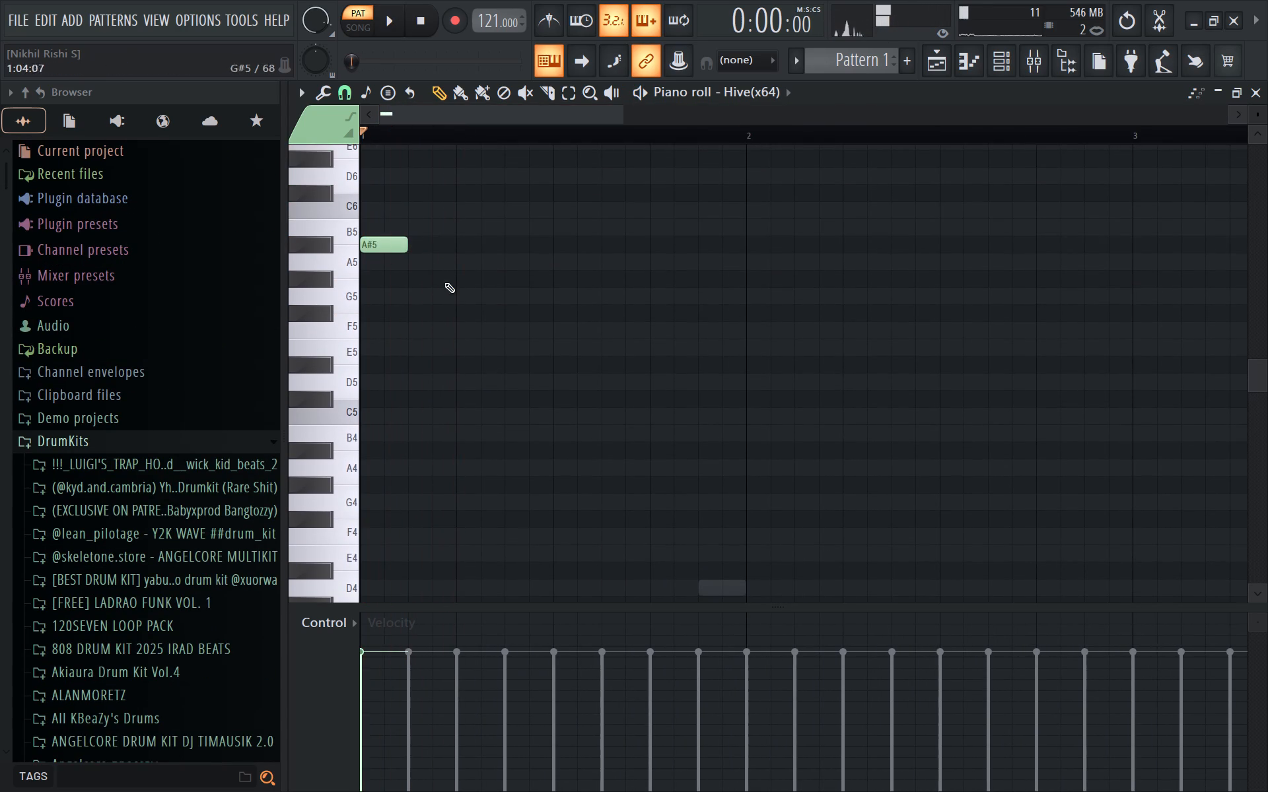
Lengthen the A#5 note to four steps and play it back against the bass.
scroll(444, 282, up, 1)
drag(405, 298, 447, 303)
key(space)
key(space)
key(space)
Add a second A#5 note directly after the first, shorten it to three steps, and play the melody back.
click(479, 296)
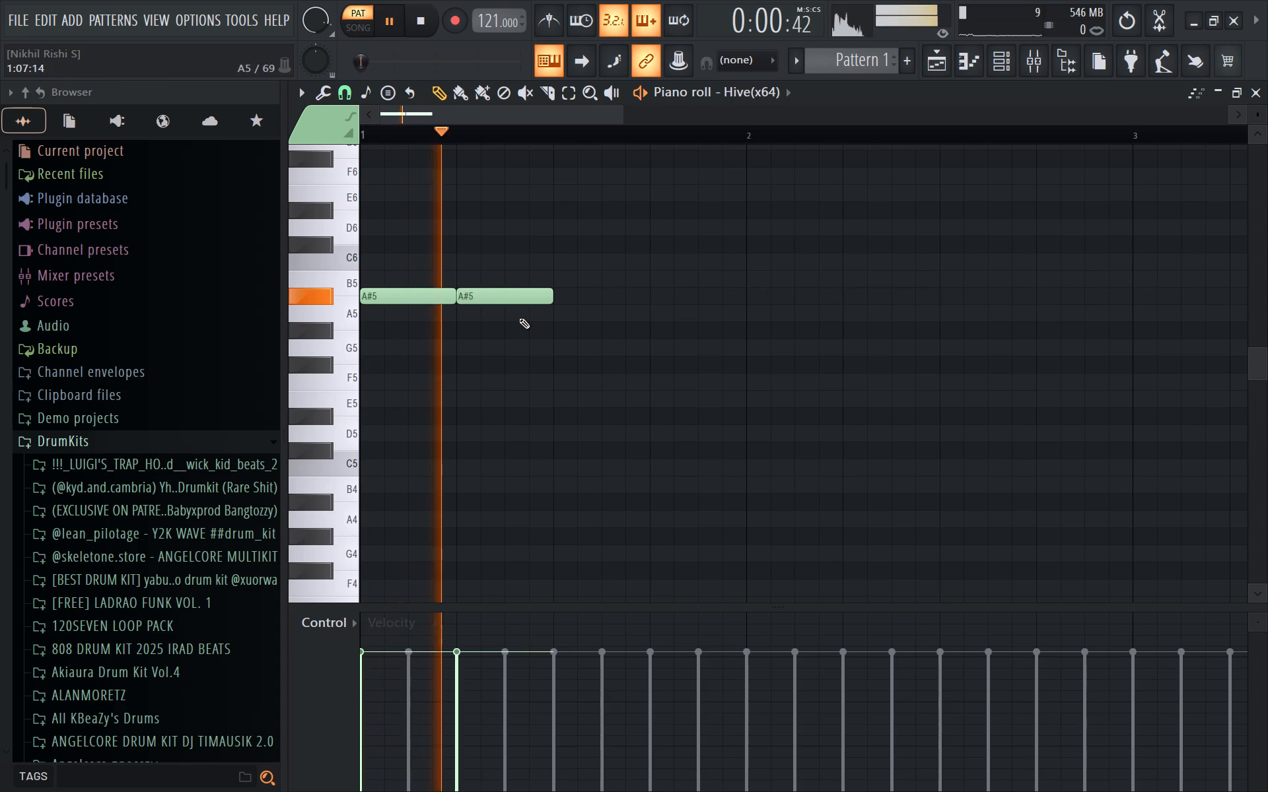
key(space)
drag(501, 290, 503, 298)
key(space)
key(space)
drag(546, 298, 528, 306)
key(space)
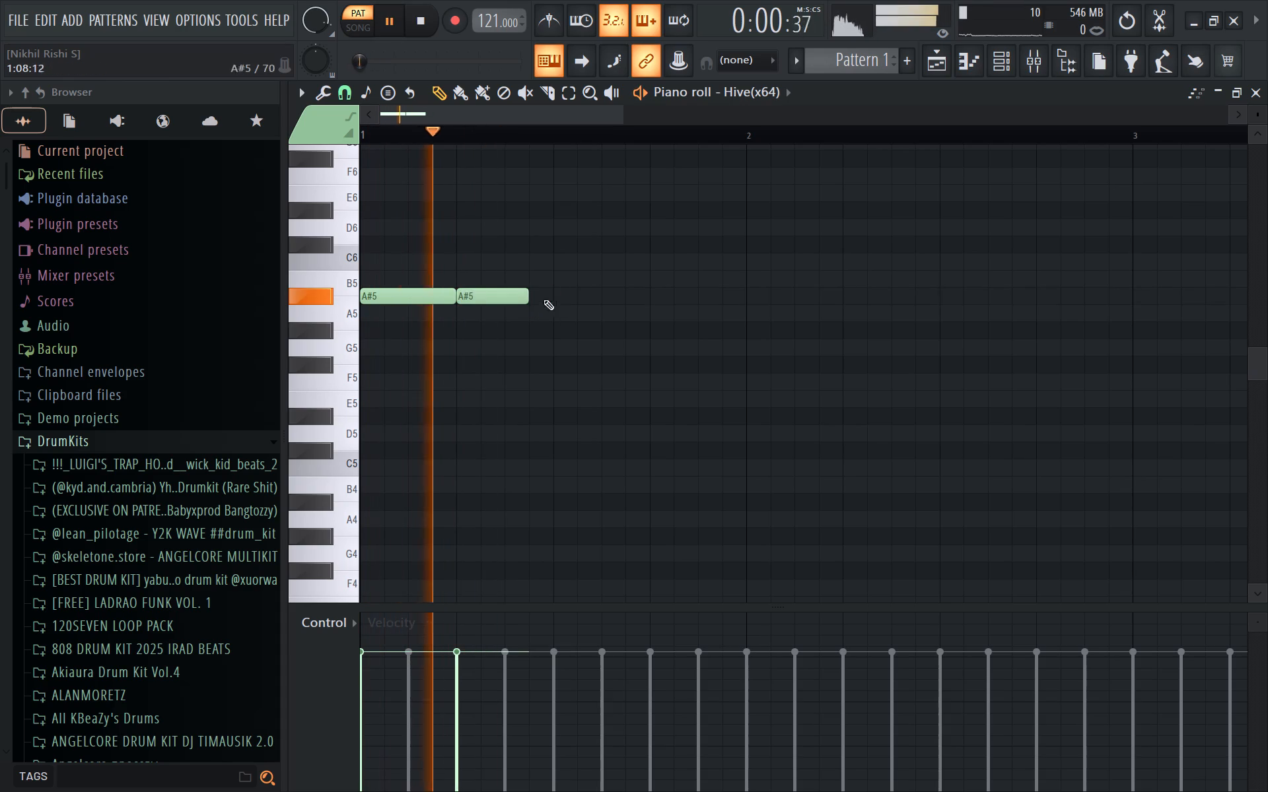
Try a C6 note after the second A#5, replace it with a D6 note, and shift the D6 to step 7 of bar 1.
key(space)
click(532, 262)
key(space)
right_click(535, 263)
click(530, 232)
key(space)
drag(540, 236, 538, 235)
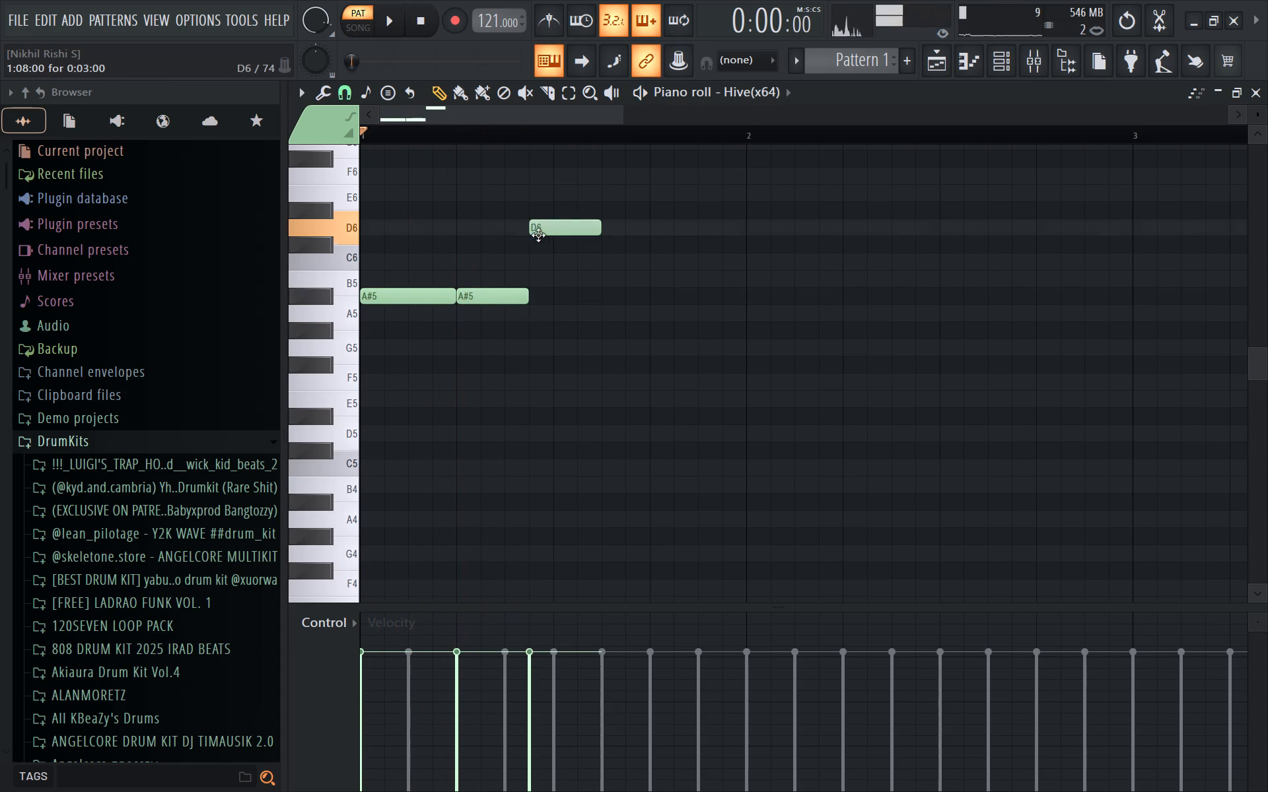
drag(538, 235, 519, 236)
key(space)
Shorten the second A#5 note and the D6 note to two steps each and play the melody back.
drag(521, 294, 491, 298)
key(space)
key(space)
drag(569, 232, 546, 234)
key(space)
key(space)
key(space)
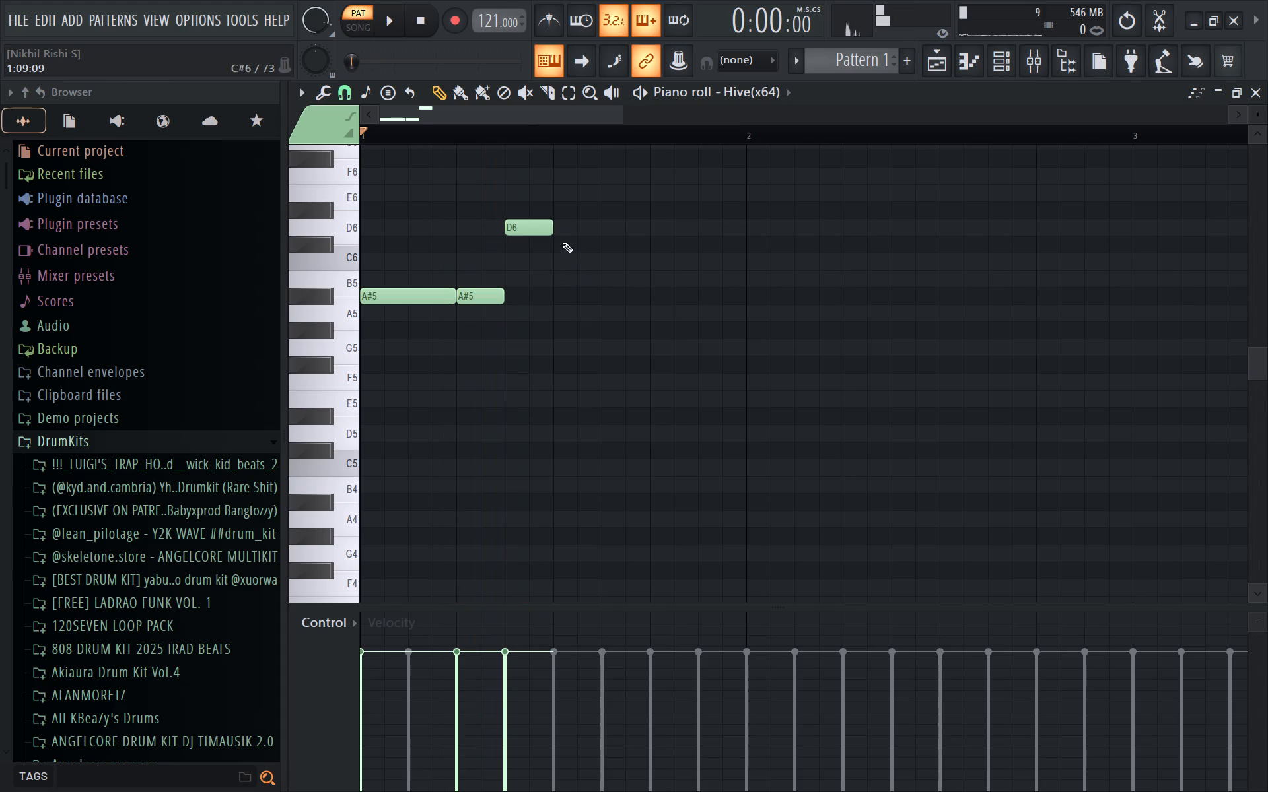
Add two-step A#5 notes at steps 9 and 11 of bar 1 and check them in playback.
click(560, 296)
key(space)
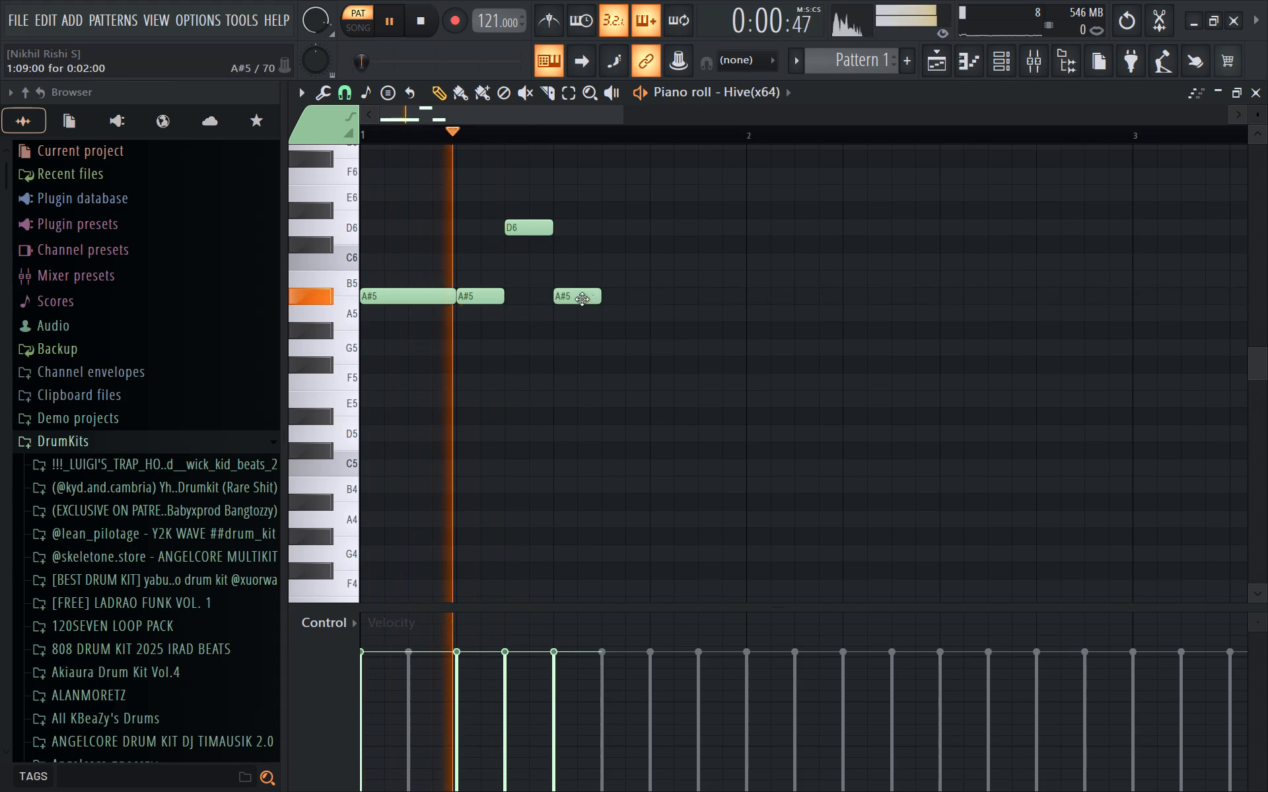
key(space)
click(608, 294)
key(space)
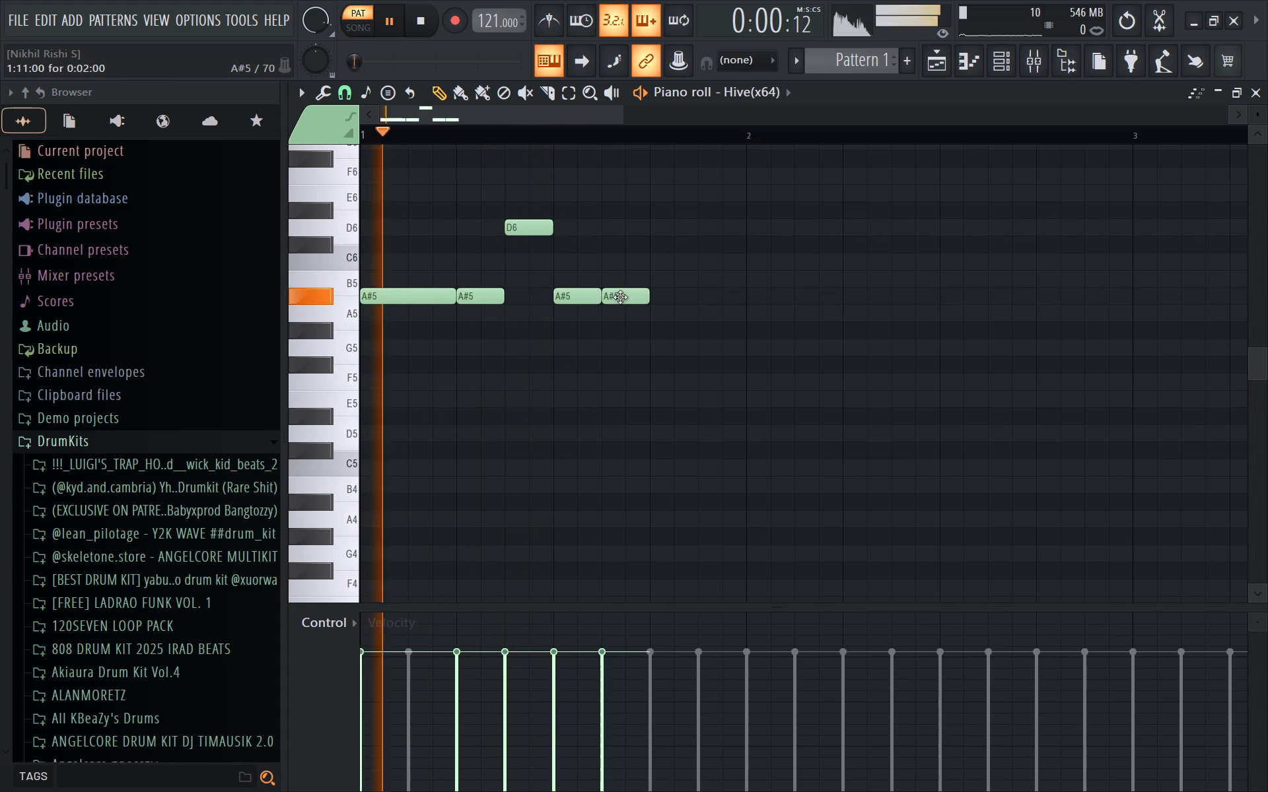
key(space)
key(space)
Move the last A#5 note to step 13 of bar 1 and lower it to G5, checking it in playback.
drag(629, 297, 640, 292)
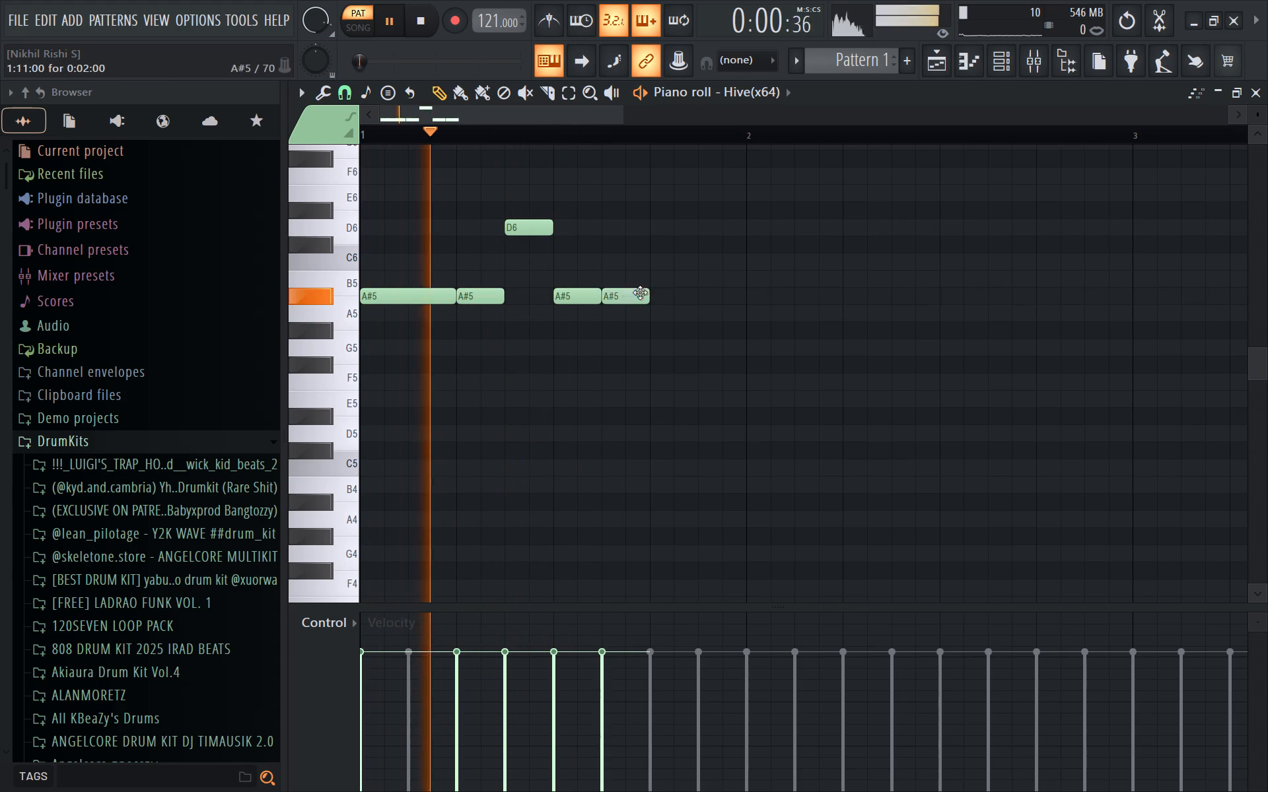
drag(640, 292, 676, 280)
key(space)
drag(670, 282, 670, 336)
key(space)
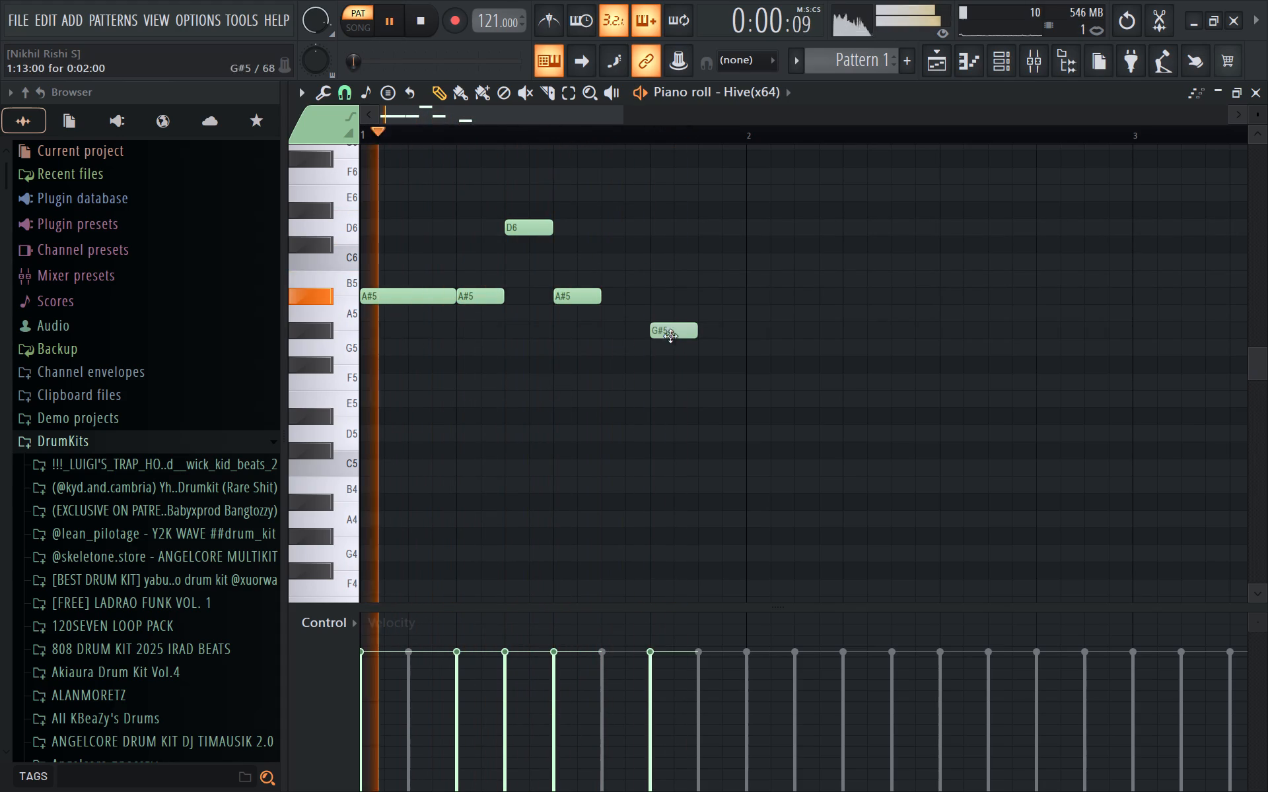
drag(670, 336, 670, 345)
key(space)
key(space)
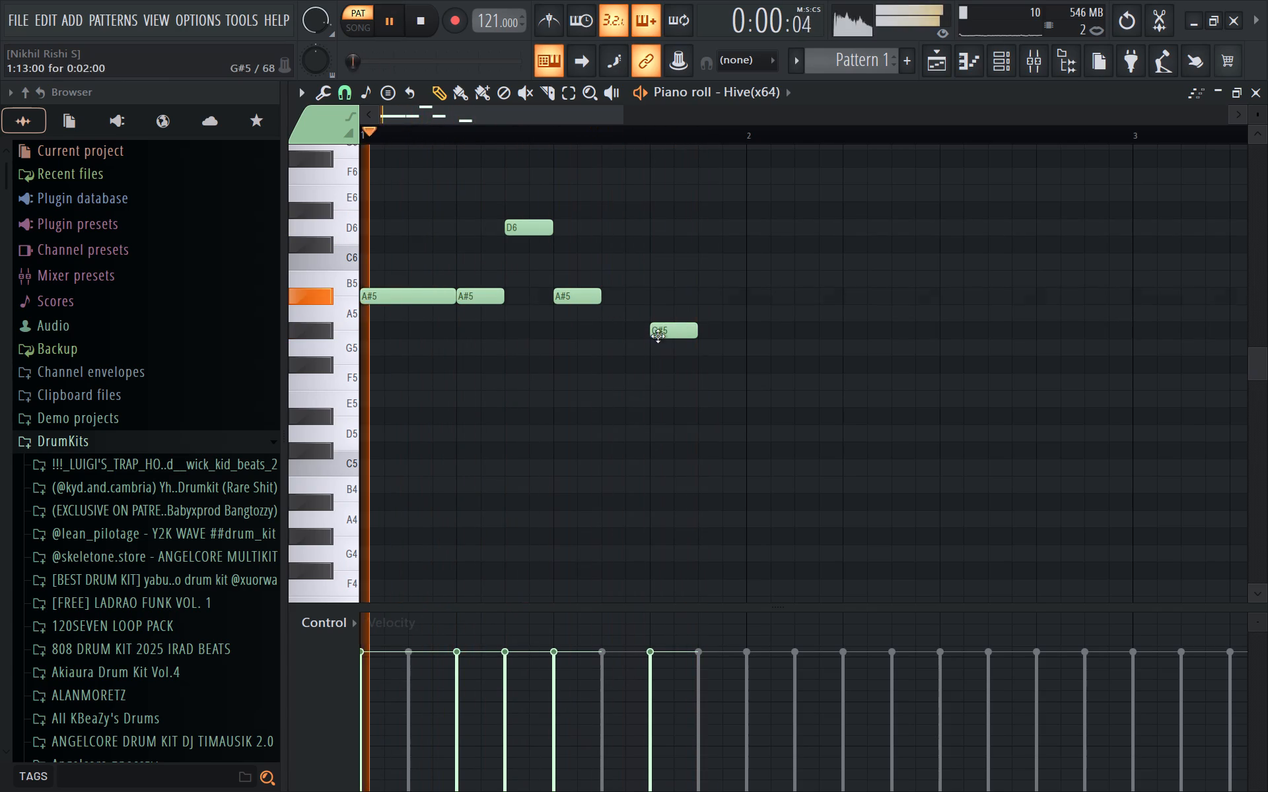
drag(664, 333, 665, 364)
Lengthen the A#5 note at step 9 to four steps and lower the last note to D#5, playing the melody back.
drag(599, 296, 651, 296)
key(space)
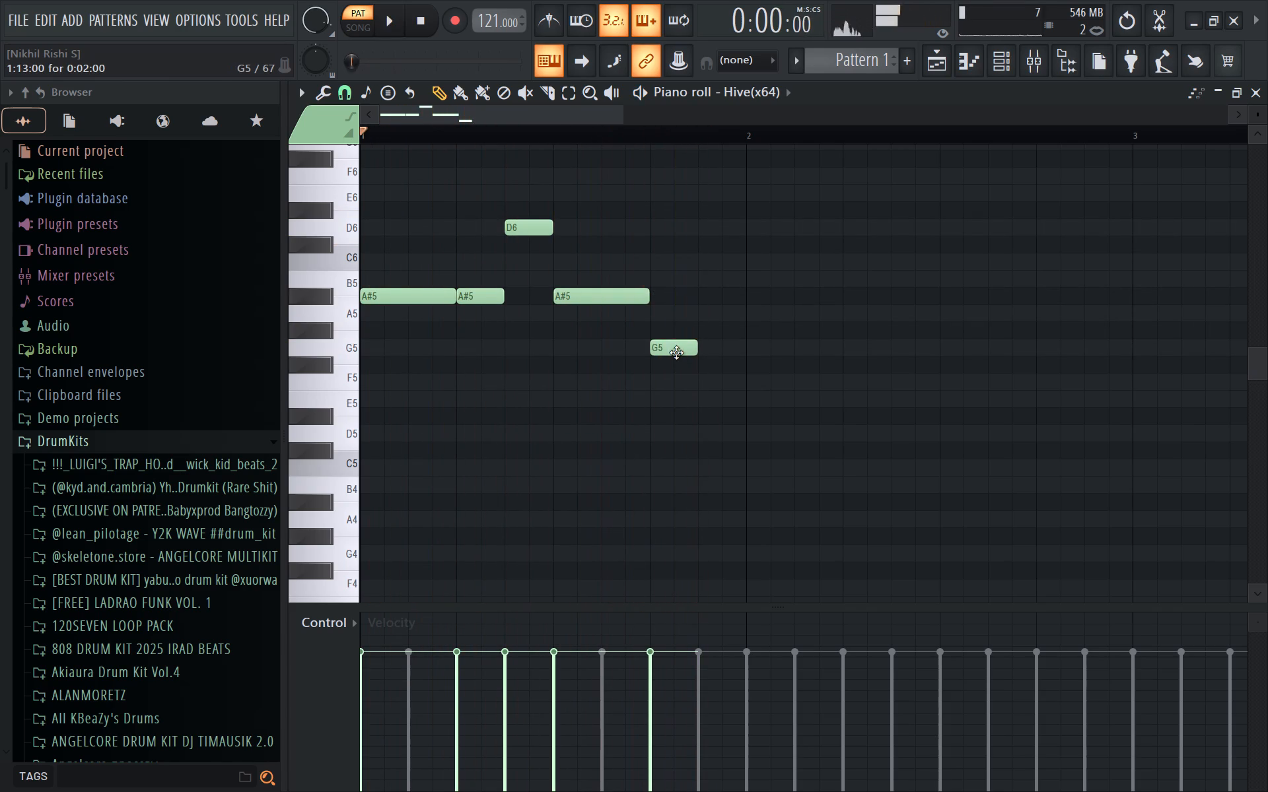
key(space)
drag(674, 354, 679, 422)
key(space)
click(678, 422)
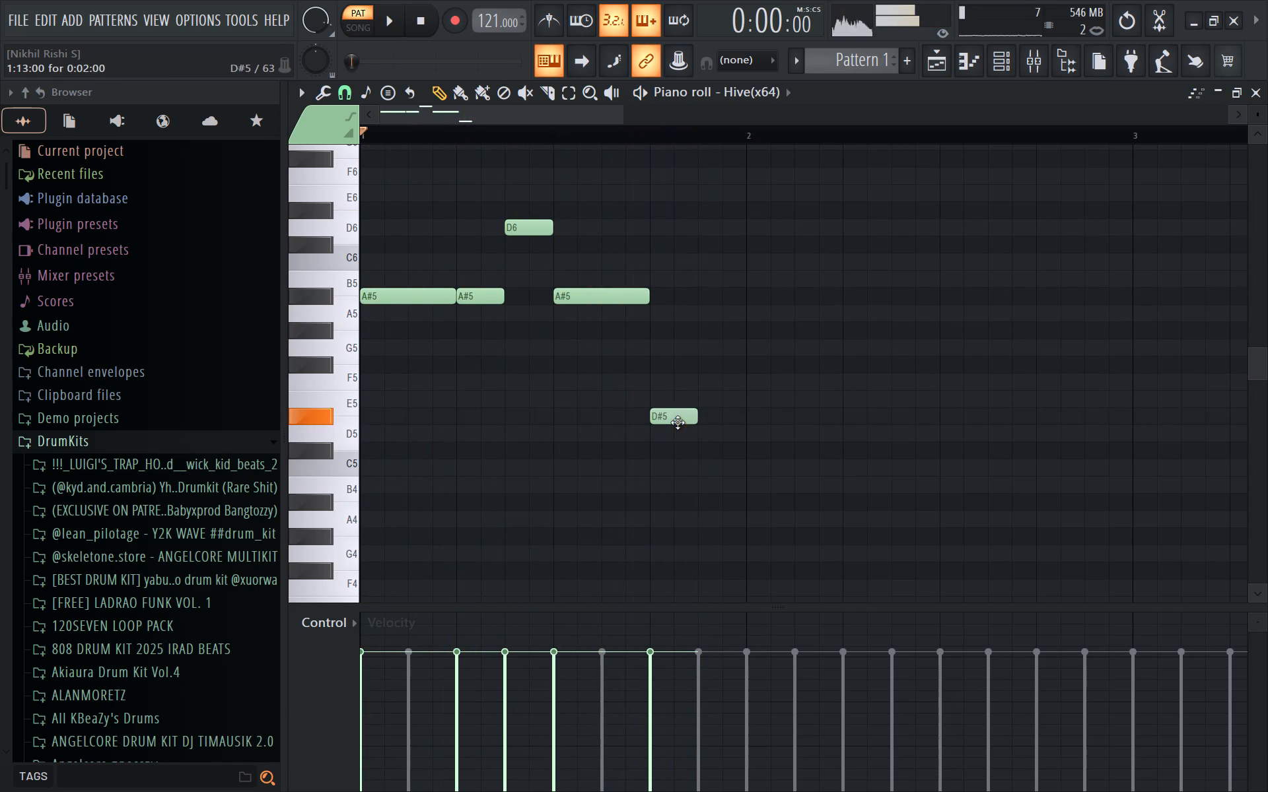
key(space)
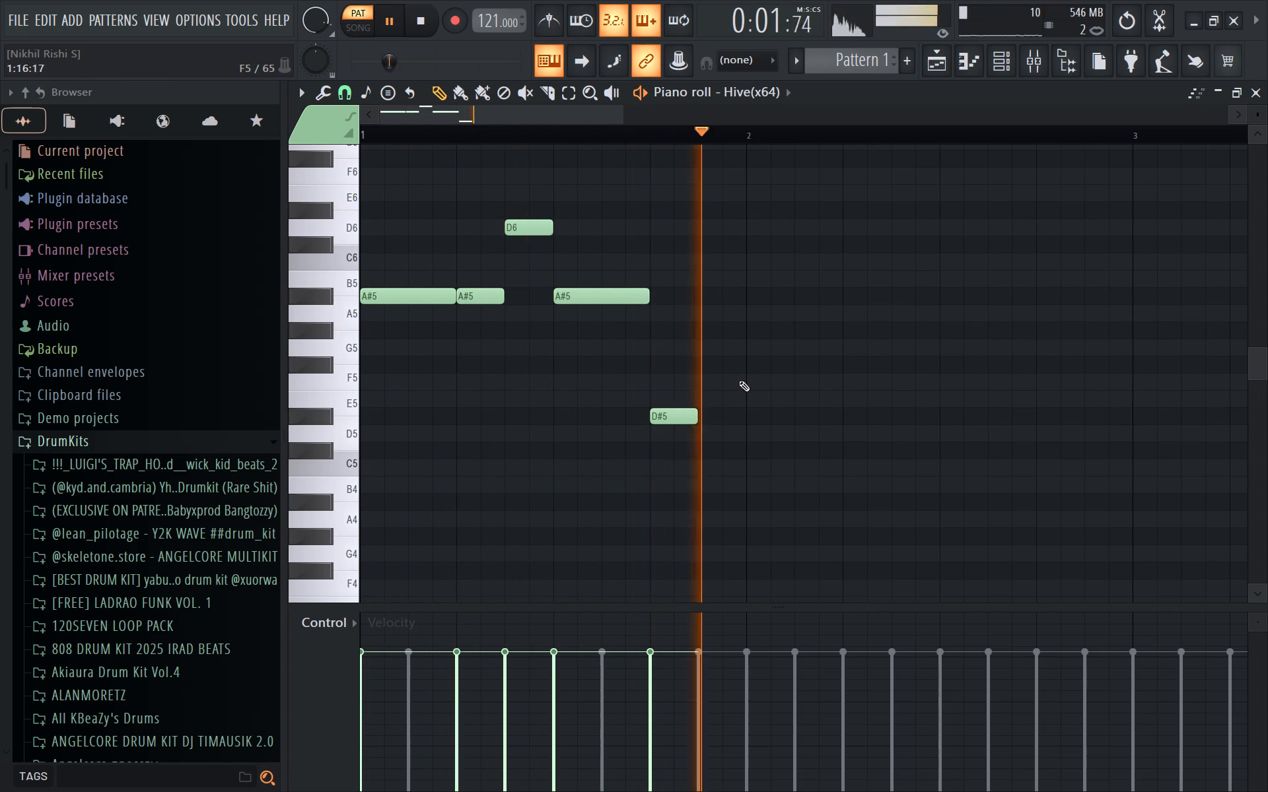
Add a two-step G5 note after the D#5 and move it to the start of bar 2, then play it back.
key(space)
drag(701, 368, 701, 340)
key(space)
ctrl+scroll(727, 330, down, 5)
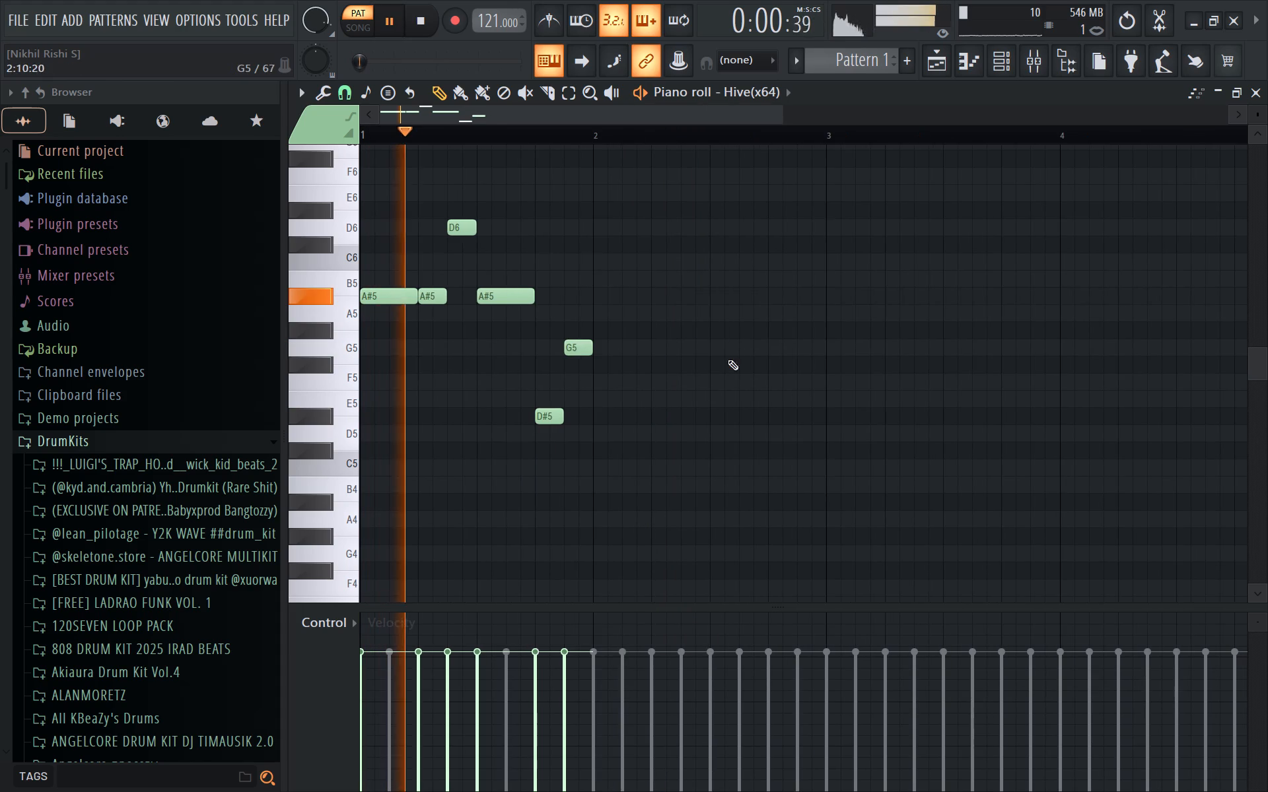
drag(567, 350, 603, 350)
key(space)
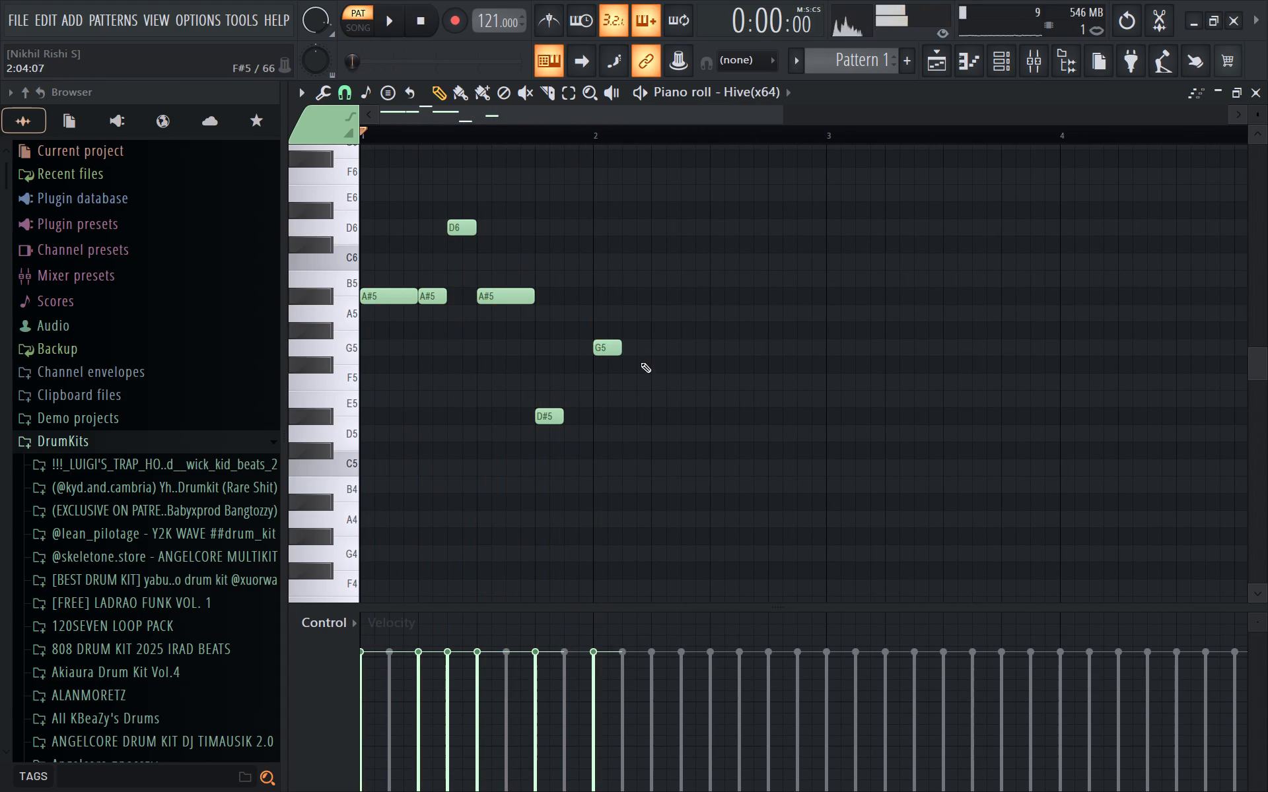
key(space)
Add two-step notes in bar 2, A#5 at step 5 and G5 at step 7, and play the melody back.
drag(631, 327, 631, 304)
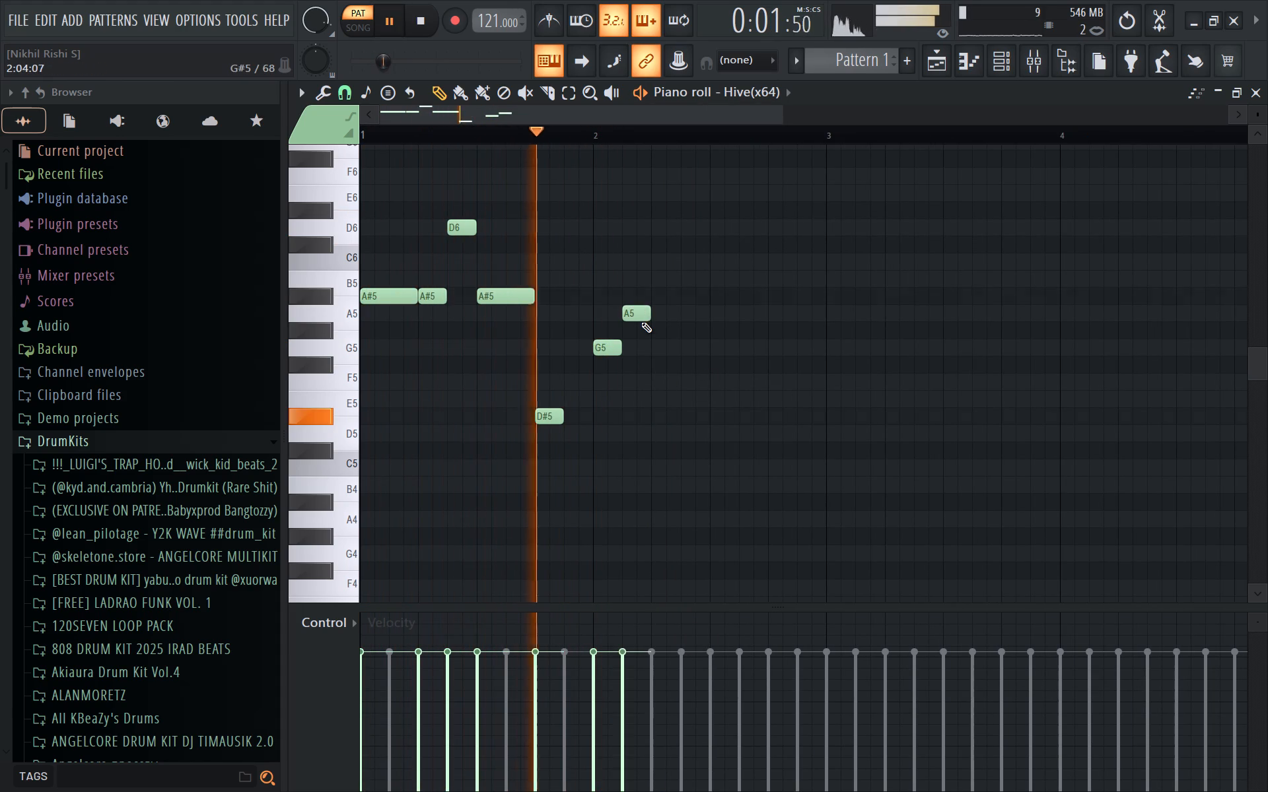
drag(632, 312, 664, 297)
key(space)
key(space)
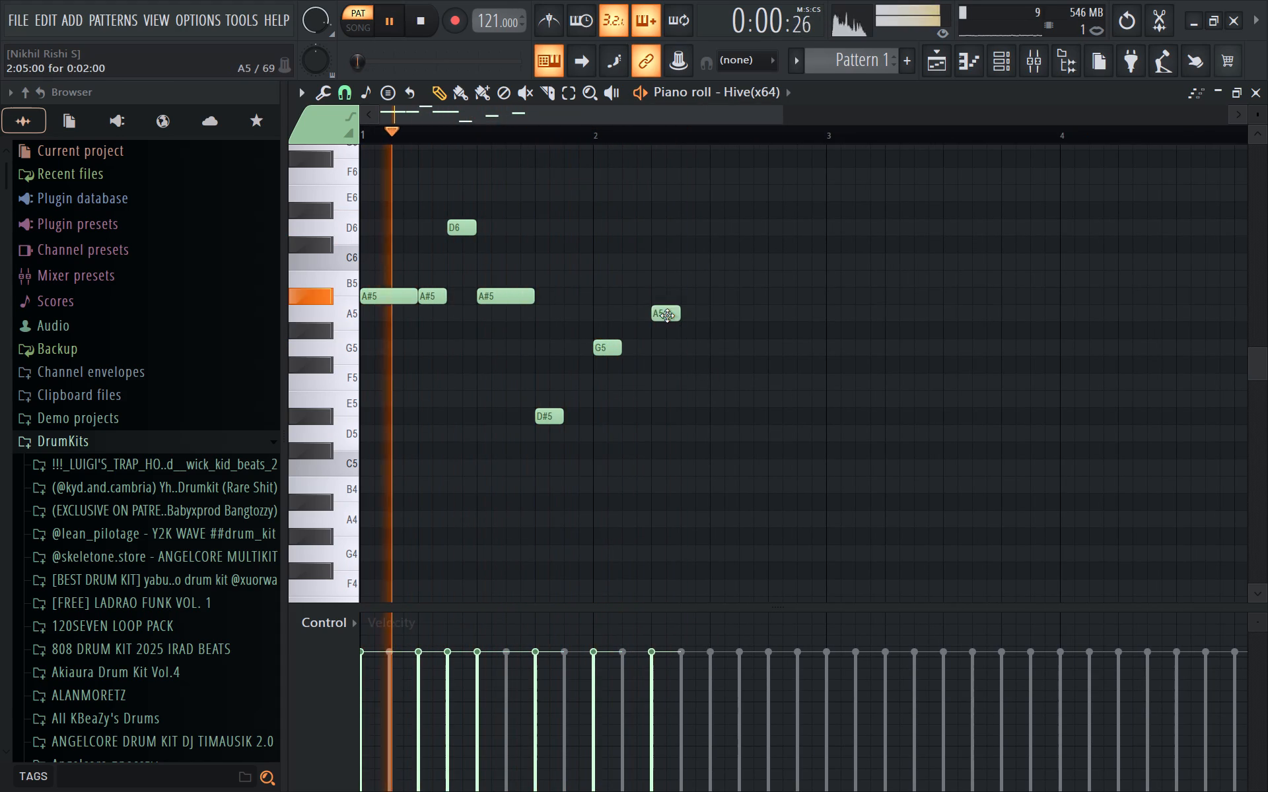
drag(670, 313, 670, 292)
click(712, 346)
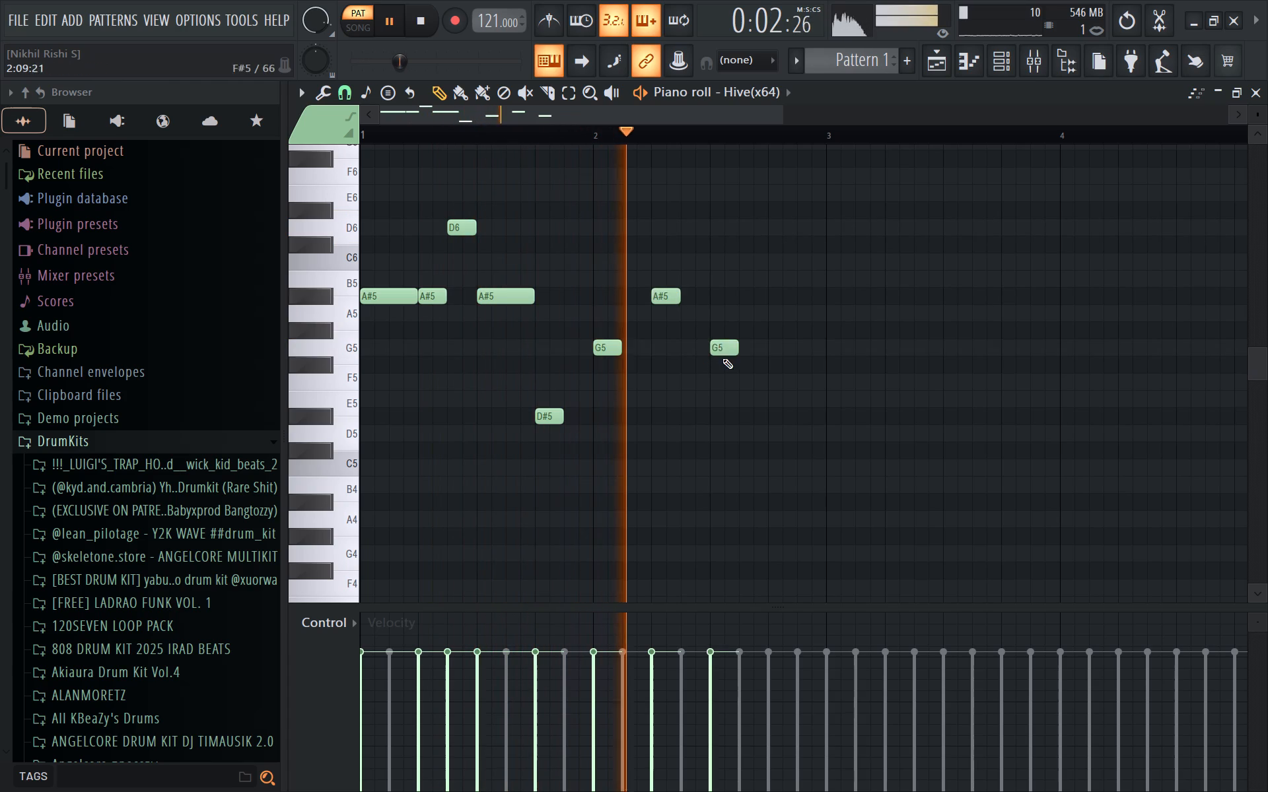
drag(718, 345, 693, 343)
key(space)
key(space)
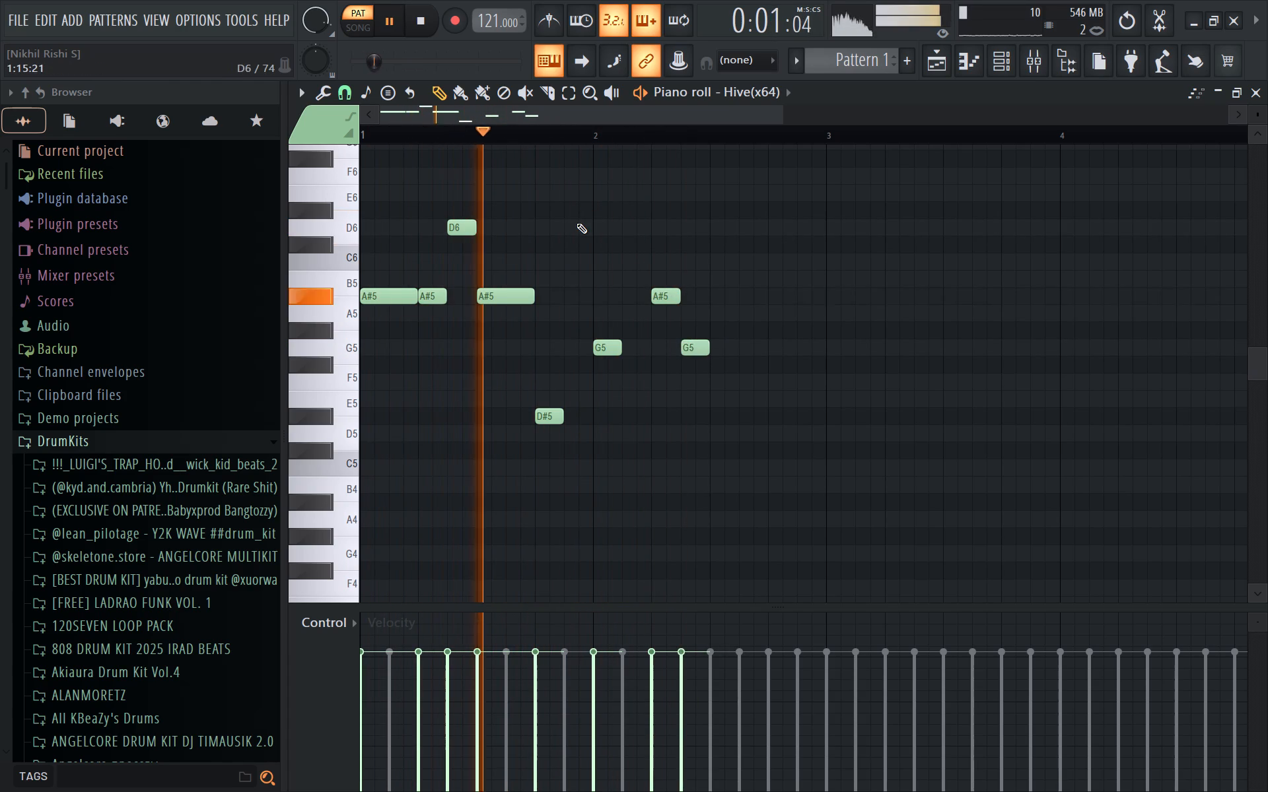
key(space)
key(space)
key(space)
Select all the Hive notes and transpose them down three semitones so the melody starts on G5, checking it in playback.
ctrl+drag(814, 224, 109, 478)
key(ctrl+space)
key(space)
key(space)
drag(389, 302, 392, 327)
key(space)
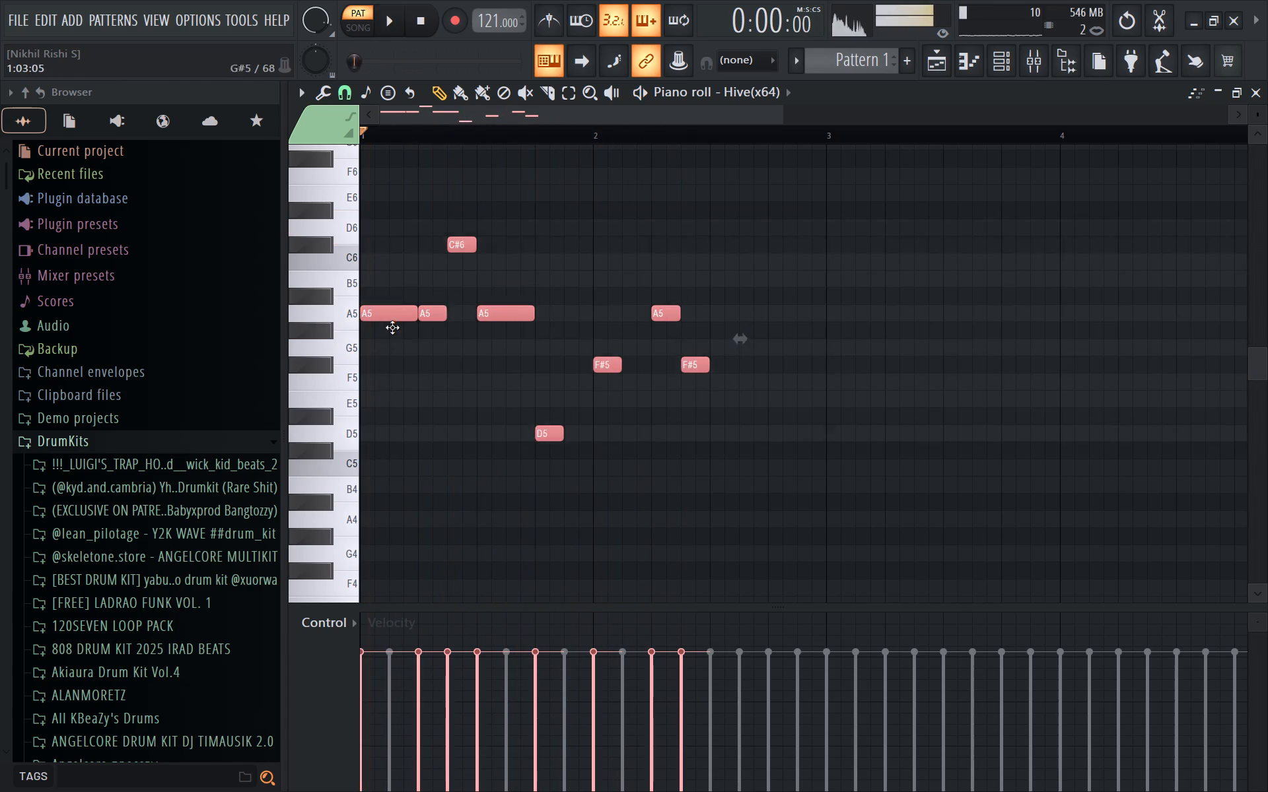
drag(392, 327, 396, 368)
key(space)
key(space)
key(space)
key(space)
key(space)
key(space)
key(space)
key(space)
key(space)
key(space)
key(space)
Select and delete all the Hive melody notes, then play the pattern without them.
right_click(432, 405)
ctrl+drag(804, 271, 0, 566)
key(space)
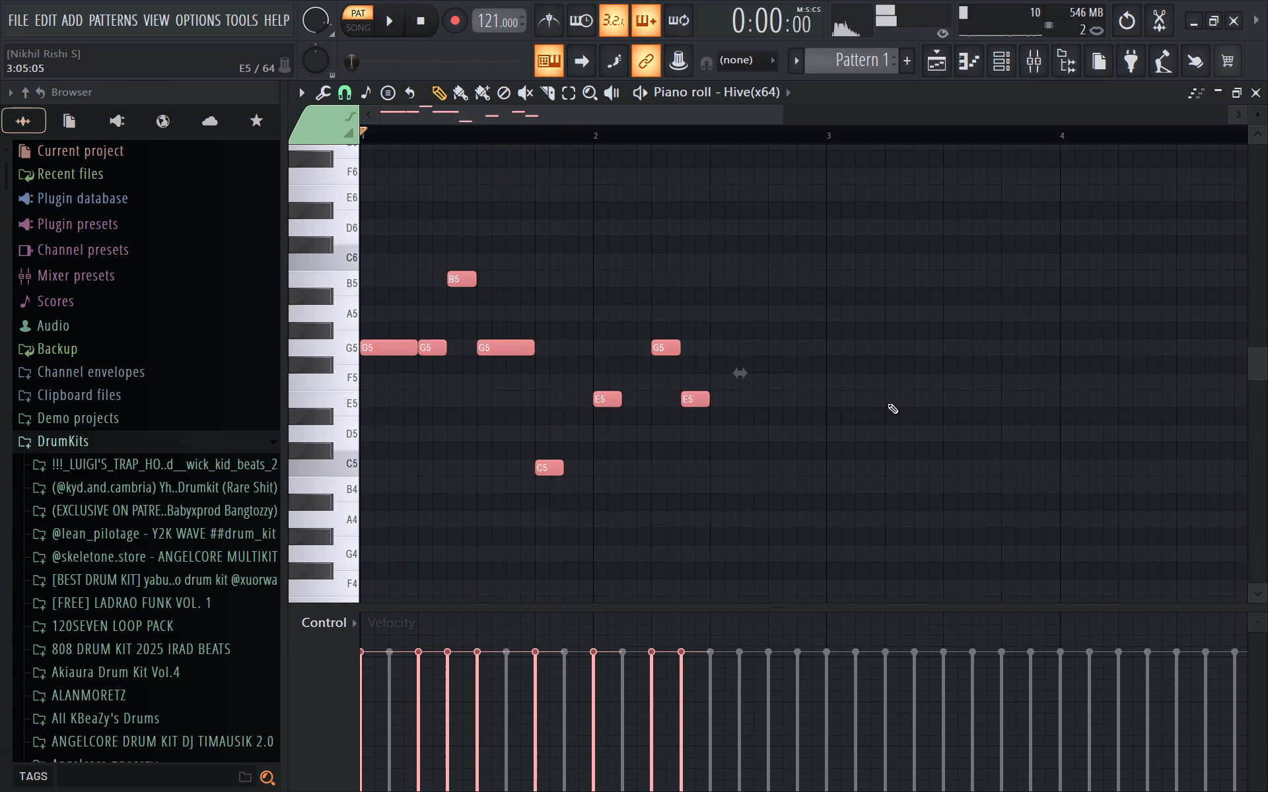
key(Delete)
key(space)
key(space)
Place an A#5 note at the start of bar 1 for Hive, shorten it to one step, and play it back.
drag(380, 244, 256, 286)
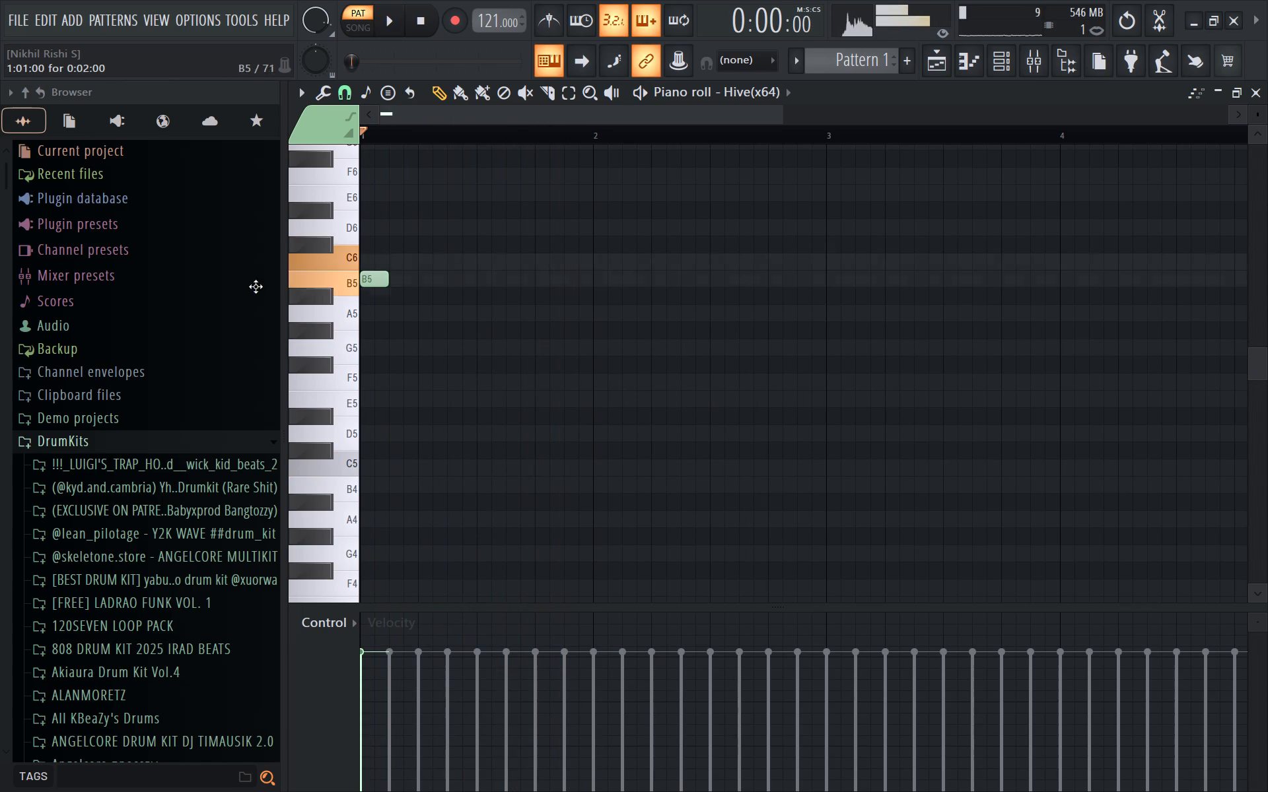
drag(256, 286, 209, 286)
key(space)
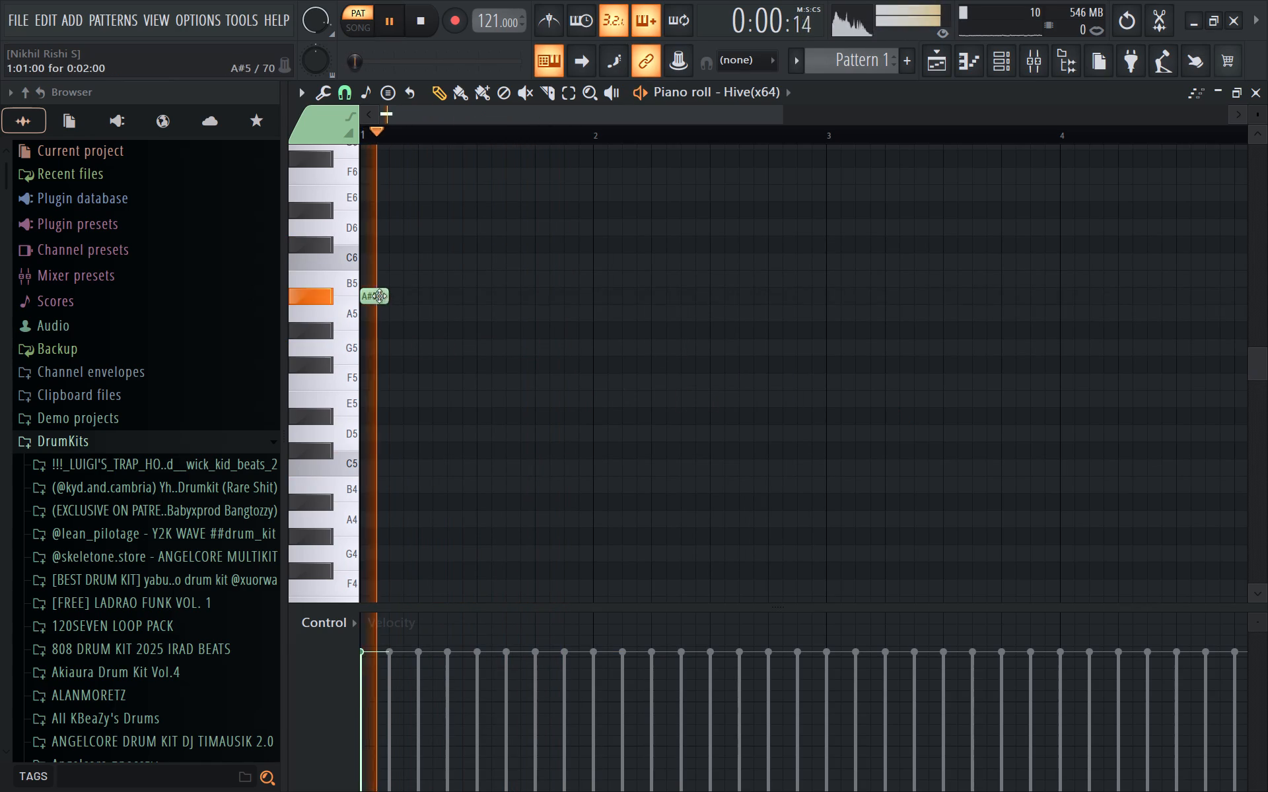
ctrl+scroll(378, 296, up, 5)
key(ctrl+space)
key(space)
drag(401, 304, 363, 304)
key(space)
key(space)
key(space)
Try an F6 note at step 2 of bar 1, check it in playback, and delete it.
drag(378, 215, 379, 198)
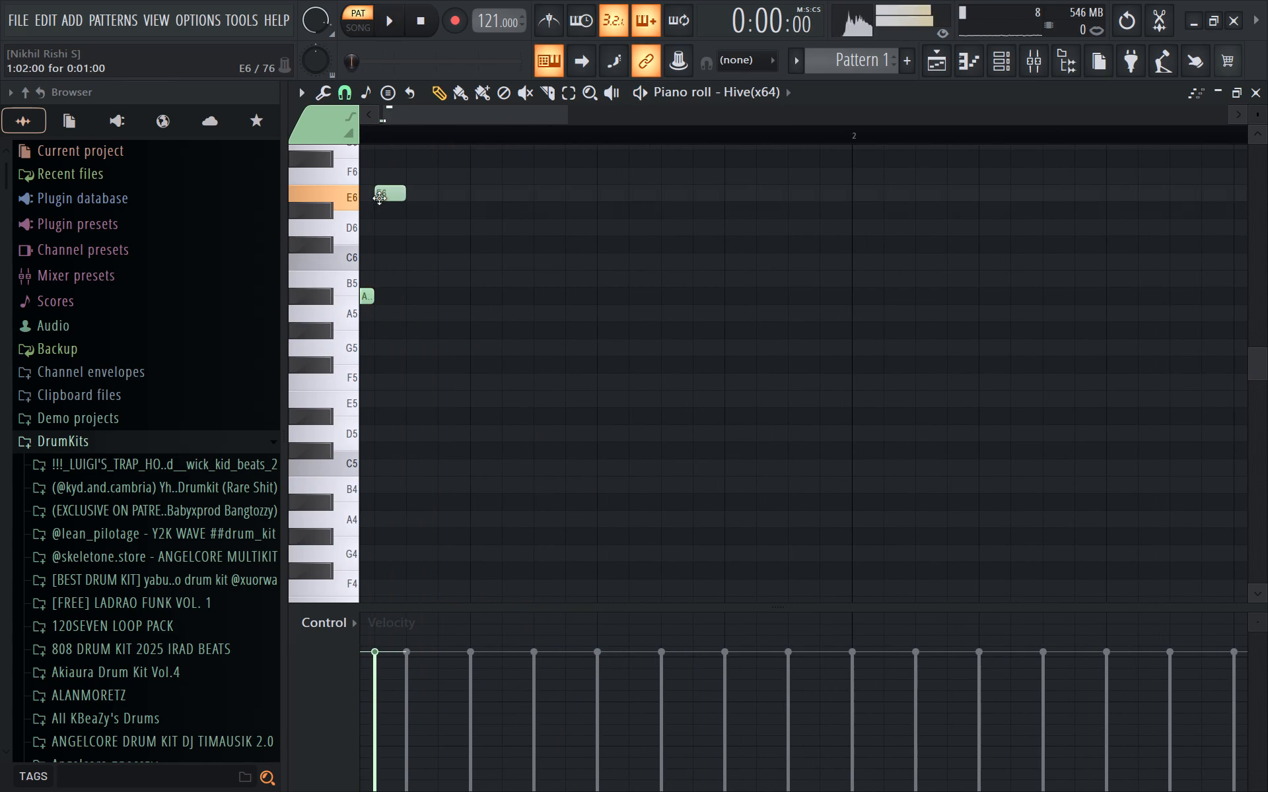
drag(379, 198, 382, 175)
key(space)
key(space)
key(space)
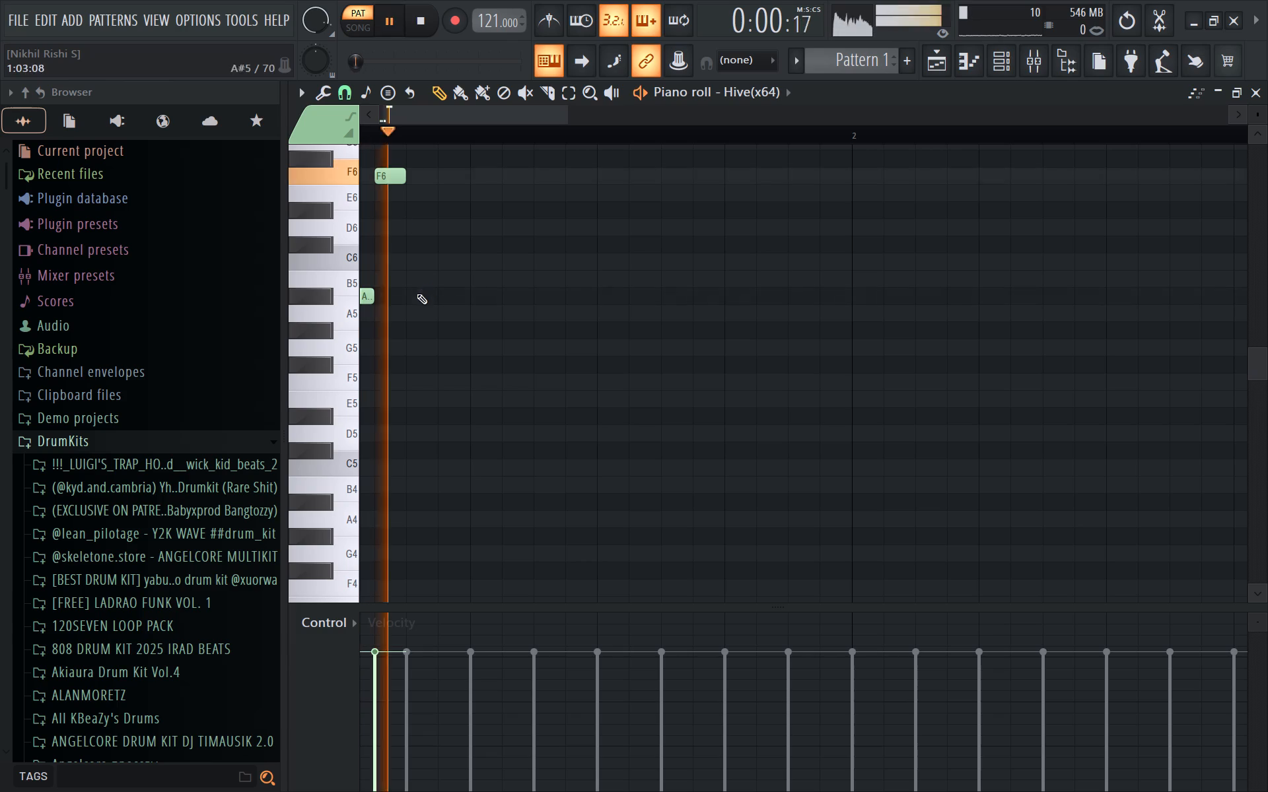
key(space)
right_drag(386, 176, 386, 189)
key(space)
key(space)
Lengthen the A#5 note at the start of bar 1 to three steps and play it back.
drag(372, 296, 431, 294)
key(space)
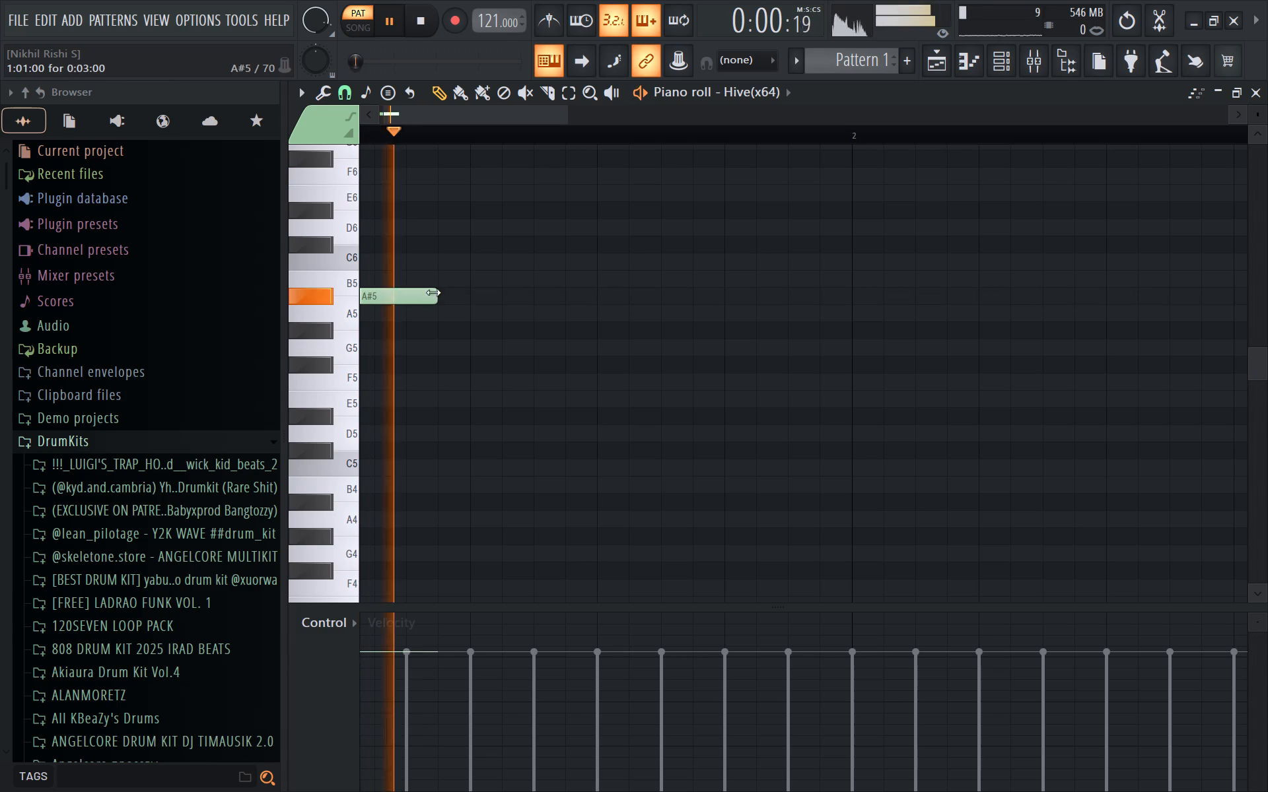
key(space)
key(space)
Add a three-step D#6 note at step 4 of bar 1 and check it in playback.
click(437, 196)
key(space)
drag(441, 196, 462, 223)
key(space)
key(space)
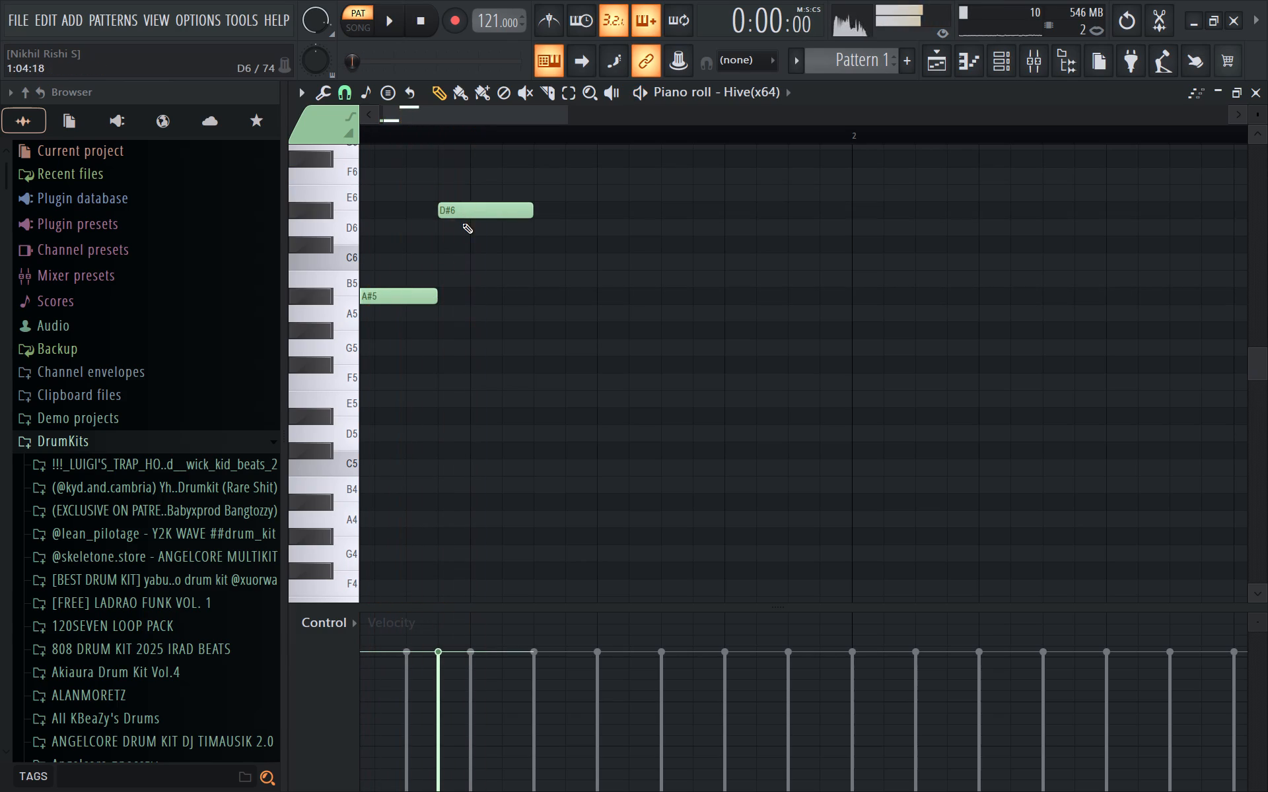
drag(462, 220, 437, 224)
key(space)
right_drag(440, 229, 447, 222)
key(space)
Move the D#6 note to D6 at step 3 of bar 1 and shorten it to one step, checking it in playback.
drag(456, 208, 437, 234)
key(space)
key(space)
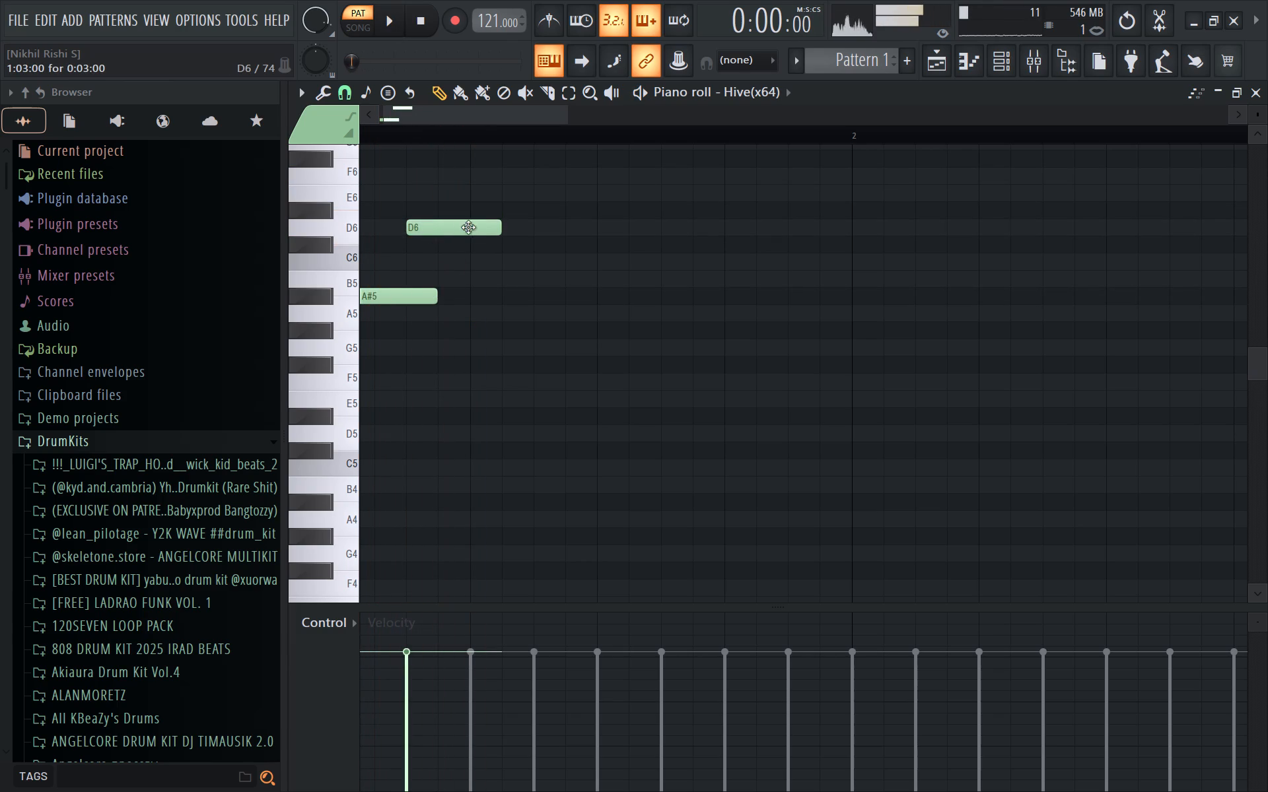
drag(498, 226, 443, 234)
key(space)
key(space)
key(space)
Add a one-step D#6 note at step 4 of bar 1, directly after the D6, and play the melody back.
click(437, 209)
key(space)
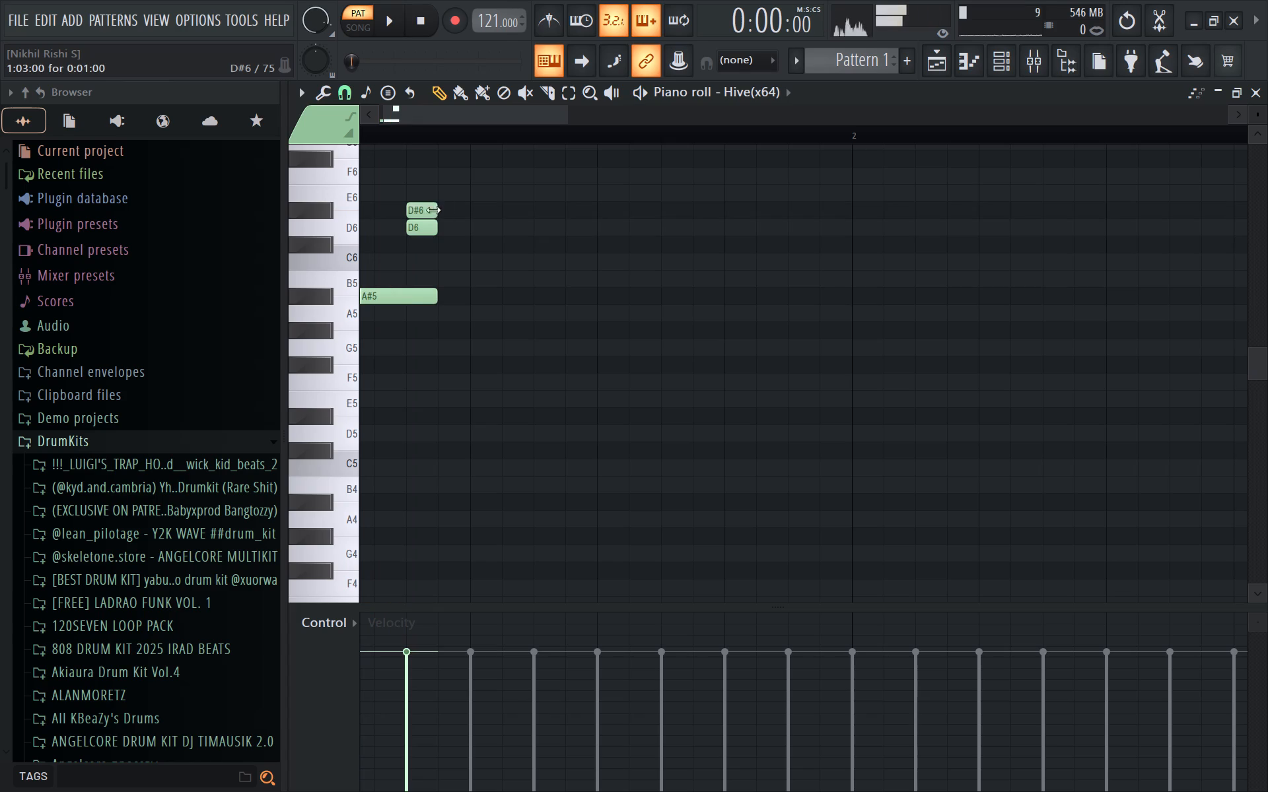
drag(420, 203, 435, 202)
key(space)
drag(421, 205, 447, 205)
key(space)
key(space)
key(space)
key(space)
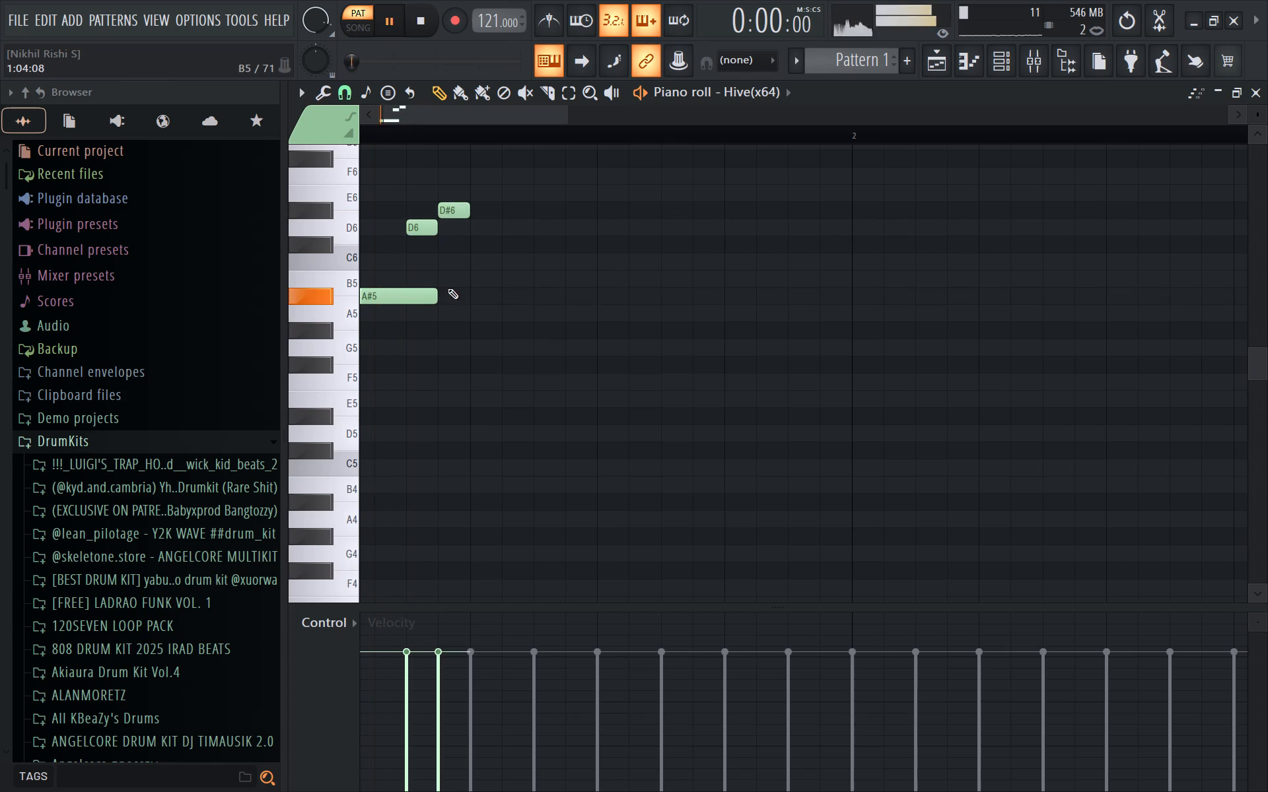
key(space)
Add another D#6 note at step 5 of bar 1, shorten it to two steps, and check it in playback.
click(433, 299)
key(space)
key(space)
key(space)
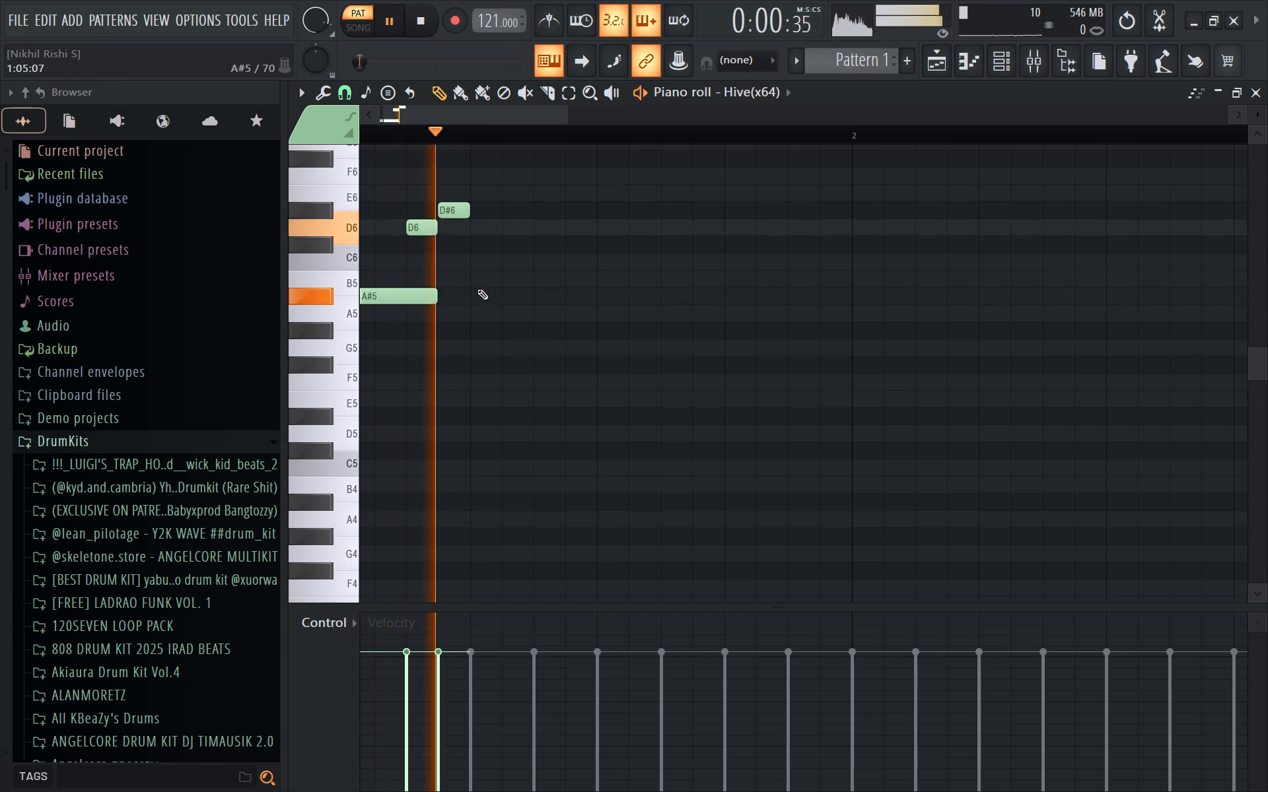
key(space)
key(space)
key(space)
click(476, 212)
key(space)
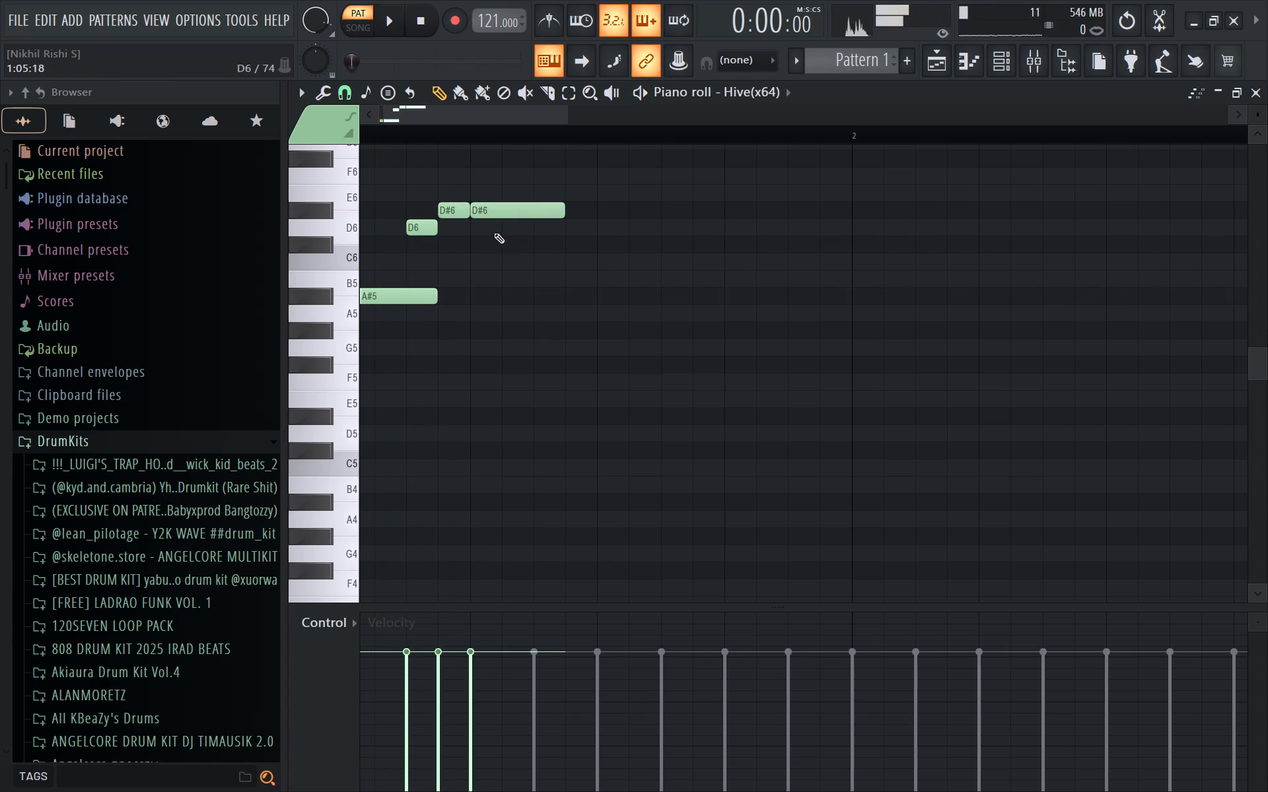
key(space)
drag(562, 213, 522, 224)
key(space)
key(space)
Add a two-step D6 note at step 7 of bar 1, directly after the second D#6, and play it back.
drag(529, 244, 534, 240)
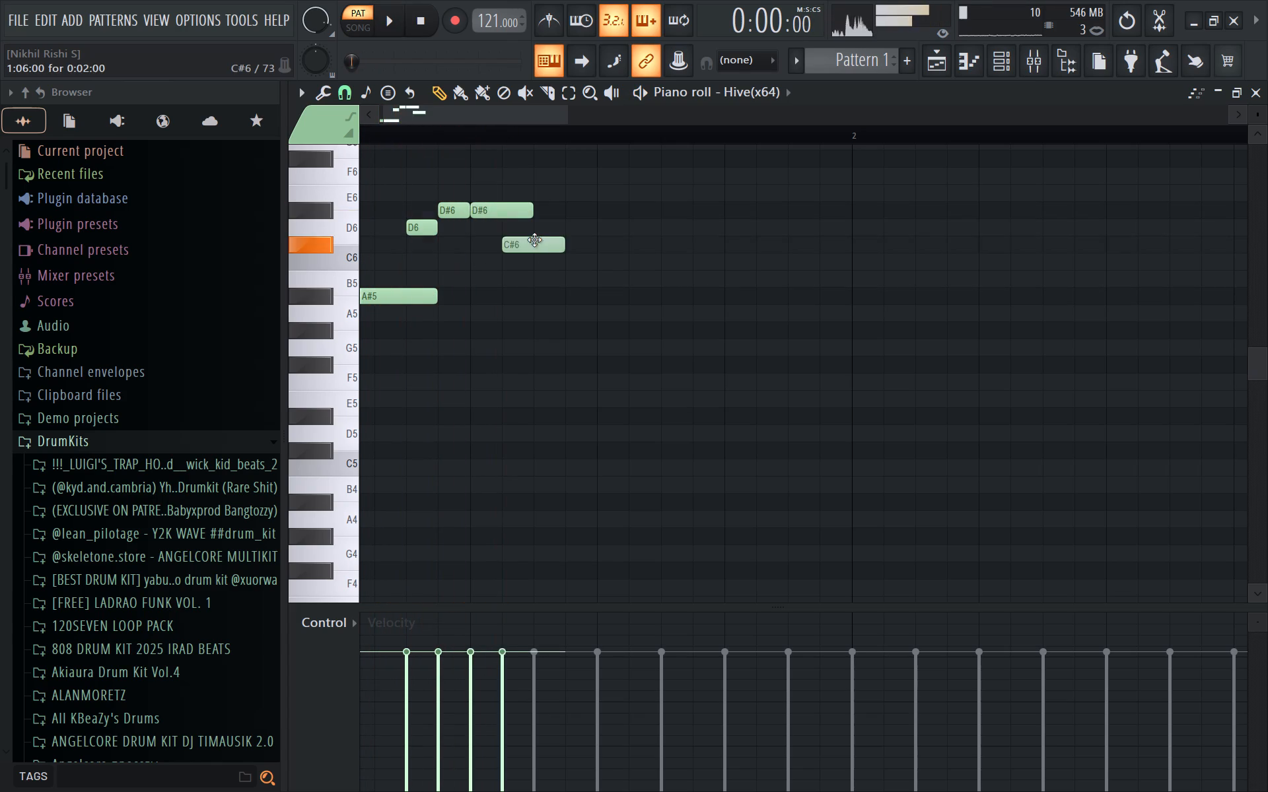
drag(534, 240, 553, 222)
key(space)
key(space)
key(space)
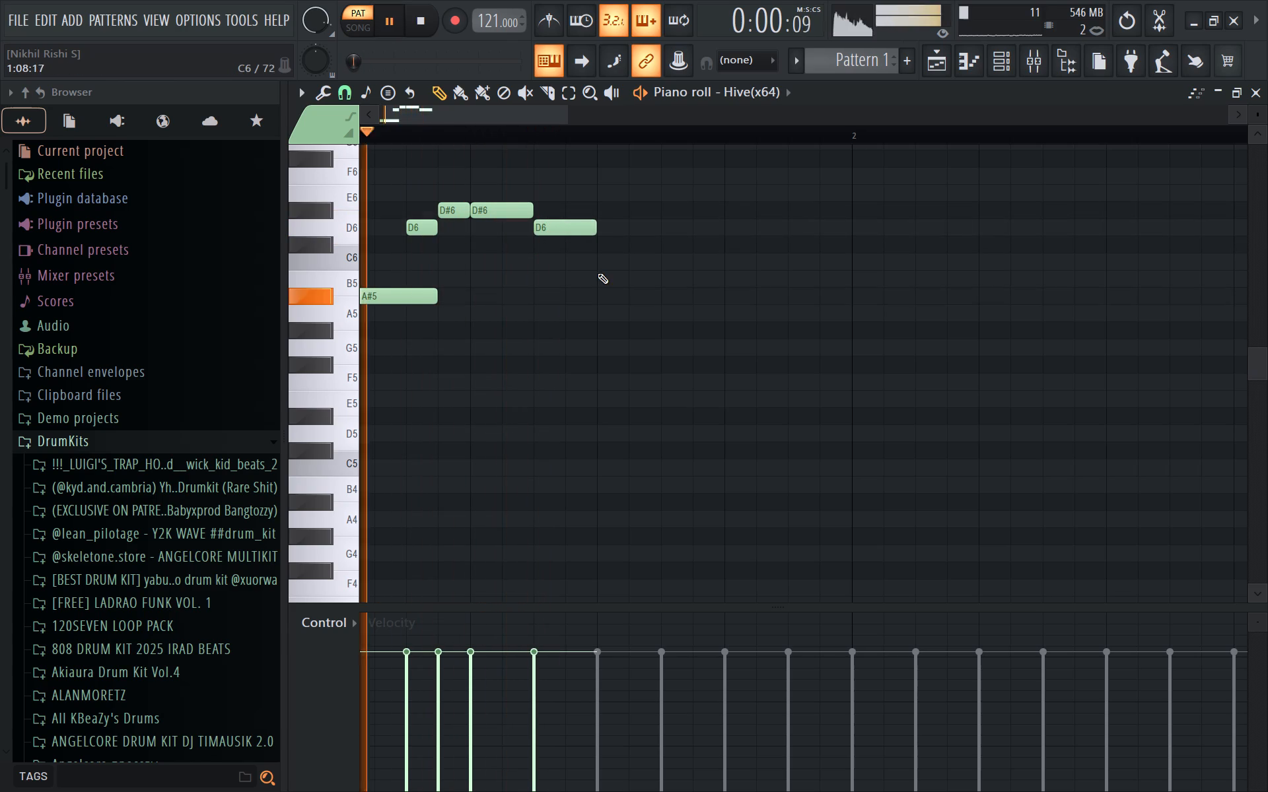
Continue bar 1 with two-step notes F5 at step 9, A5 at step 11 and F5 at step 13, checking them in playback.
click(608, 394)
key(space)
drag(627, 396, 630, 376)
key(space)
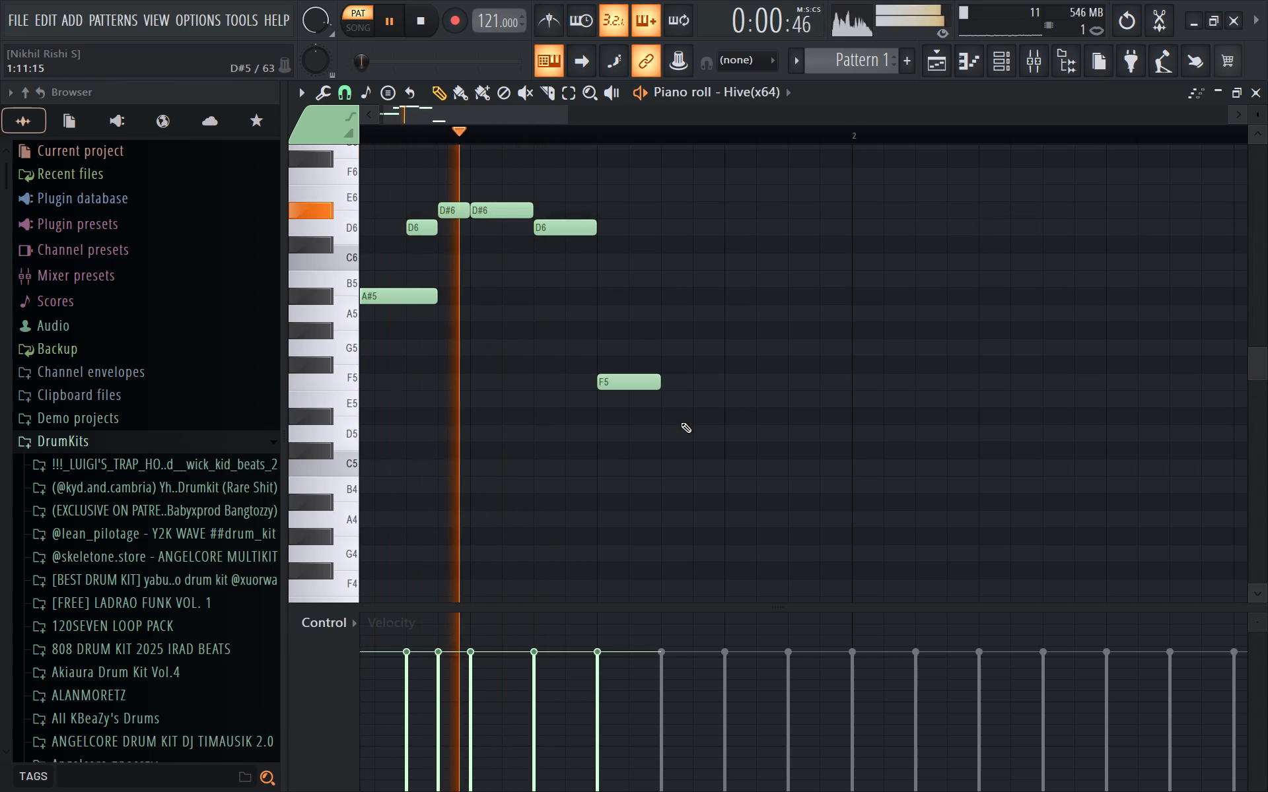
key(space)
drag(657, 352, 682, 376)
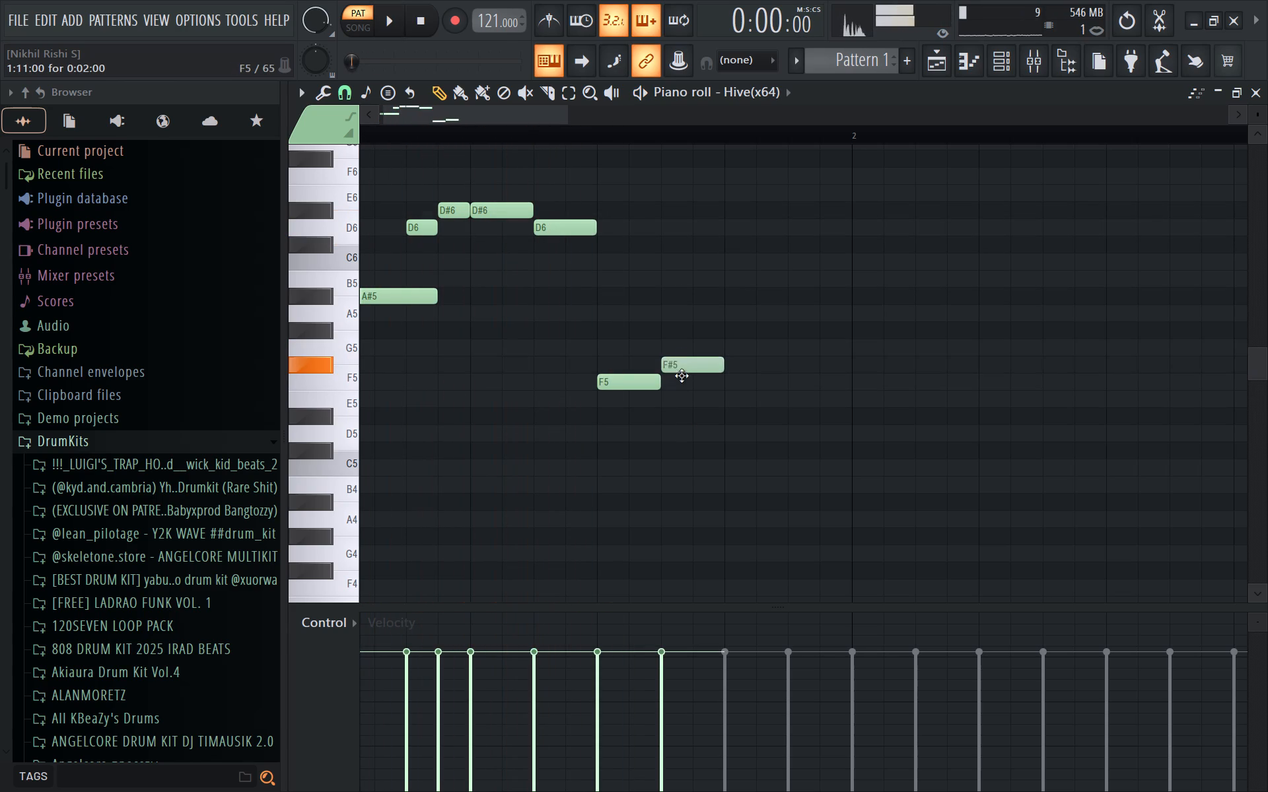
drag(682, 376, 686, 307)
key(space)
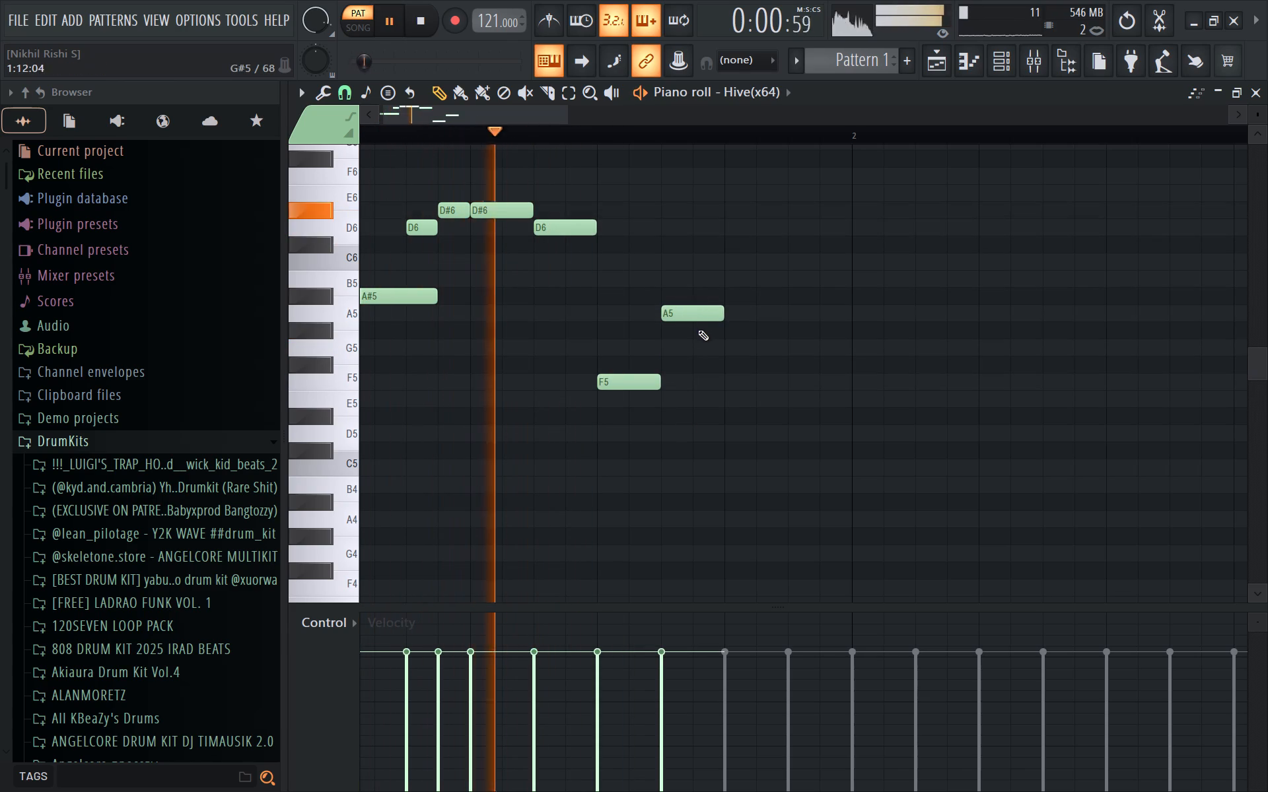
key(space)
click(729, 384)
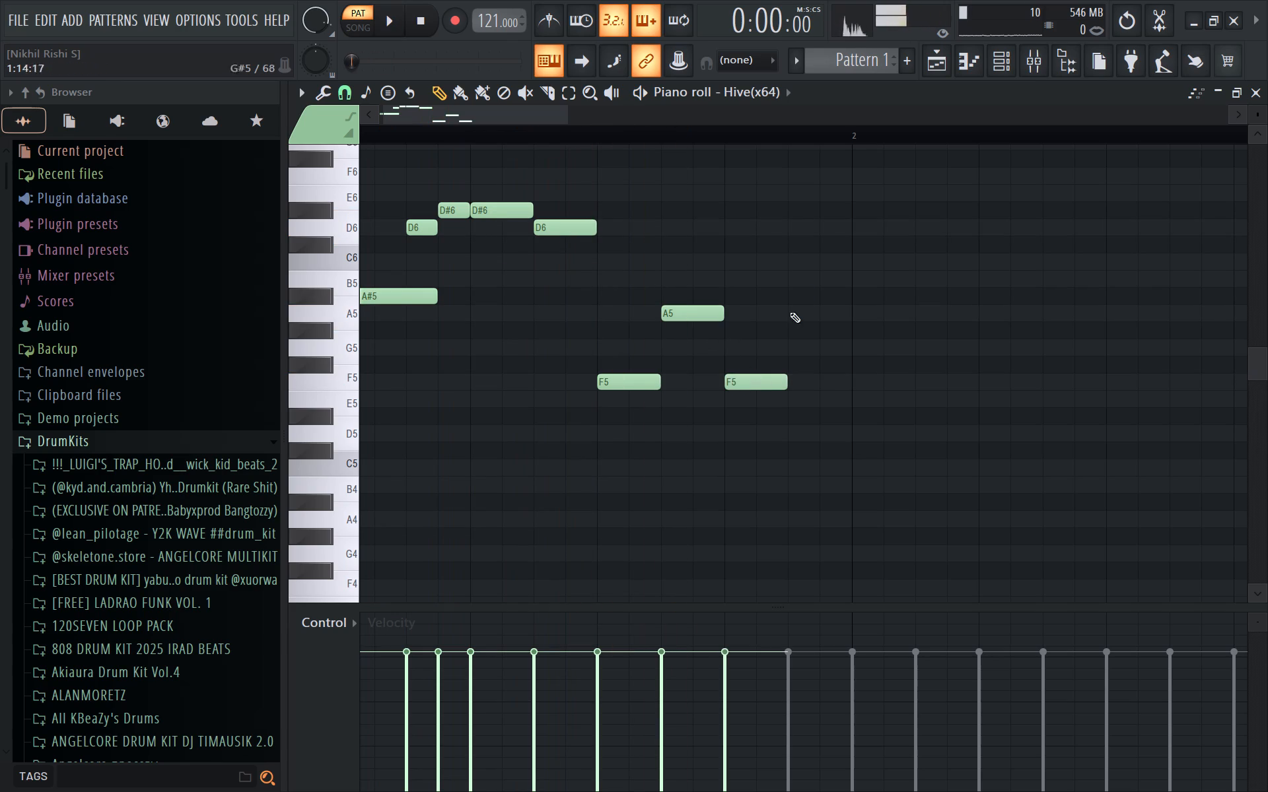
Add a two-step D6 note at step 15 to complete bar 1 of the Hive melody, and play it back.
drag(800, 274, 800, 222)
key(space)
ctrl+scroll(881, 282, down, 4)
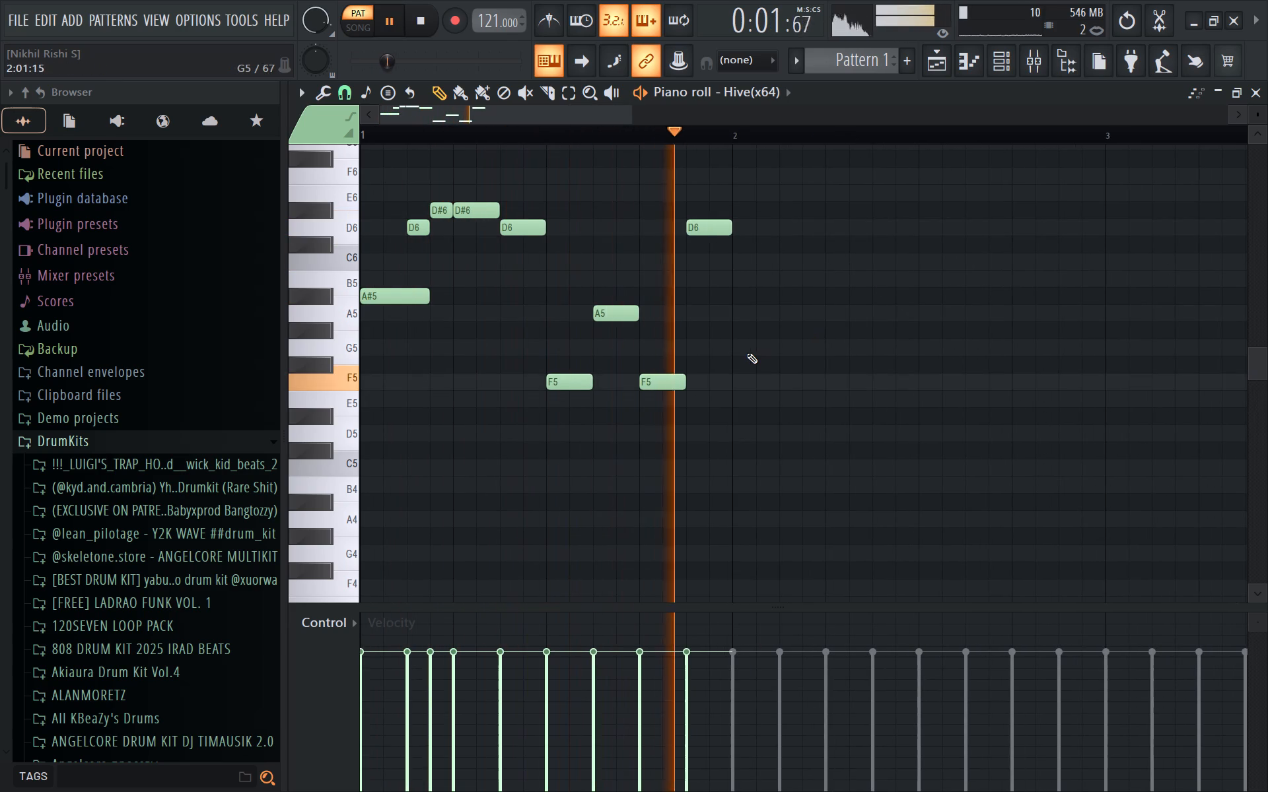
key(space)
Duplicate the whole bar 1 phrase so that the copy starts at the beginning of bar 2.
ctrl+drag(771, 185, 131, 634)
key(space)
shift+drag(376, 236, 705, 255)
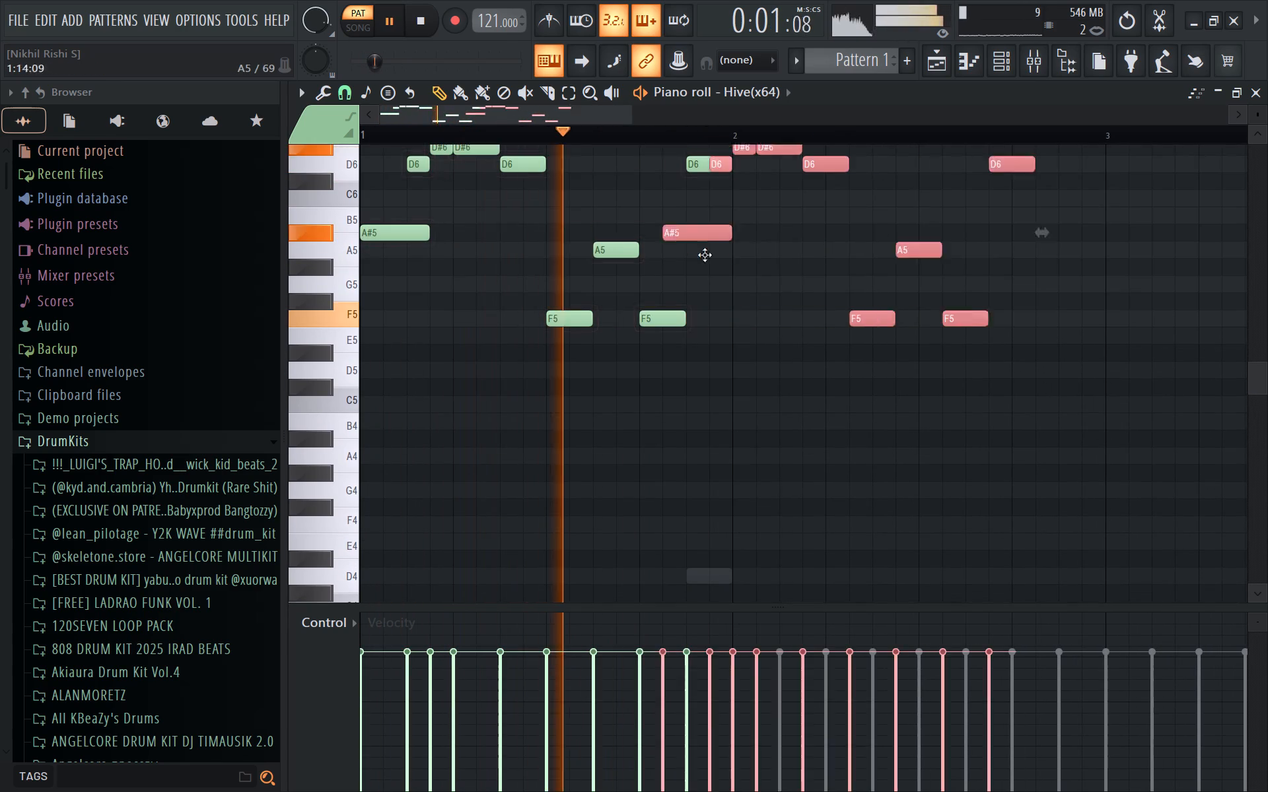
shift+drag(705, 255, 750, 232)
ctrl+scroll(859, 279, down, 6)
right_click(931, 334)
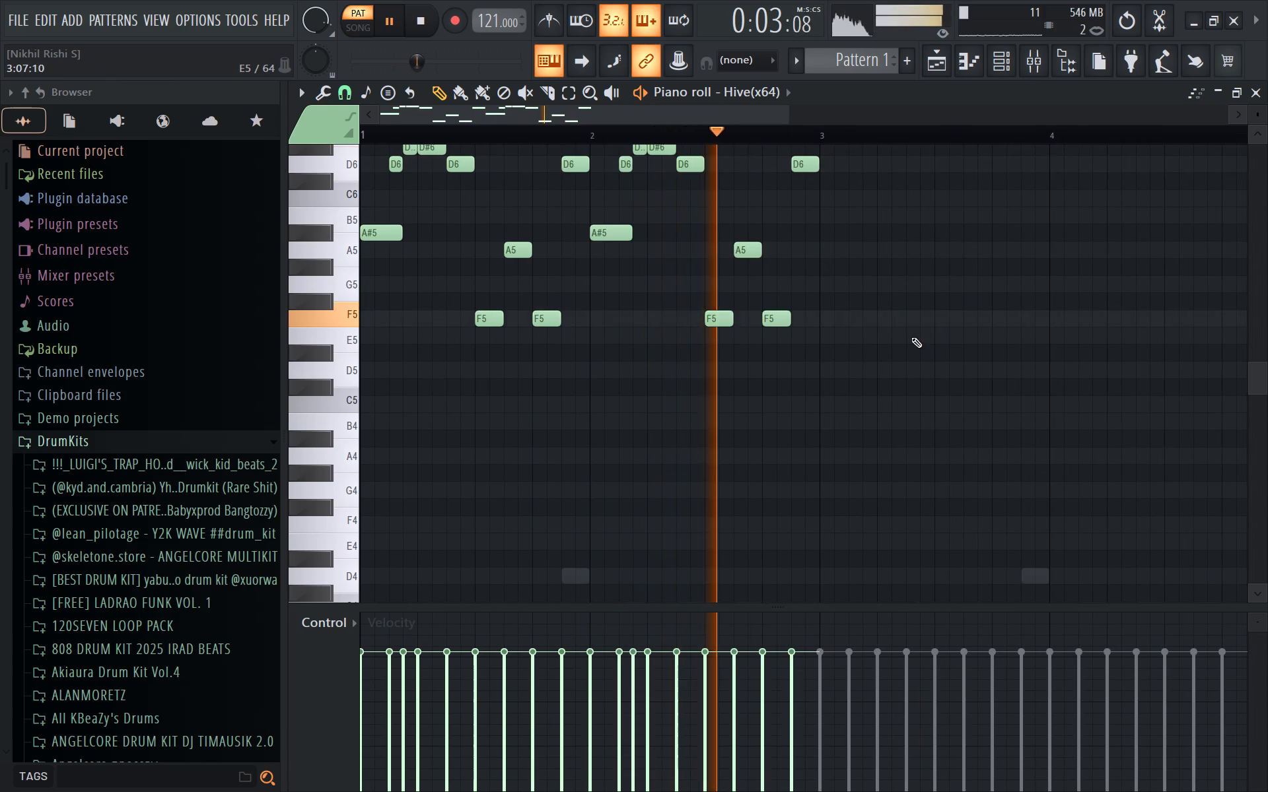
ctrl+scroll(888, 330, down, 3)
scroll(880, 323, up, 5)
Duplicate the two-bar phrase so that the copy fills bars 3 and 4, and deselect the notes.
drag(837, 311, 222, 620)
scroll(961, 500, down, 2)
right_drag(848, 492, 806, 508)
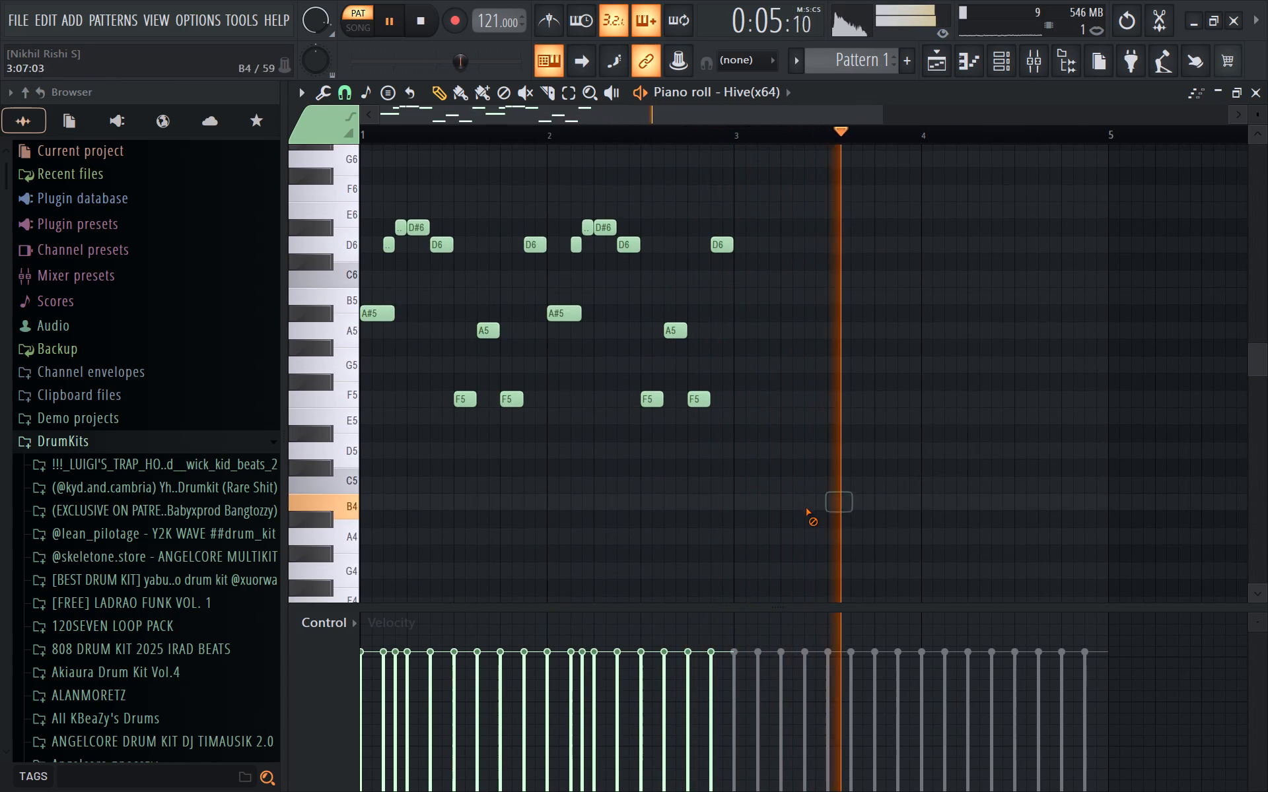
right_drag(806, 508, 805, 508)
scroll(797, 434, up, 4)
ctrl+drag(787, 356, 170, 717)
shift+drag(363, 372, 778, 379)
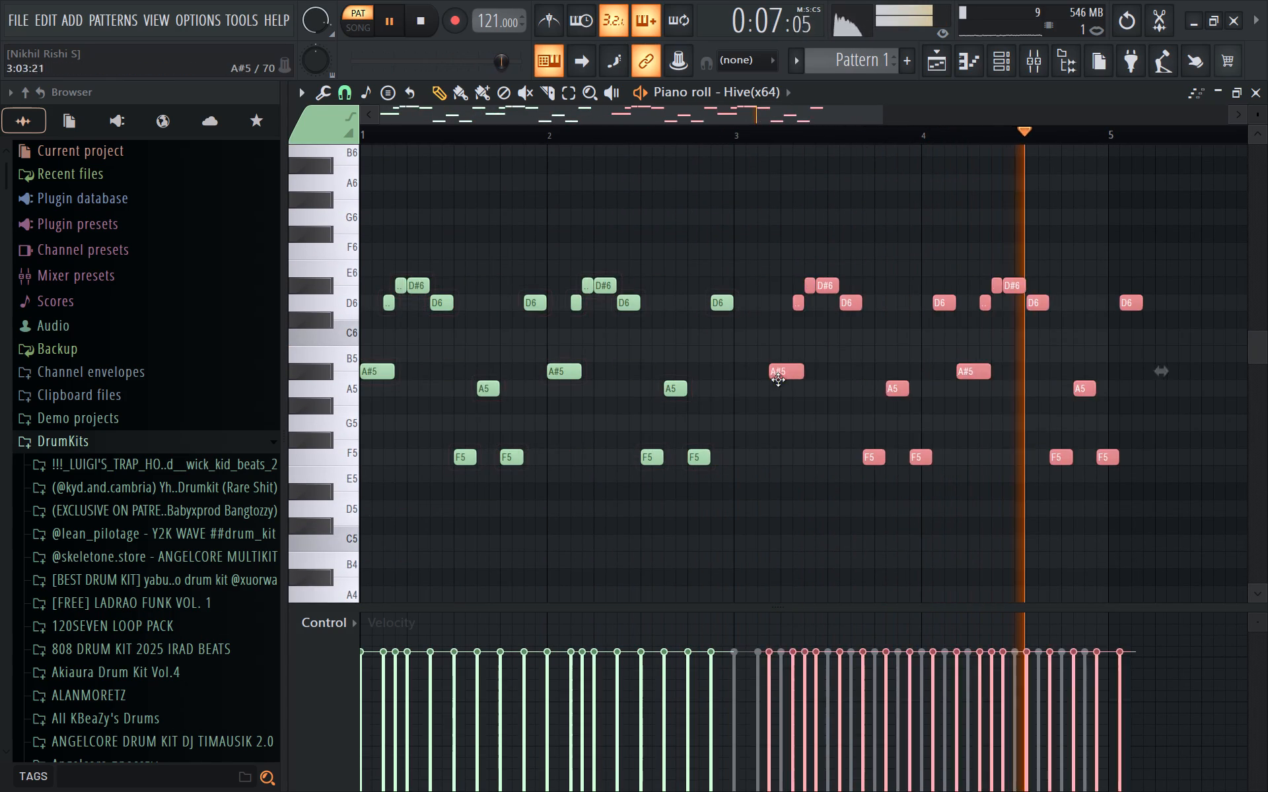
shift+drag(778, 379, 741, 372)
right_click(779, 348)
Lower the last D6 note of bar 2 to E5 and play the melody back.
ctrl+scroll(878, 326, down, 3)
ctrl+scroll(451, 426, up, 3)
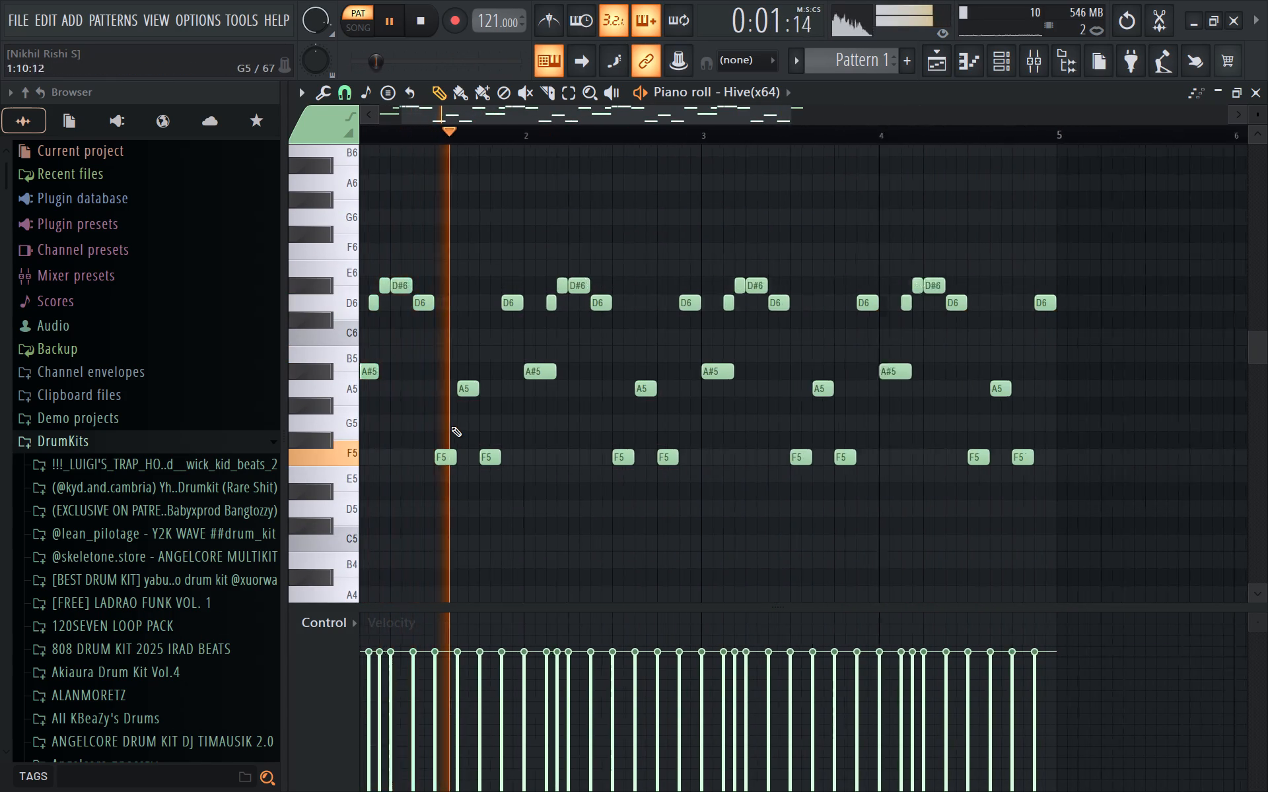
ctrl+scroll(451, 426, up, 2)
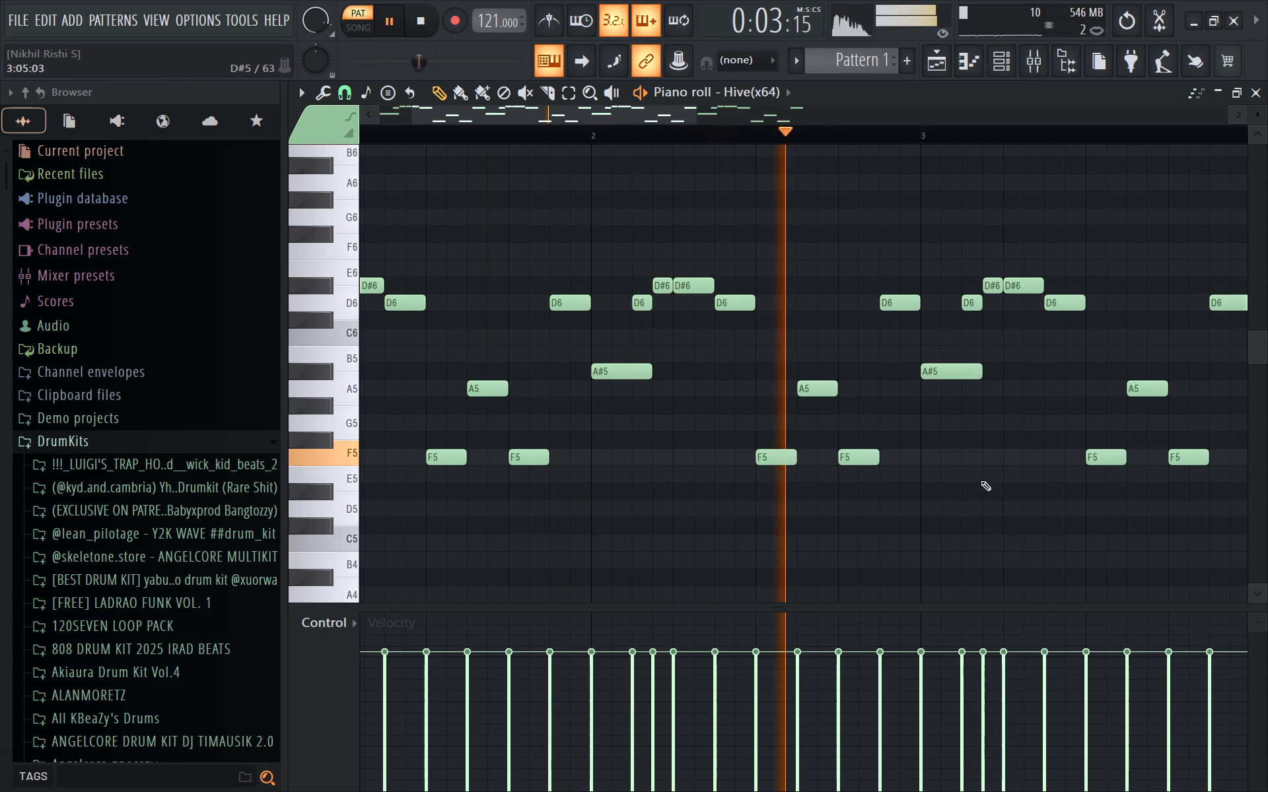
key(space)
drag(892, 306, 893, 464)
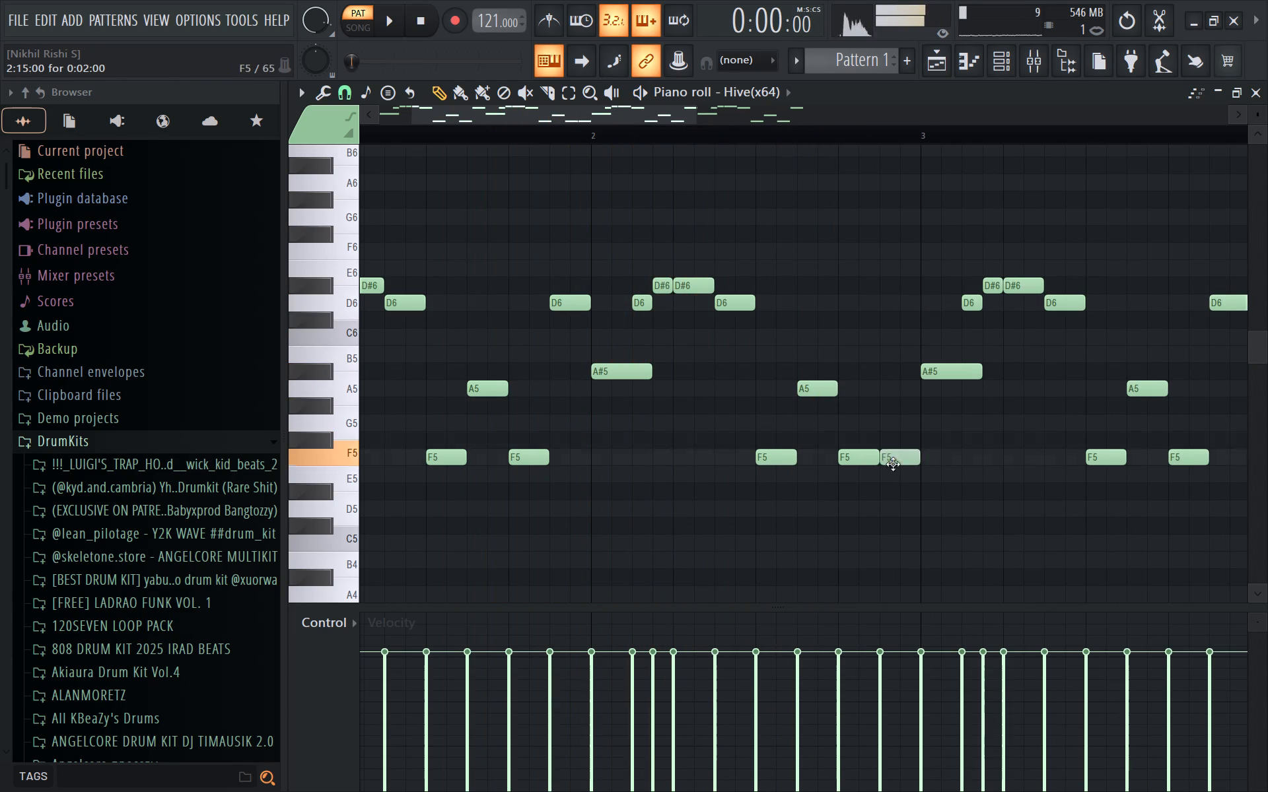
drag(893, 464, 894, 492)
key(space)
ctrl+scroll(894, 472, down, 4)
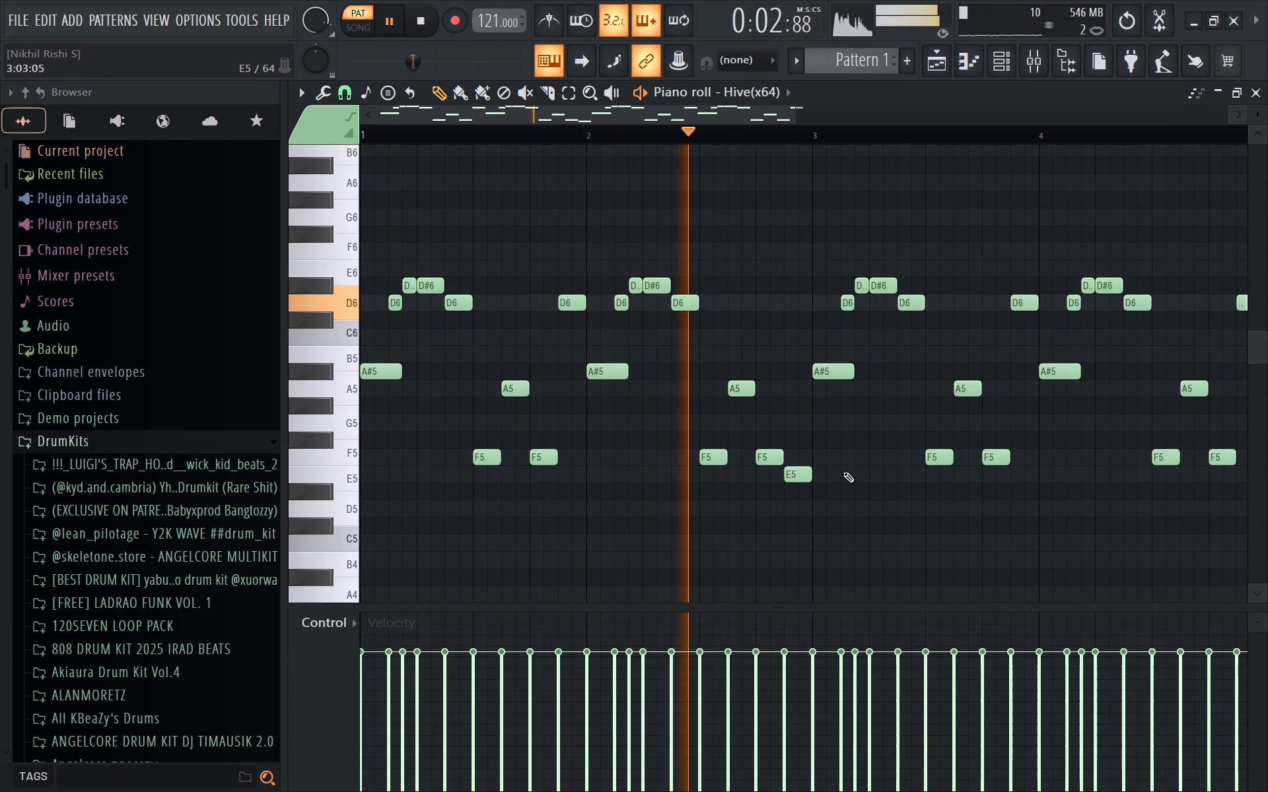
Set the last note of bar 2 to D#5 and check it in playback from the second half of that bar.
drag(794, 470, 796, 500)
key(space)
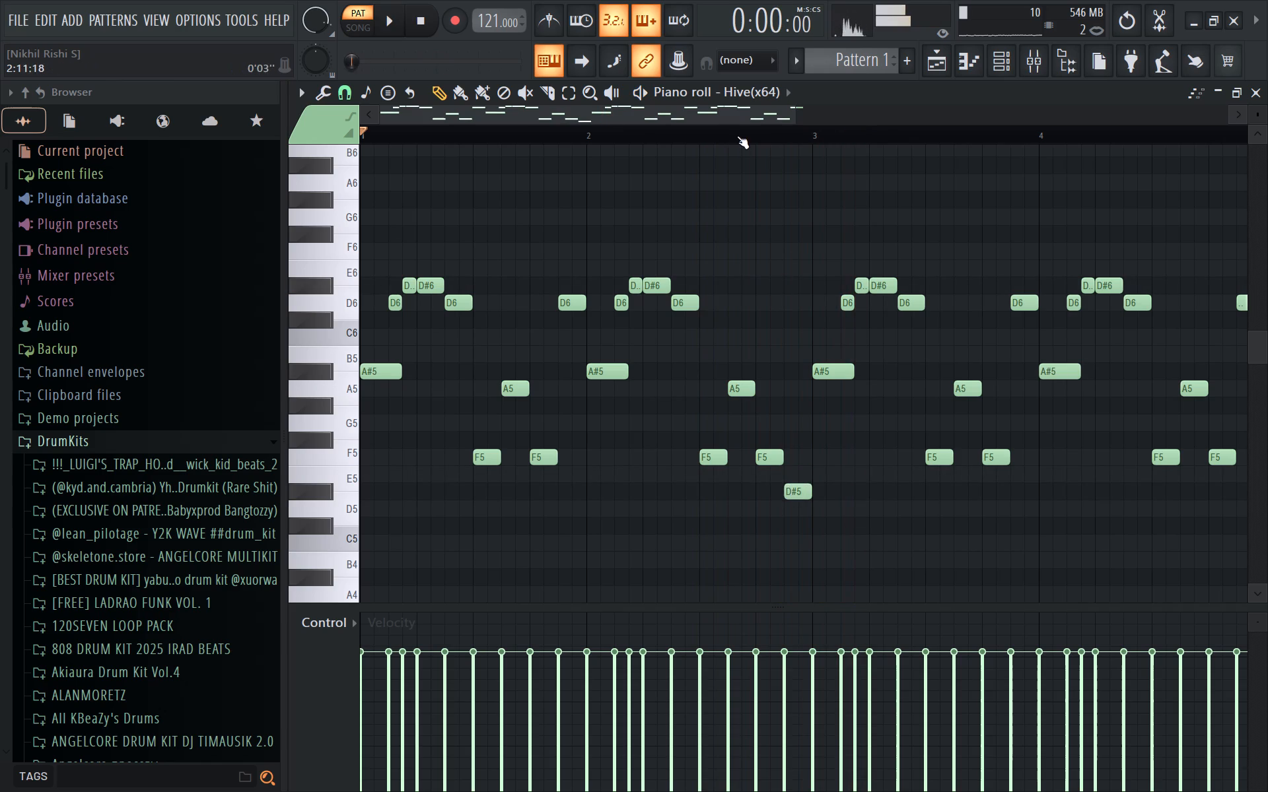
click(720, 136)
key(space)
ctrl+scroll(991, 451, down, 2)
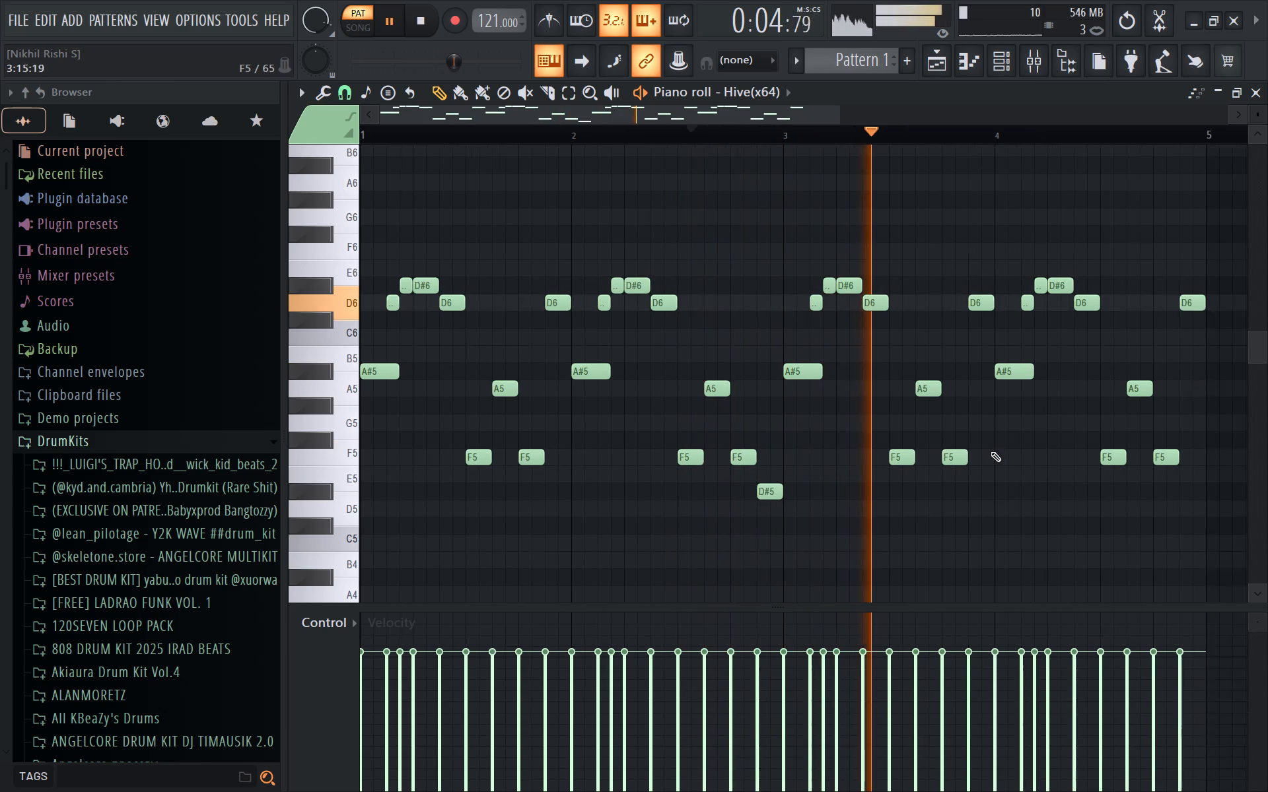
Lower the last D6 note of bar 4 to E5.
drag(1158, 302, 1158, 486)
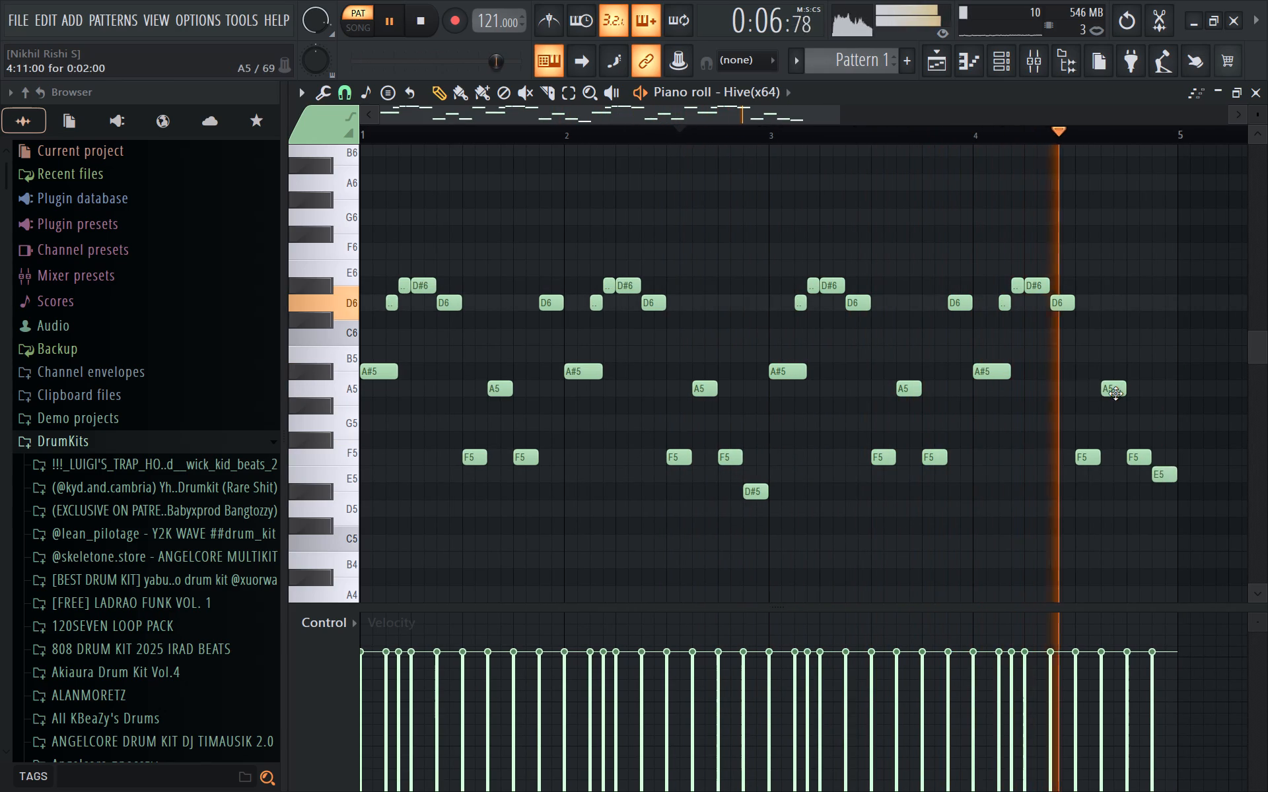
Raise the A5 note at step 11 of bar 4 to F6 and play back from early in bar 4.
key(space)
drag(1113, 389, 1113, 267)
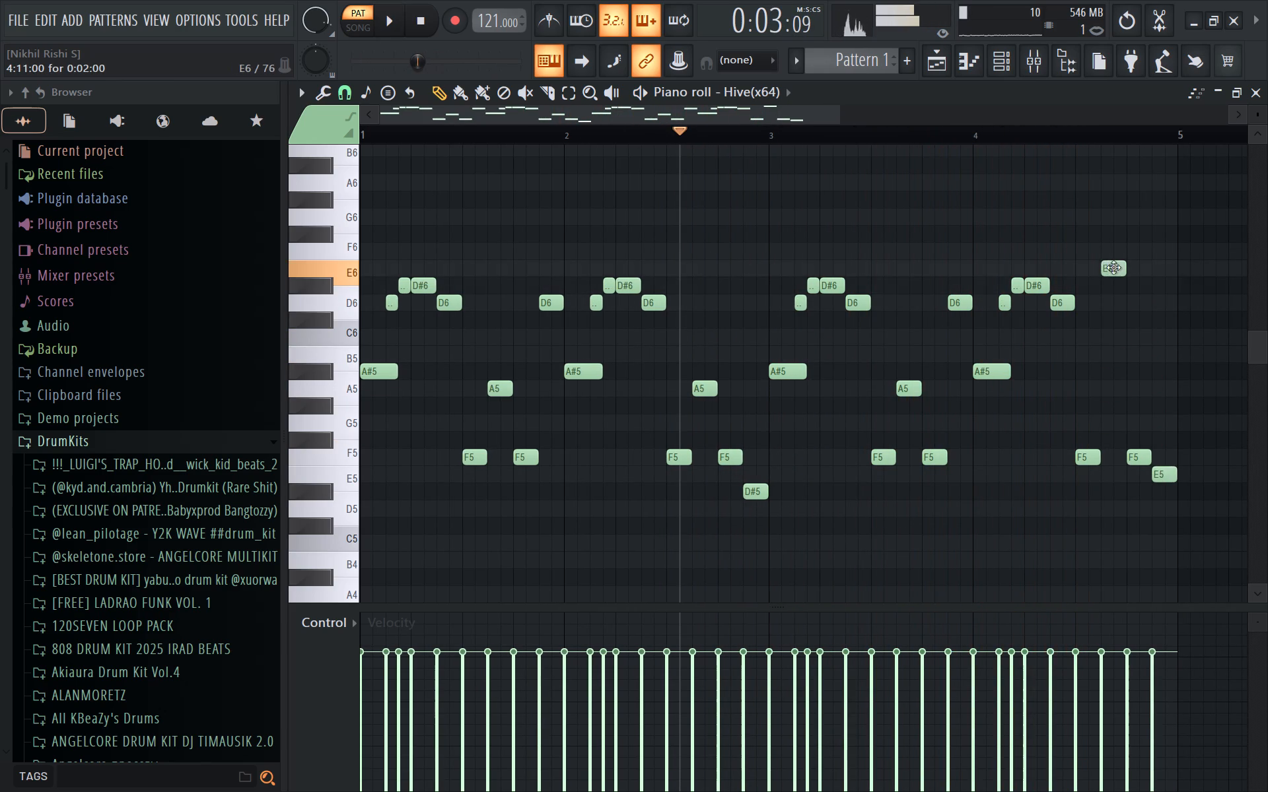
drag(1113, 267, 1113, 249)
click(1036, 133)
key(space)
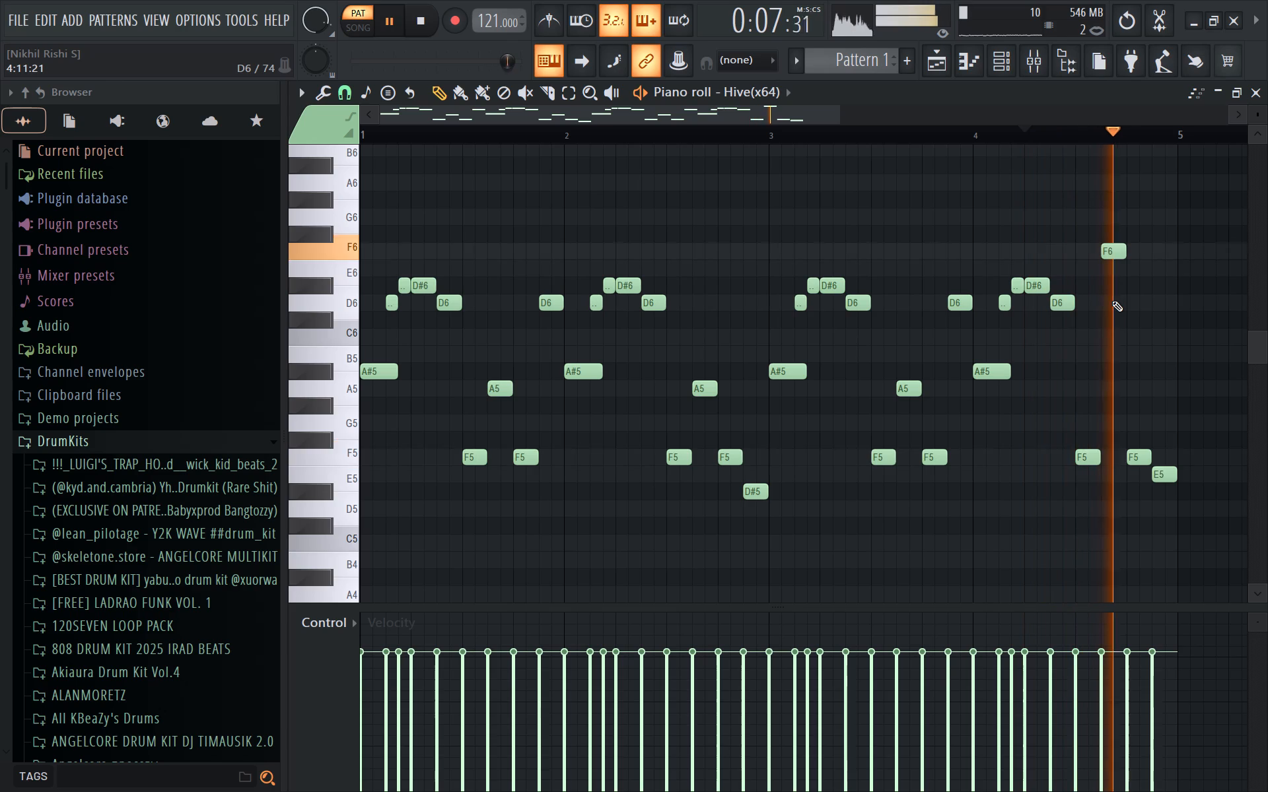
key(space)
key(space)
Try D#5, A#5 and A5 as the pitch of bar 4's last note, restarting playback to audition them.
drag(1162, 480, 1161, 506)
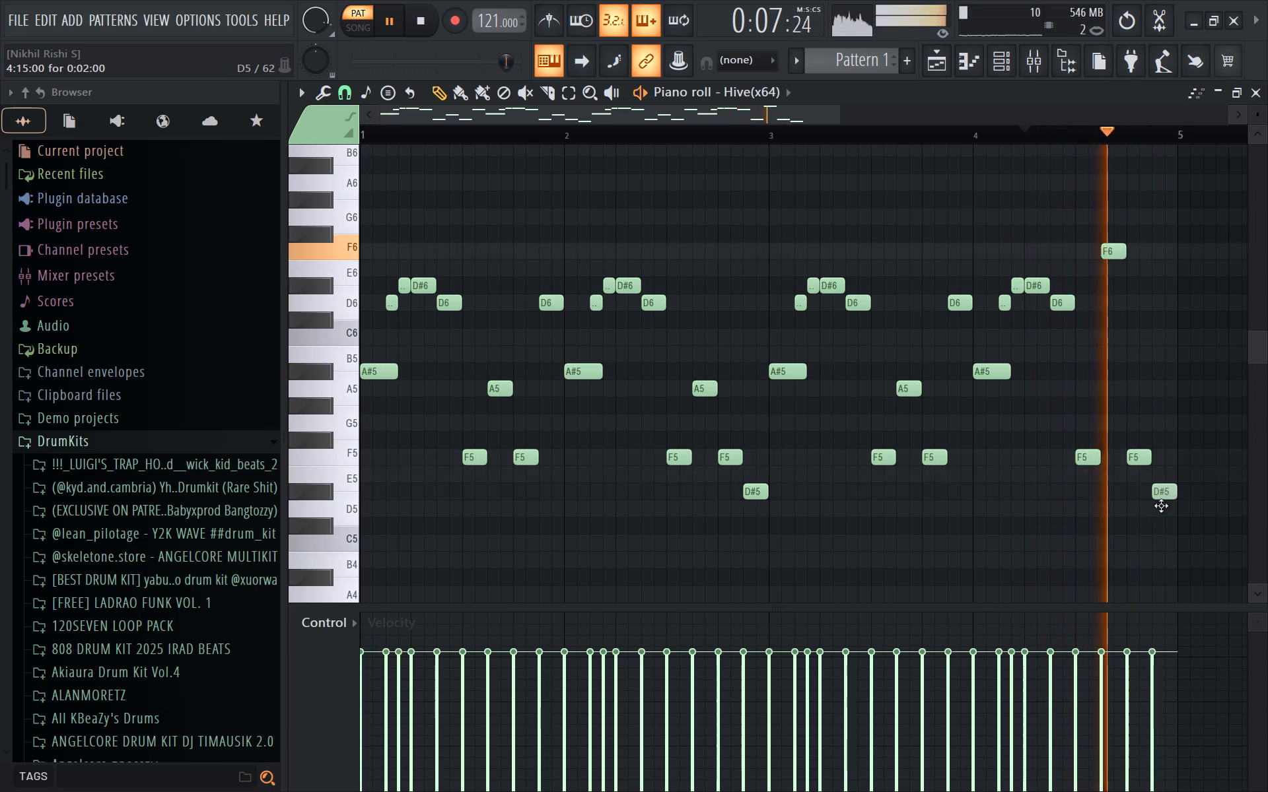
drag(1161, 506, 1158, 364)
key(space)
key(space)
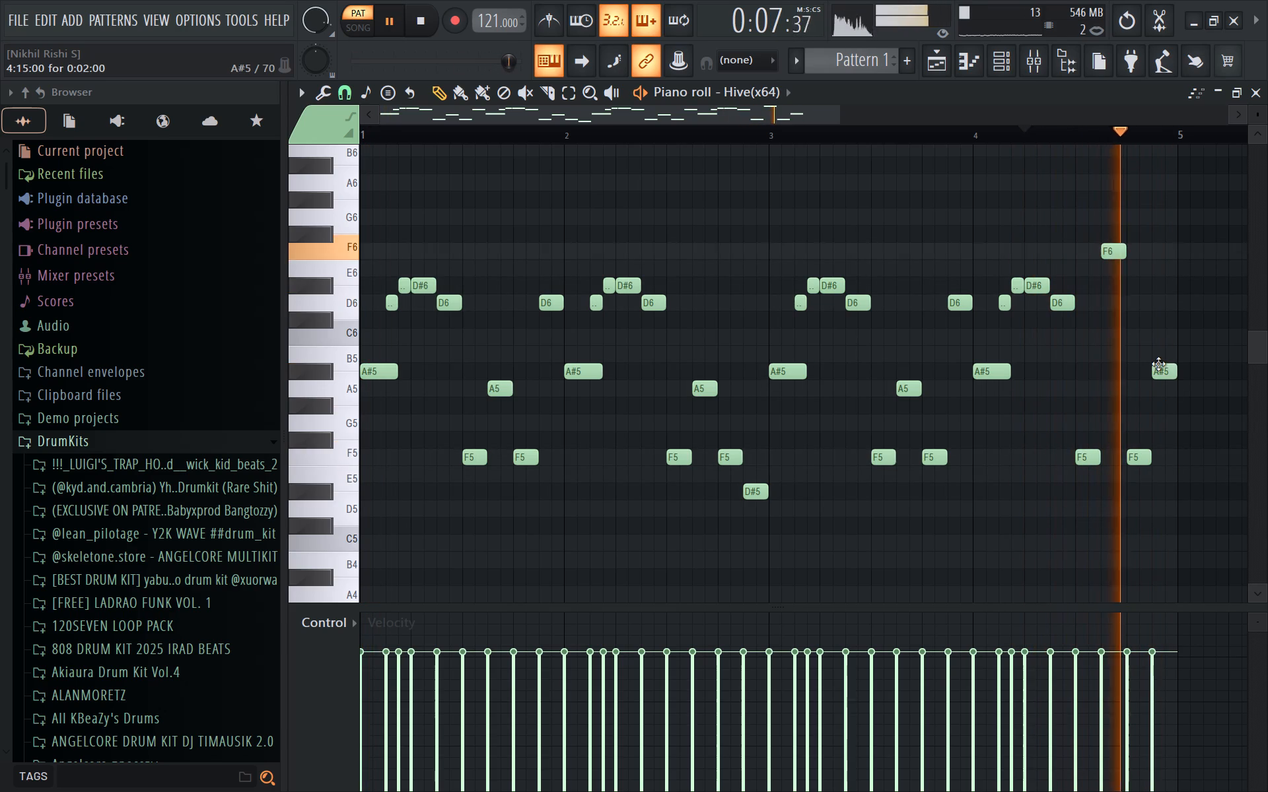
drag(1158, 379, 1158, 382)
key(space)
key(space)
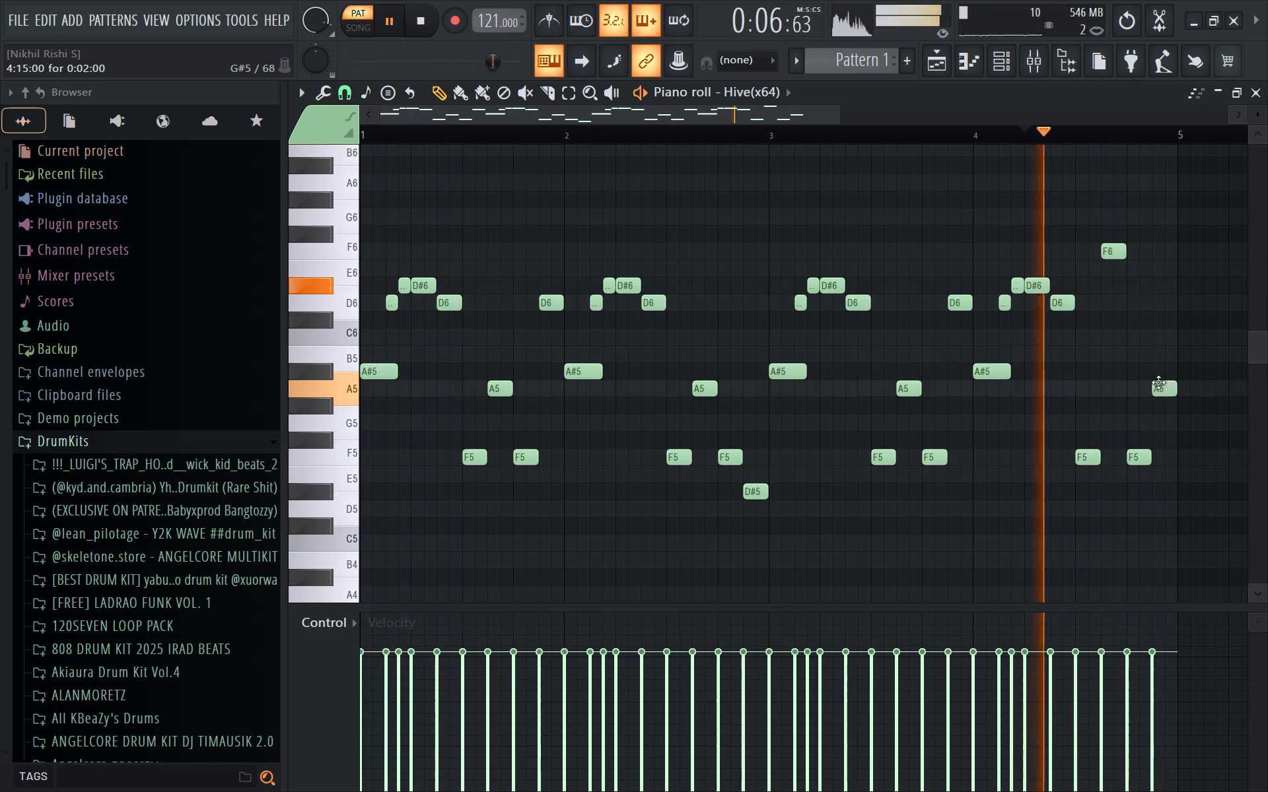
Raise the last note of bar 4 to C6 and check the ending in playback.
drag(1158, 382, 1160, 339)
key(space)
key(space)
right_click(1164, 292)
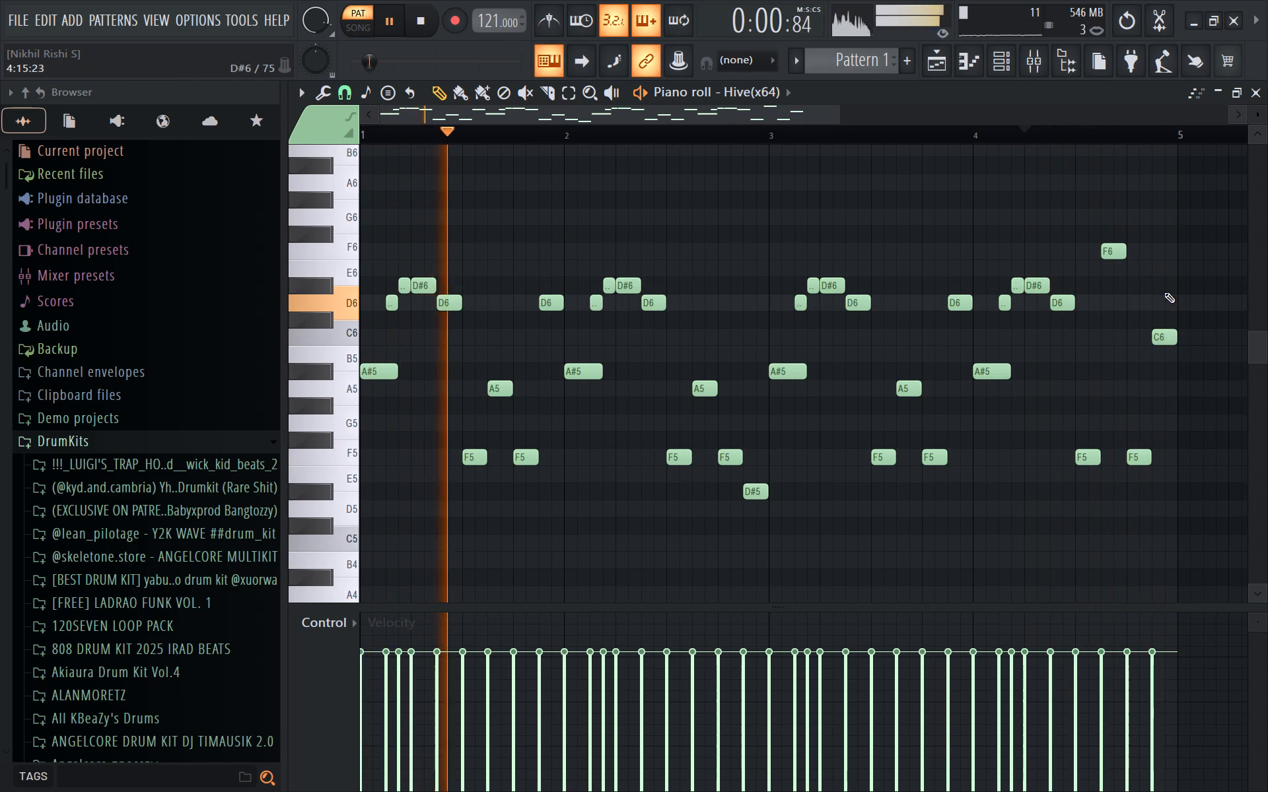
Look over the Hive channel in the channel rack while the pattern plays.
click(1011, 58)
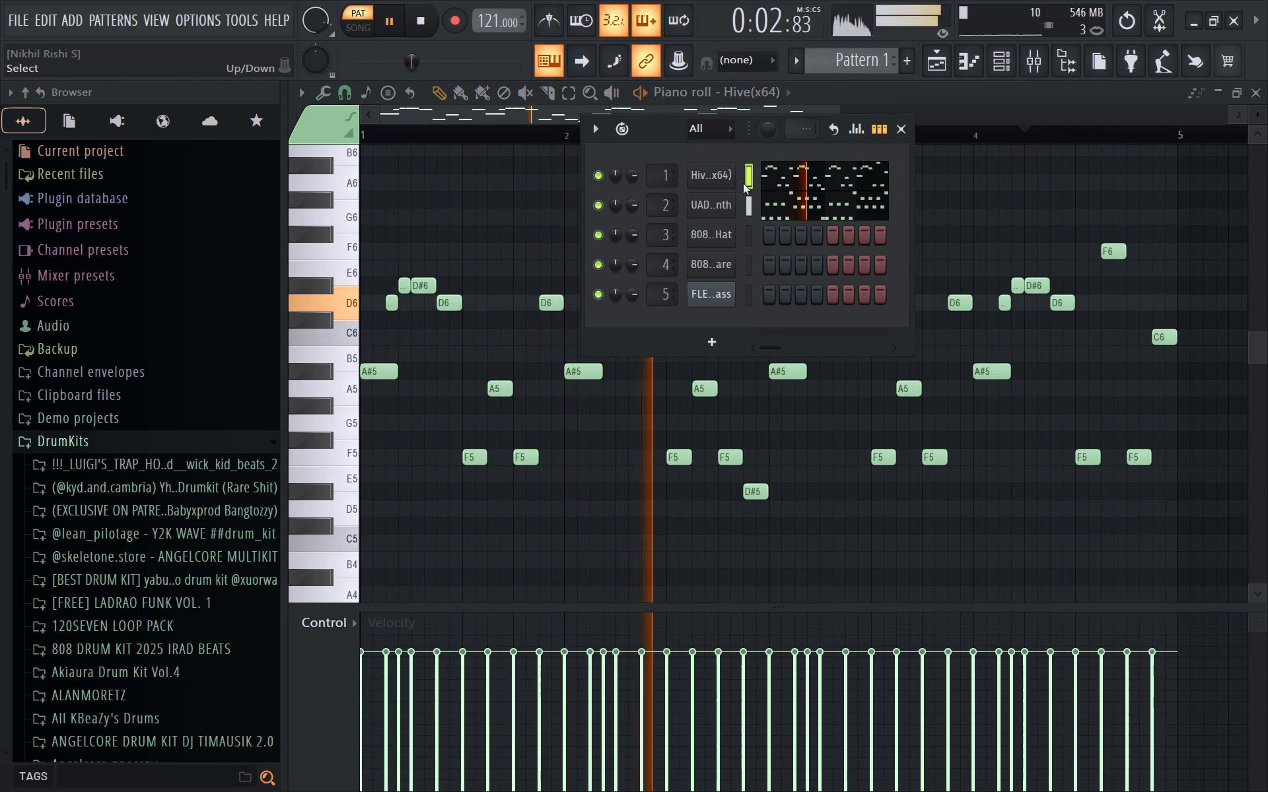
click(904, 127)
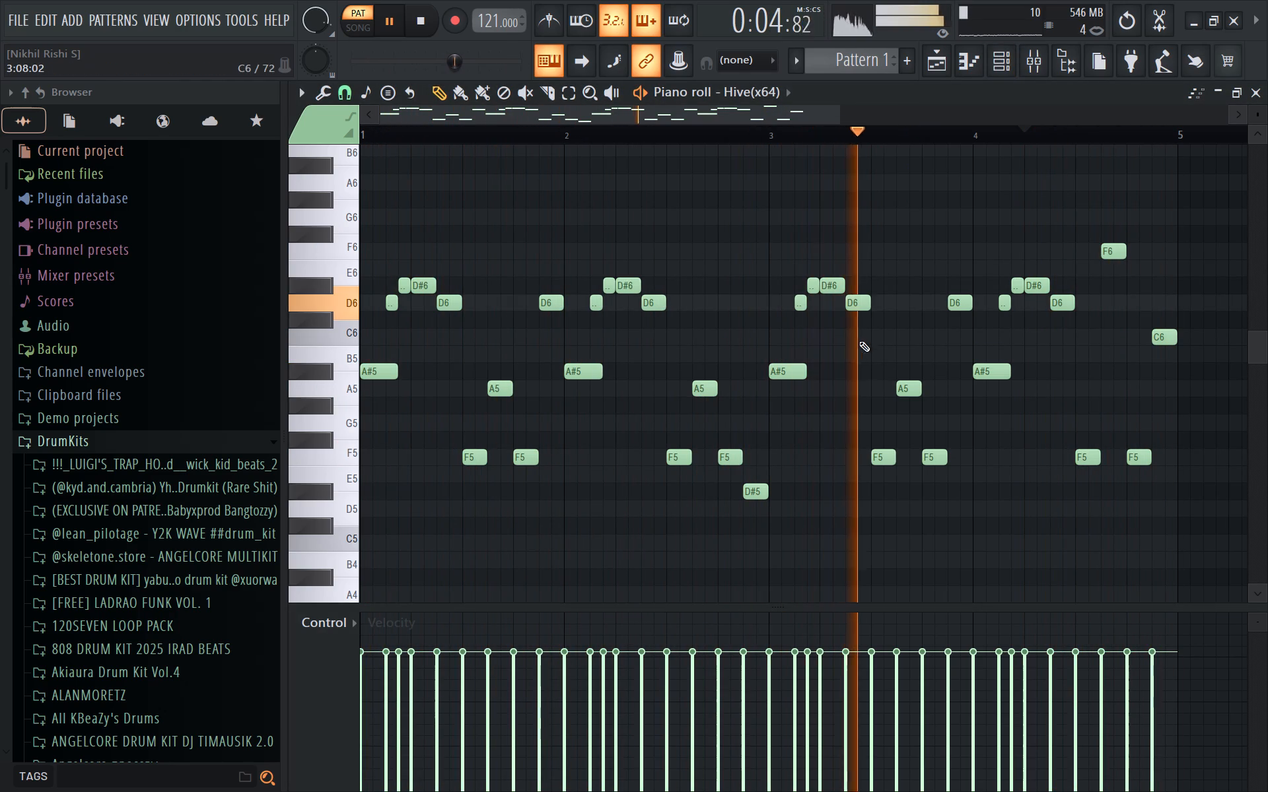
click(1001, 51)
click(720, 191)
click(738, 176)
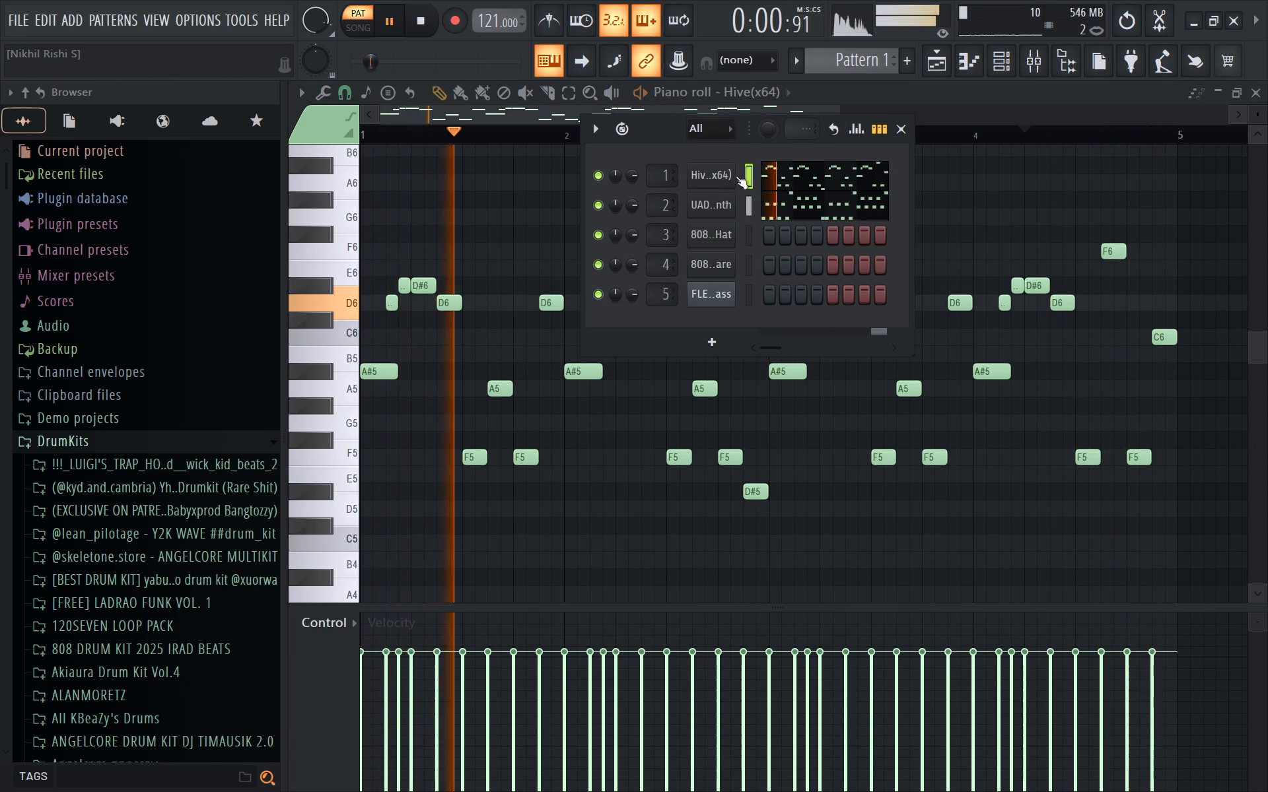
click(714, 179)
click(897, 147)
Solo Insert 1 in the mixer to hear the Hive melody alone, and unsolo it again.
click(1033, 53)
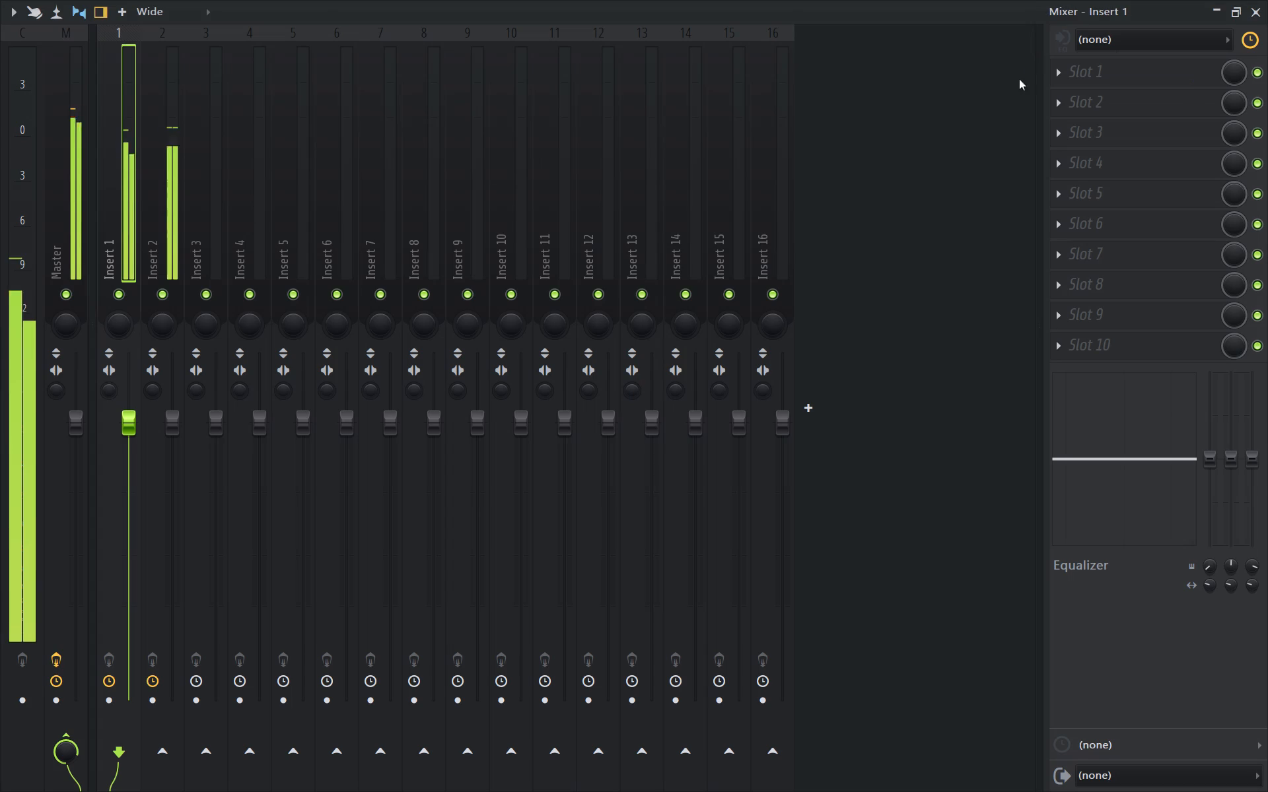
ctrl+click(135, 288)
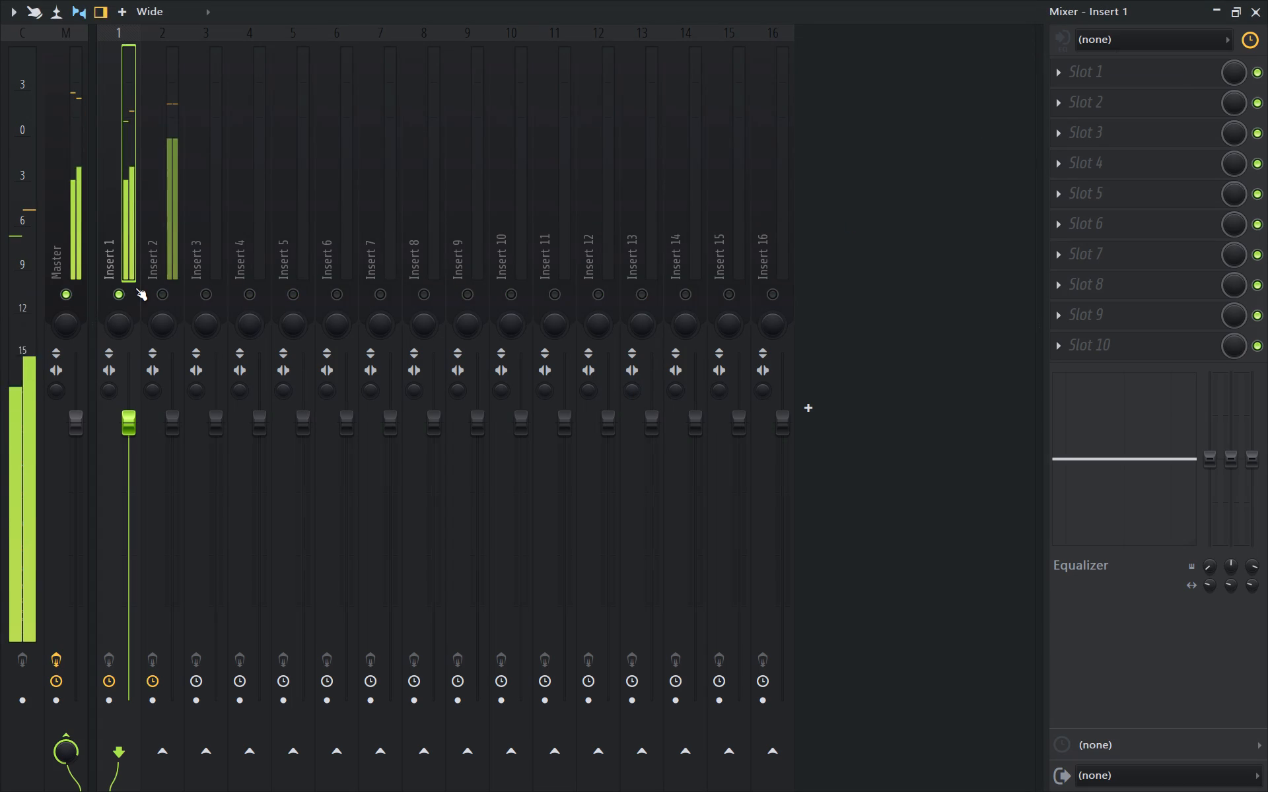
ctrl+click(135, 288)
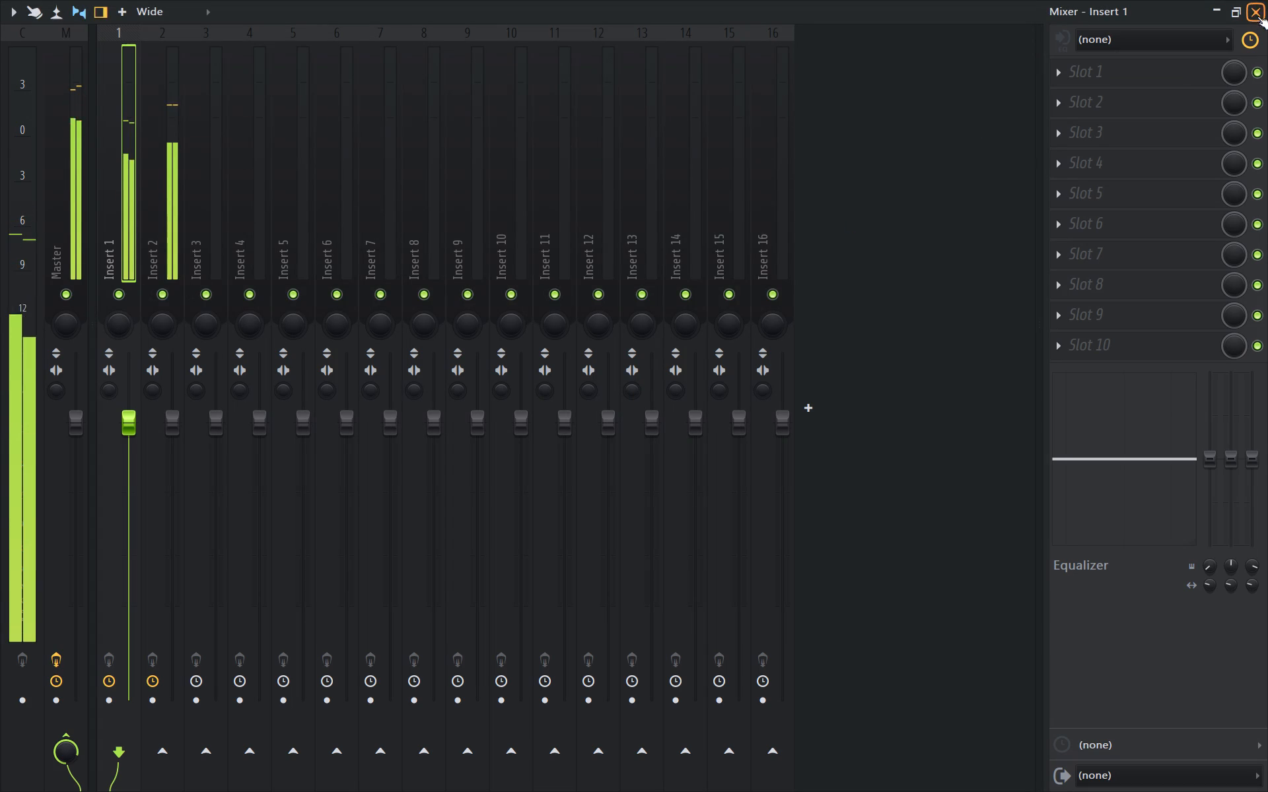
Send mixer Insert 1 to Insert 16 and stop playback.
click(777, 752)
click(795, 218)
key(space)
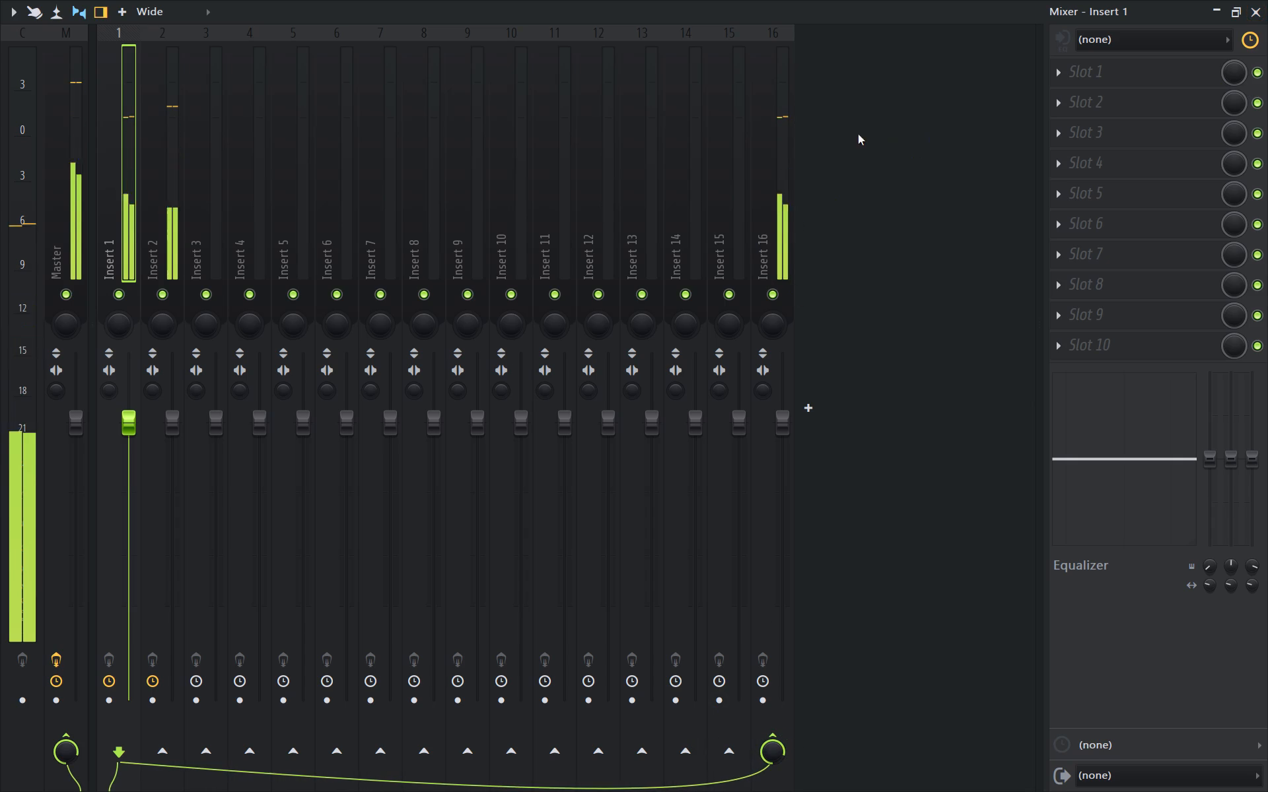
Load the 64-bit VST version of ValhallaSpaceModulator into slot 1 of Insert 16.
drag(800, 134, 792, 137)
click(773, 139)
click(1108, 66)
click(708, 32)
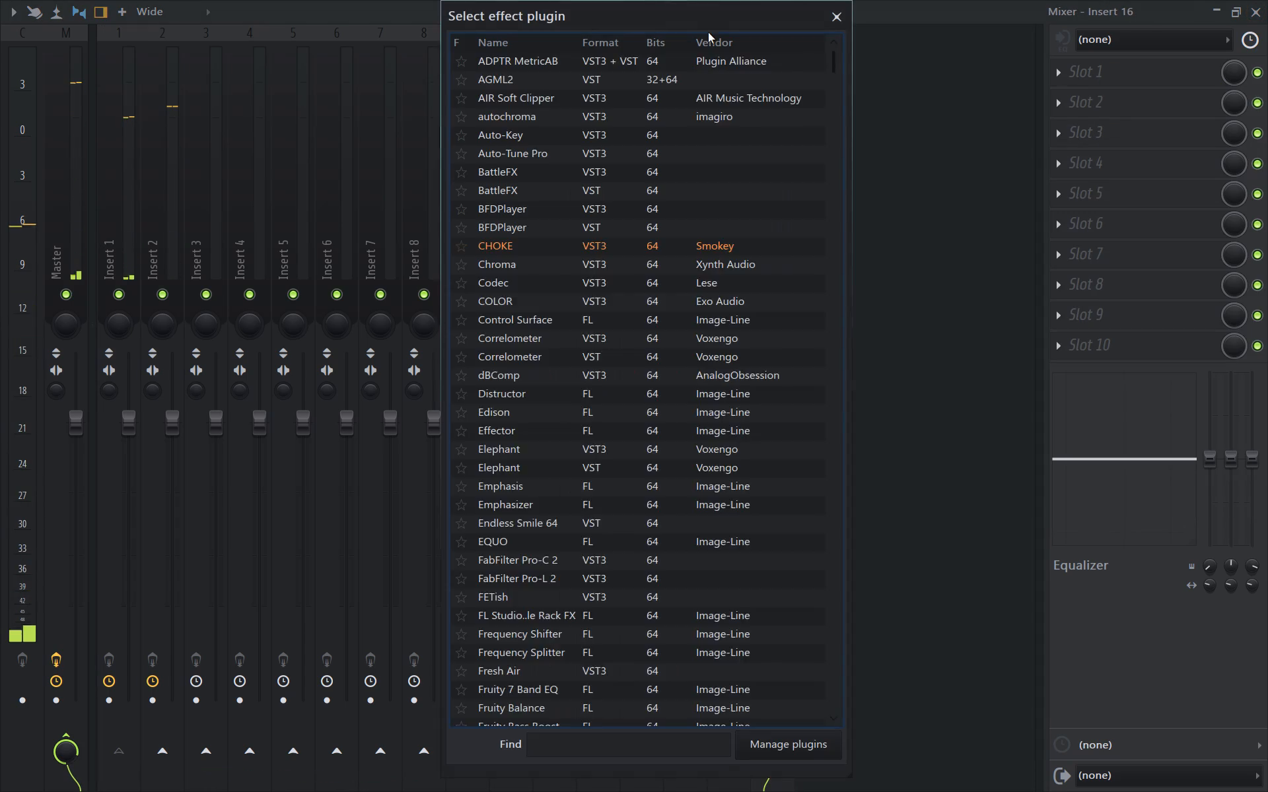
text(va)
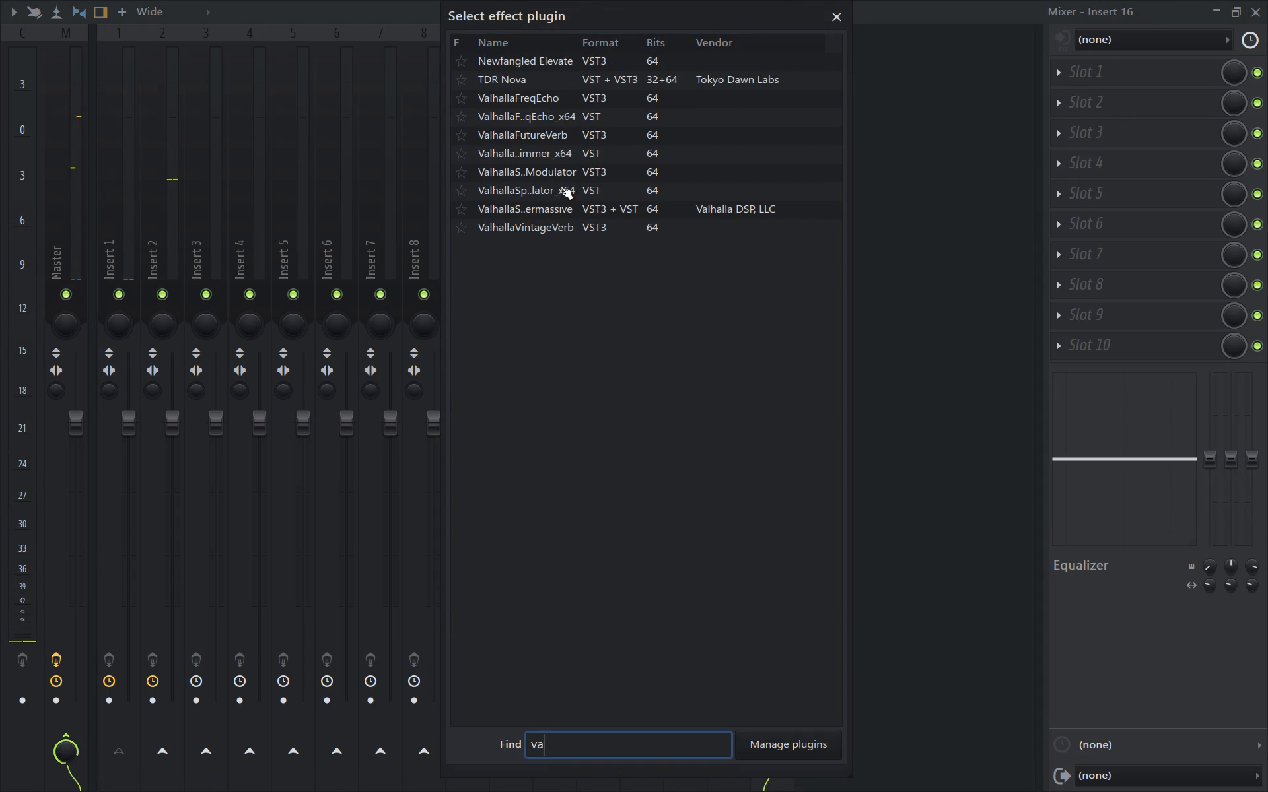
double_click(556, 193)
key(space)
key(space)
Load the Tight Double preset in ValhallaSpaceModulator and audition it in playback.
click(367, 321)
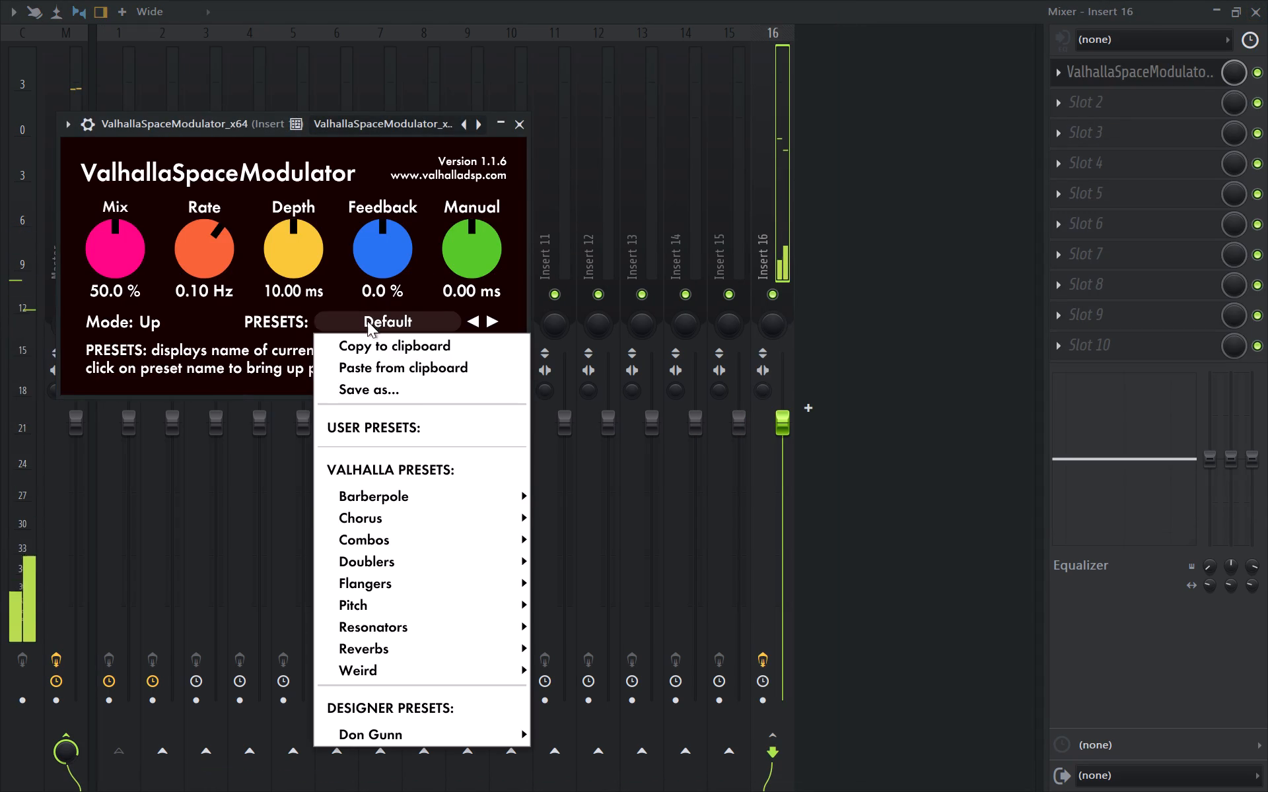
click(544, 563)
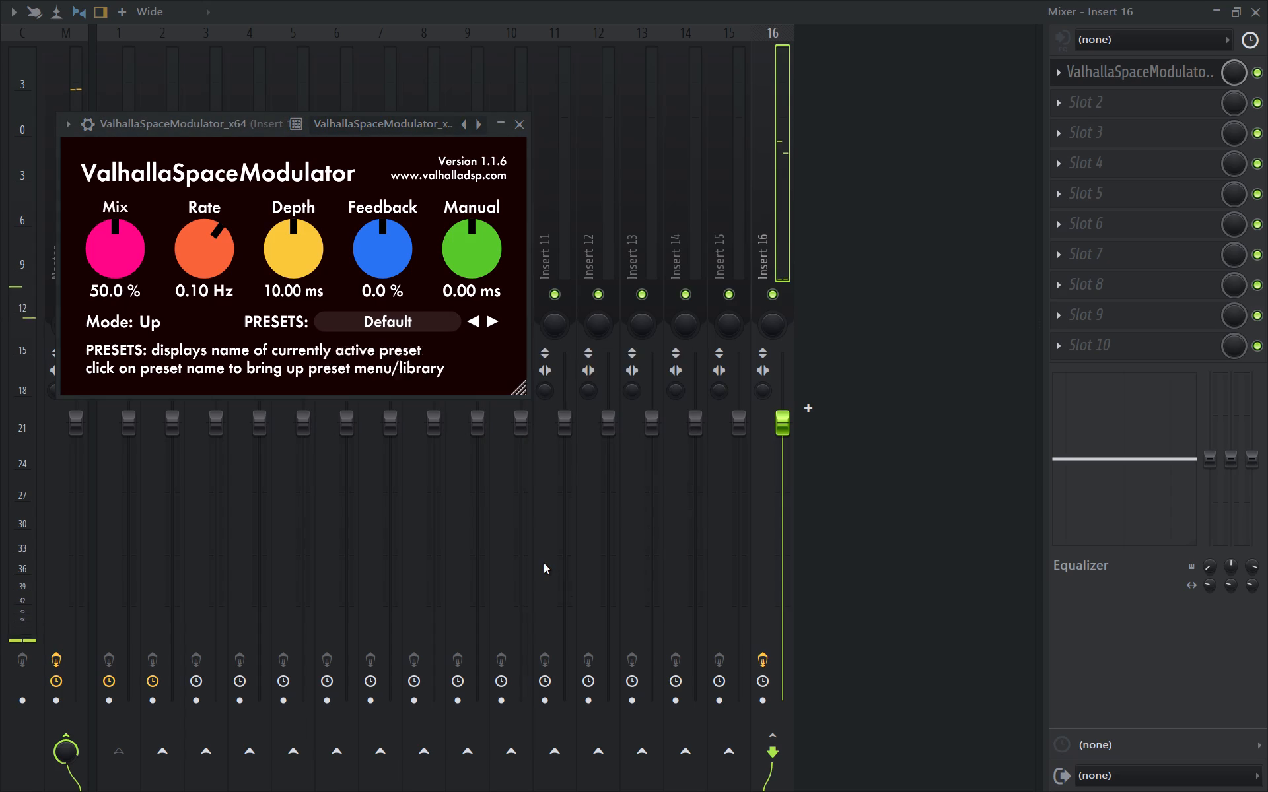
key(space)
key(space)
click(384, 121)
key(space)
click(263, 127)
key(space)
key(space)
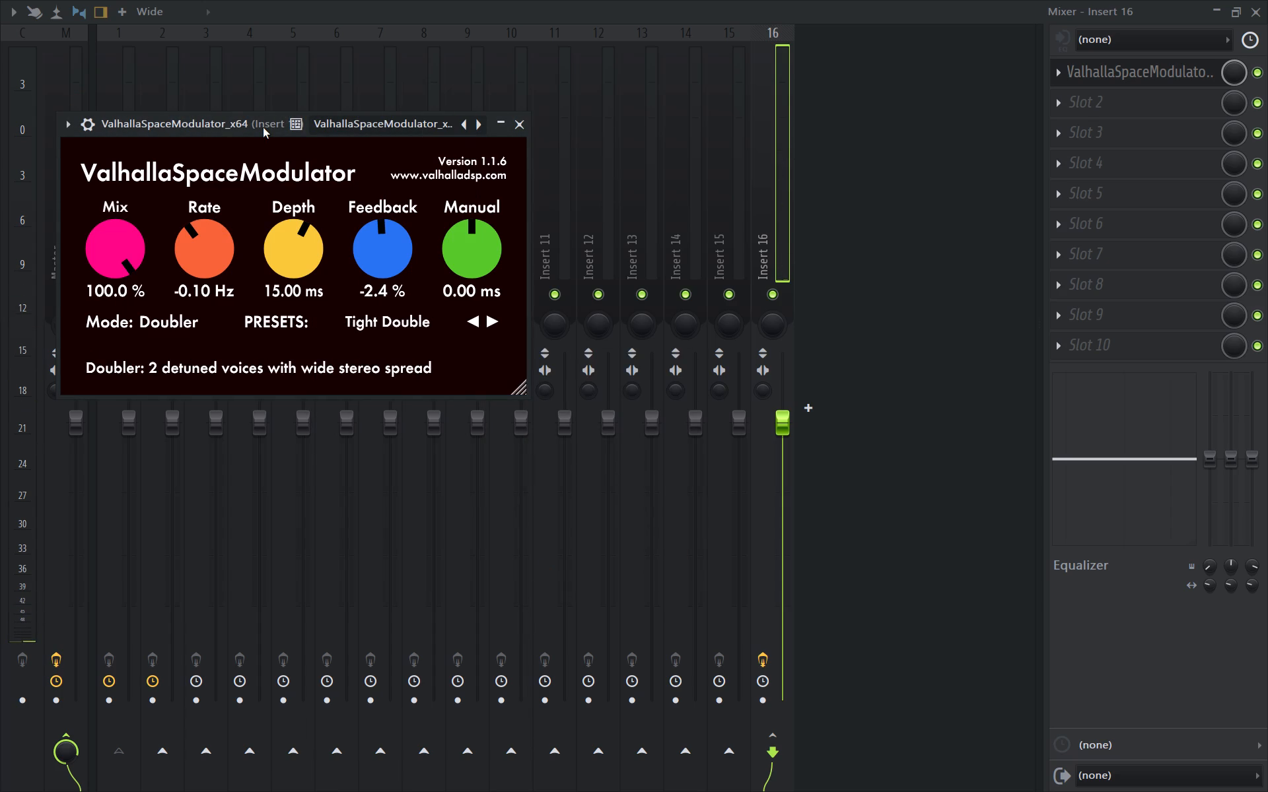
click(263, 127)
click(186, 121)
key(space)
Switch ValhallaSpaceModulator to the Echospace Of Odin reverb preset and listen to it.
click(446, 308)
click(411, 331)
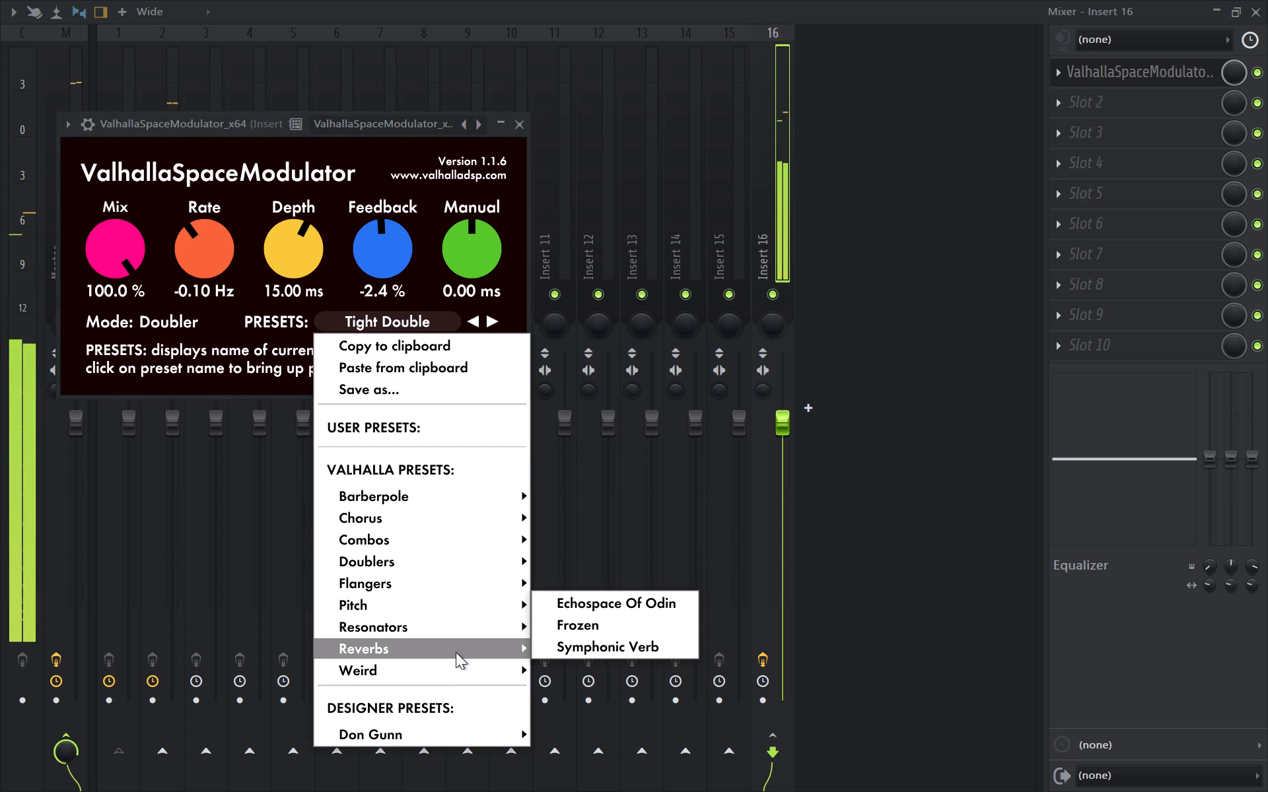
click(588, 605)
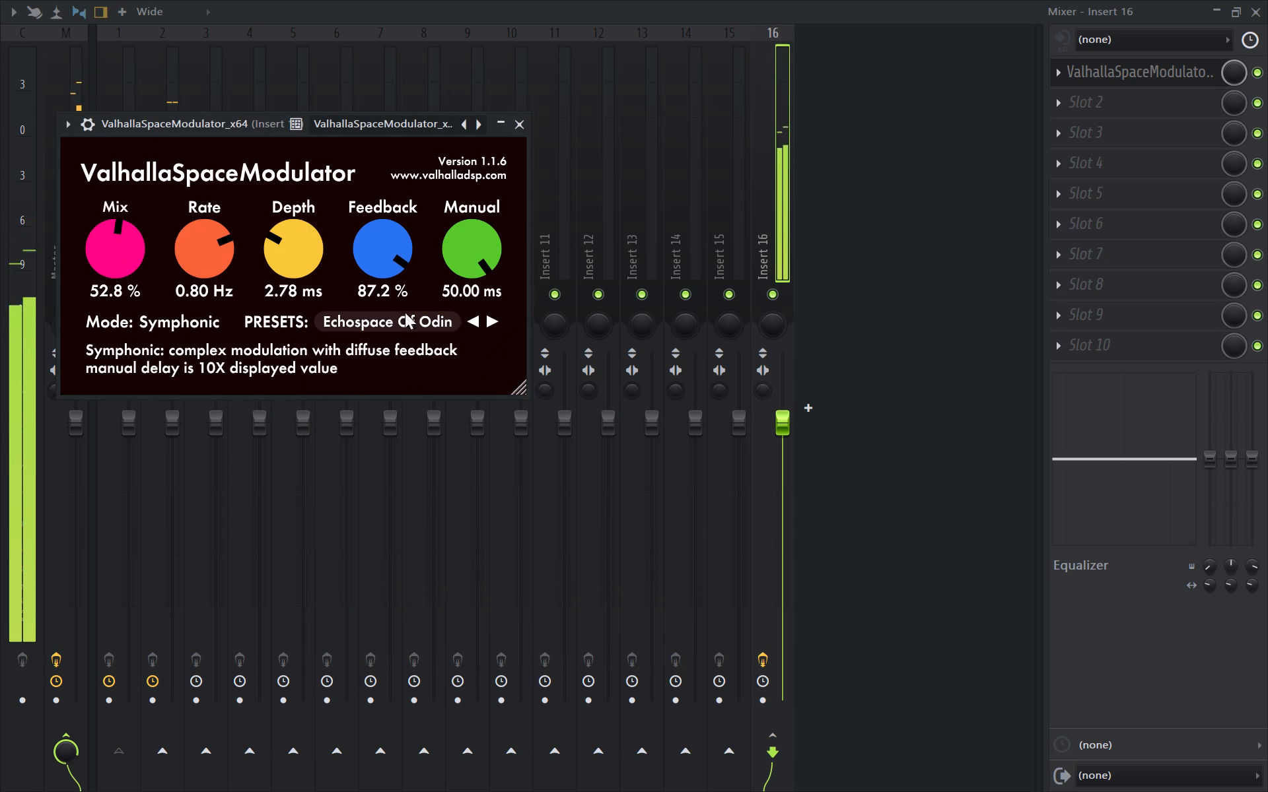
Switch ValhallaSpaceModulator to the Frozen reverb preset and audition it in playback.
click(385, 325)
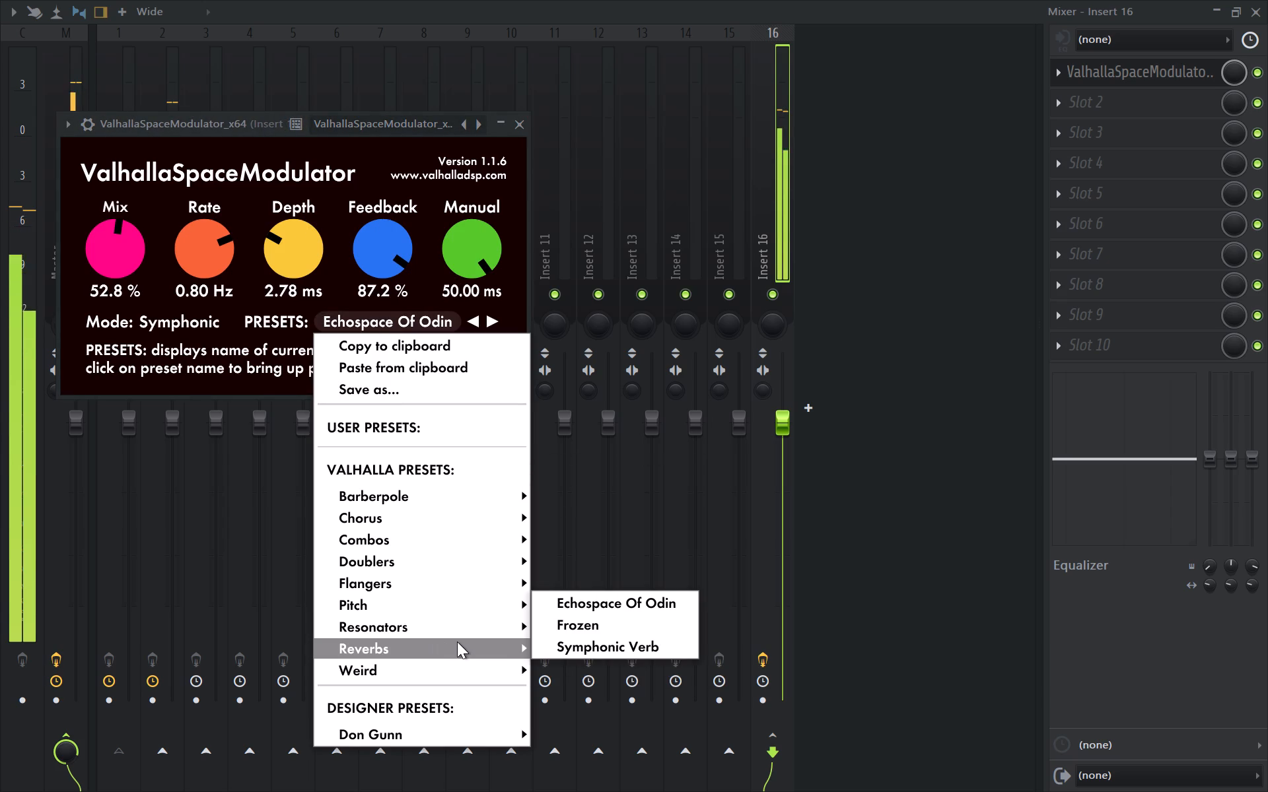
click(641, 635)
key(space)
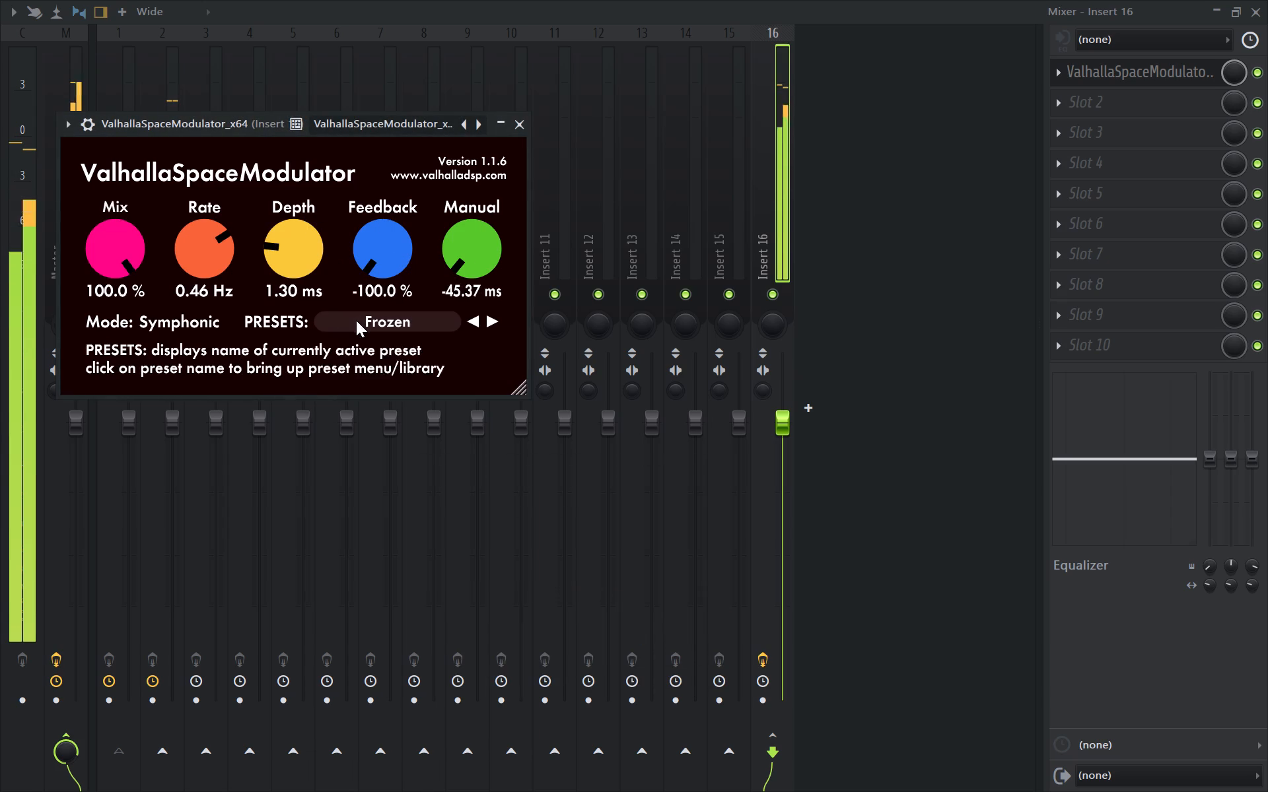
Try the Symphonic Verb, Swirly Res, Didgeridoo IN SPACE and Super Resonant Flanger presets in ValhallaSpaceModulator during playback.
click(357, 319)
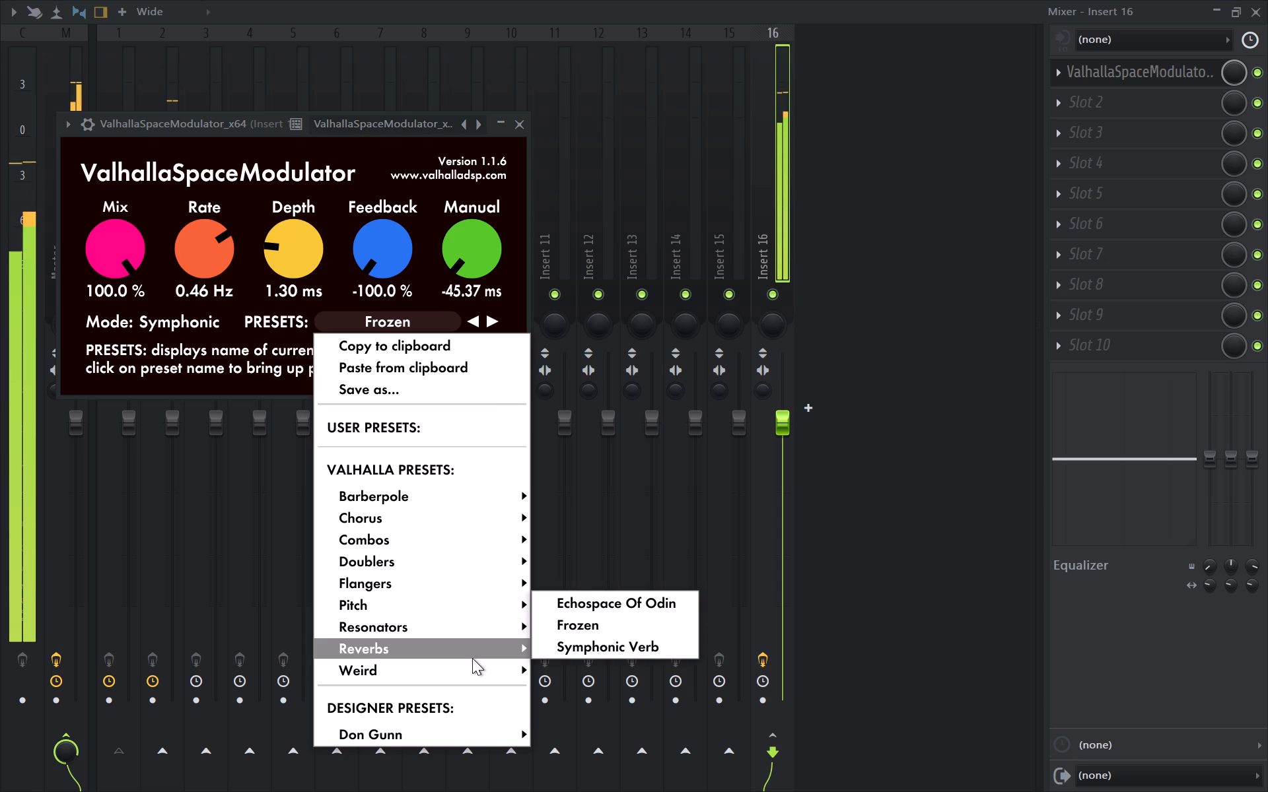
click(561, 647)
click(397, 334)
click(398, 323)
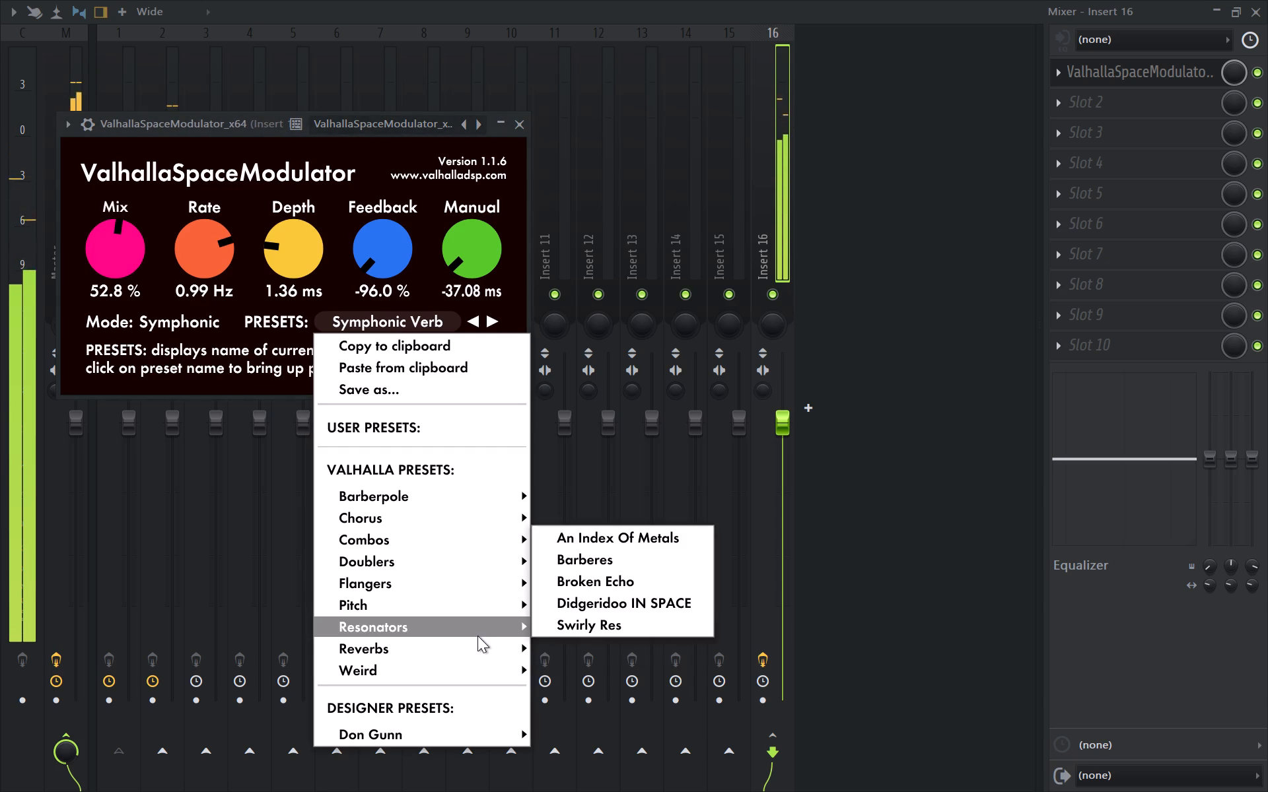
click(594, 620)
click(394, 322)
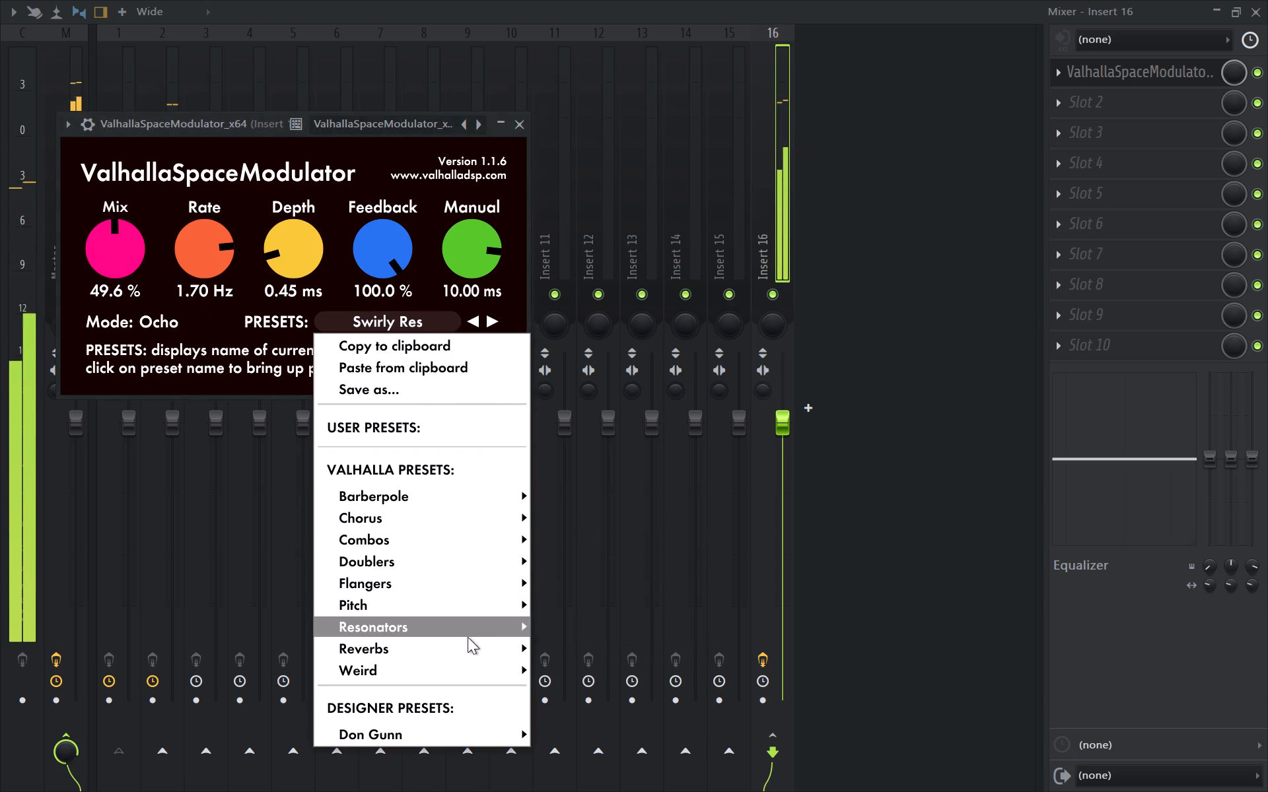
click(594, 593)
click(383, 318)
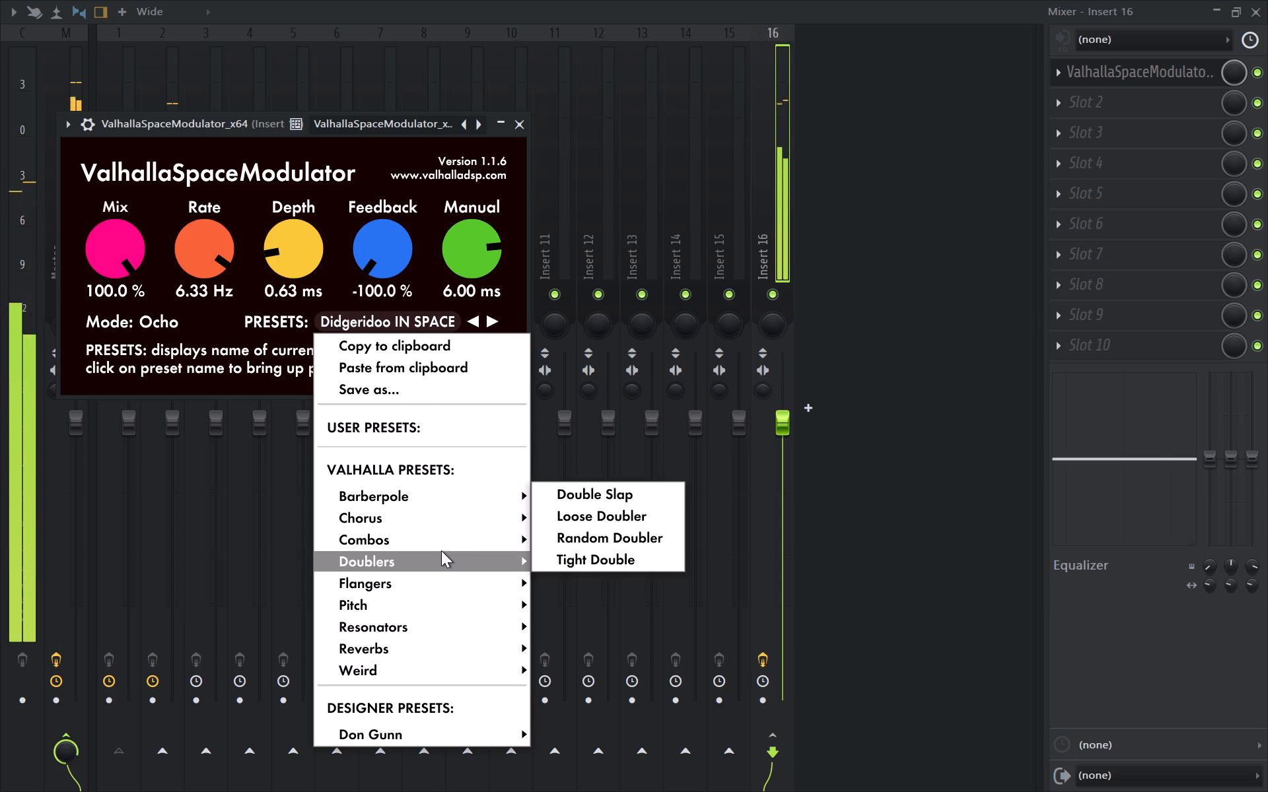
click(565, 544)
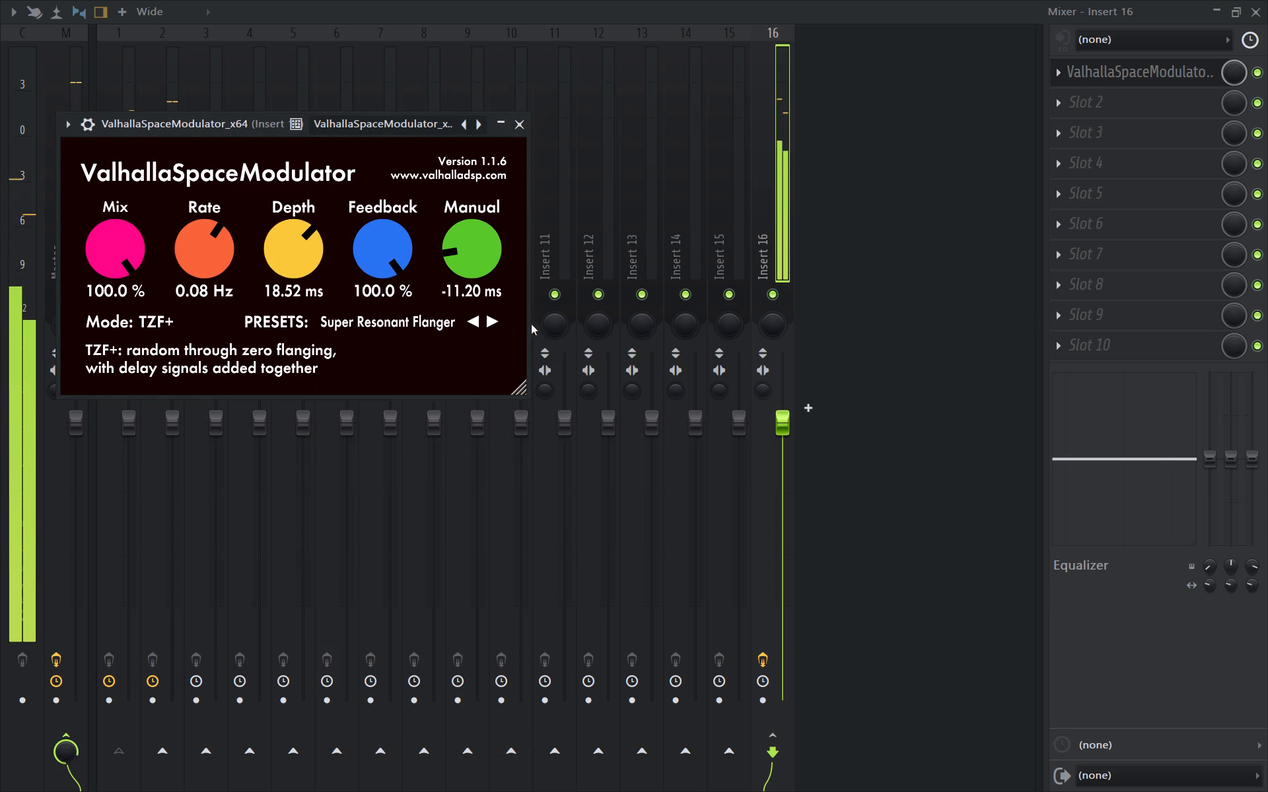
Load the Ultraflange flanger preset in ValhallaSpaceModulator and close the plugin.
click(420, 334)
click(422, 329)
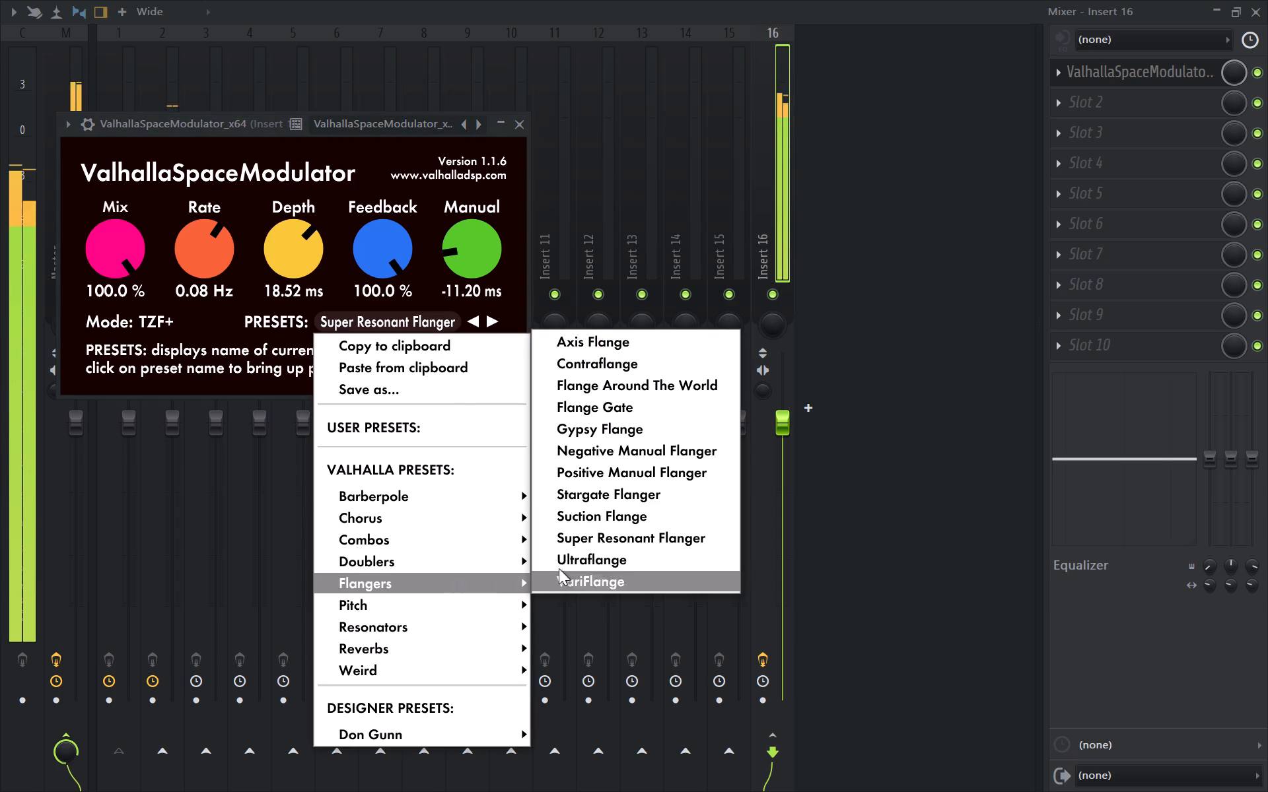
click(561, 568)
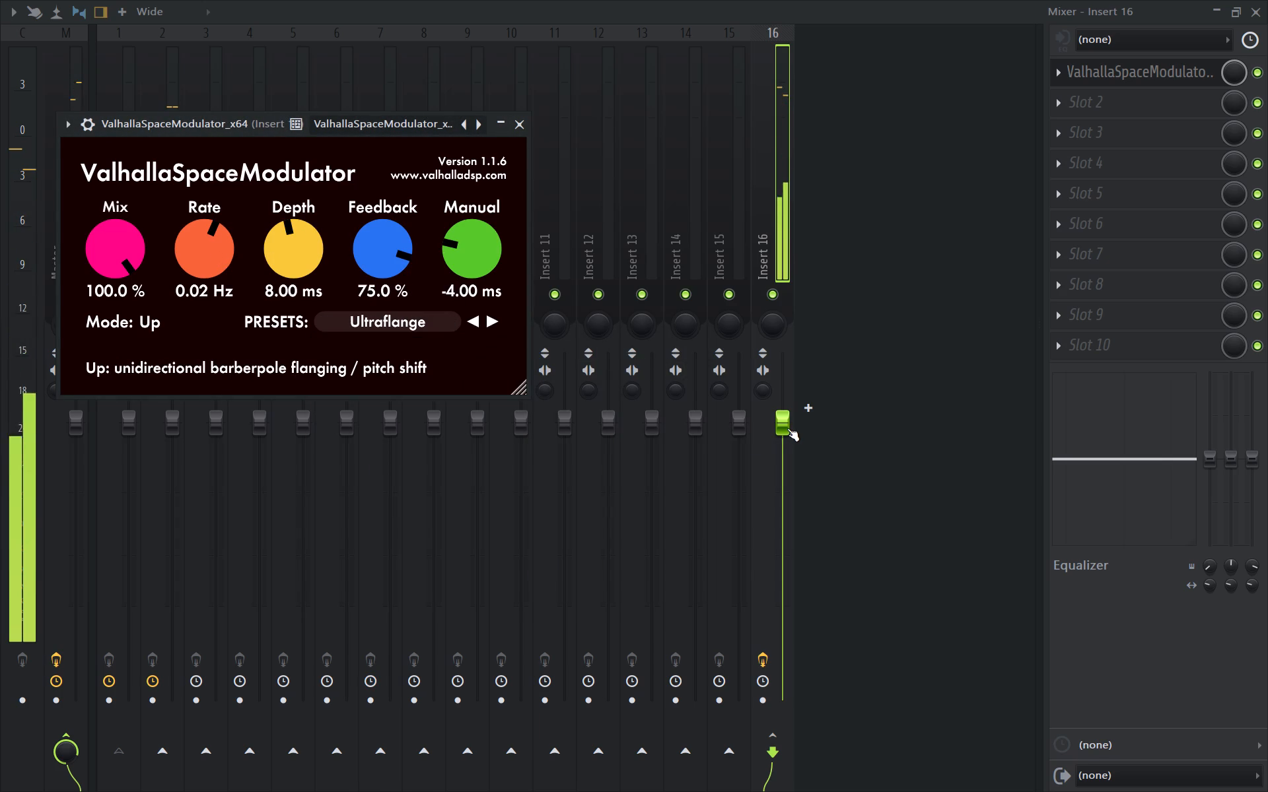
click(522, 119)
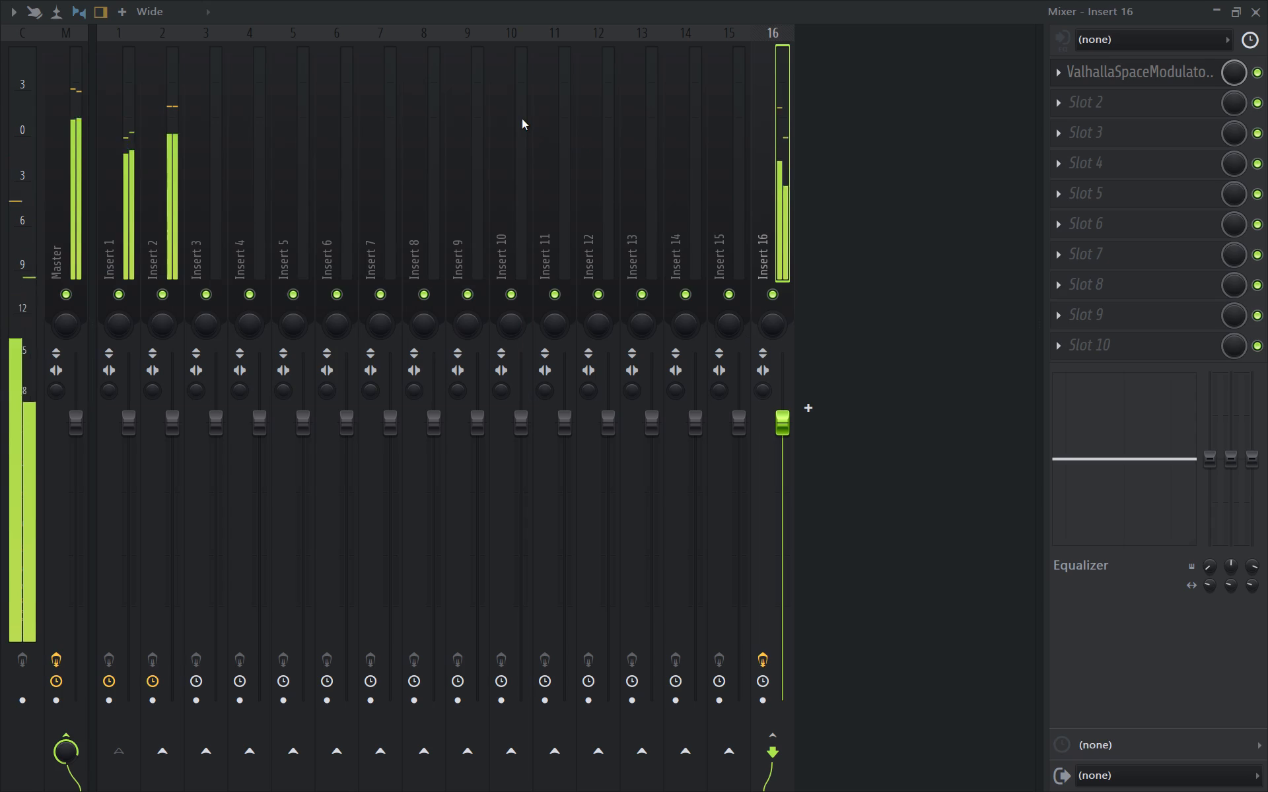
Listen to Insert 1 soloed together with its Insert 16 send, and bring all mixer tracks back in.
ctrl+click(108, 296)
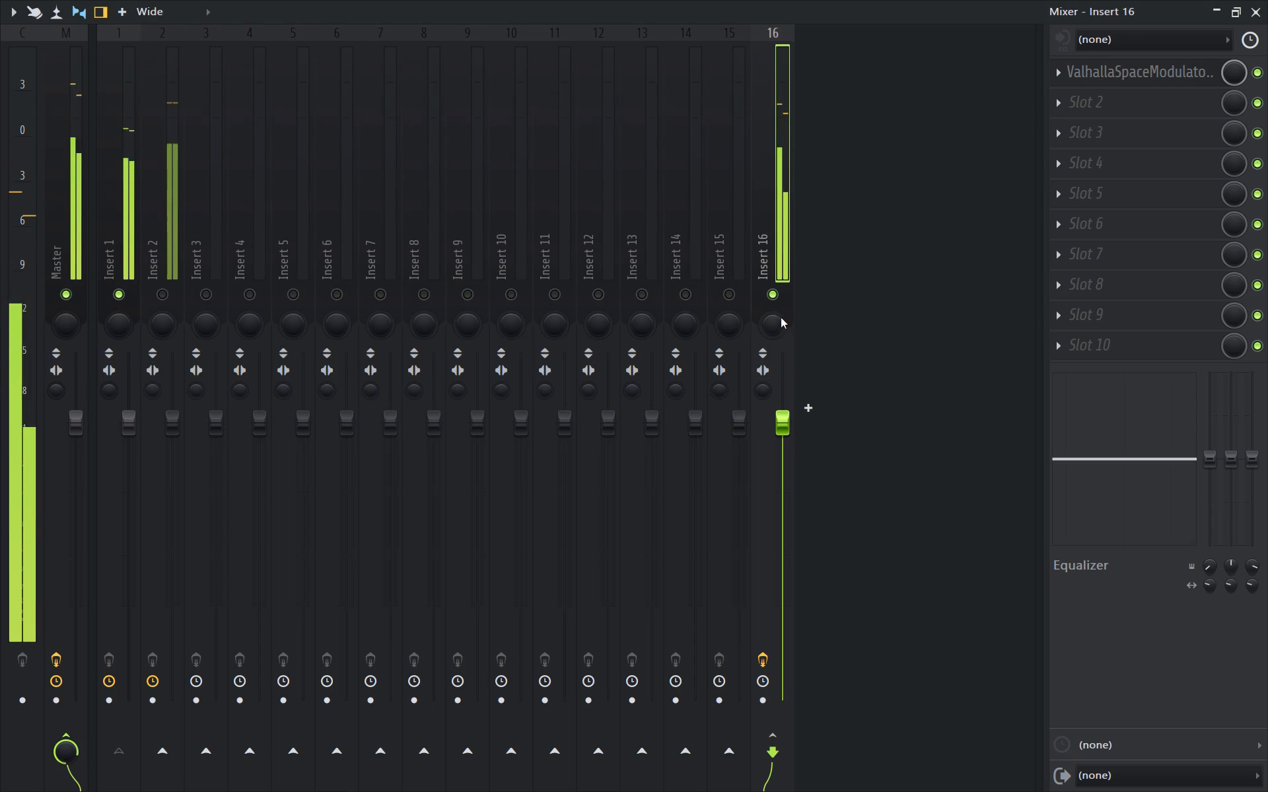
ctrl+double_click(773, 301)
Load Fruity Parametric EQ 2 into slot 2 of Insert 16.
click(1123, 96)
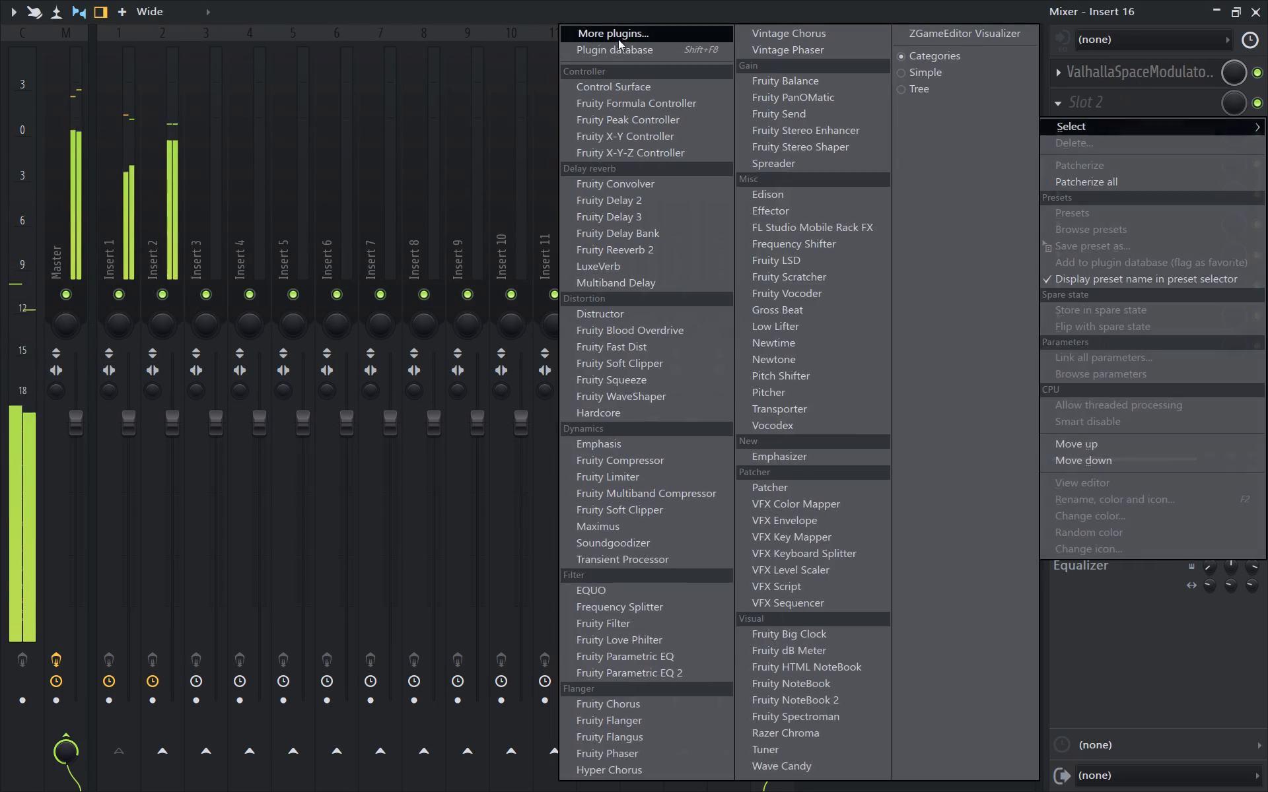
click(630, 39)
key(e)
key(q)
double_click(569, 149)
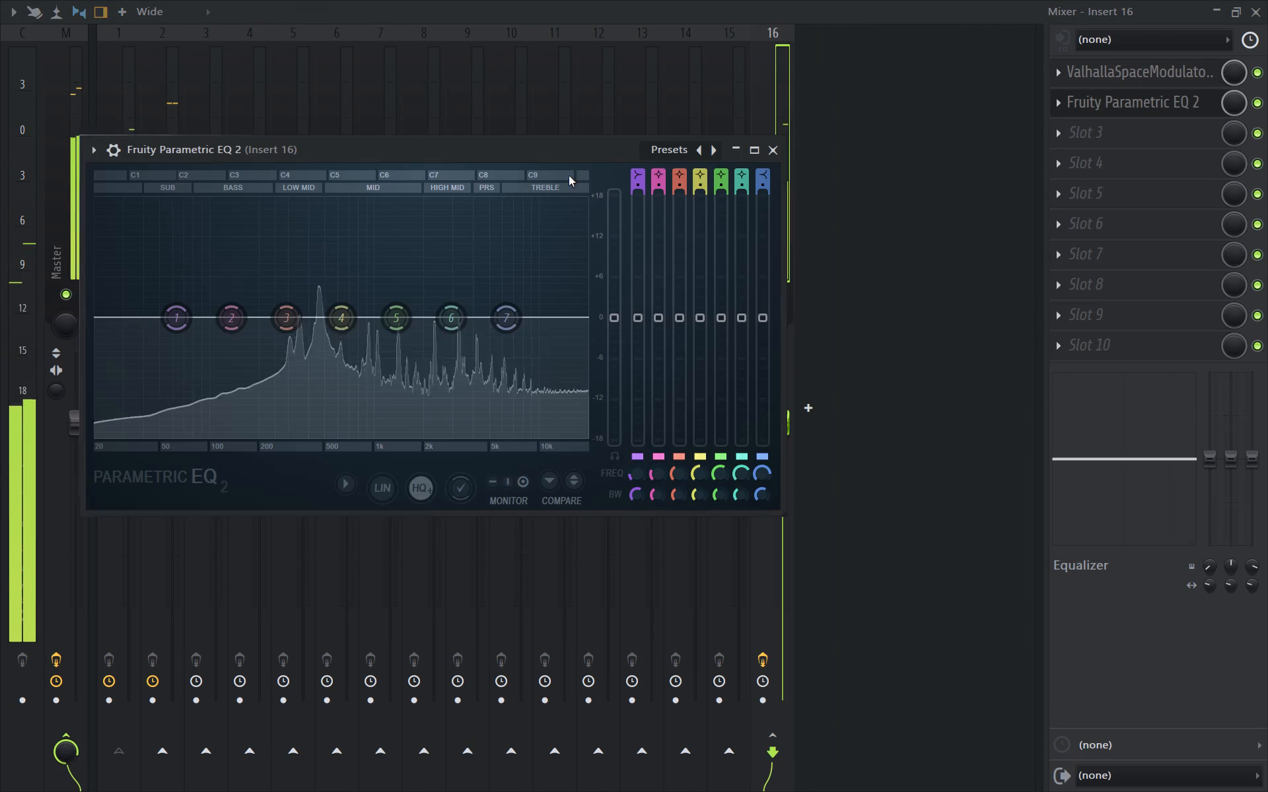
Turn EQ band 1 into a steep high-pass filter with its cutoff at about 400 Hz.
drag(180, 315, 983, 109)
drag(637, 190, 639, 312)
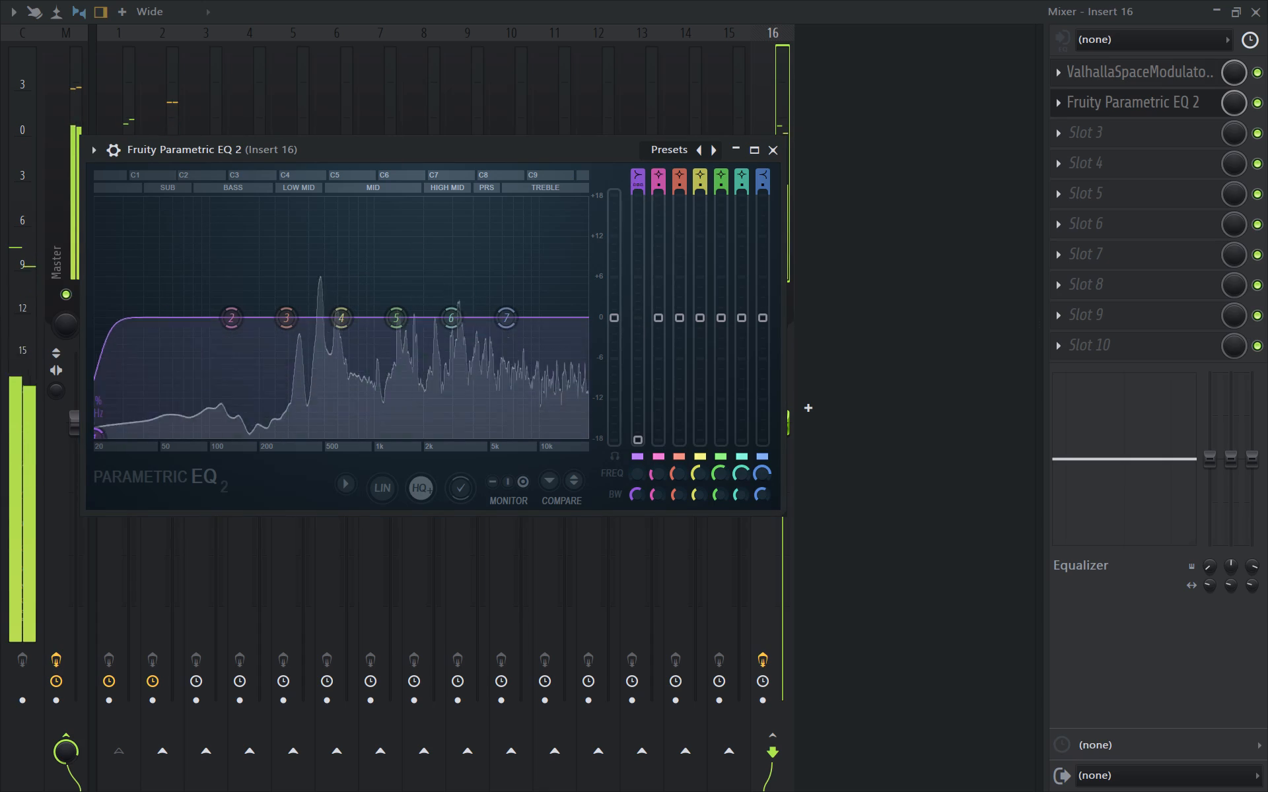
drag(639, 312, 637, 329)
drag(99, 432, 614, 624)
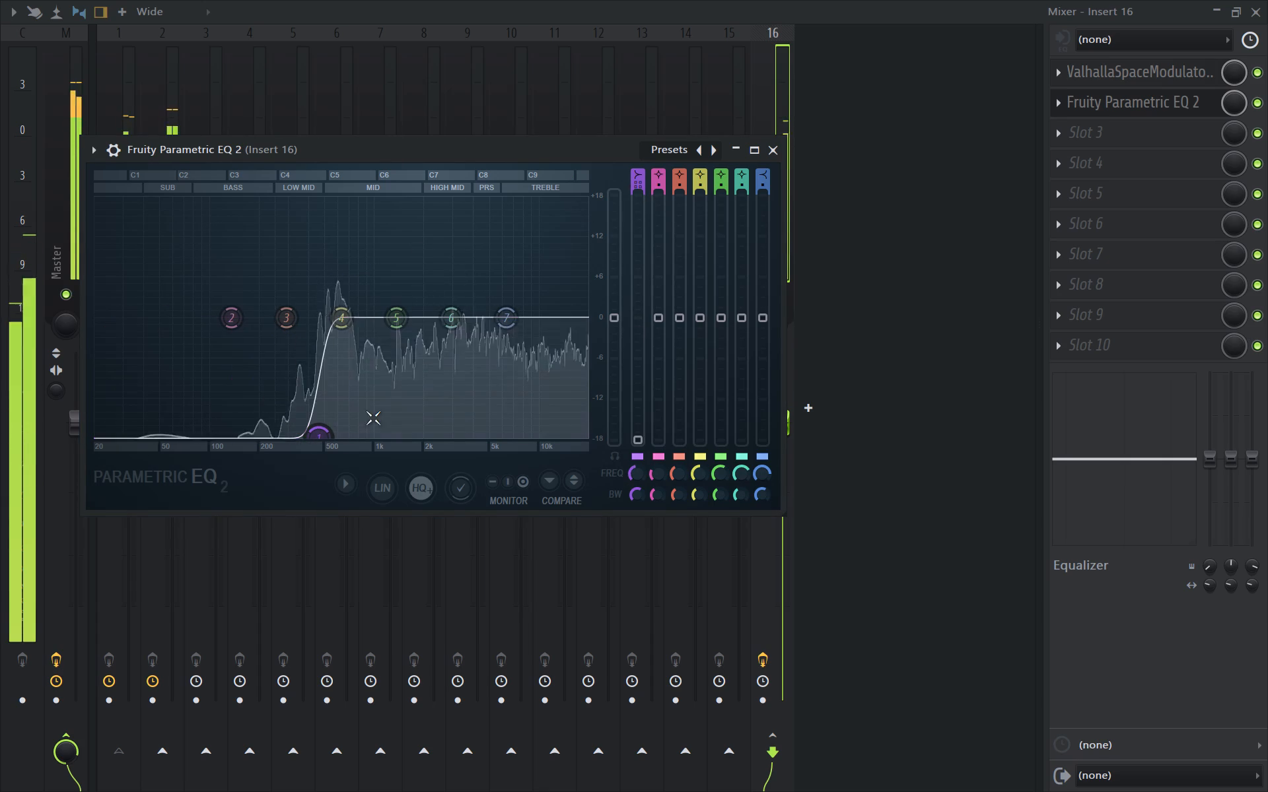
Sweep a narrow boost with EQ band 5 to find the resonance, and cut it at about 612 Hz by about 7 dB.
drag(391, 325, 275, 40)
scroll(275, 40, down, 6)
drag(345, 220, 312, 150)
key(space)
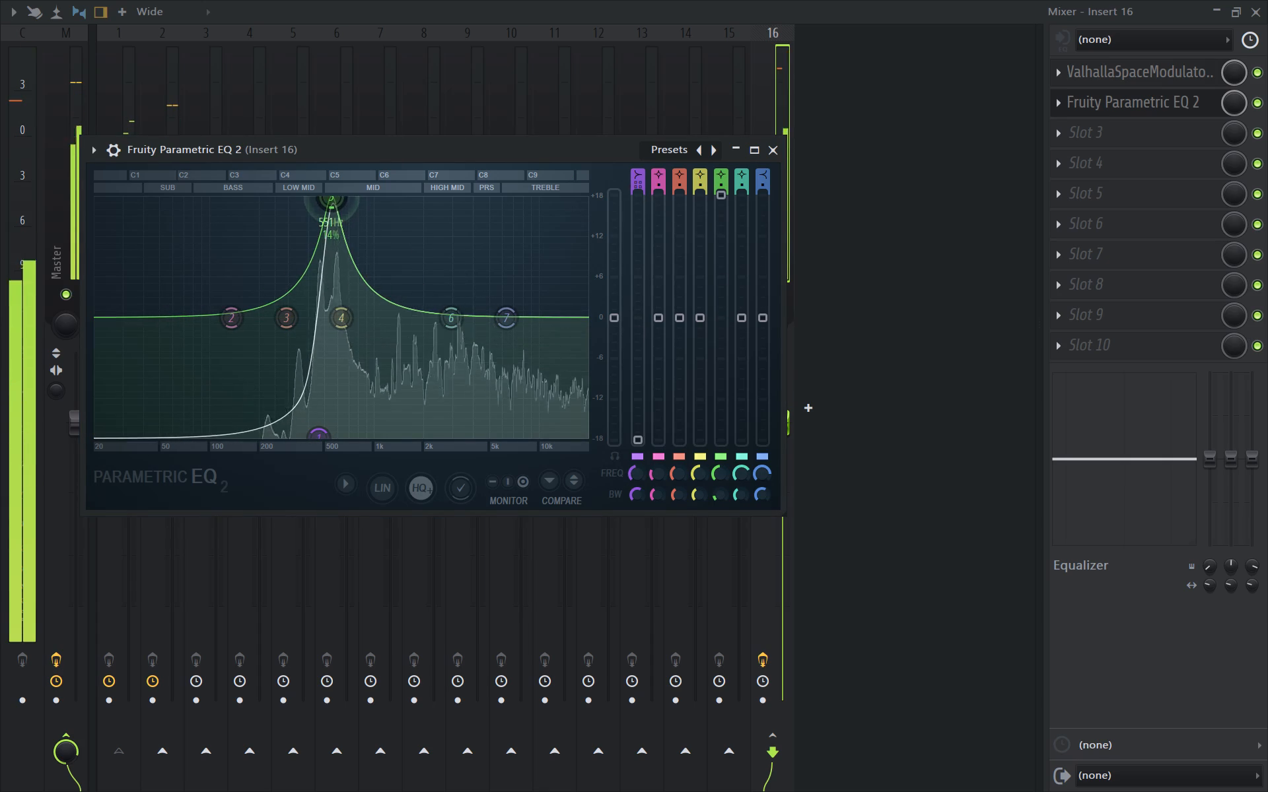
drag(312, 150, 326, 584)
key(space)
scroll(337, 344, down, 2)
drag(337, 344, 337, 369)
scroll(337, 352, up, 3)
drag(337, 352, 341, 373)
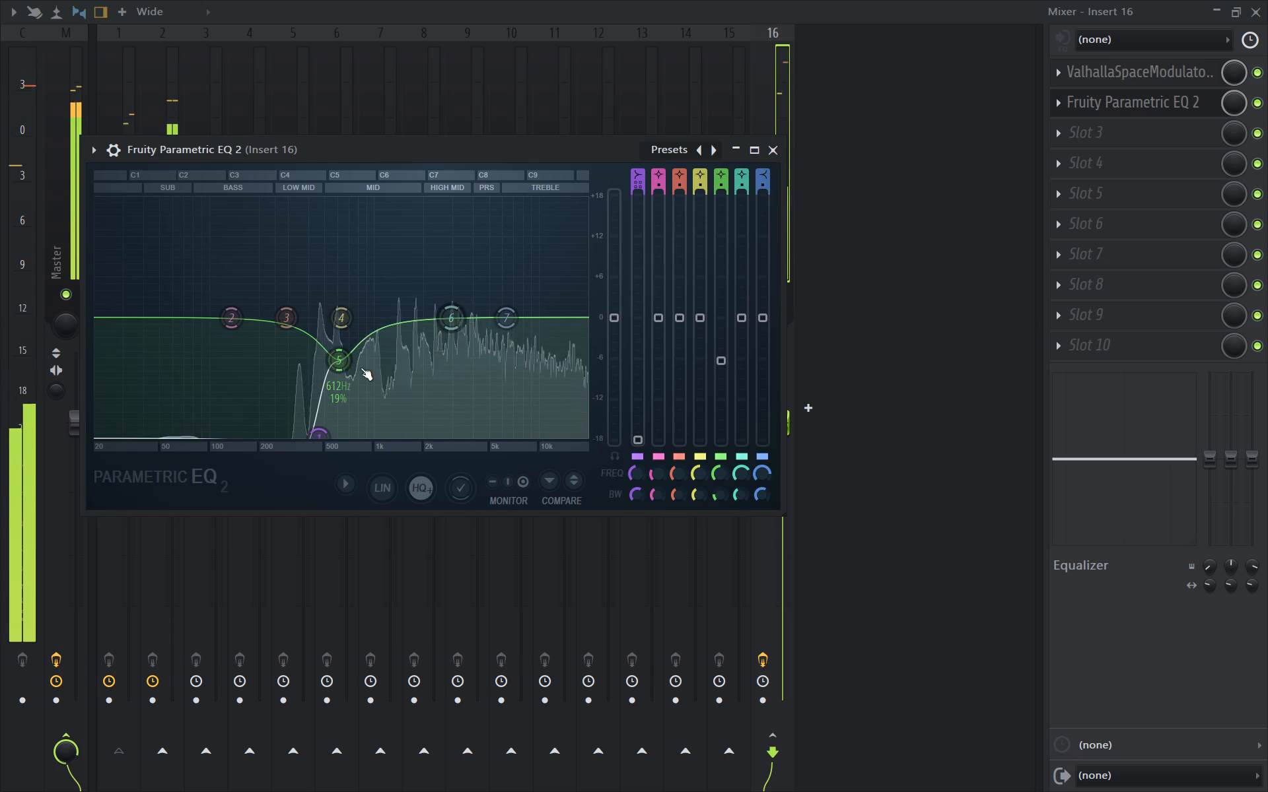
drag(349, 371, 349, 383)
scroll(339, 364, down, 1)
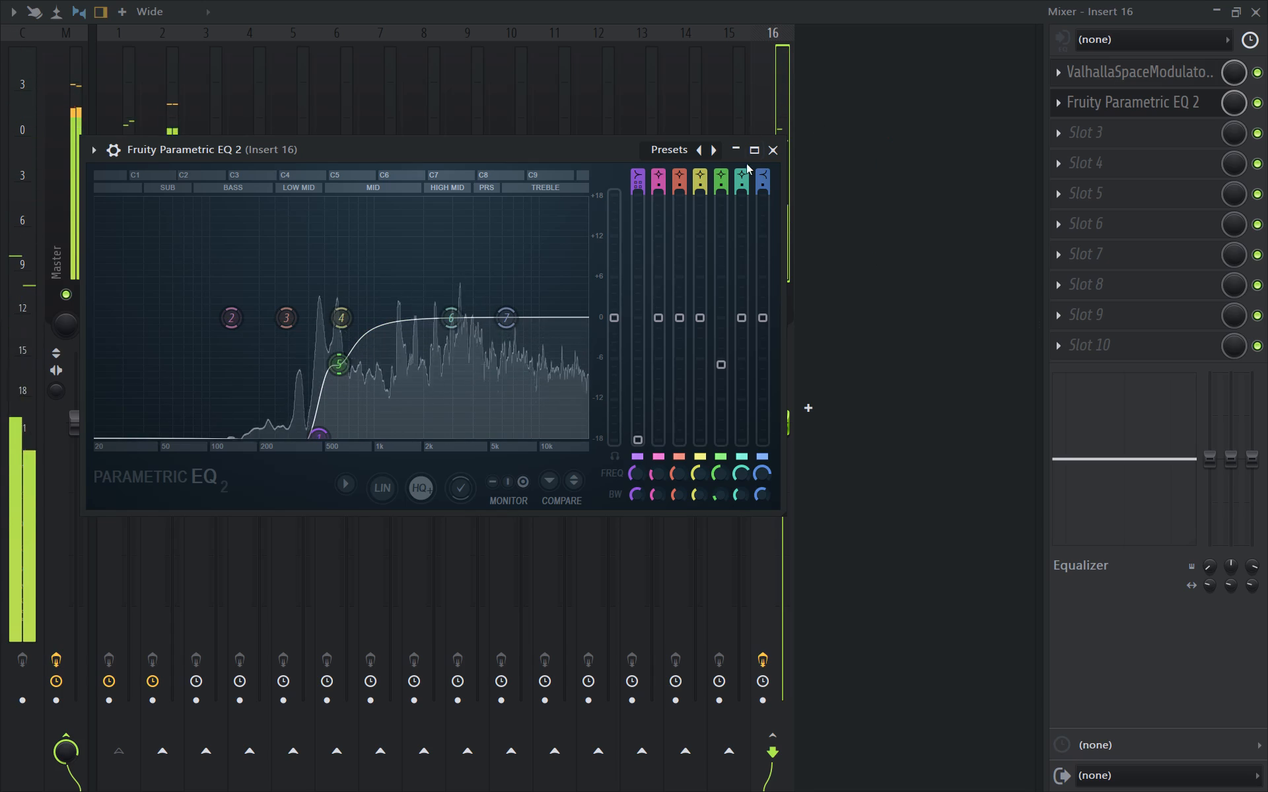
Move Fruity Parametric EQ 2 ahead of ValhallaSpaceModulator on Insert 16 and close the EQ.
click(787, 158)
scroll(1159, 112, up, 1)
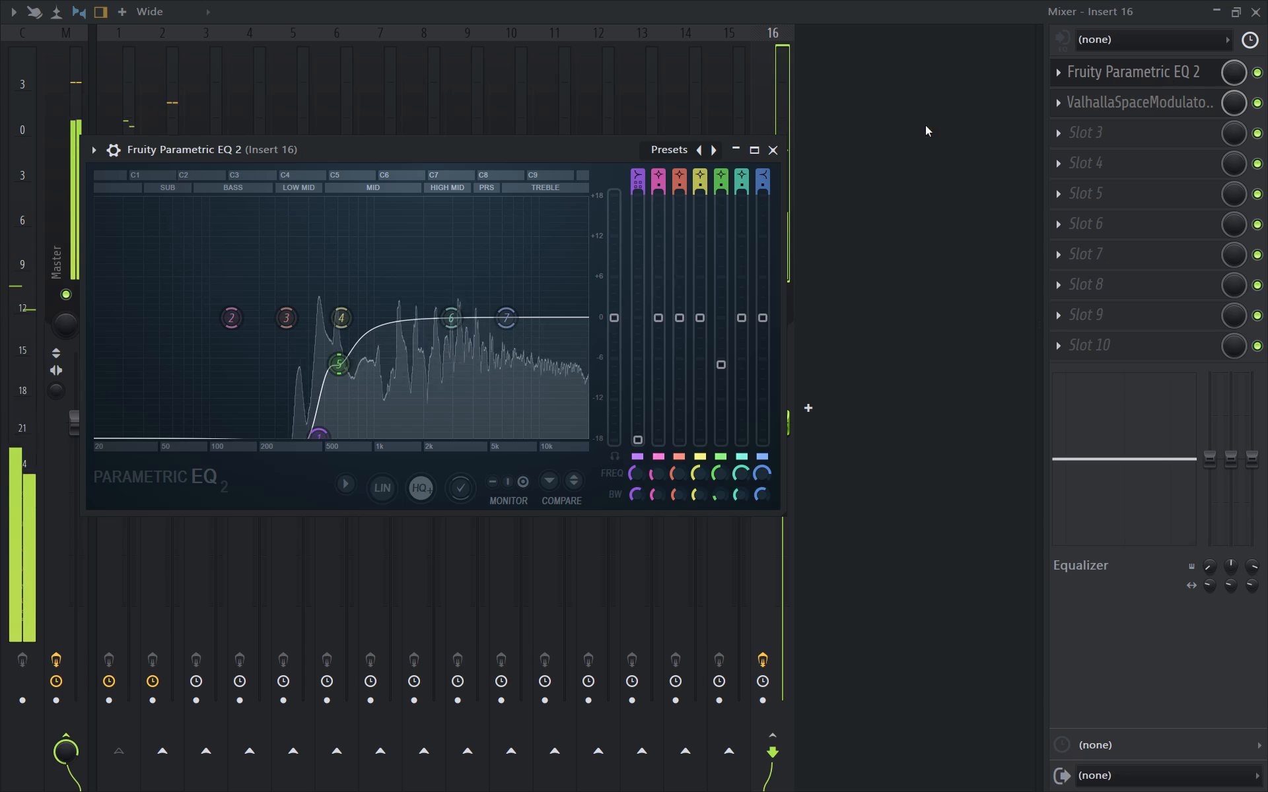
click(770, 153)
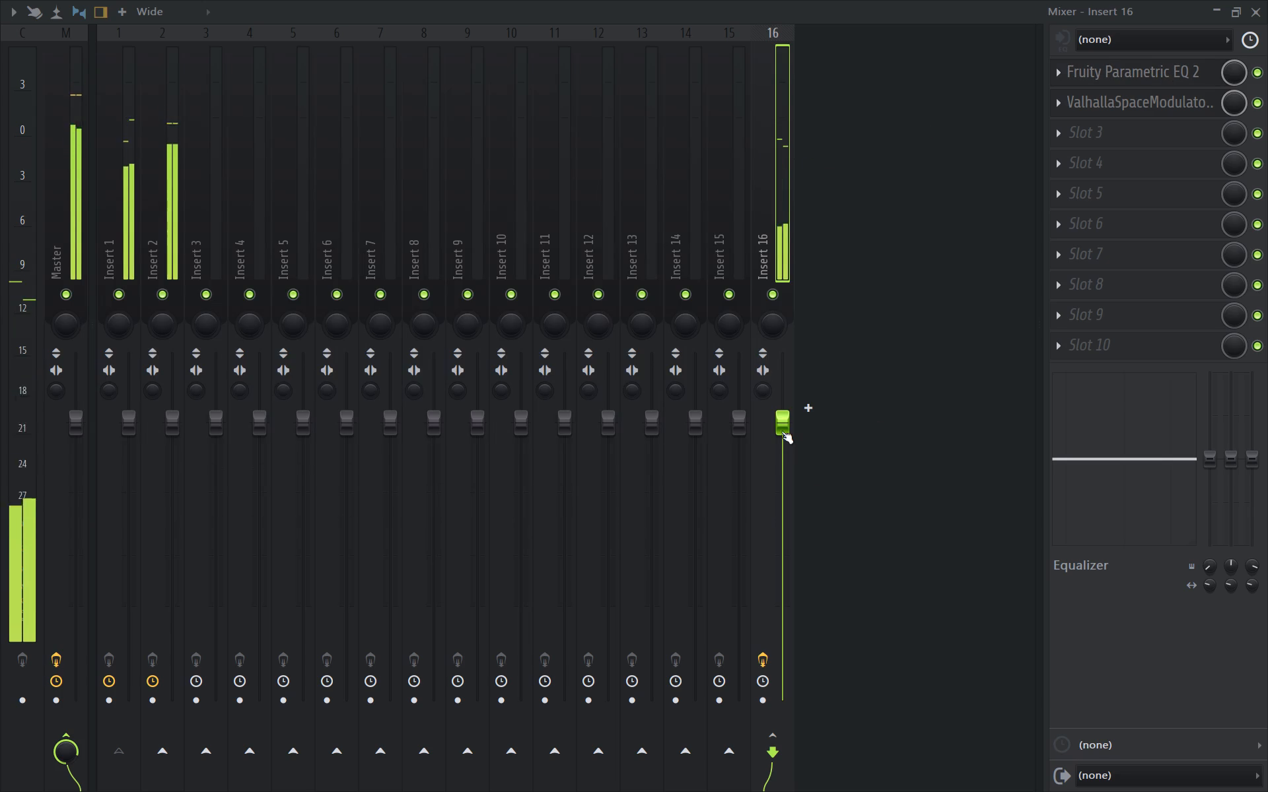
Lower the Insert 16 fader in two passes, and try the Master track's stereo separation before resetting it.
drag(781, 430, 780, 501)
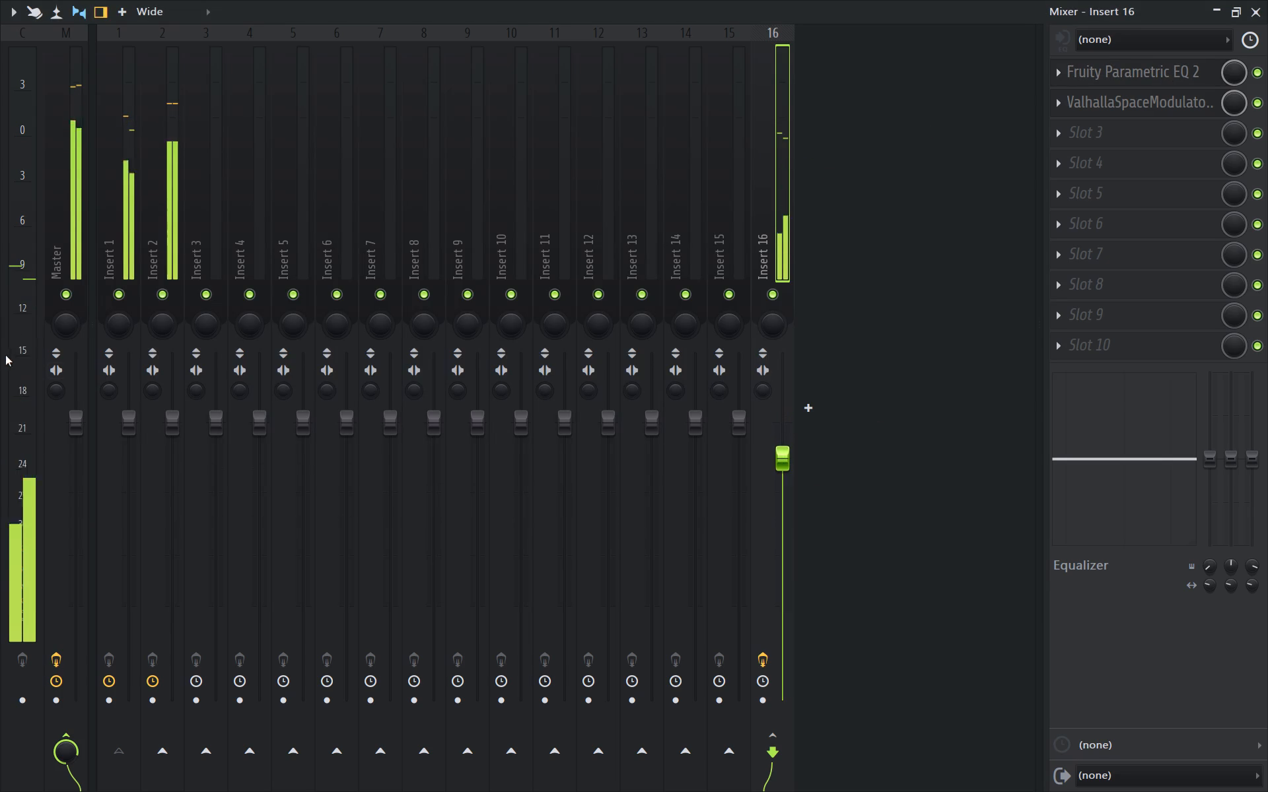
drag(57, 395, 544, 237)
drag(789, 462, 786, 480)
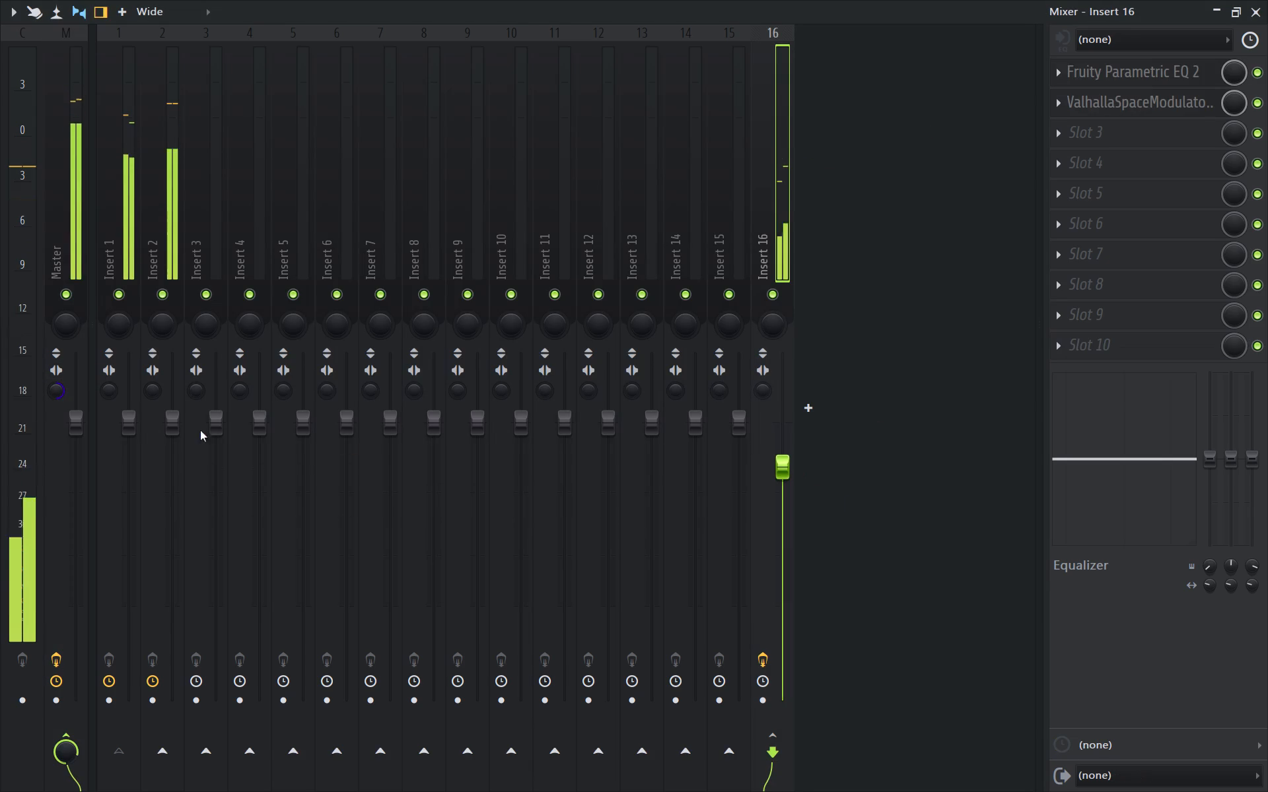
right_click(48, 393)
click(75, 403)
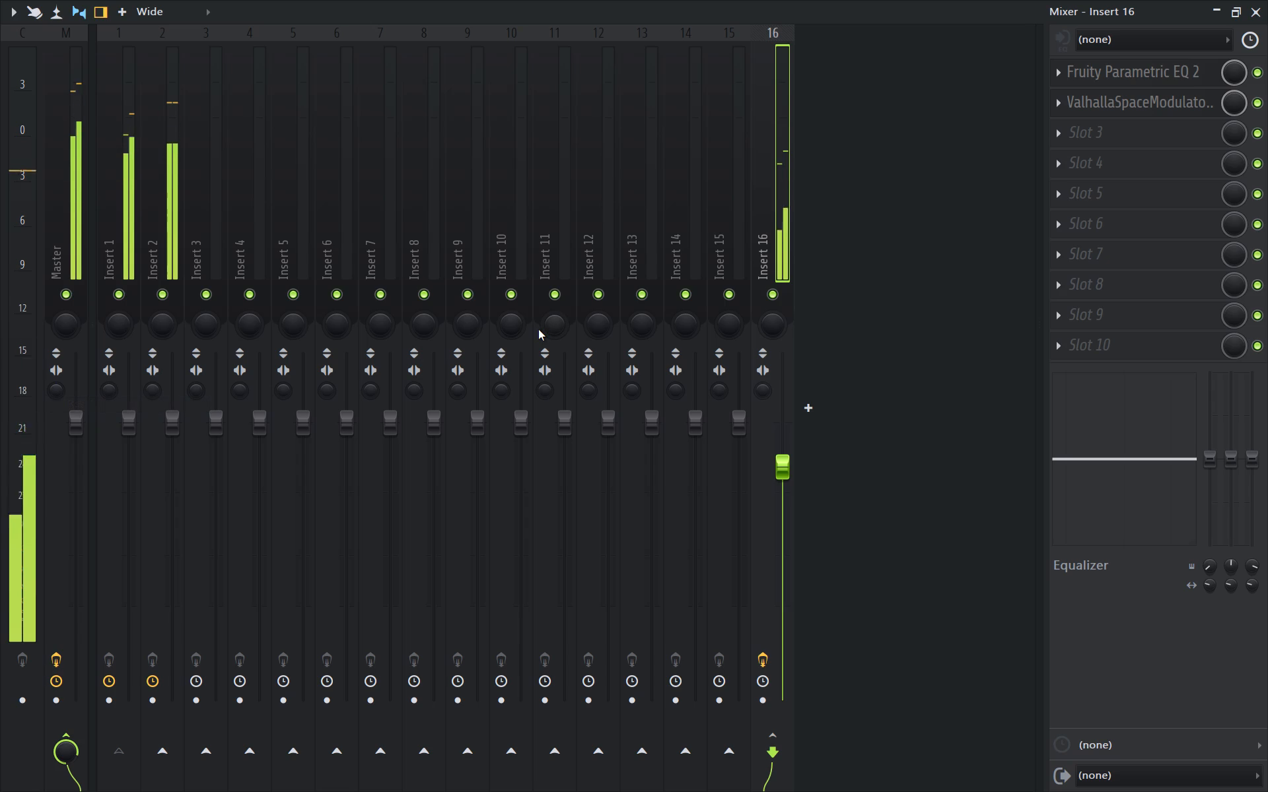
Close the mixer and open the classic kick folder of the [BEST DRUM KIT] pack in the browser.
click(1257, 17)
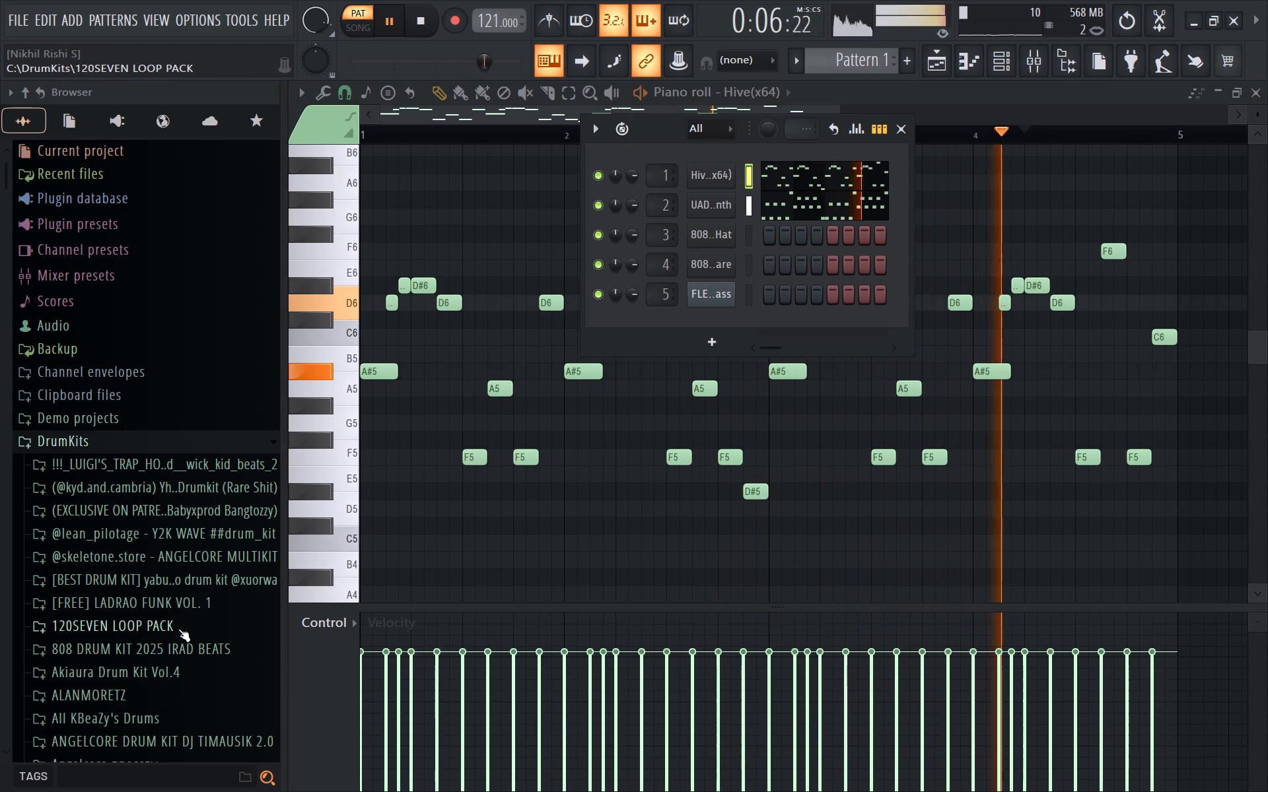
scroll(178, 629, down, 1)
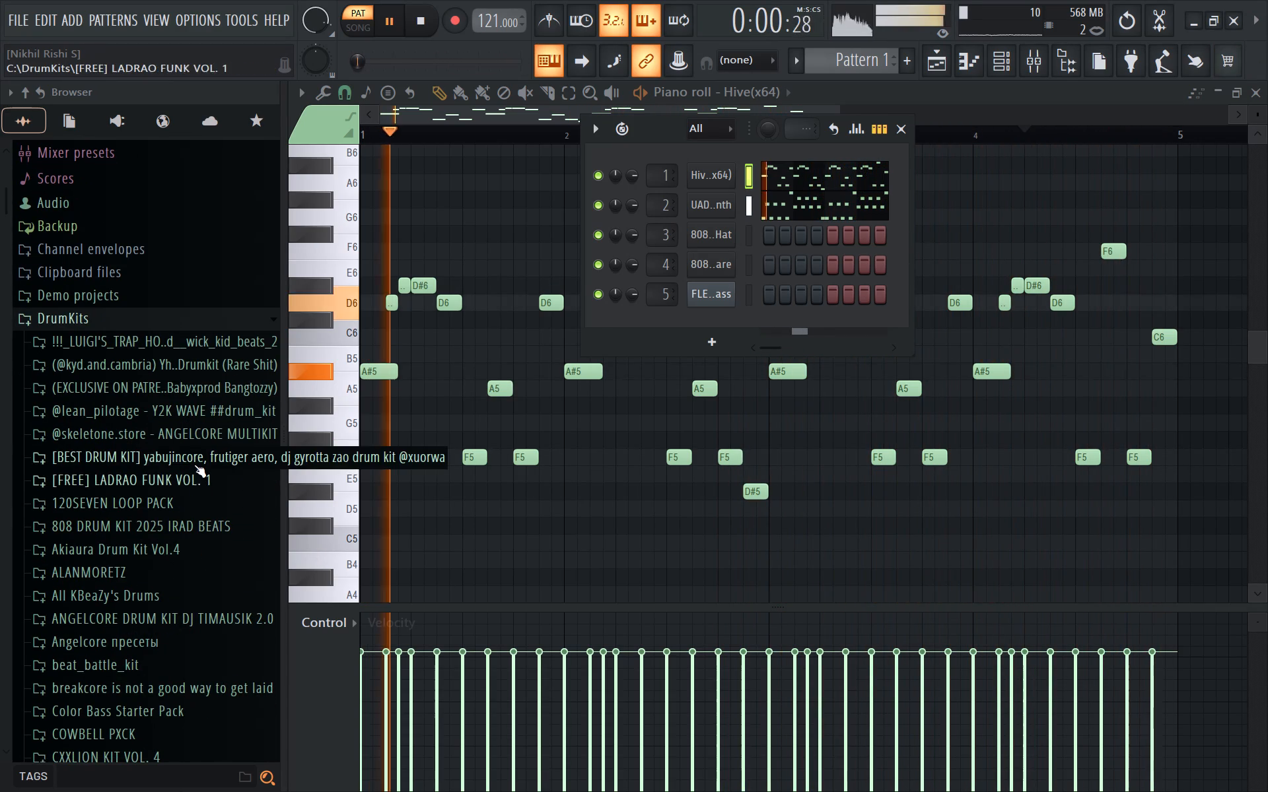
click(194, 464)
click(184, 314)
click(184, 335)
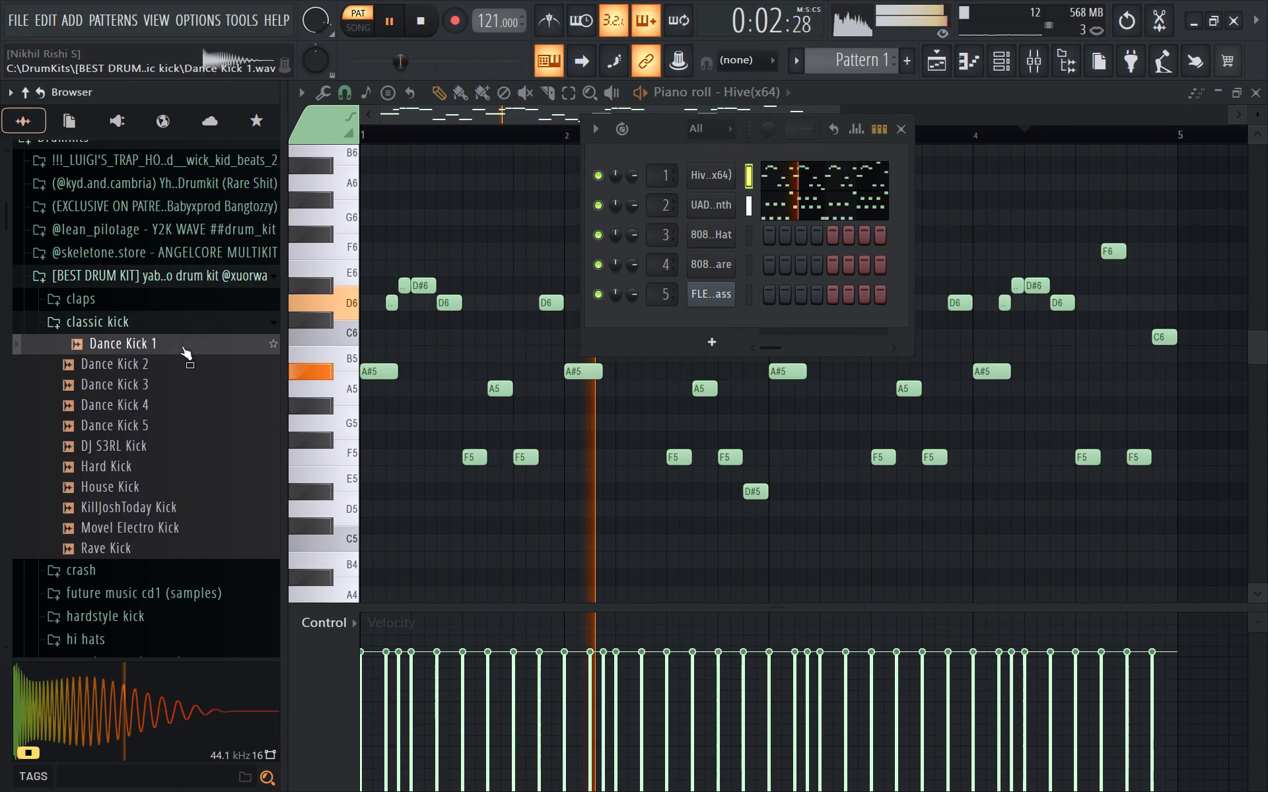
Audition the Dance Kick 1 to 5, DJ S3RL Kick, Hard Kick and House Kick samples over the playing pattern.
click(173, 392)
double_click(180, 344)
click(180, 344)
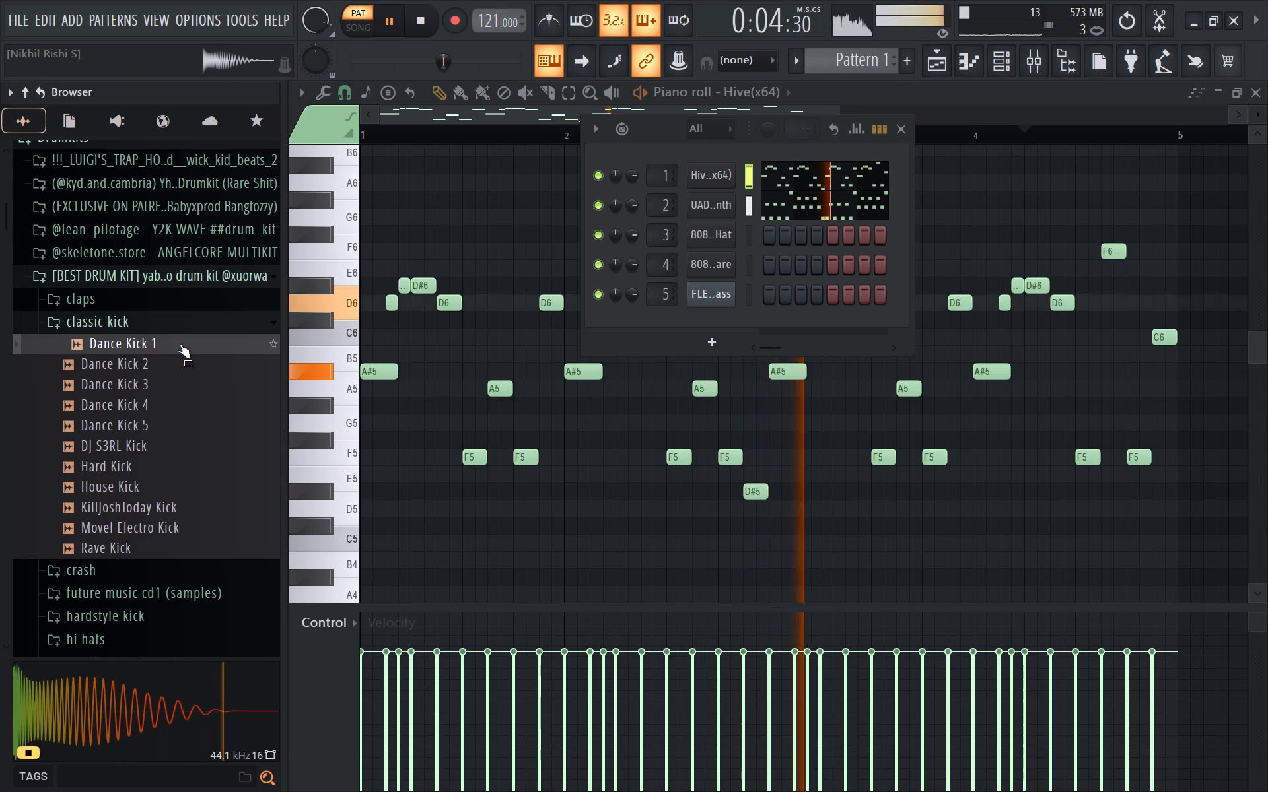
click(180, 344)
click(180, 344)
double_click(184, 365)
click(183, 381)
click(181, 406)
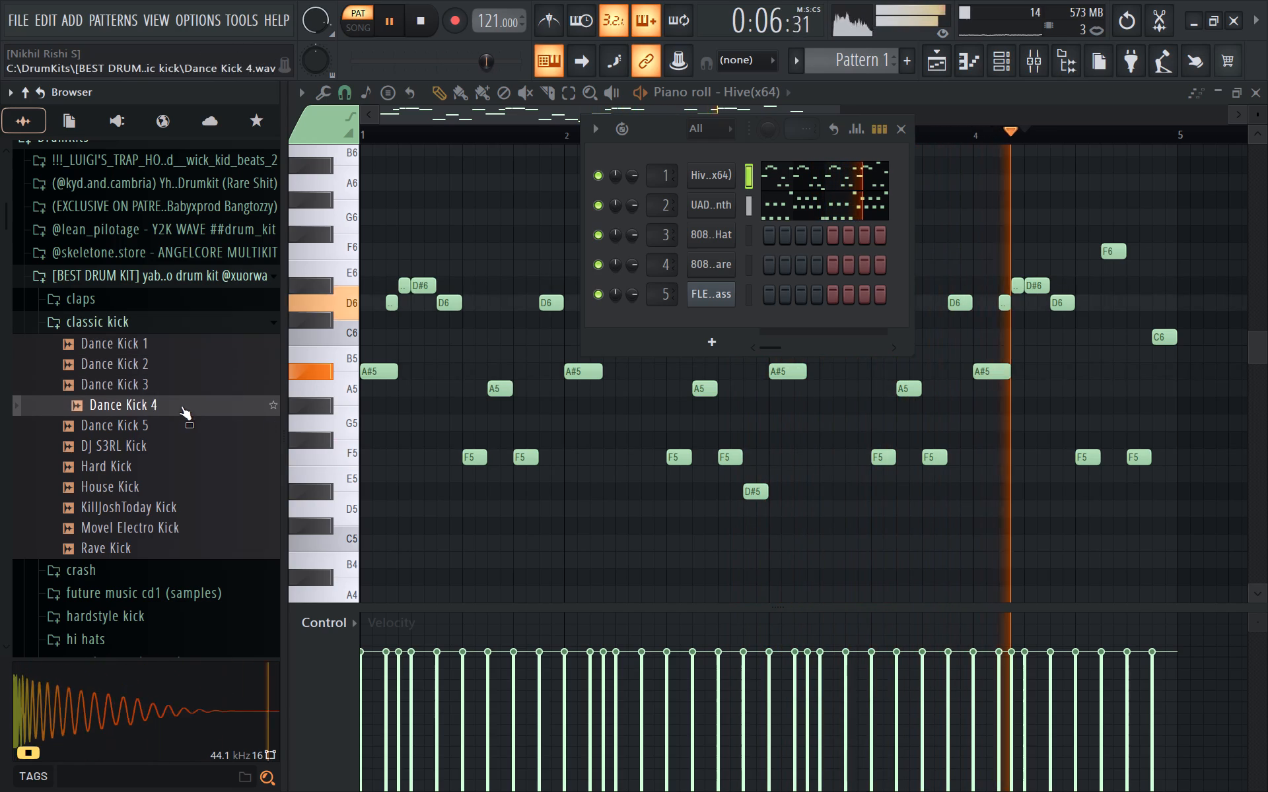
click(178, 426)
click(179, 447)
double_click(179, 469)
click(179, 494)
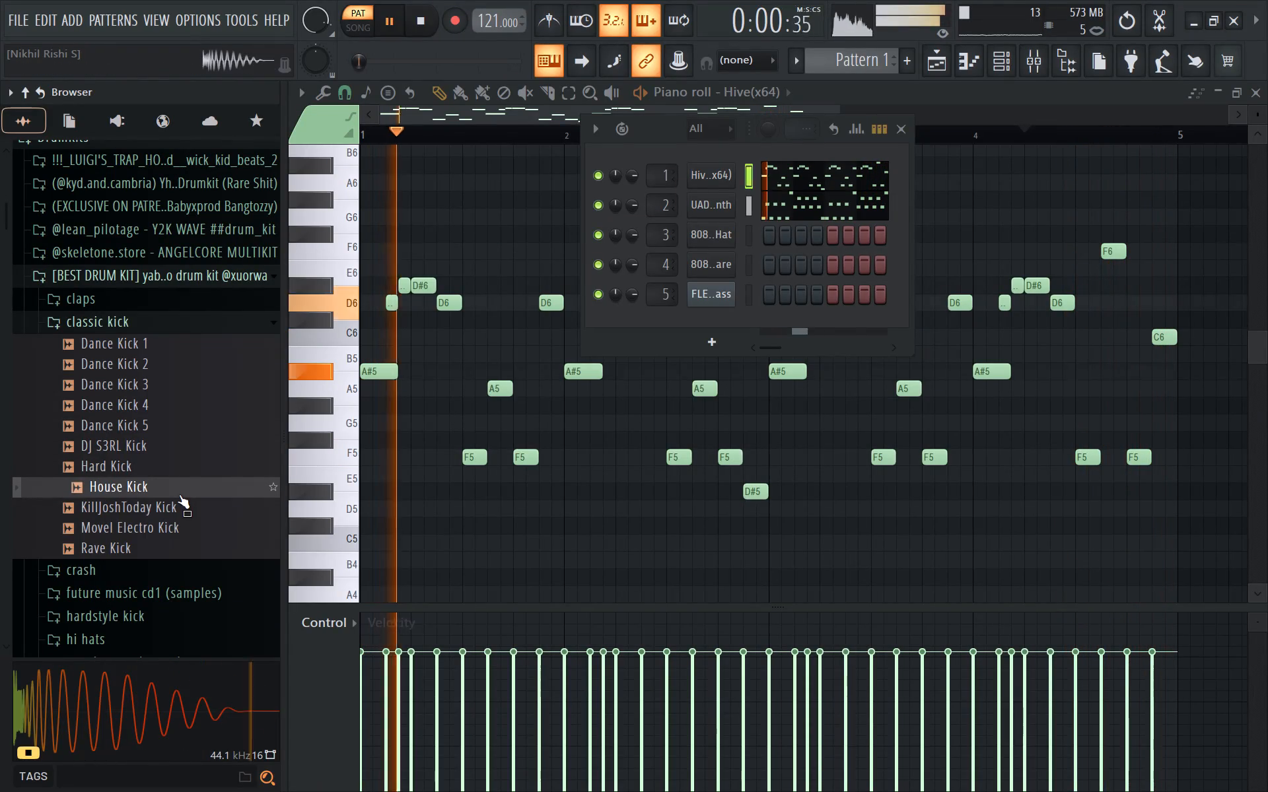
click(179, 494)
Audition the KillJoshToday, Movel Electro and Rave Kick samples, comparing them and replaying KillJoshToday Kick.
click(178, 507)
click(178, 524)
triple_click(174, 547)
click(176, 541)
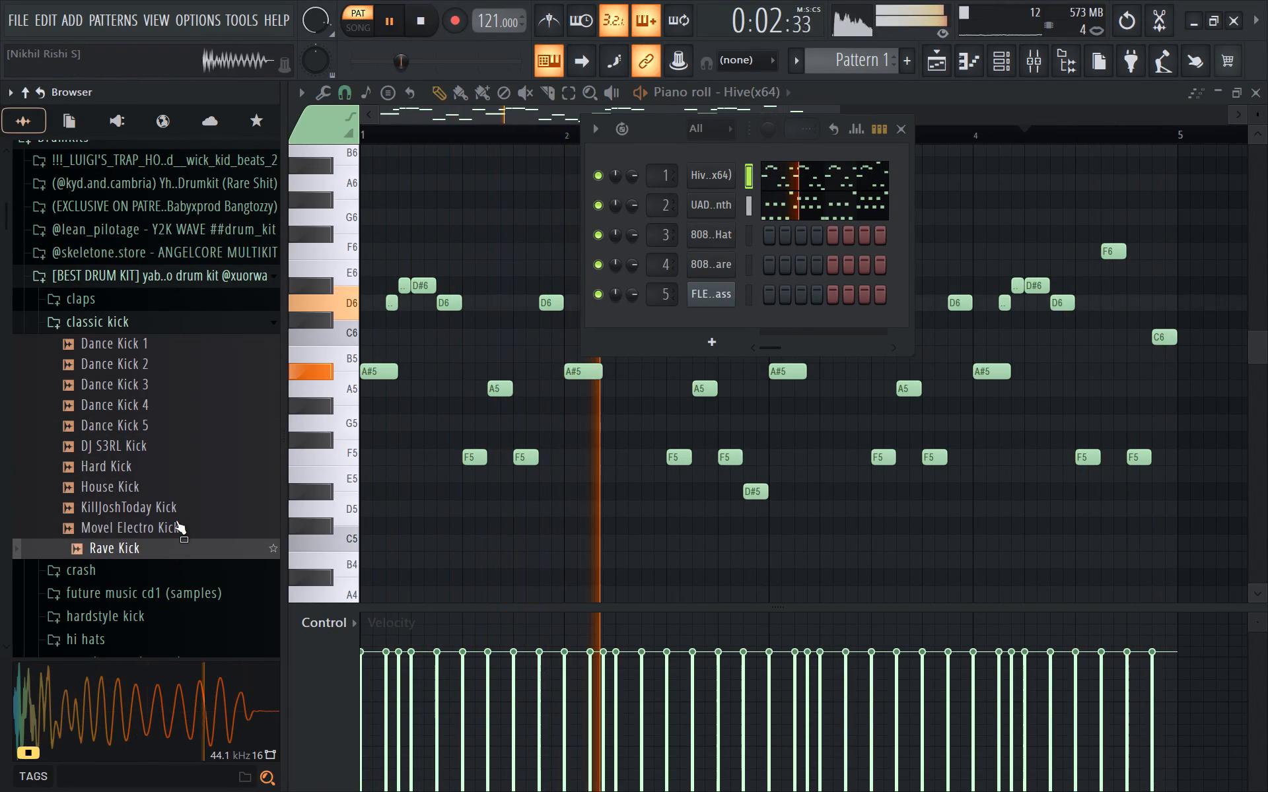
click(176, 520)
double_click(174, 506)
drag(140, 482, 140, 491)
click(141, 500)
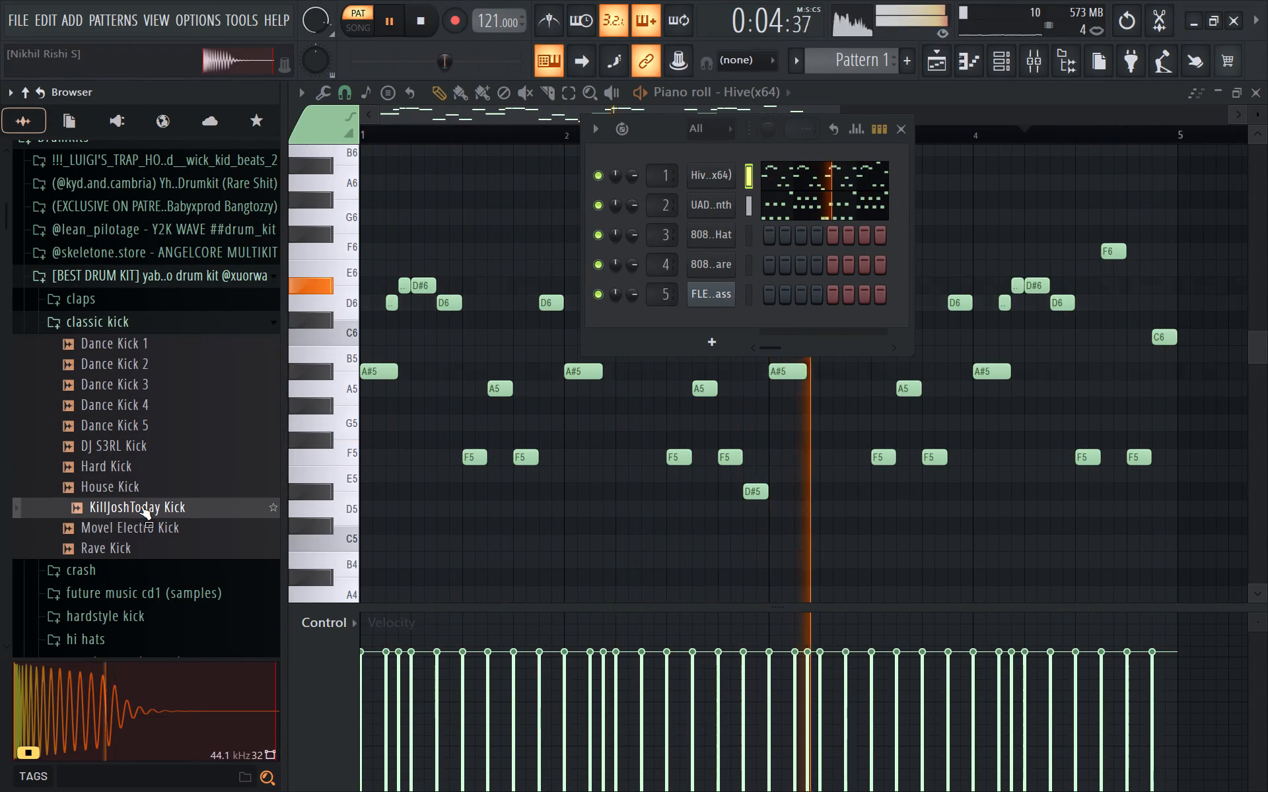
click(141, 506)
click(141, 506)
click(141, 506)
Replace the 808 hat sample on channel 3 with KillJoshToday Kick.
drag(141, 506, 765, 191)
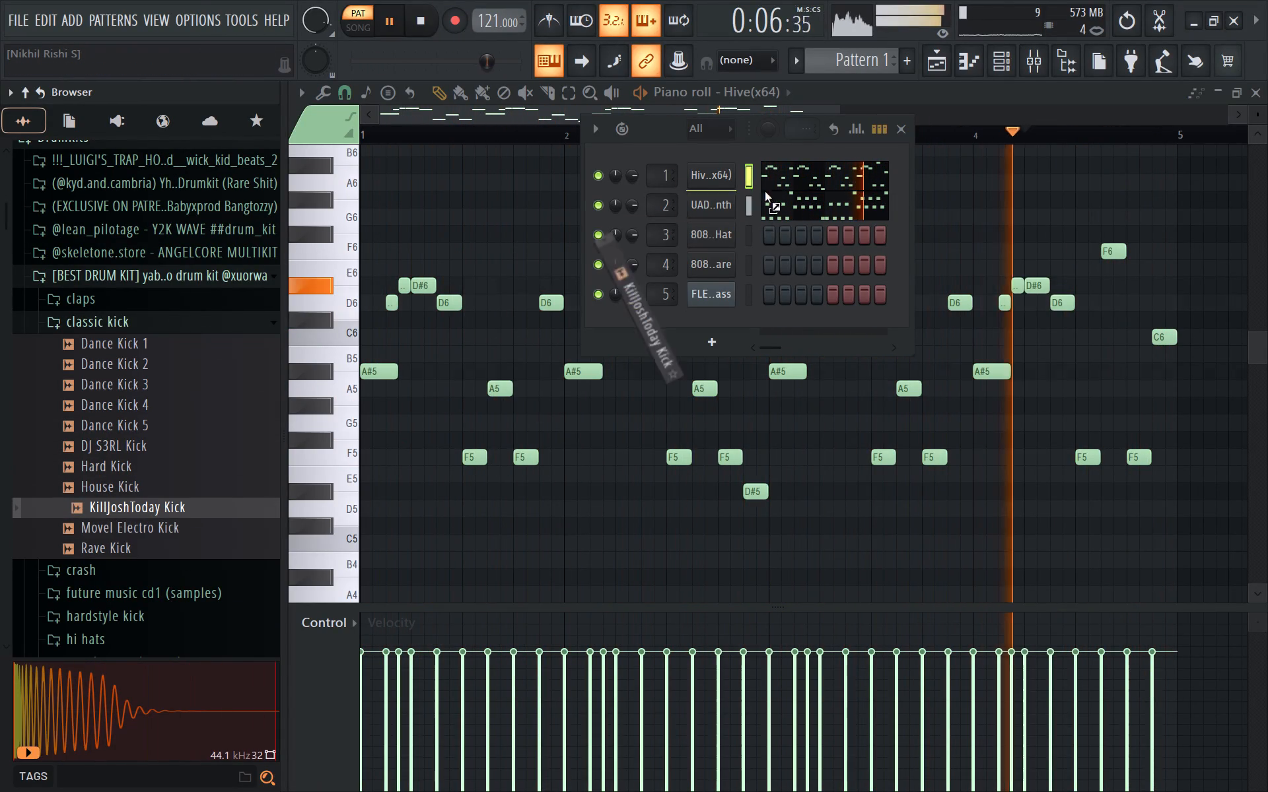
drag(765, 191, 724, 238)
right_click(724, 238)
click(829, 362)
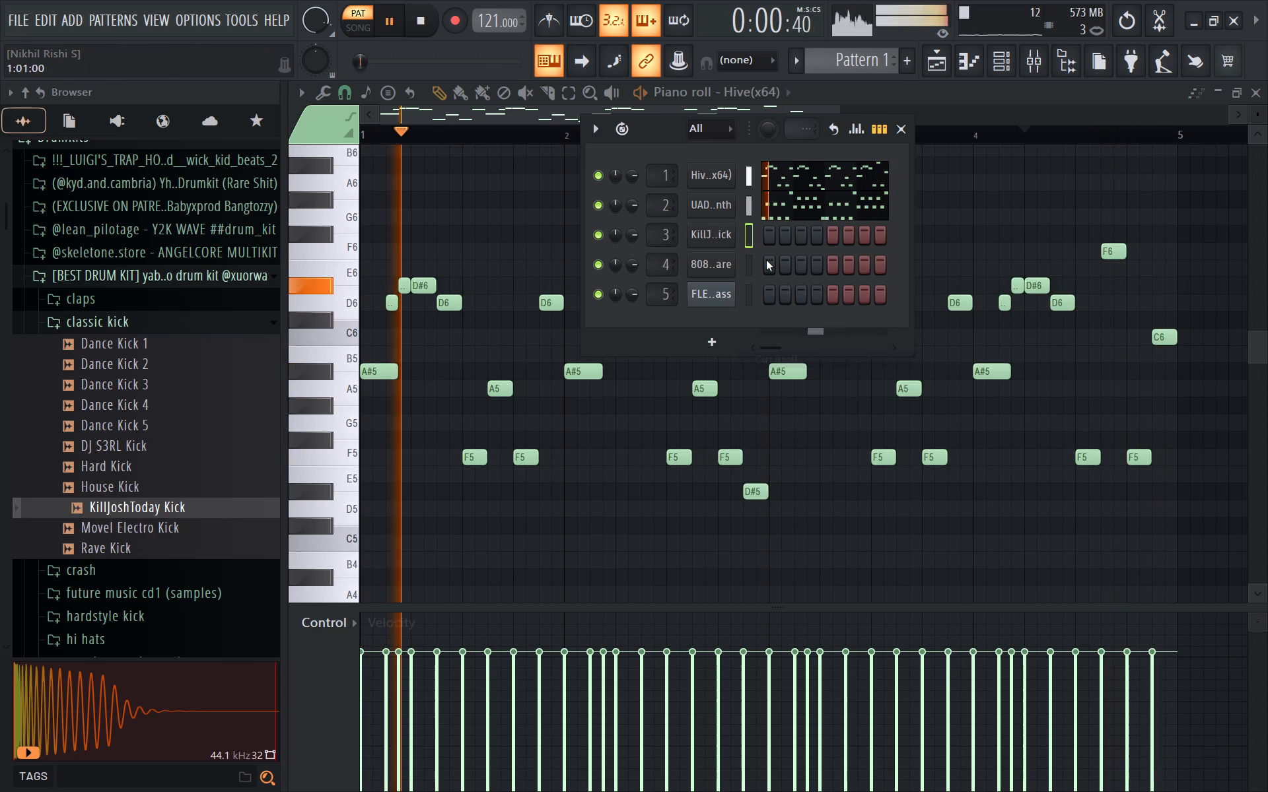
Load Fruity WaveShaper into slot 1 of the Master track, change its preset and close it.
click(1040, 64)
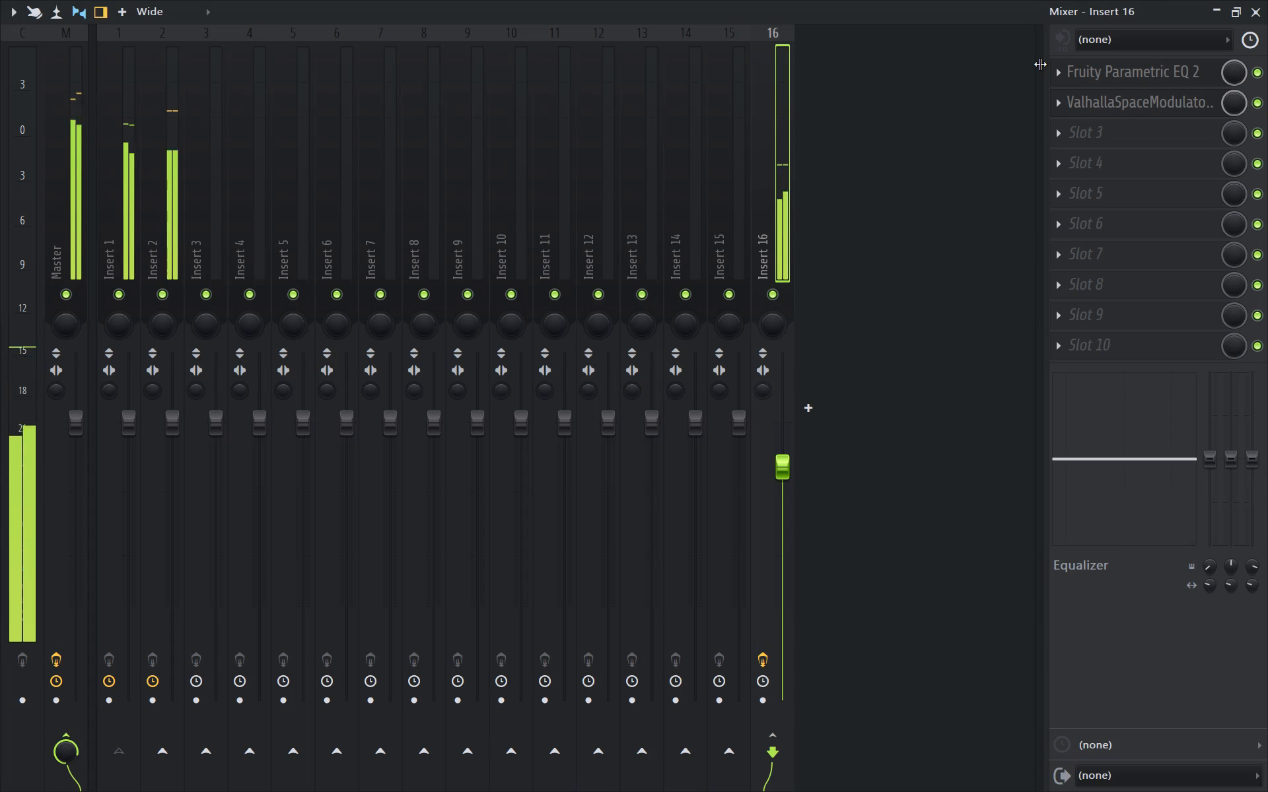
click(75, 191)
click(1147, 80)
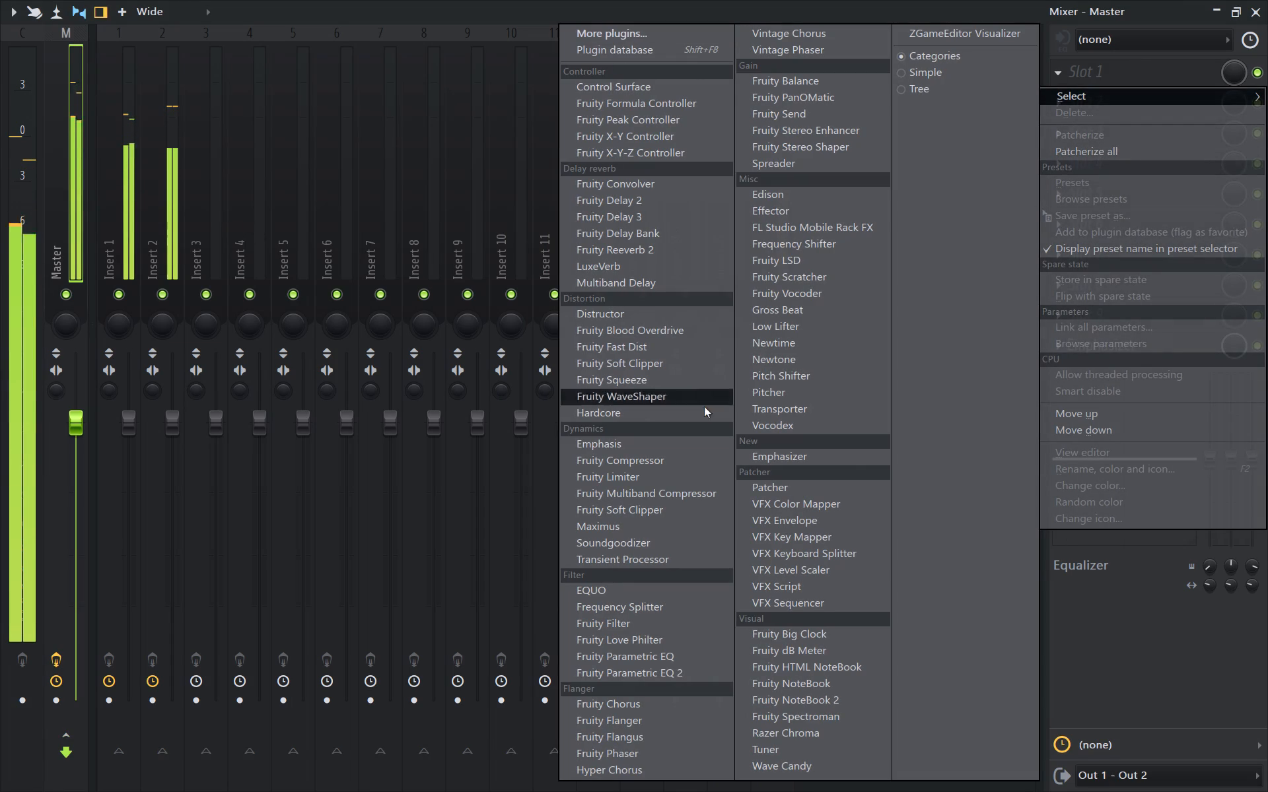
click(691, 396)
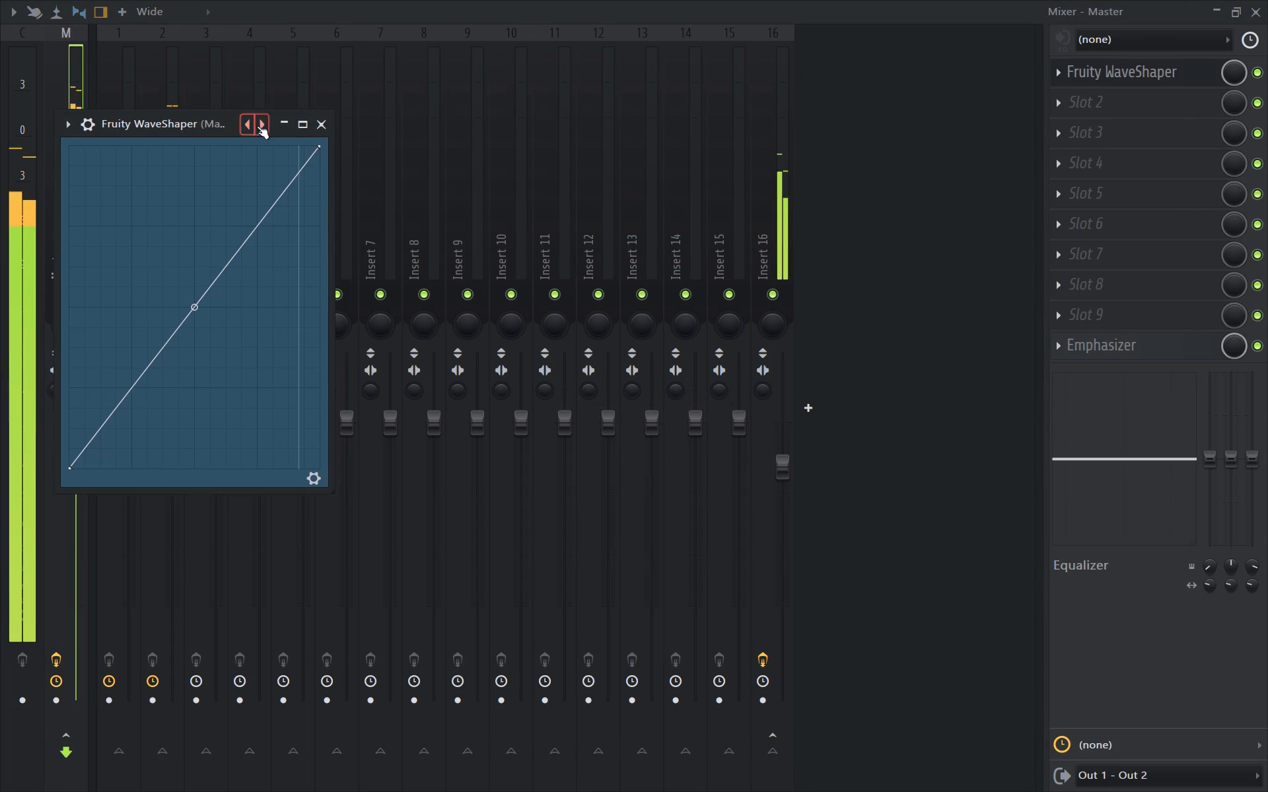
click(257, 126)
click(316, 125)
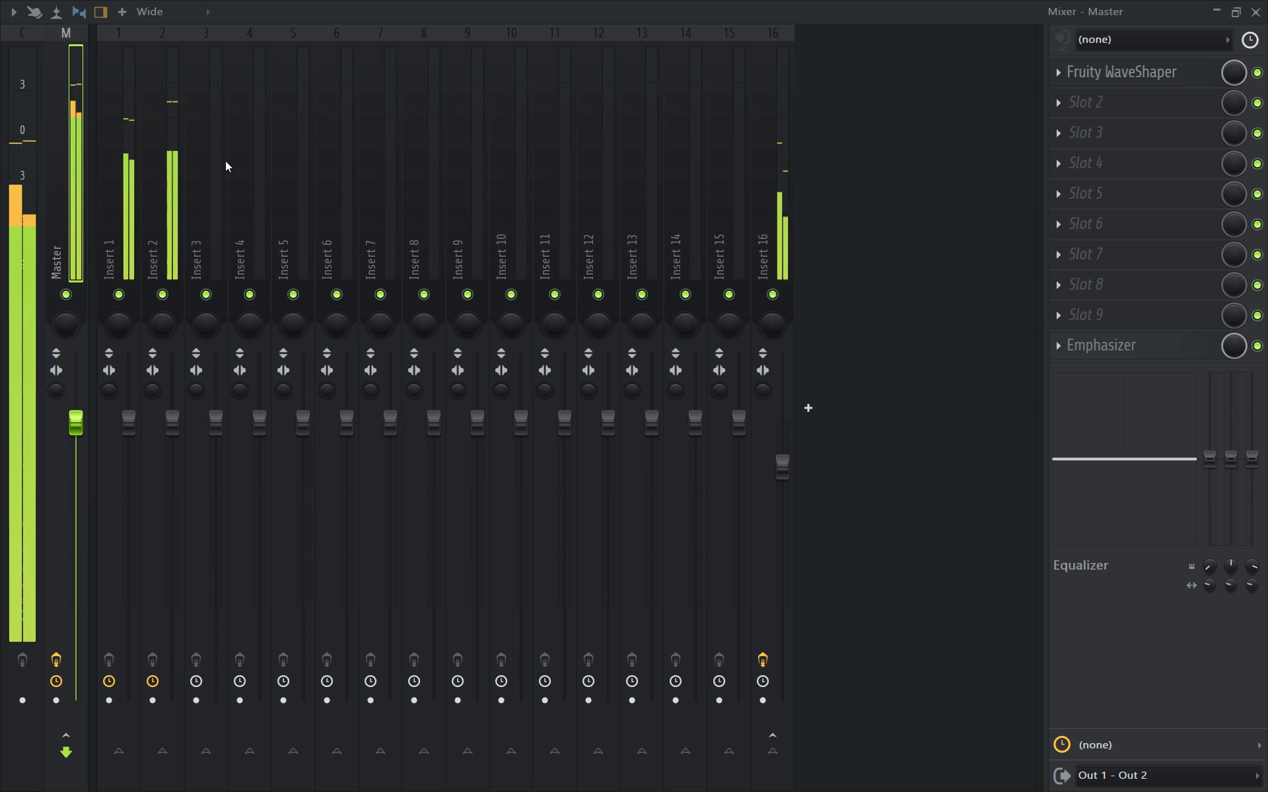
Leave the mixer and audition KillJoshToday Kick repeatedly over the playing pattern.
click(1263, 0)
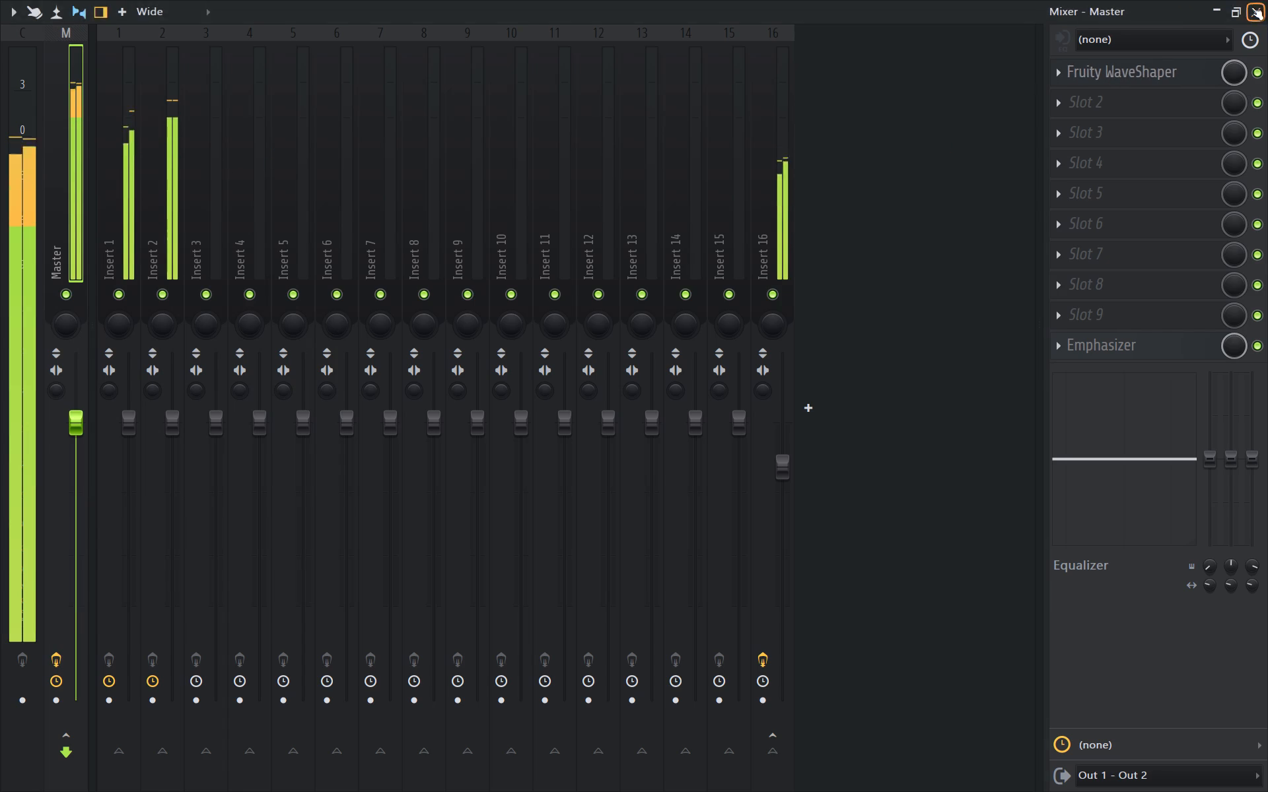
click(1251, 7)
click(132, 504)
click(132, 504)
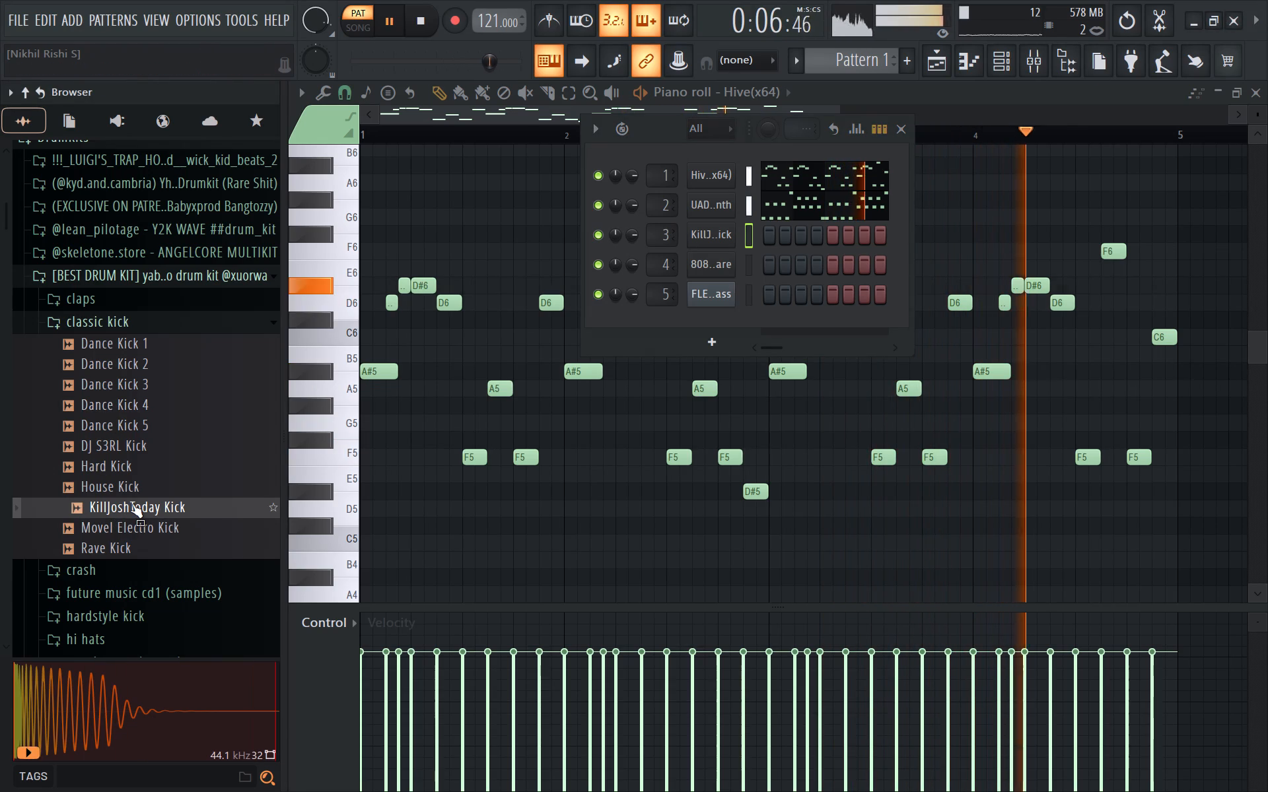
click(132, 504)
click(132, 504)
click(132, 504)
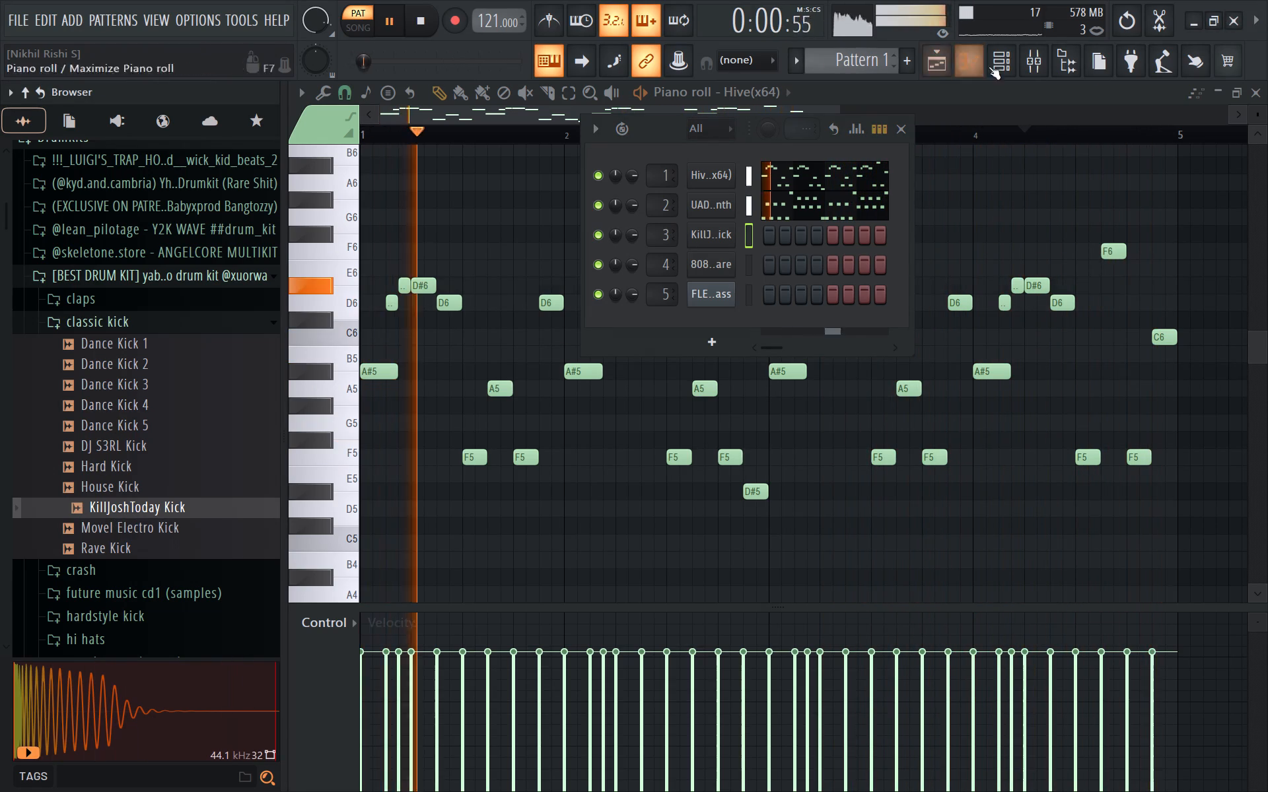
Delete Fruity WaveShaper from slot 1 of the Master track.
click(1027, 57)
click(1088, 71)
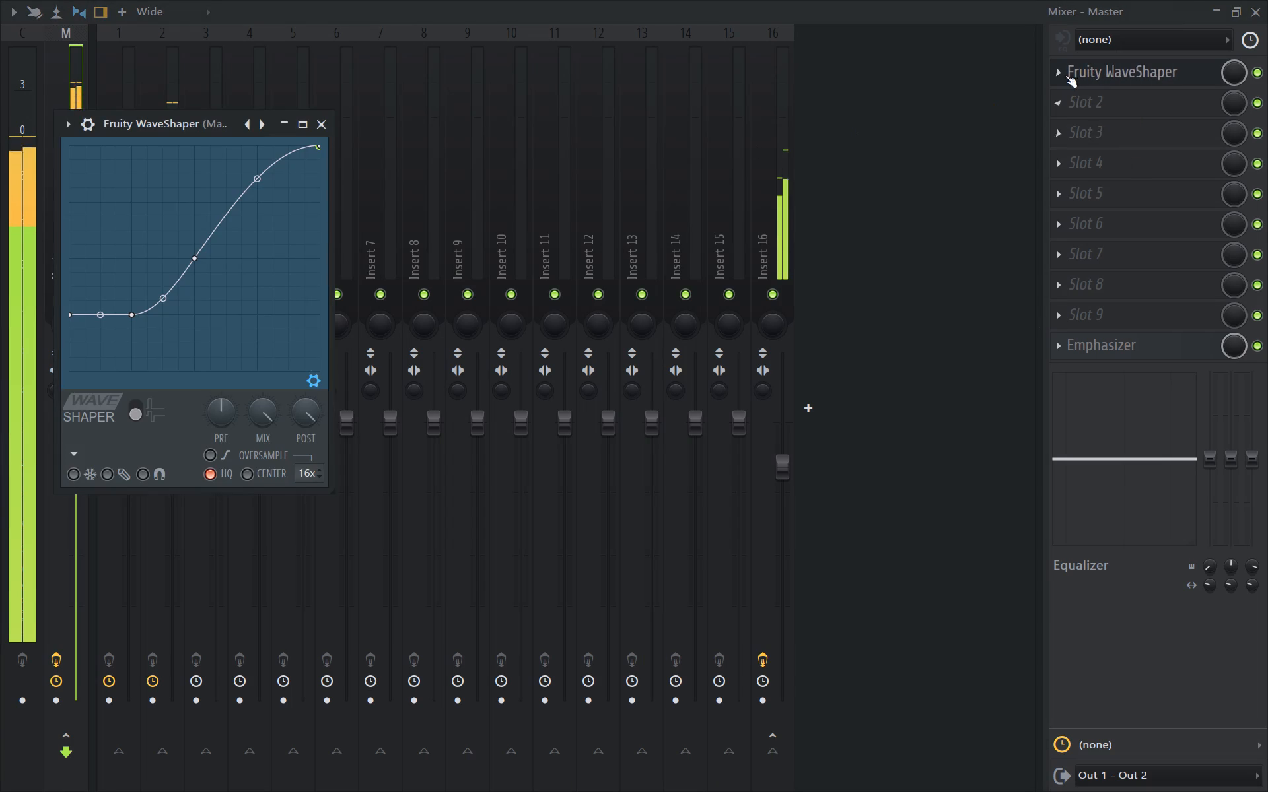
click(1064, 74)
click(1073, 115)
click(695, 477)
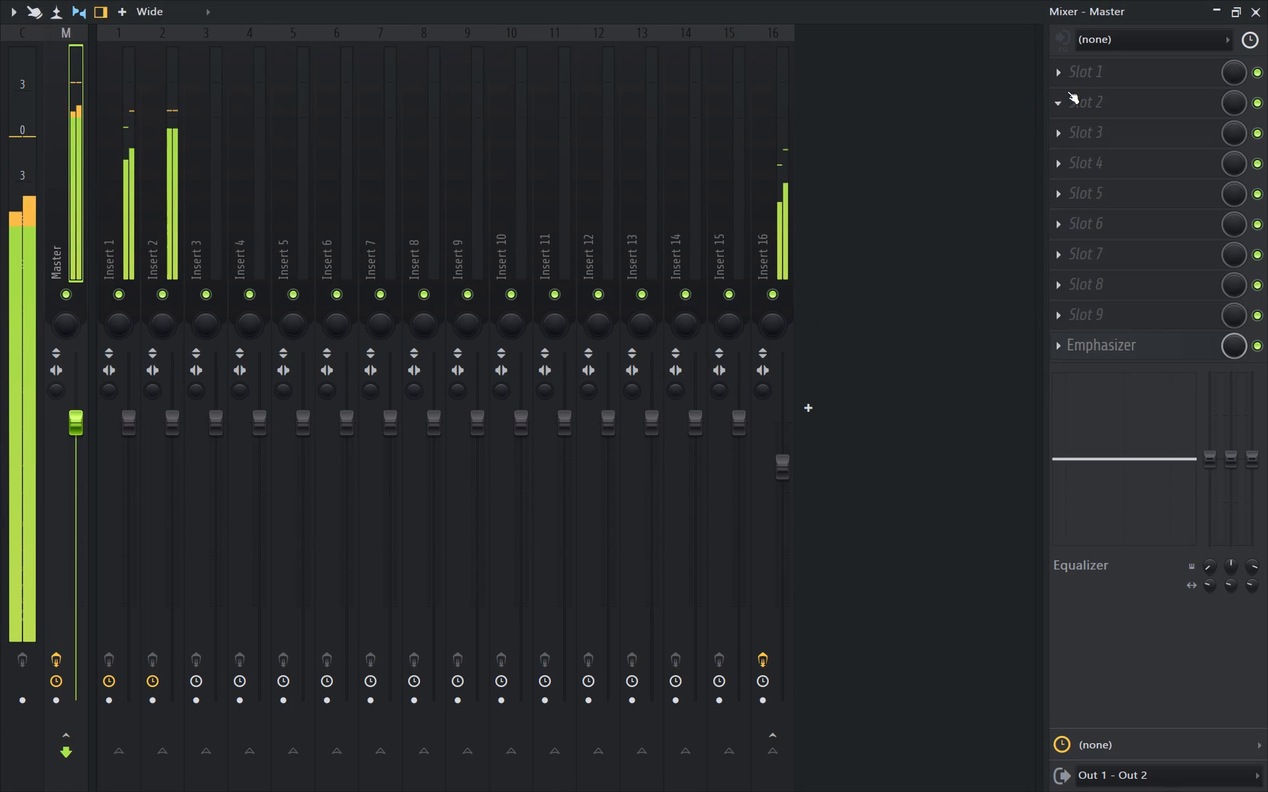
Load a fresh Fruity WaveShaper into slot 1 of the Master track.
click(1076, 81)
click(608, 40)
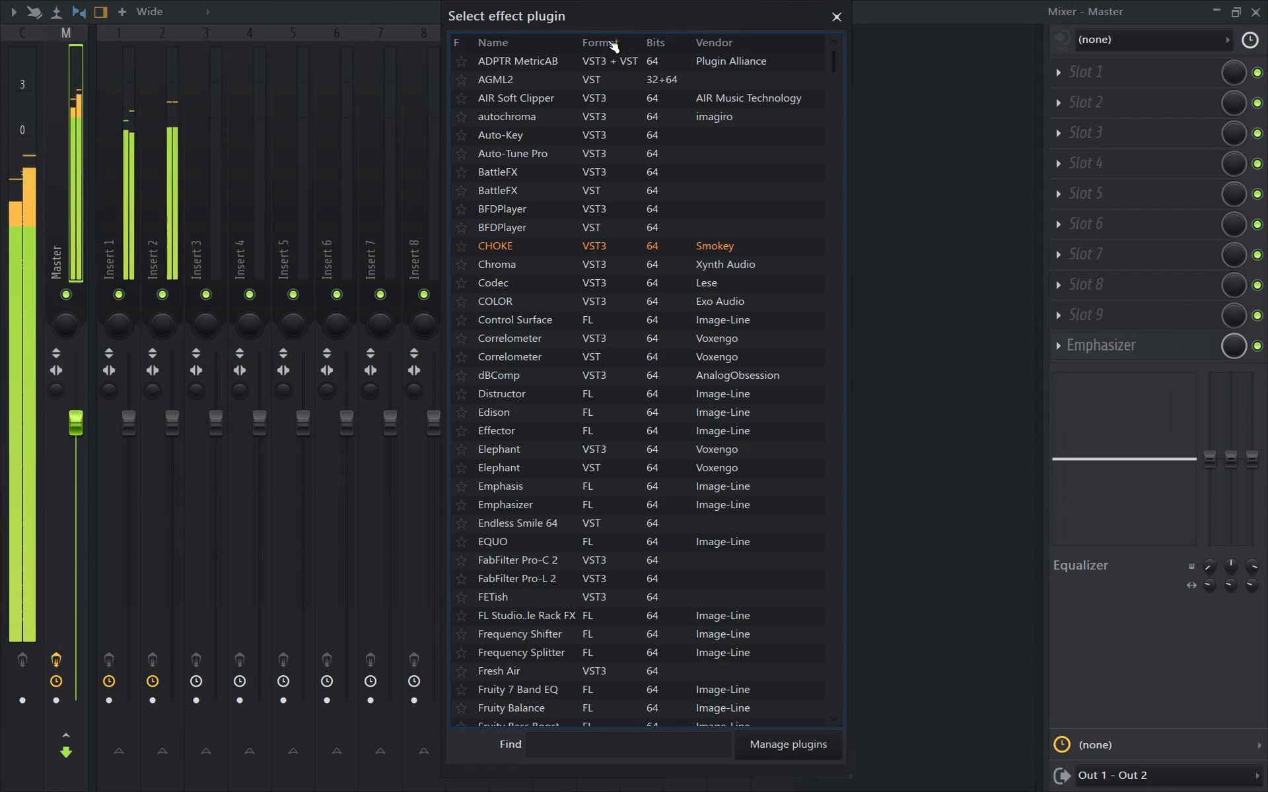
text(wa)
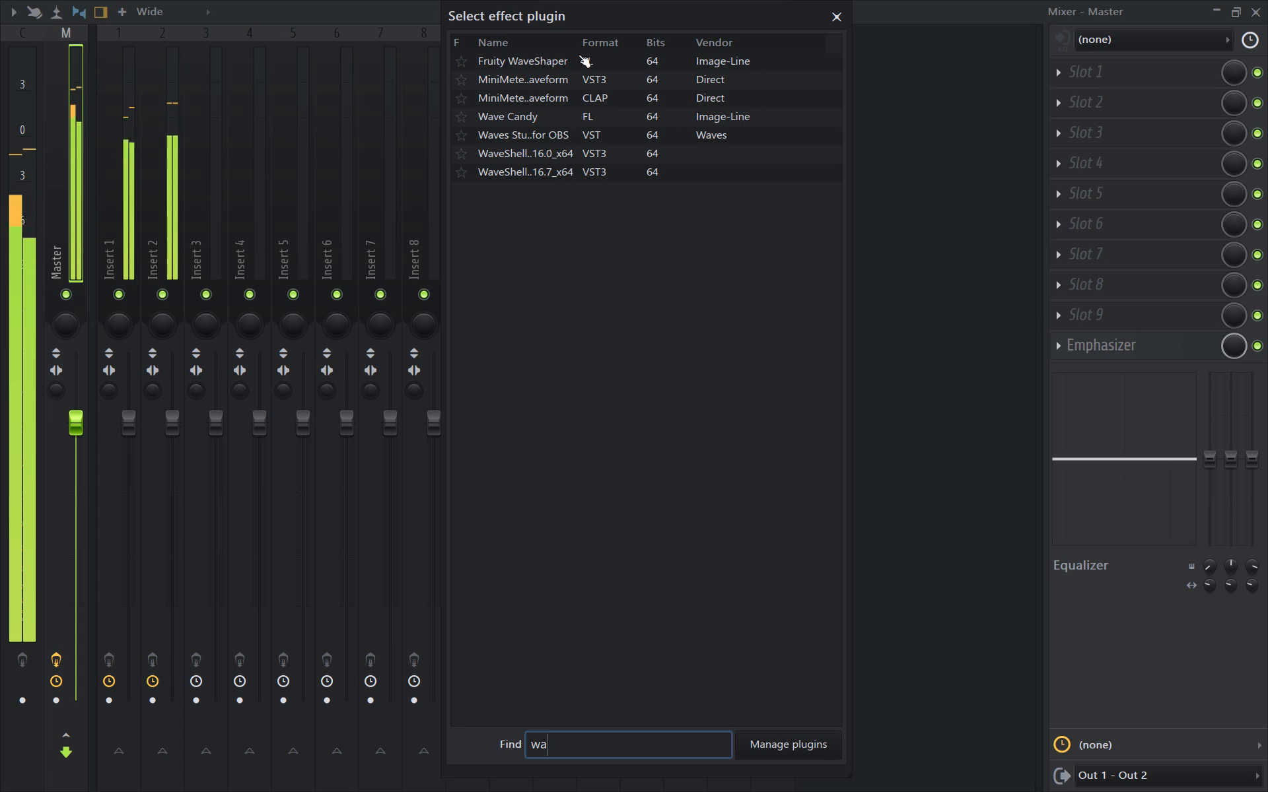
double_click(615, 58)
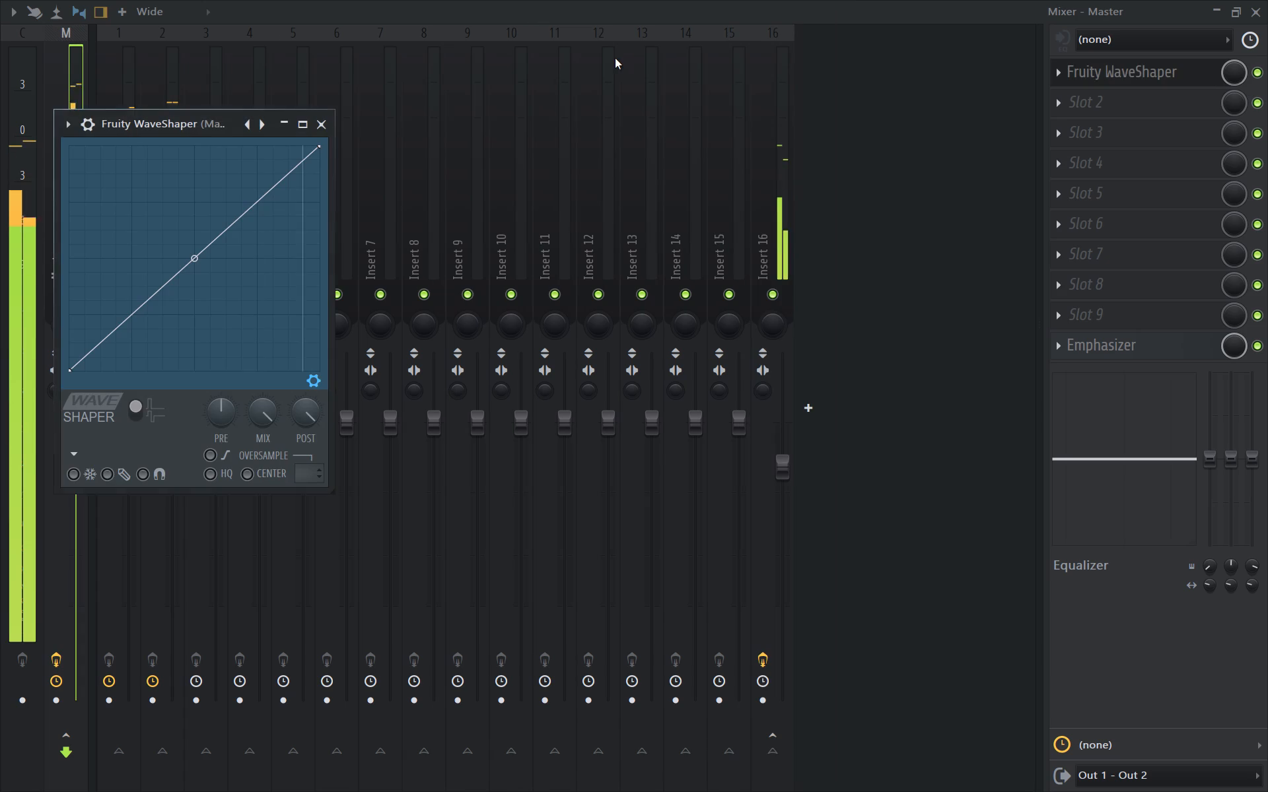
click(327, 127)
click(1061, 83)
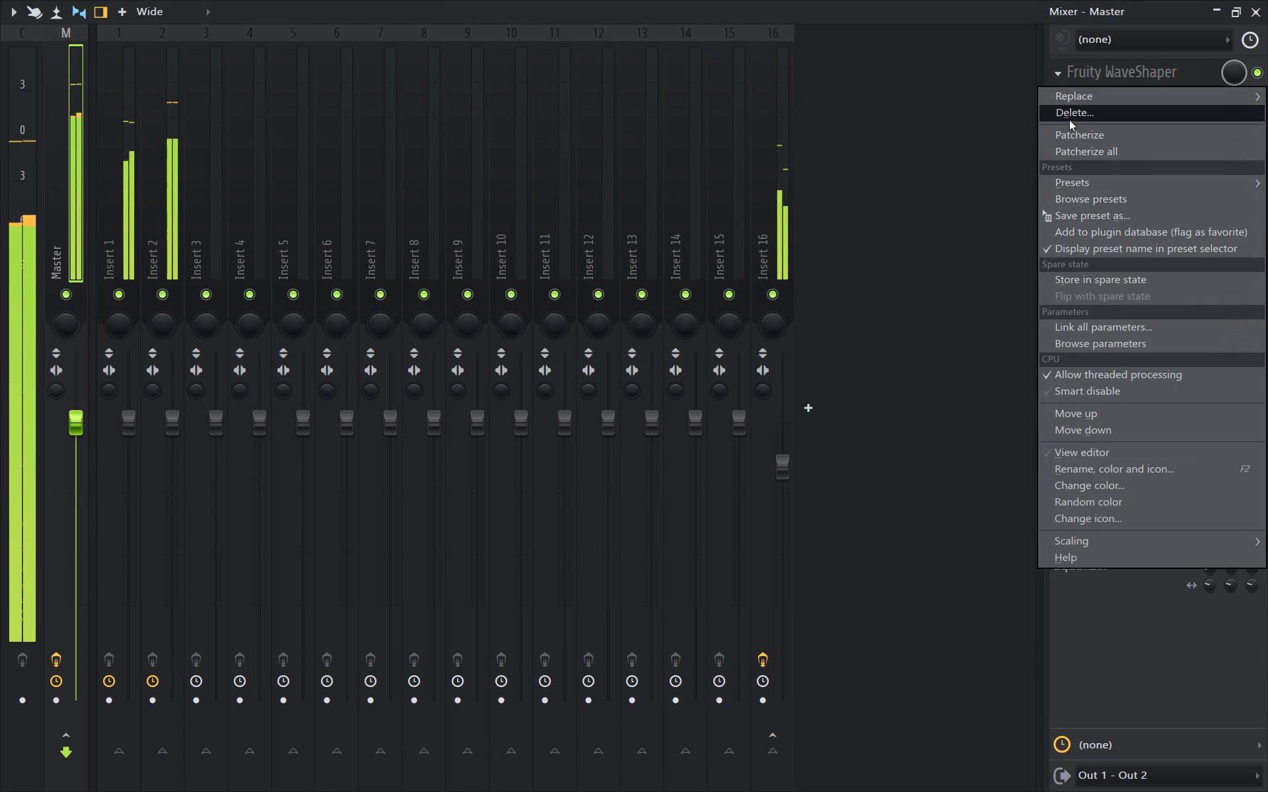
Step through the Master WaveShaper's presets to the smooth S-shaped curve with HQ and Center on and 2x oversampling.
double_click(1099, 74)
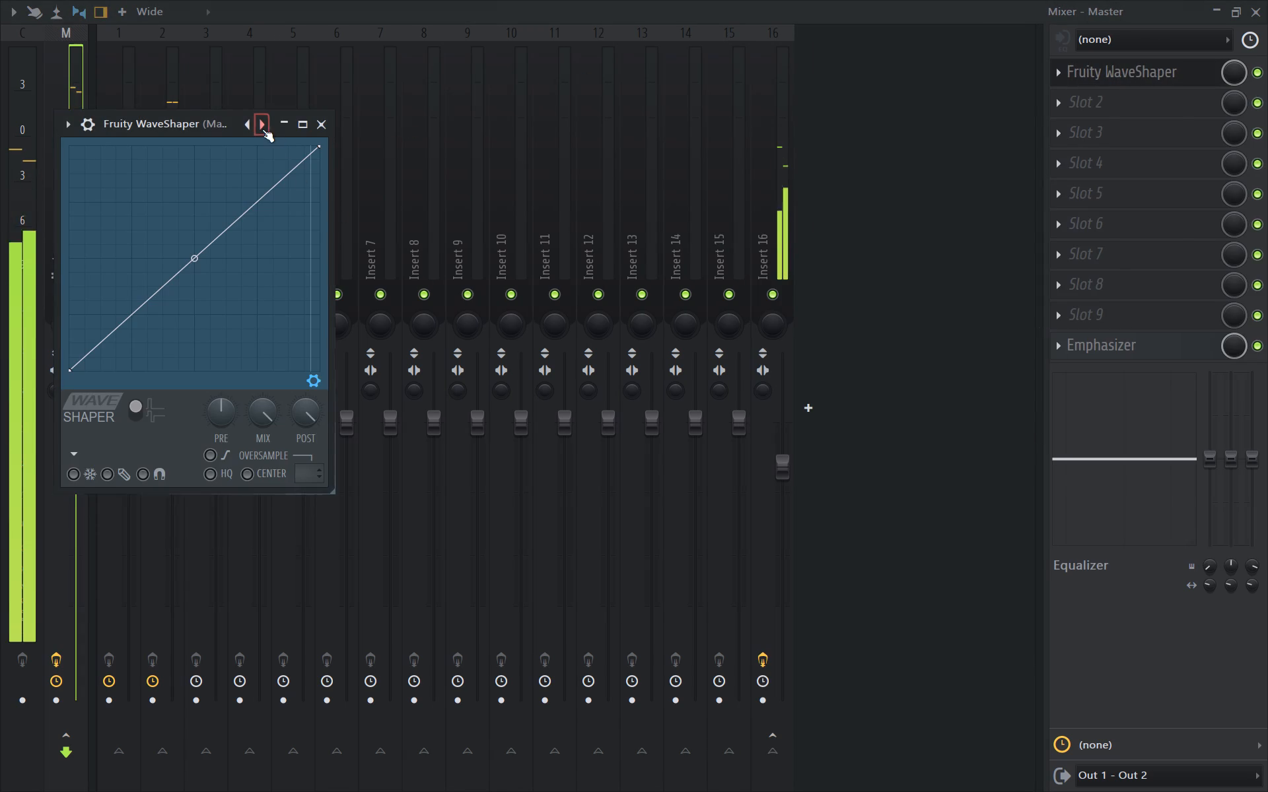
click(262, 129)
click(262, 129)
triple_click(262, 129)
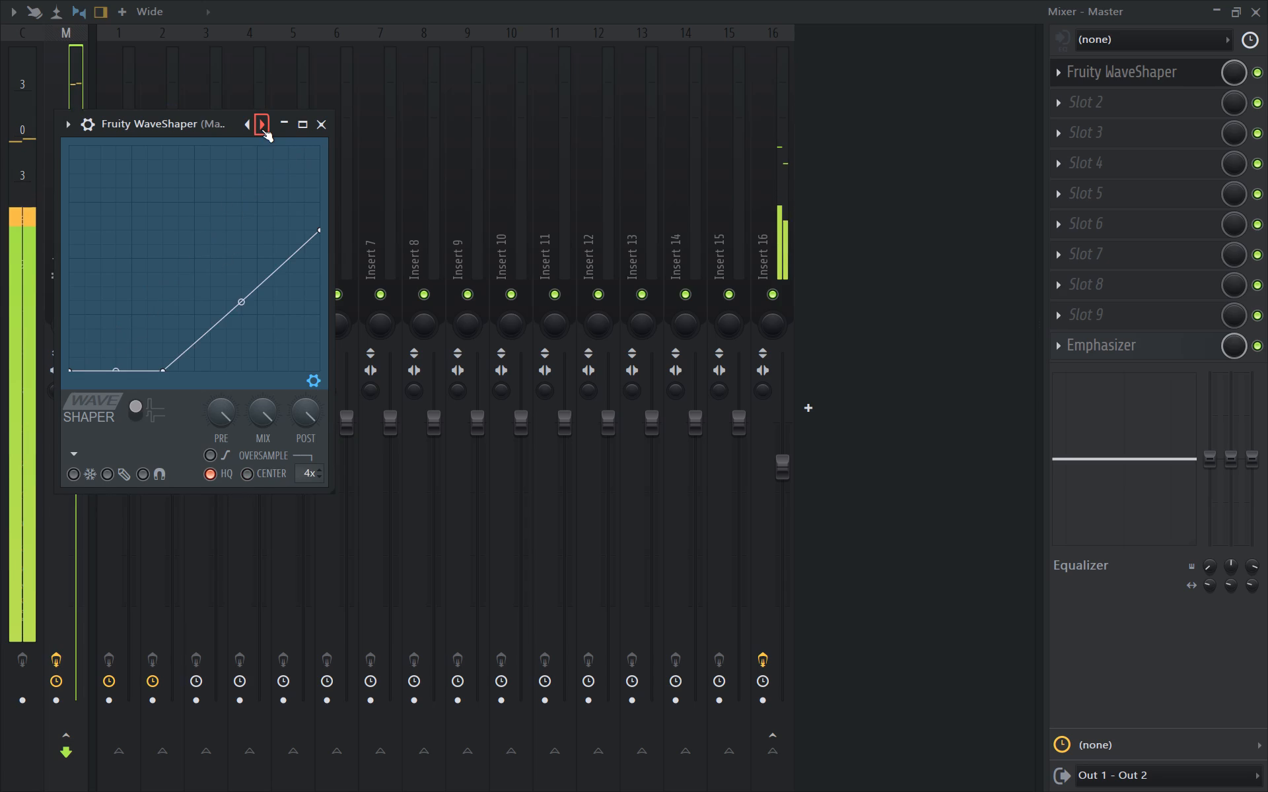
click(262, 129)
click(262, 129)
click(262, 129)
click(262, 129)
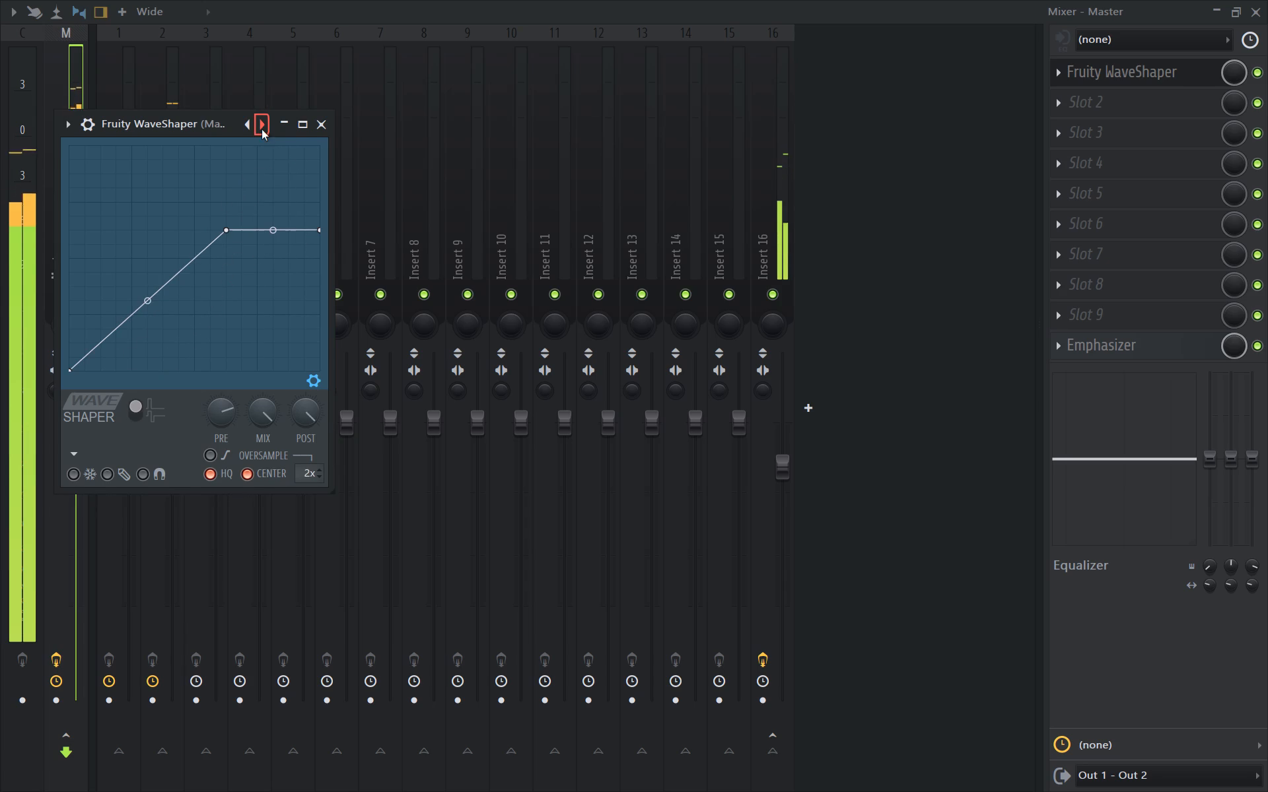
triple_click(262, 129)
triple_click(262, 129)
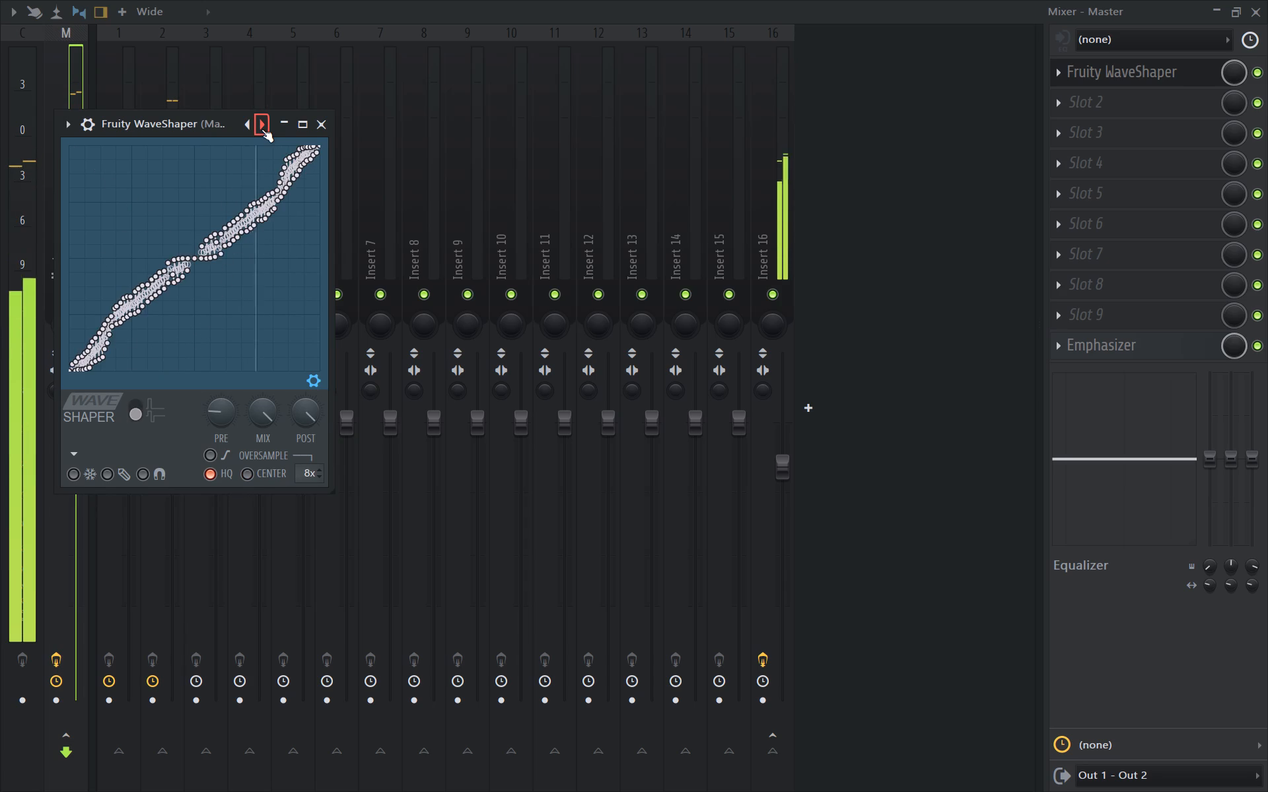
click(262, 129)
click(262, 129)
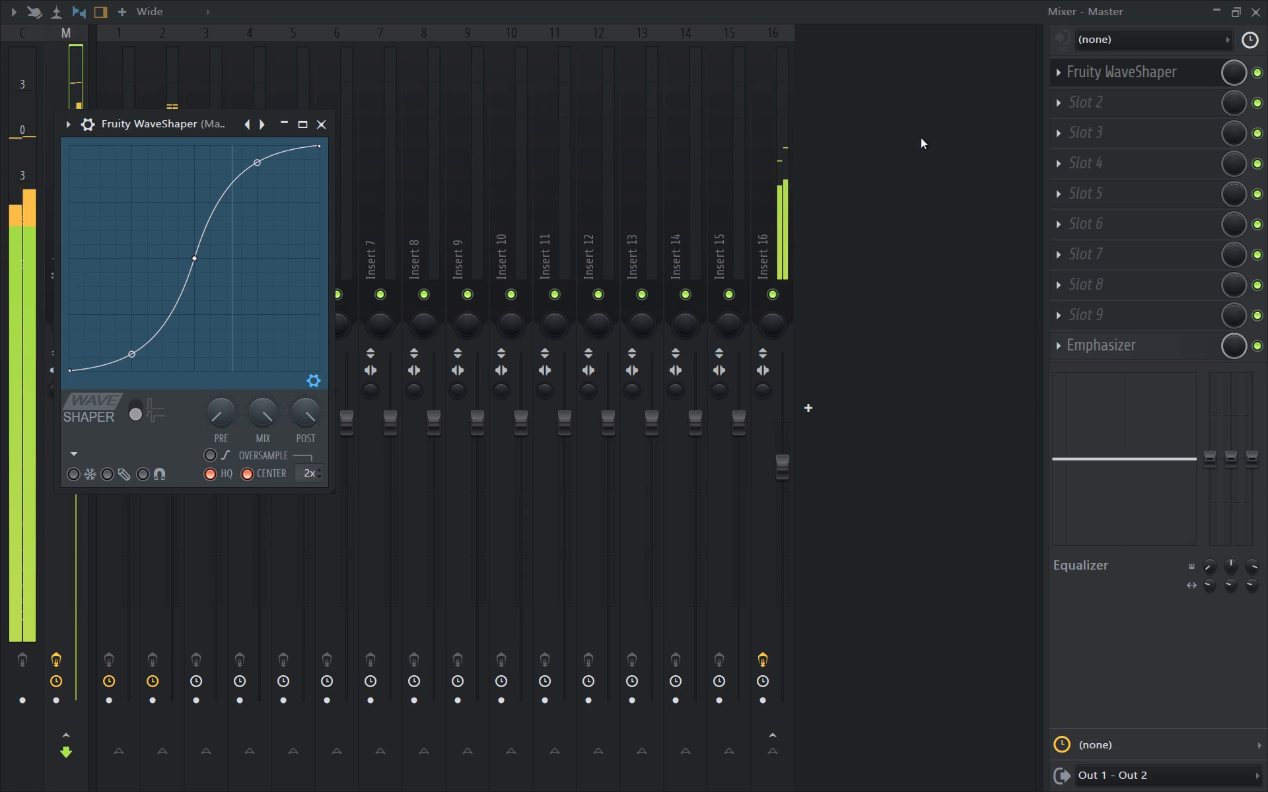
Play the KillJoshToday Kick channel live over the loop through the new WaveShaper preset, closing the plugin and mixer.
key(z)
key(z)
key(z)
key(z)
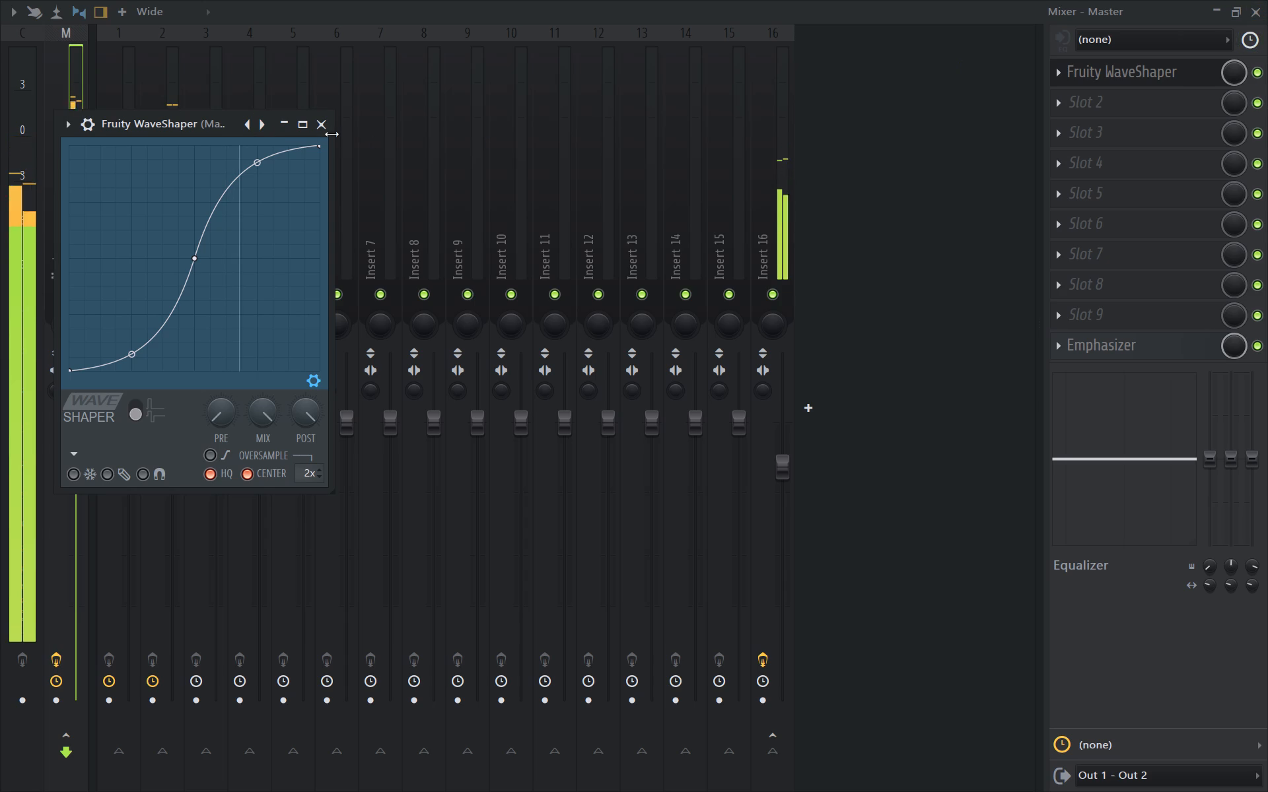
key(z)
click(332, 131)
key(z)
click(328, 123)
key(z)
click(1253, 7)
key(z)
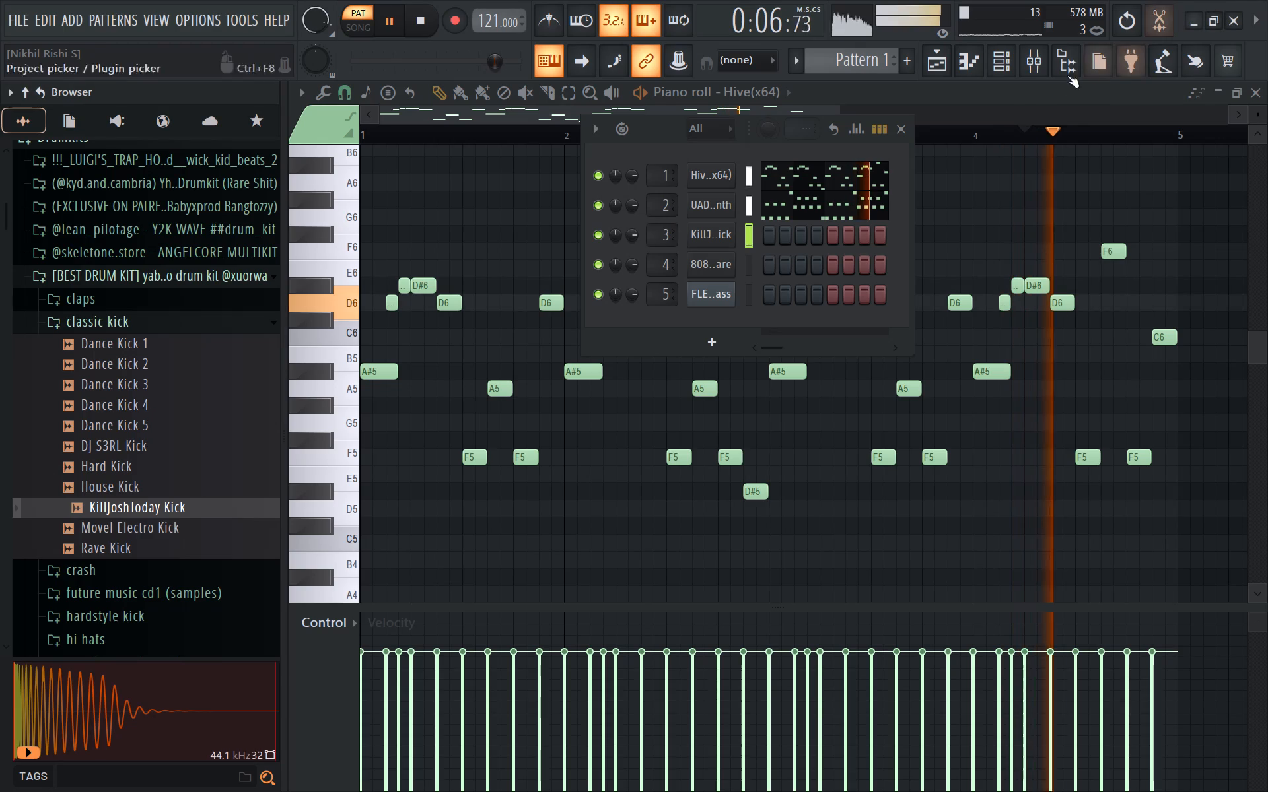
key(z)
key(z)
Fill the KillJoshToday Kick channel using Advanced fill, set to Fill every, sequence length 64 and interval 4.
right_click(713, 237)
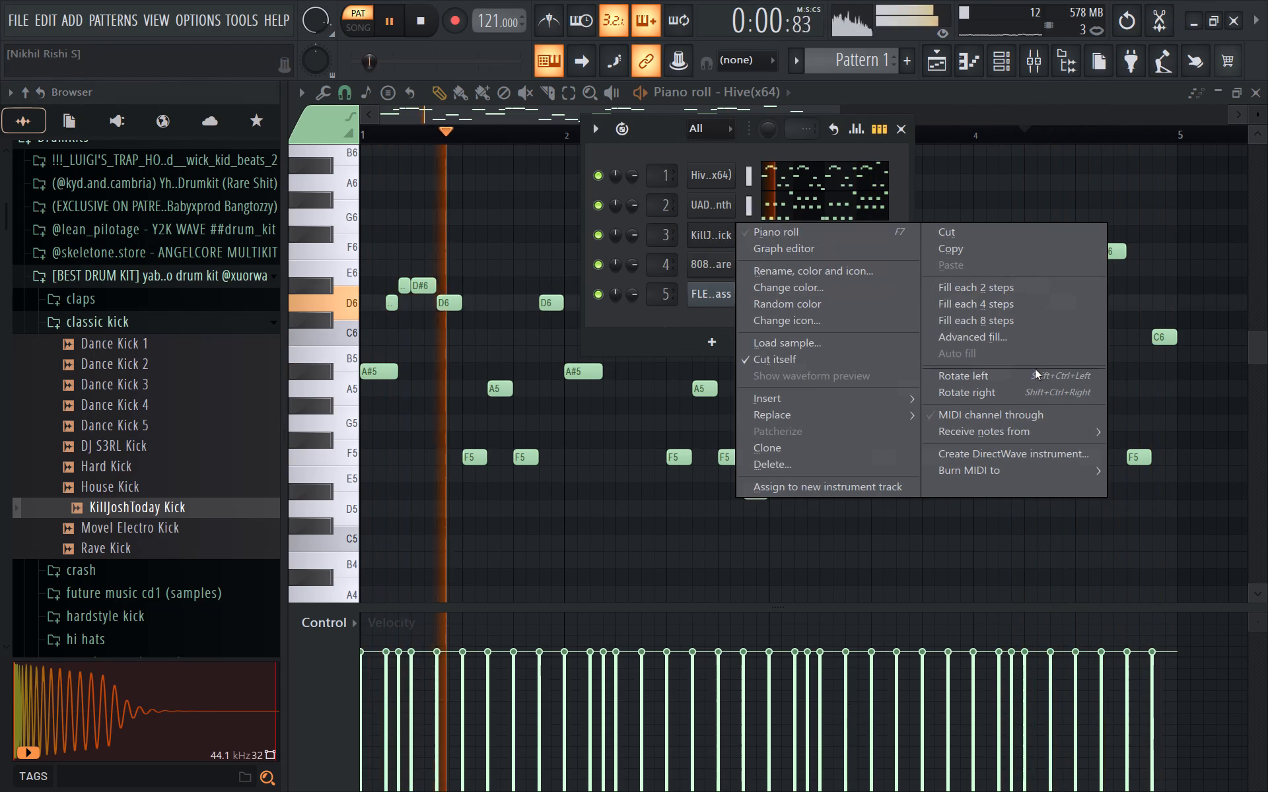
click(1034, 341)
key(space)
key(space)
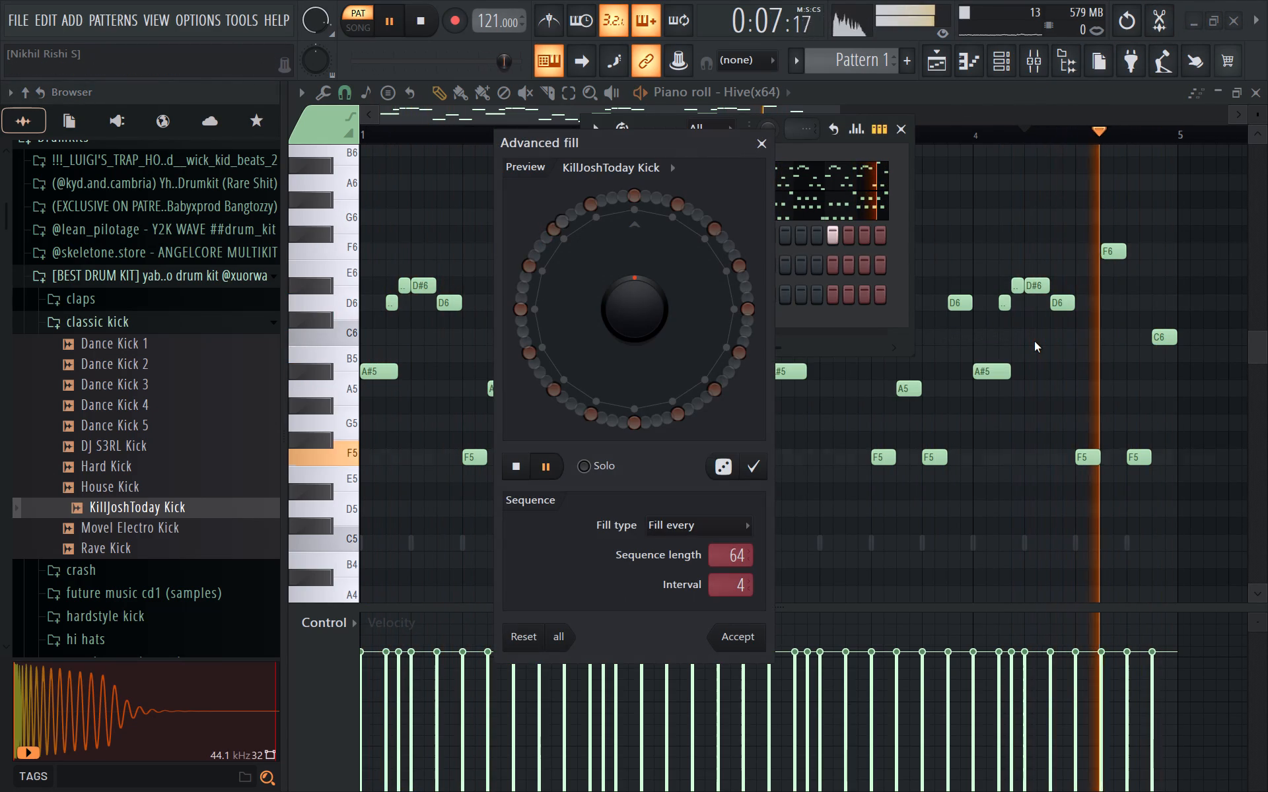
click(758, 646)
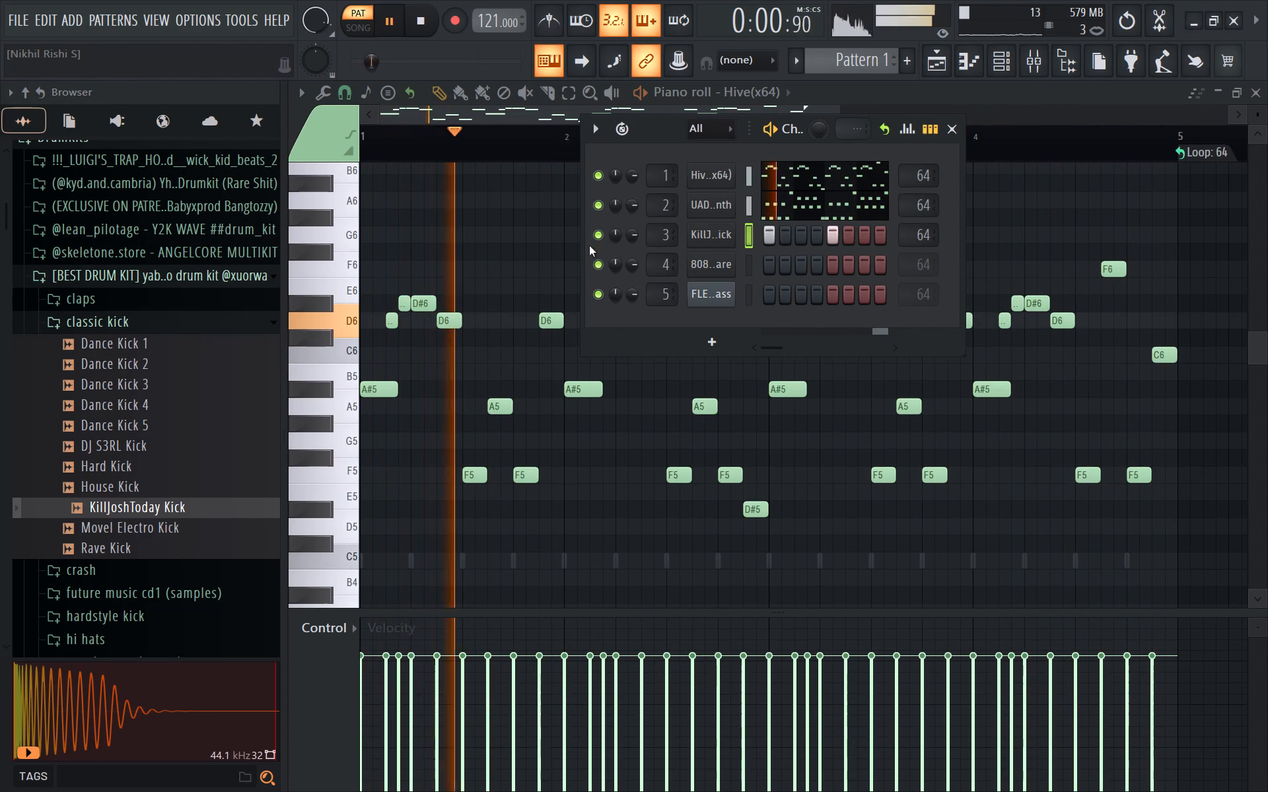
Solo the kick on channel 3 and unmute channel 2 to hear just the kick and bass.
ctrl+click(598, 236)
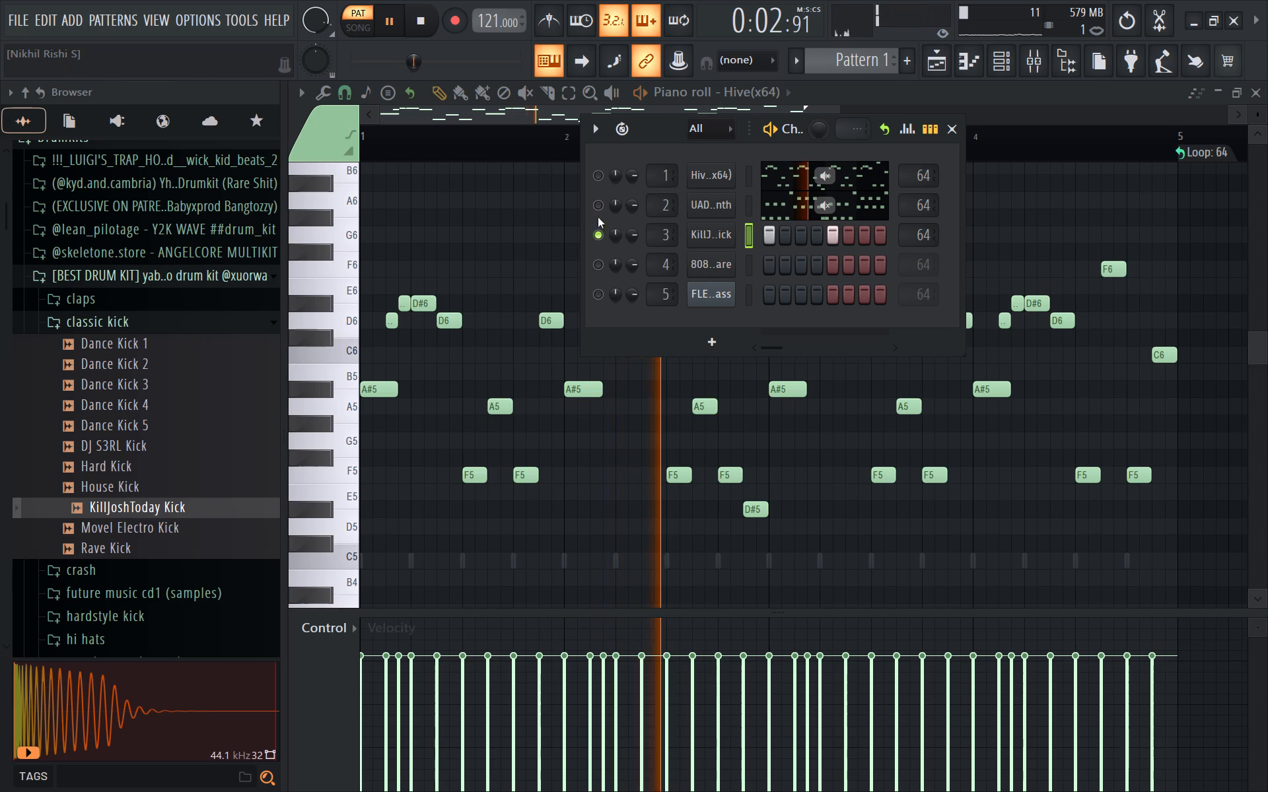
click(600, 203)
Load Kickstart 2 into slot 1 of Insert 2.
click(1041, 69)
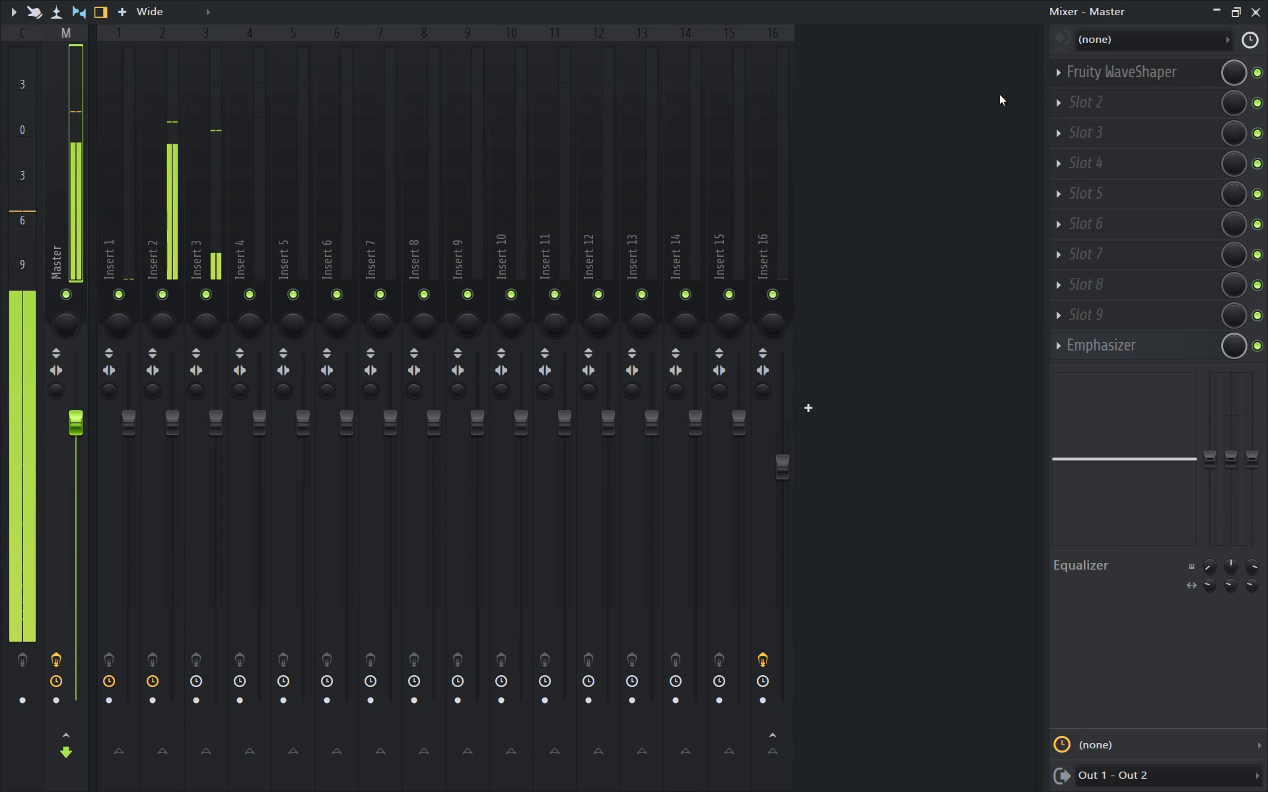
click(206, 203)
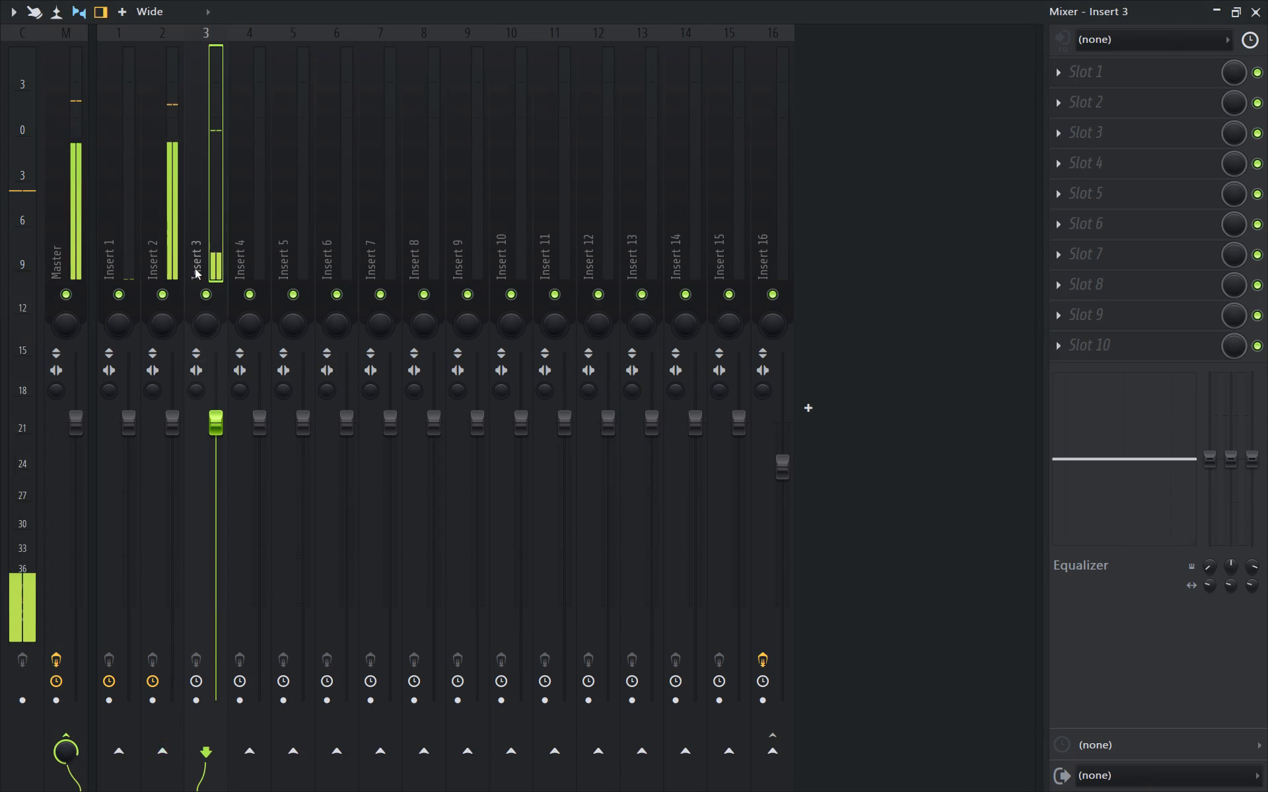
click(149, 209)
click(1125, 81)
click(723, 35)
text(kic)
double_click(536, 82)
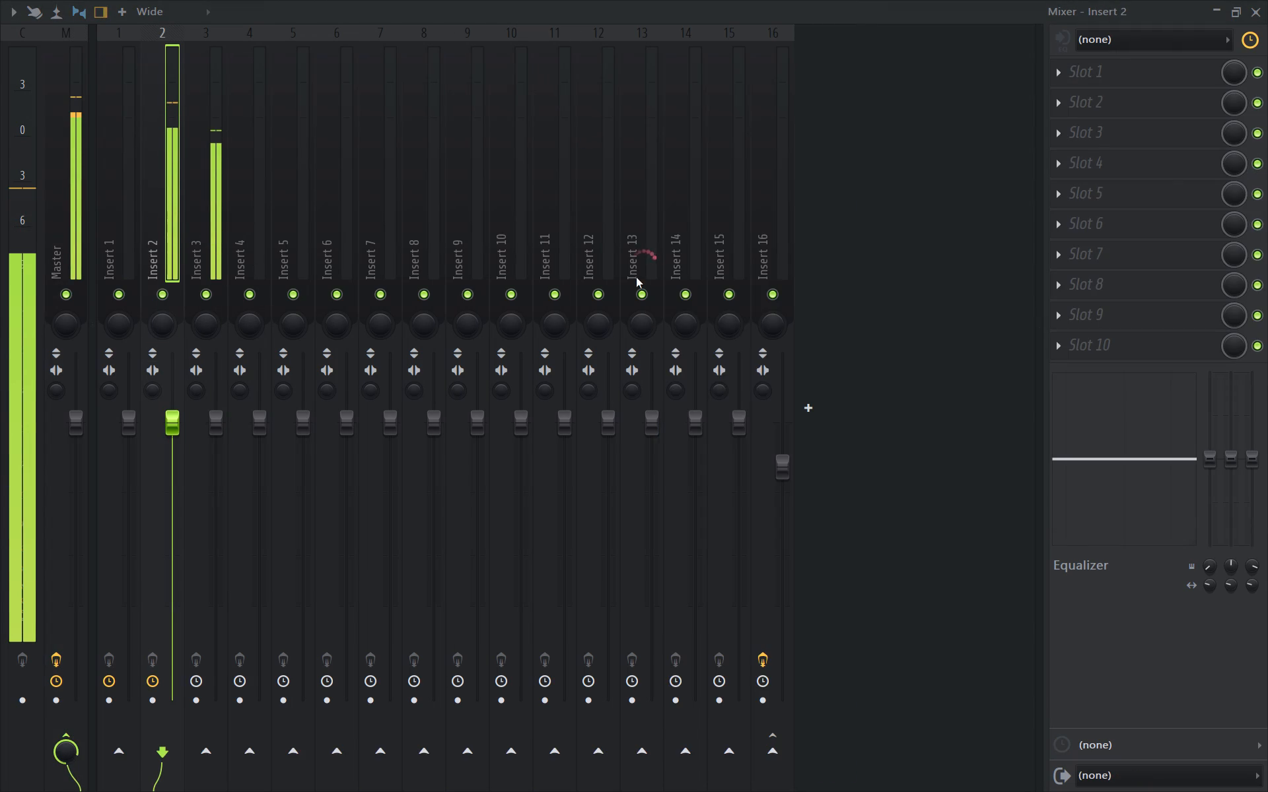
drag(376, 227, 390, 187)
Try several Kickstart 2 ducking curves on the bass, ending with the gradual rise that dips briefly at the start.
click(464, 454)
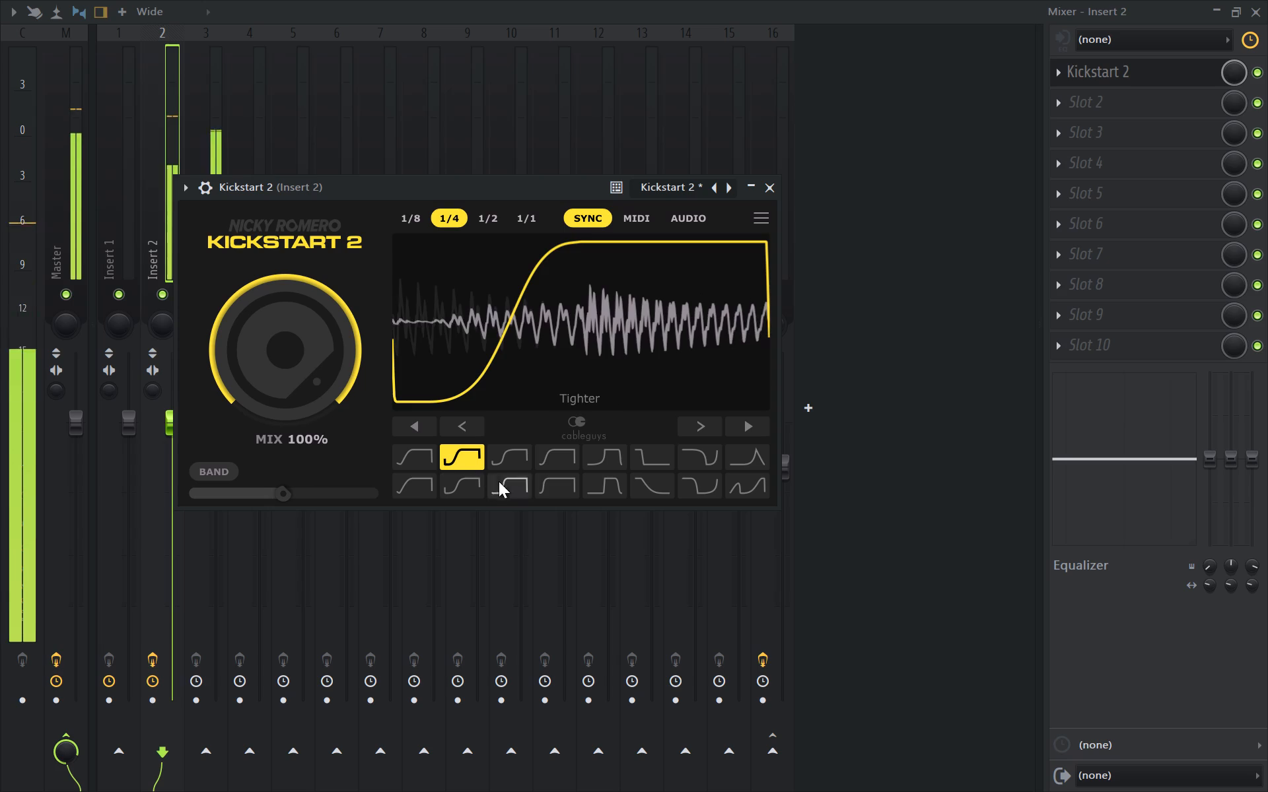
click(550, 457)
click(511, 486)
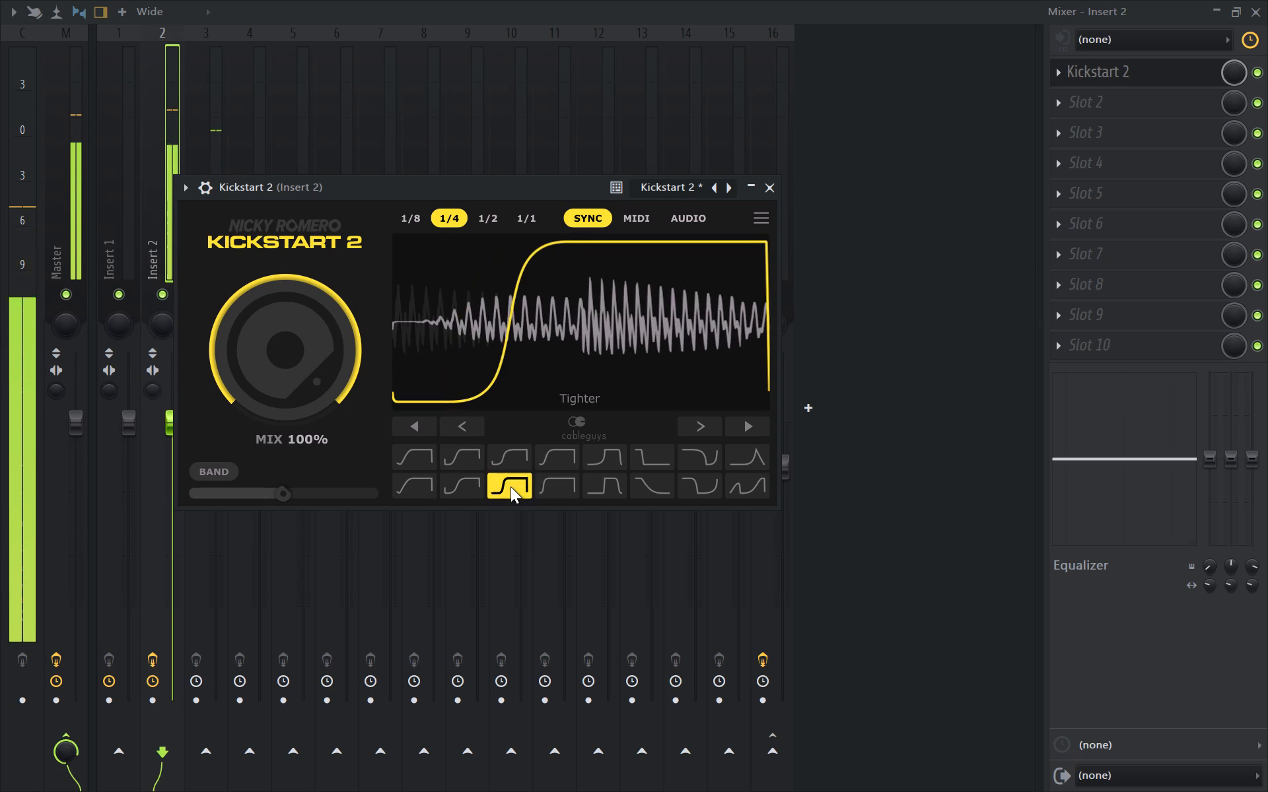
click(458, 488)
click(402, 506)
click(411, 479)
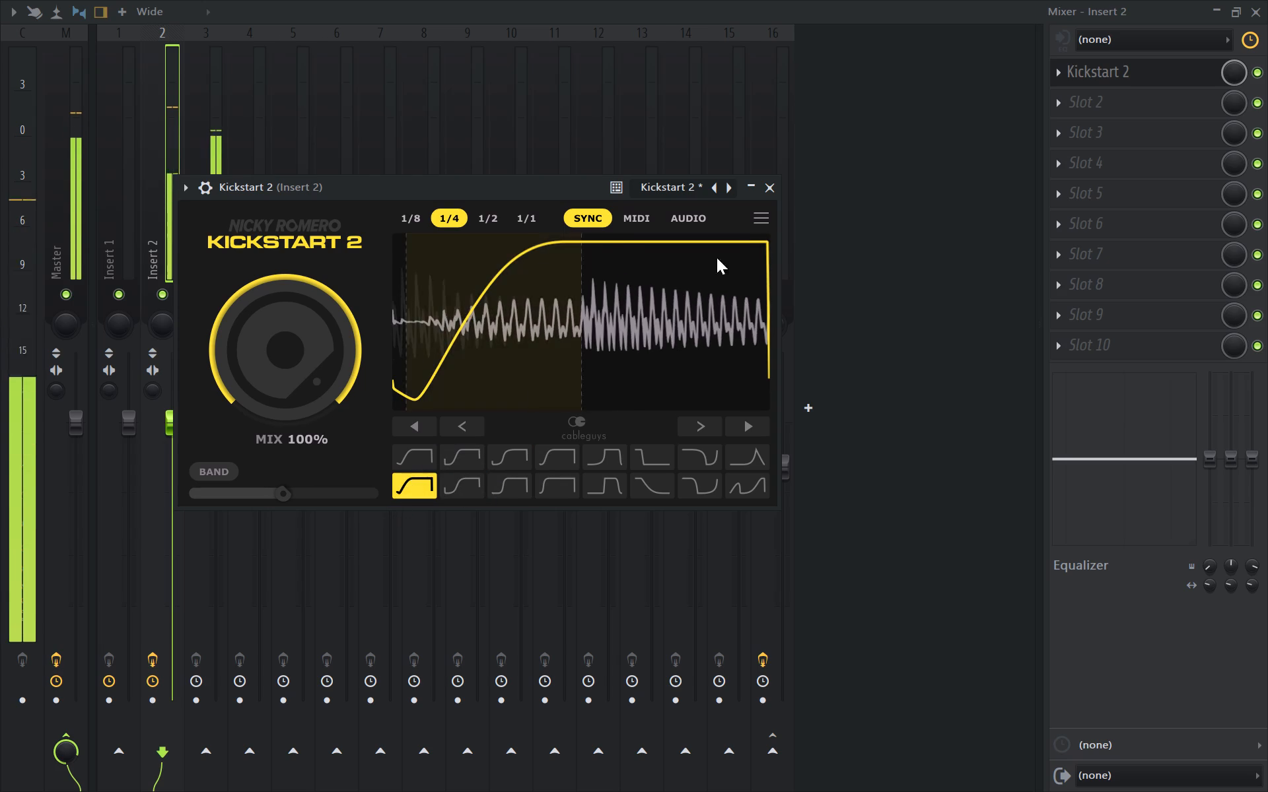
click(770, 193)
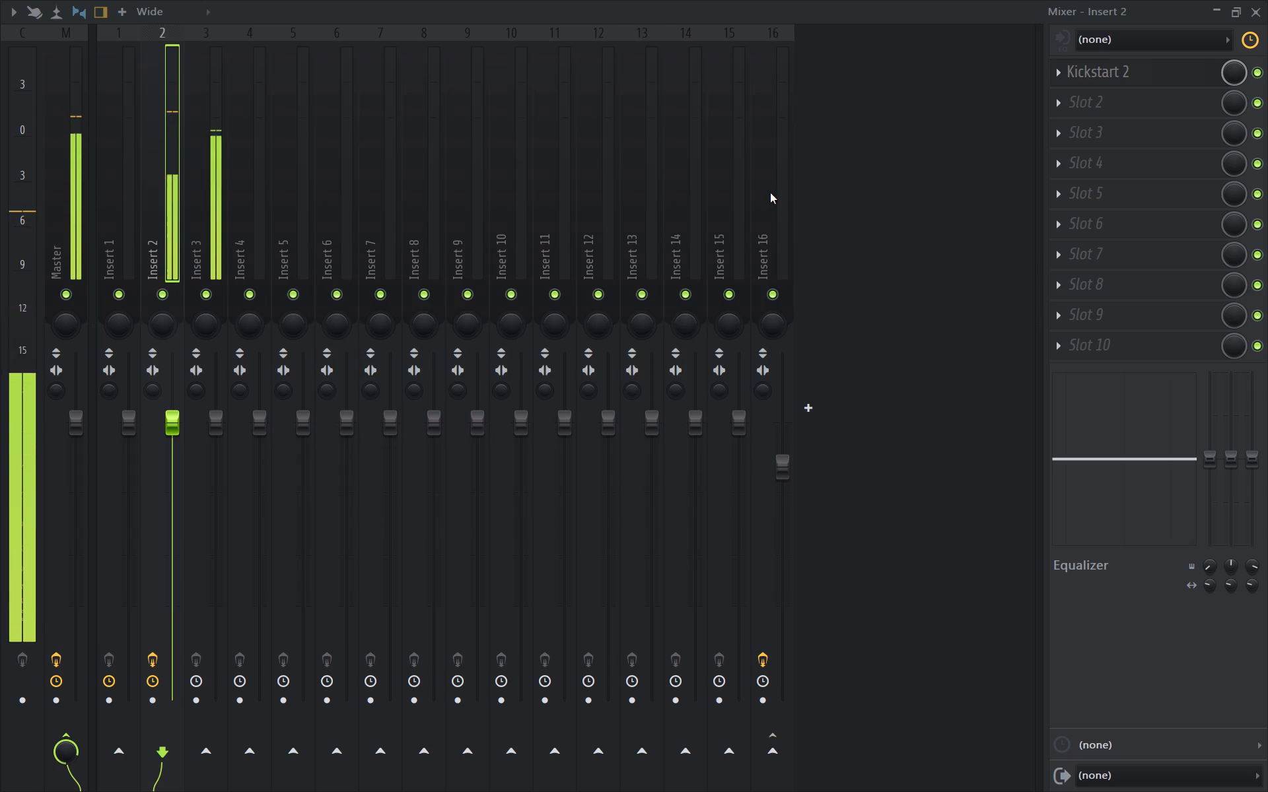
Switch Insert 2's Kickstart 2 to the narrow late gate curve that falls away at the end, and close the mixer.
click(1200, 84)
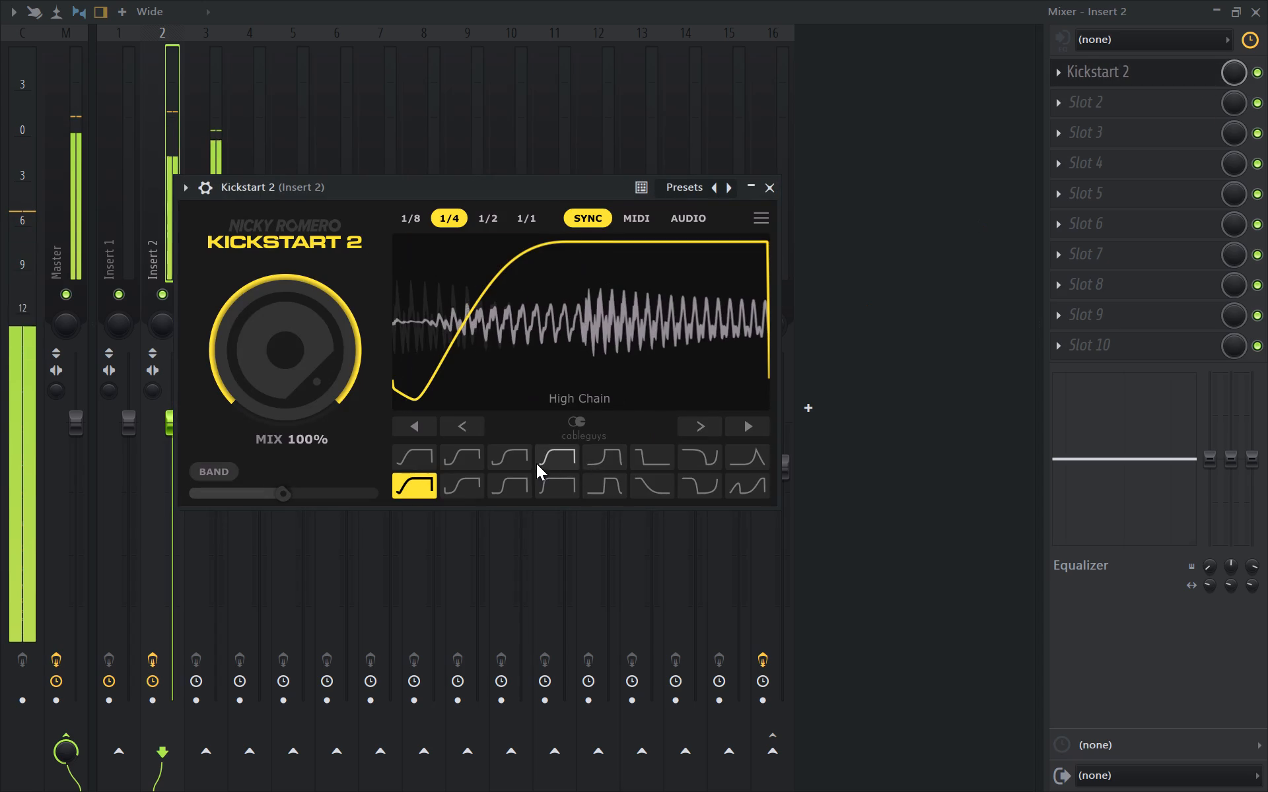
click(589, 452)
click(593, 474)
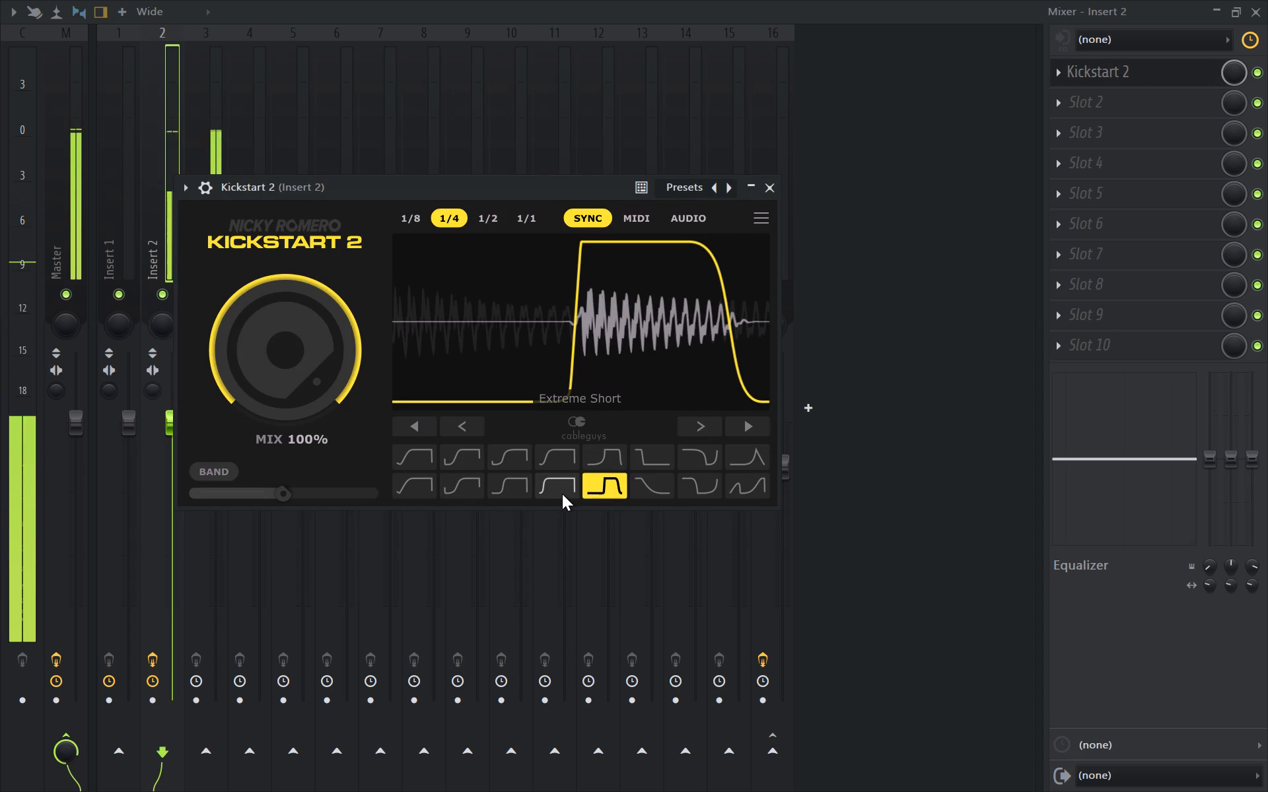
click(773, 196)
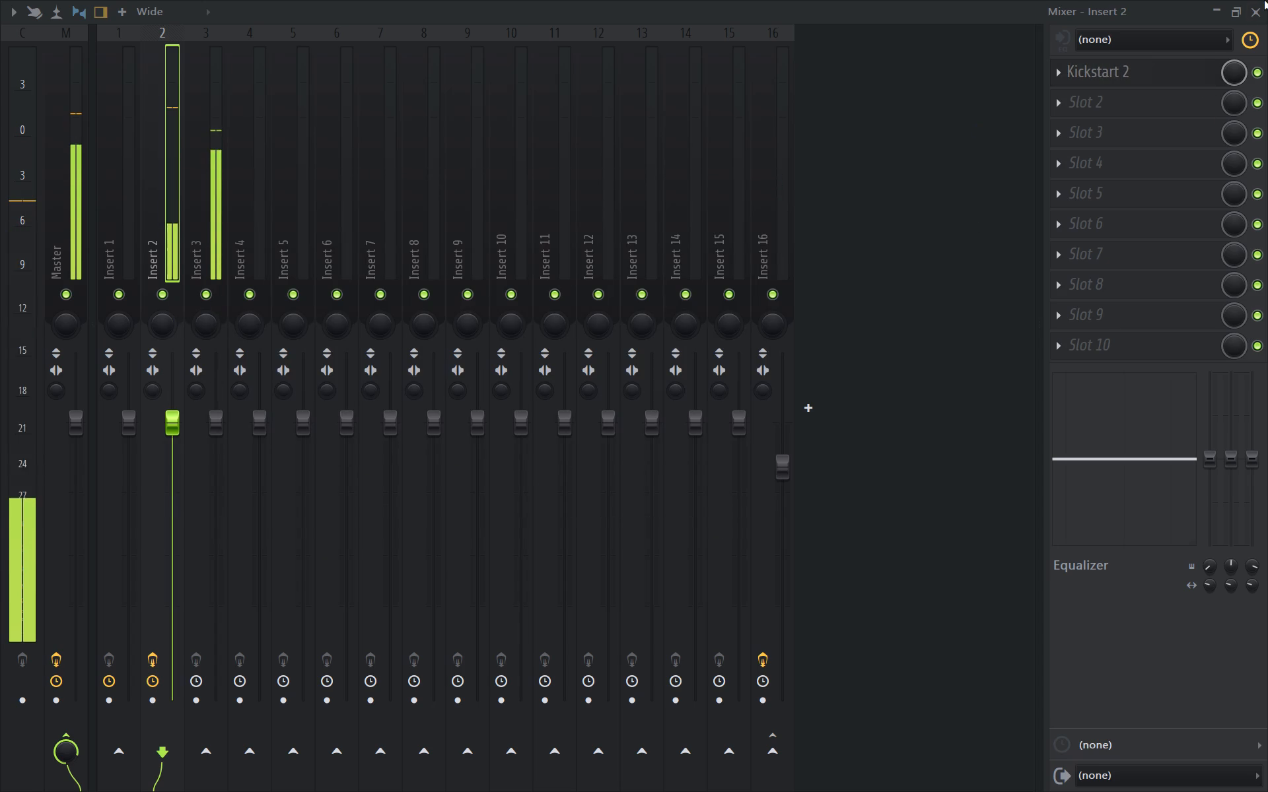
click(1261, 13)
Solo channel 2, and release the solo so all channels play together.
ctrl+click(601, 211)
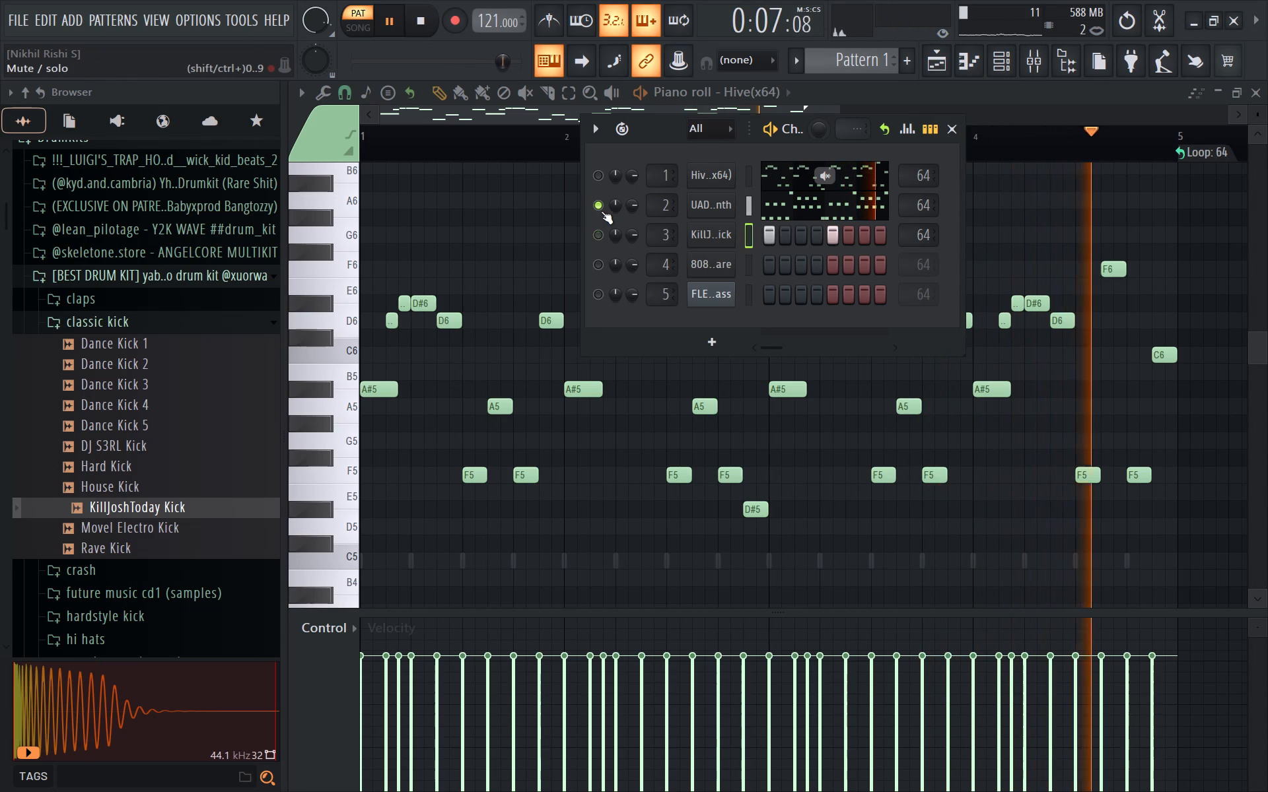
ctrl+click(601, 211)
Try other Kickstart 2 curves on Insert 2, ending with the late gate curve that rises gradually and falls away at the end.
click(1030, 61)
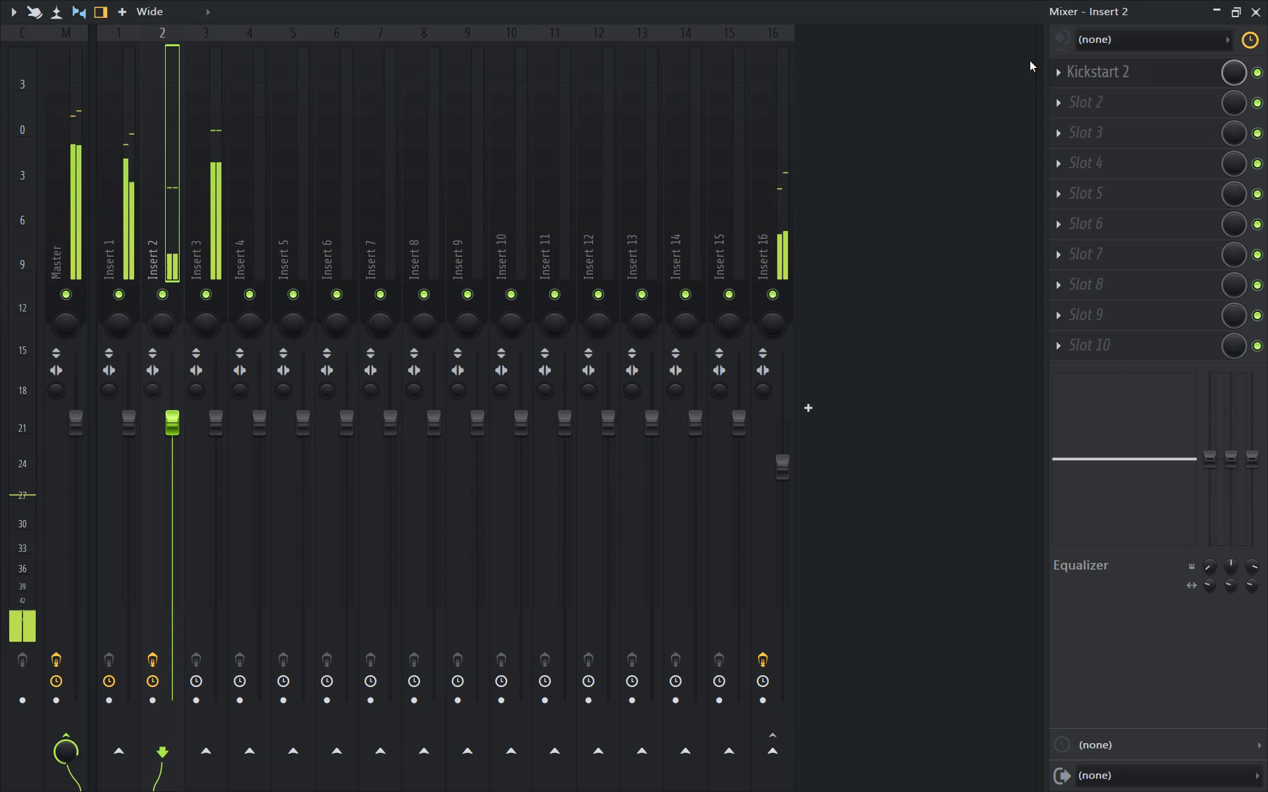
click(1106, 80)
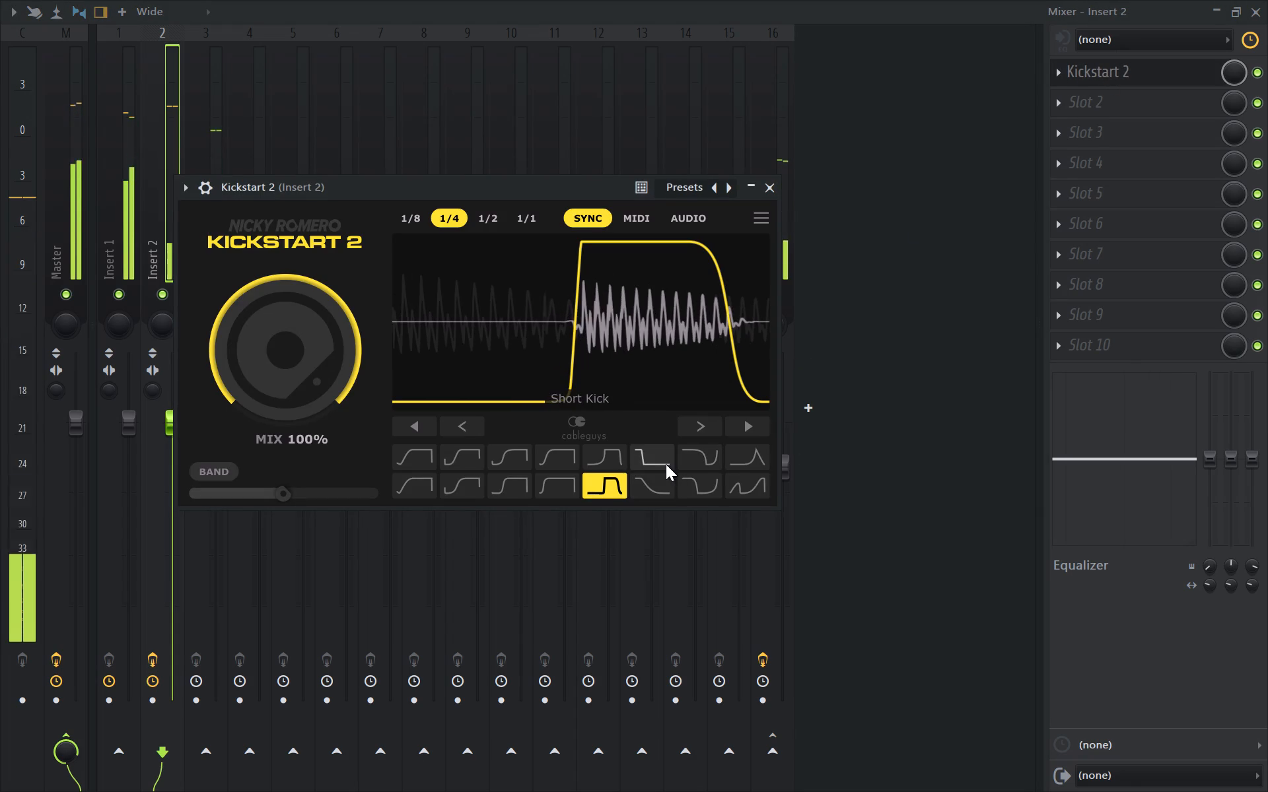
click(689, 465)
drag(698, 519, 698, 502)
click(698, 488)
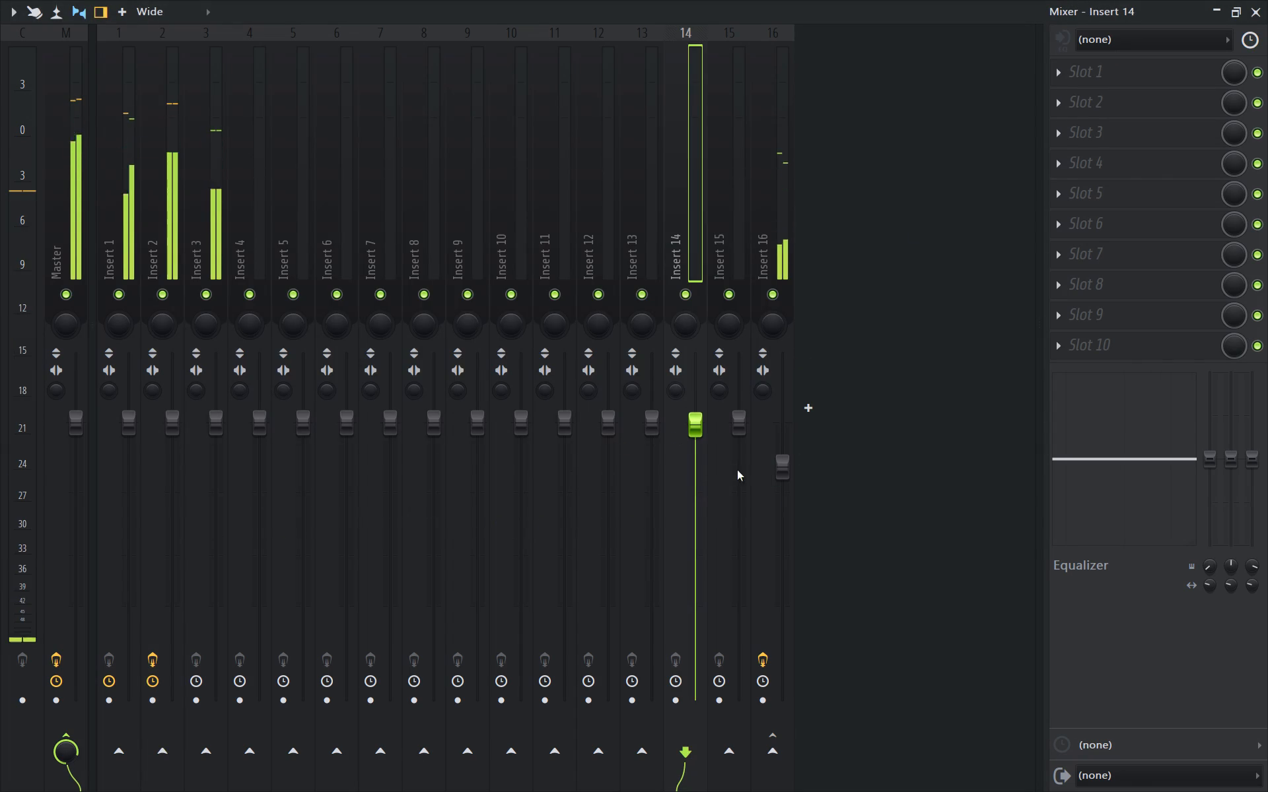
click(139, 130)
click(147, 160)
double_click(1173, 84)
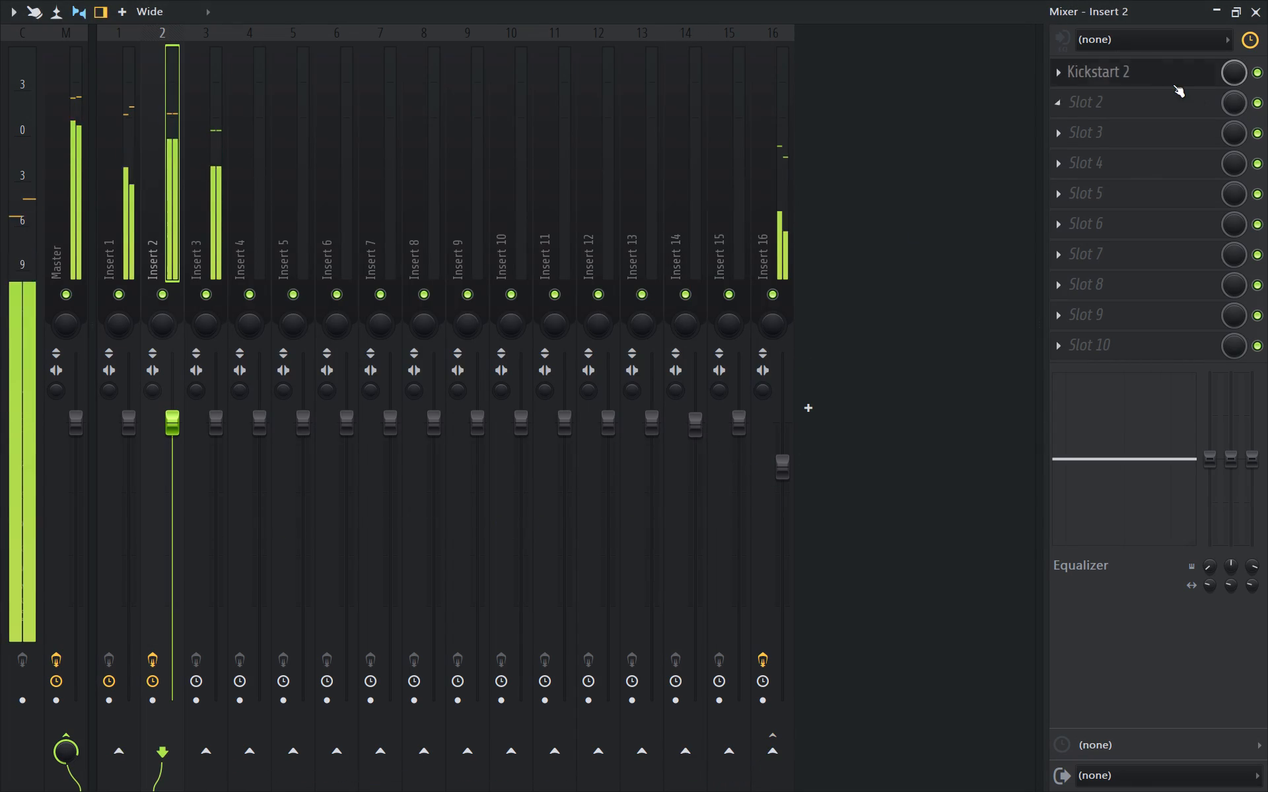
click(713, 479)
click(724, 485)
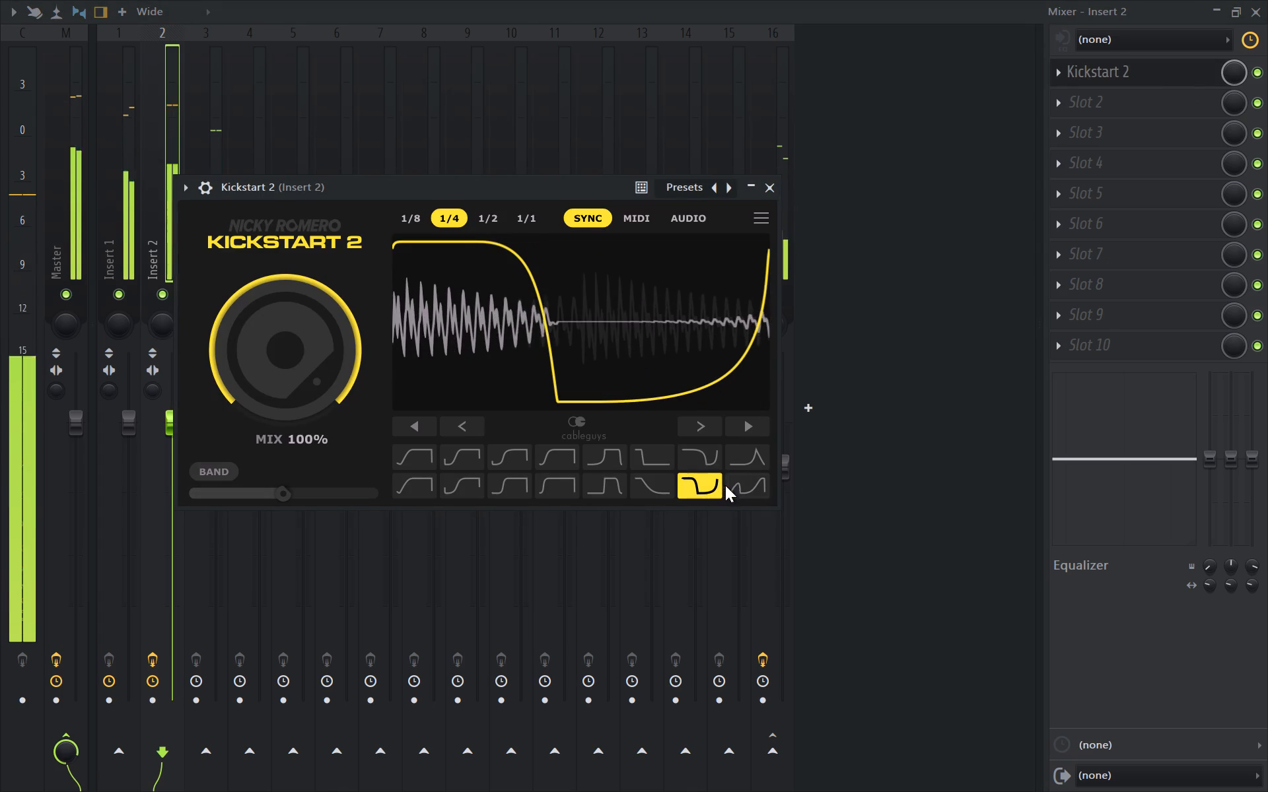
click(758, 485)
click(763, 463)
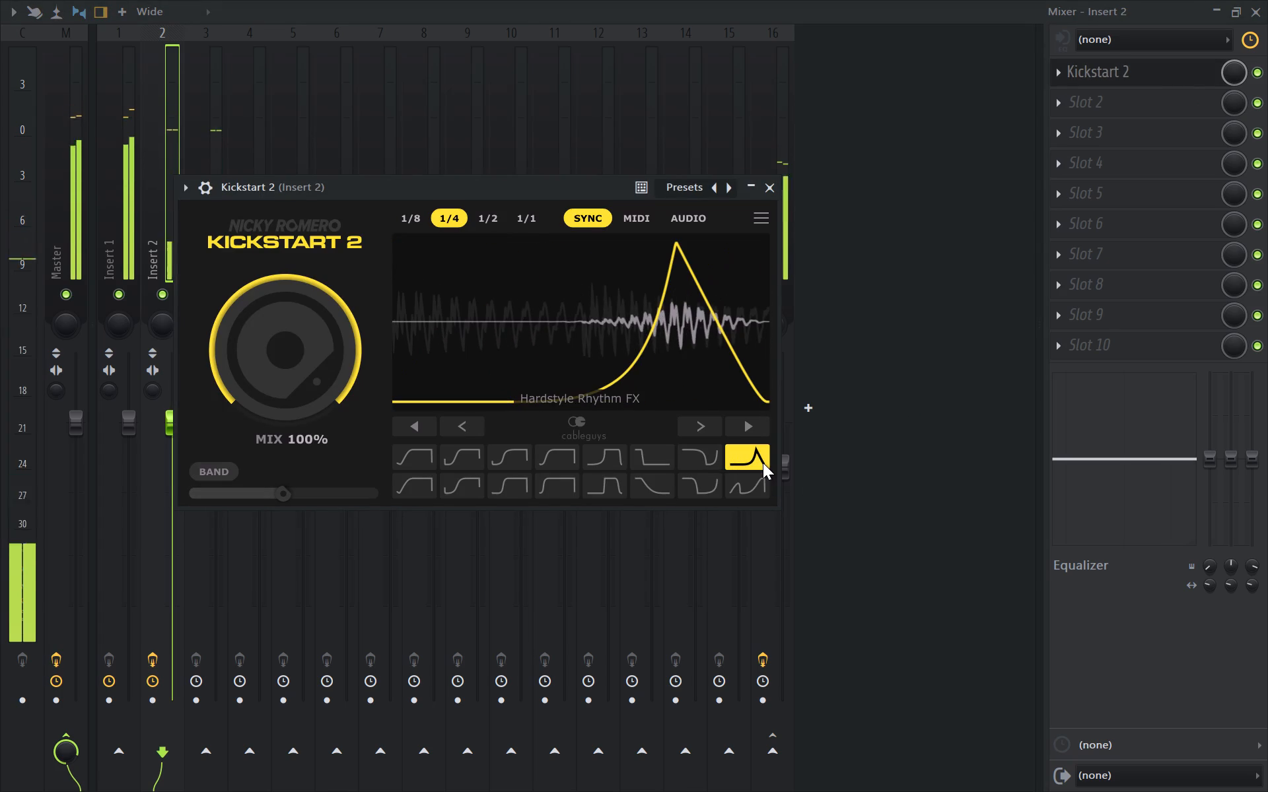
click(621, 458)
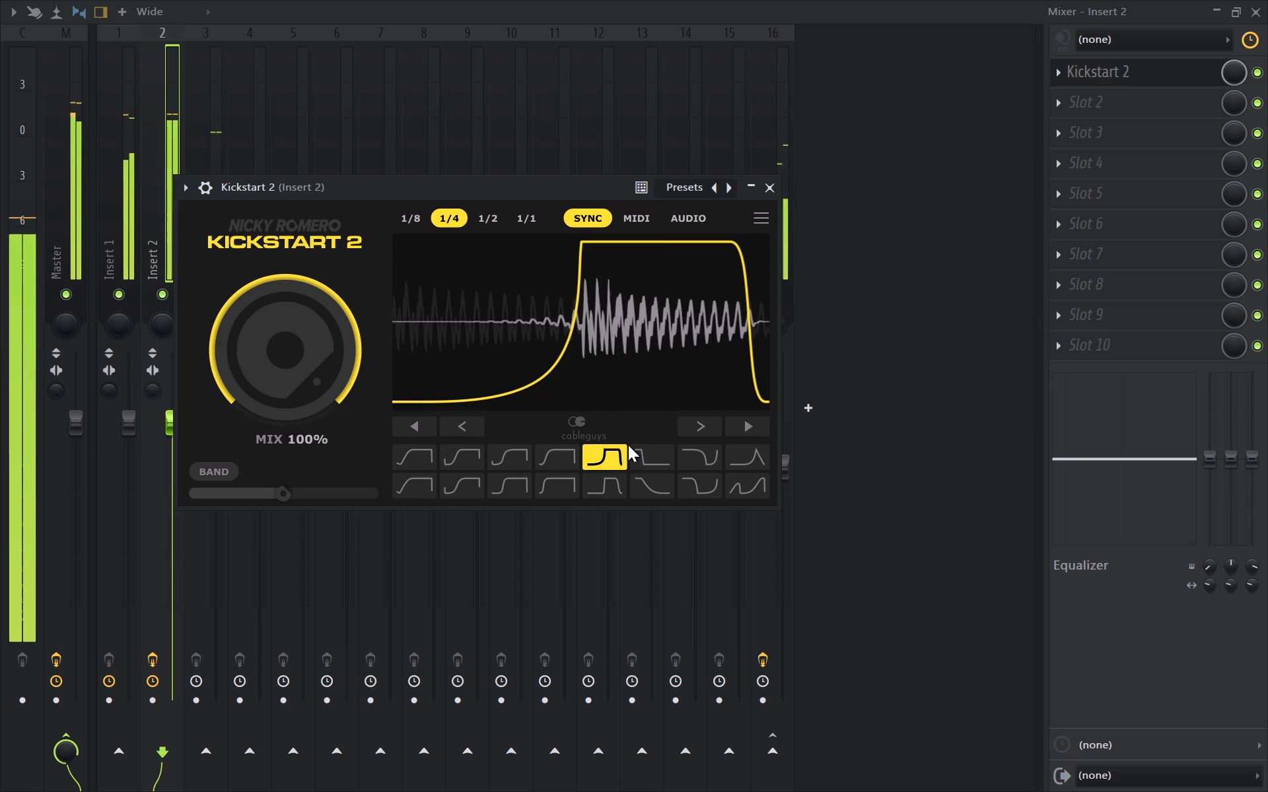
Lower the Kickstart 2 mix on Insert 2 to 67%, and switch the output monitor to the waveform view.
drag(334, 386, 334, 397)
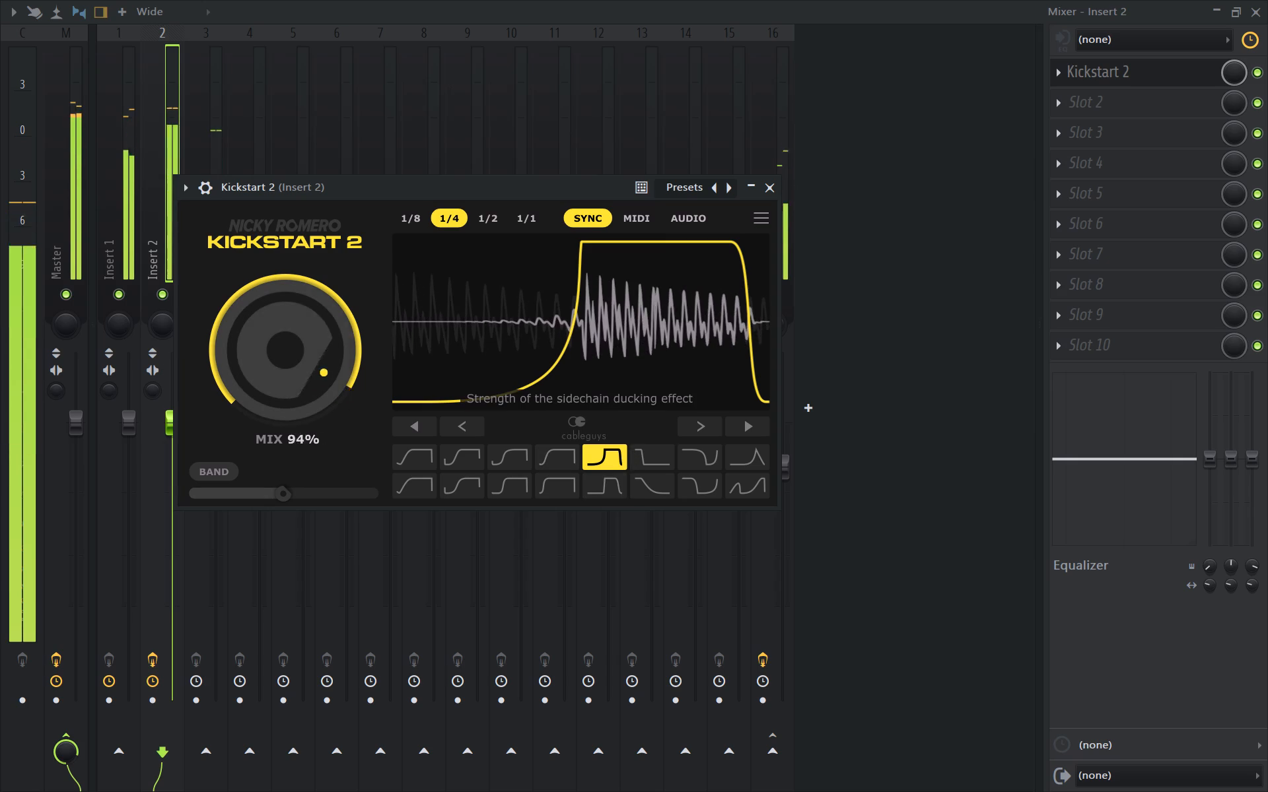
drag(334, 397, 341, 434)
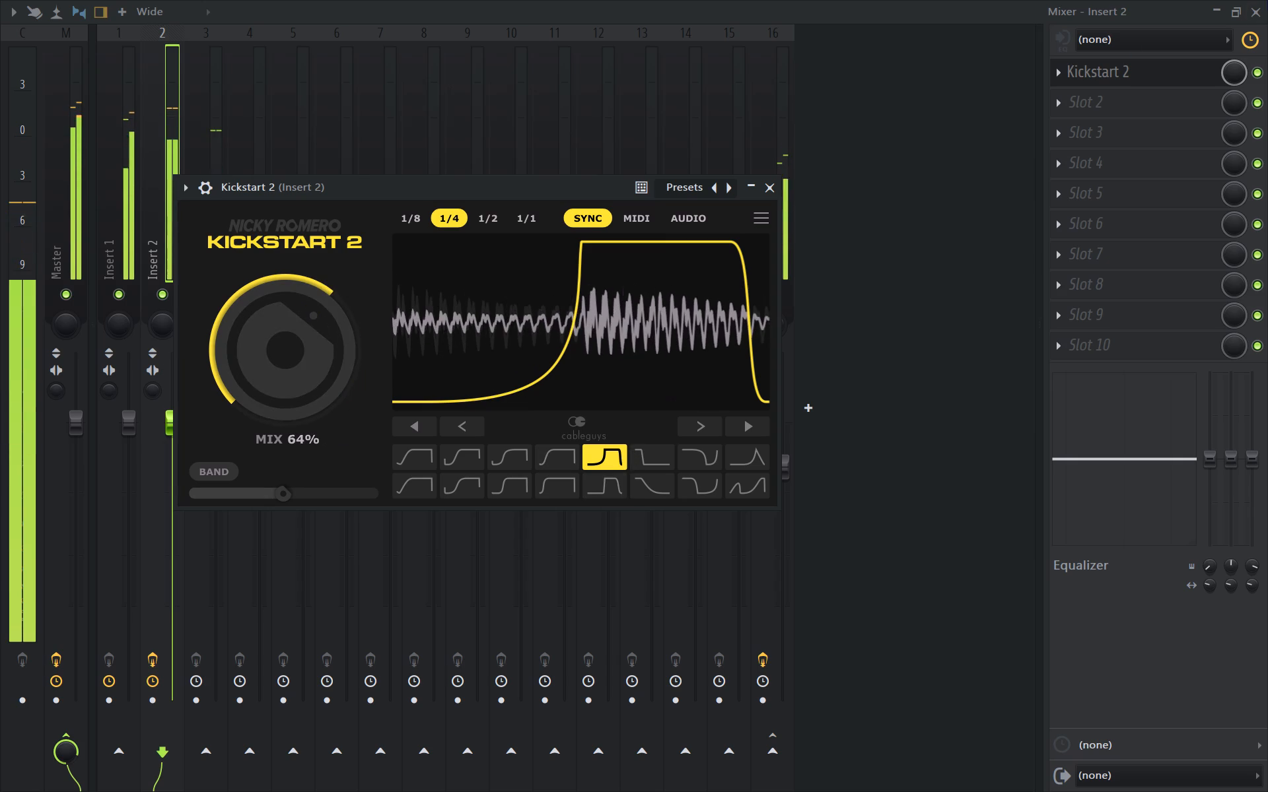
click(1257, 12)
click(877, 26)
click(868, 26)
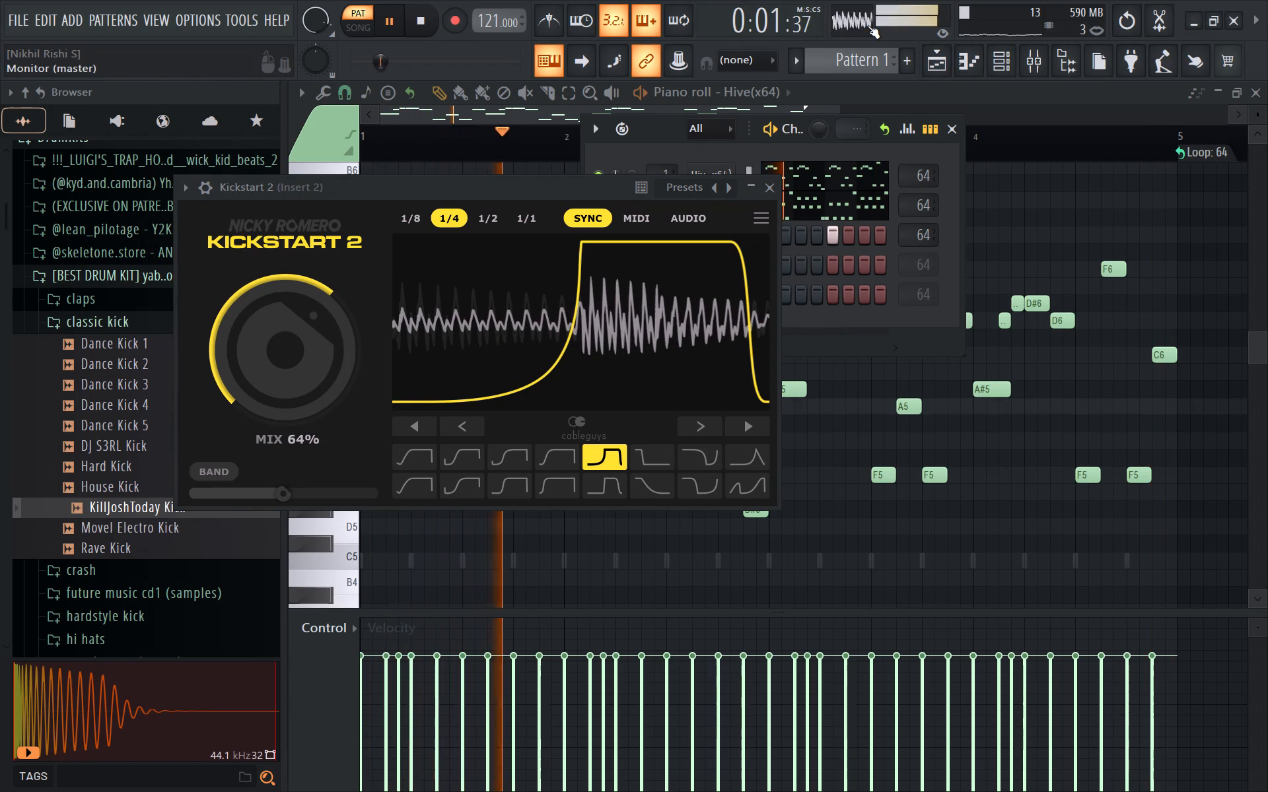
drag(324, 352, 331, 348)
click(764, 182)
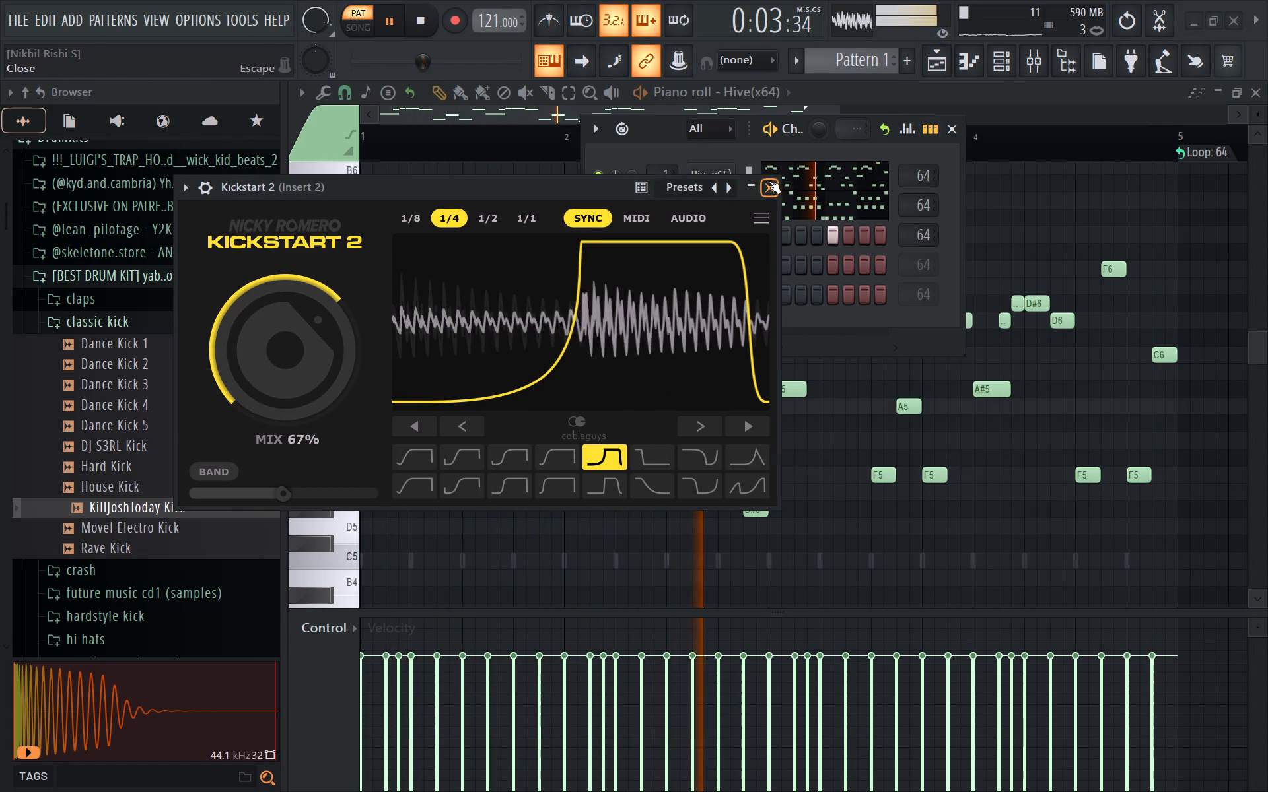
Delete Fruity WaveShaper from slot 1 of the Master.
click(1034, 71)
drag(63, 173, 71, 173)
click(1068, 106)
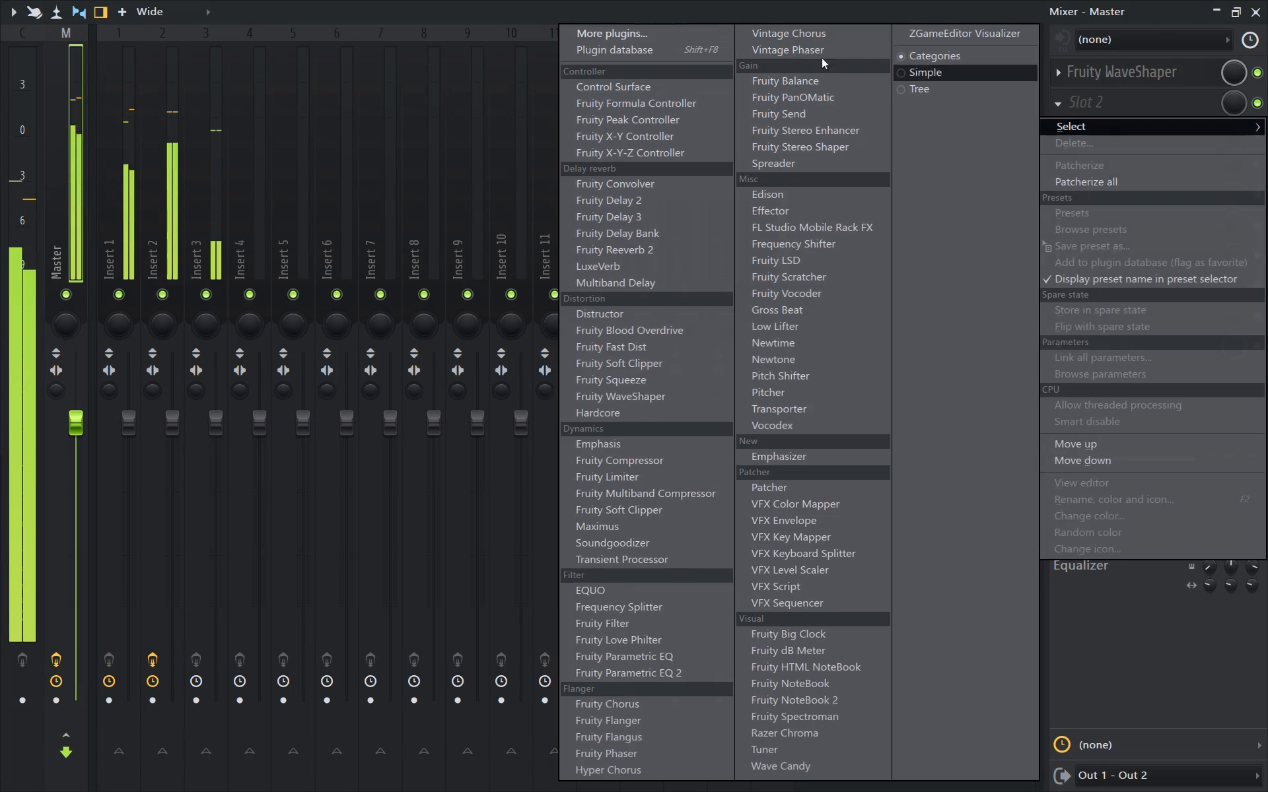
click(663, 11)
click(1096, 77)
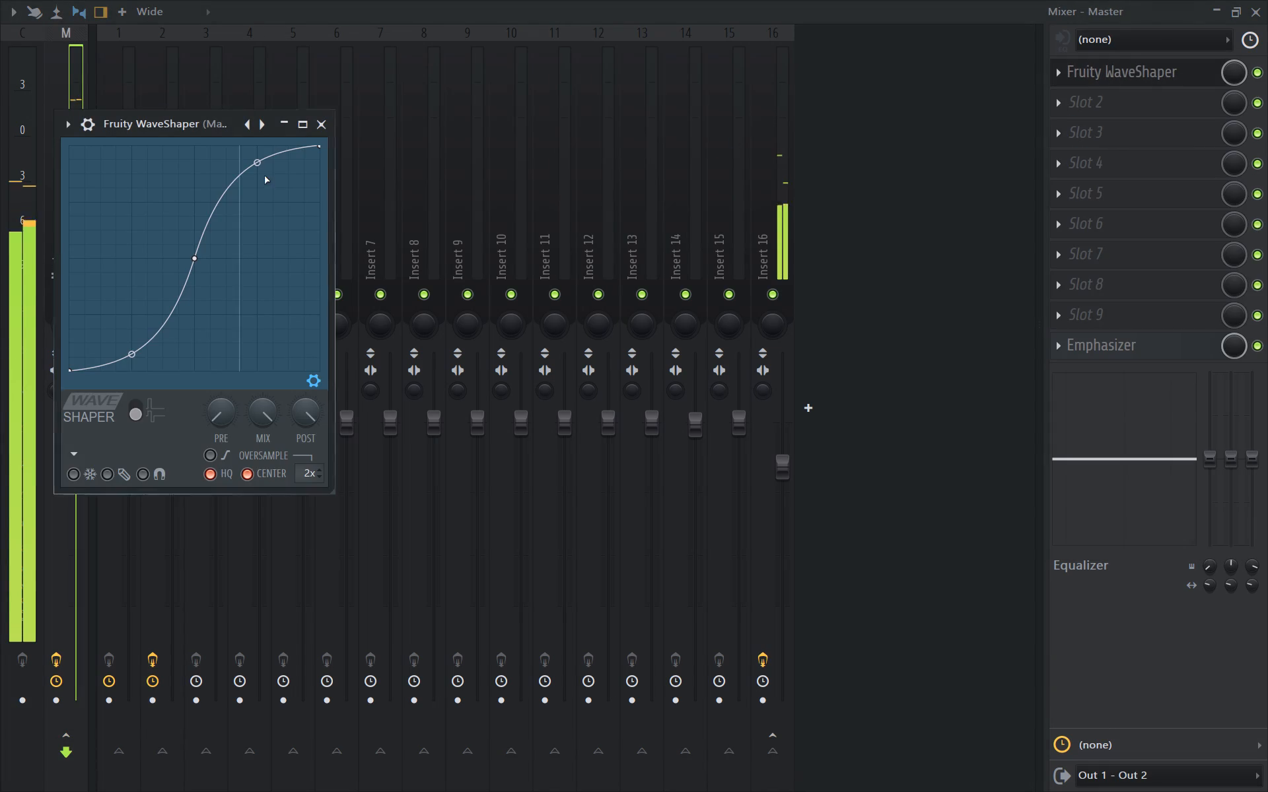
click(1062, 73)
click(1068, 117)
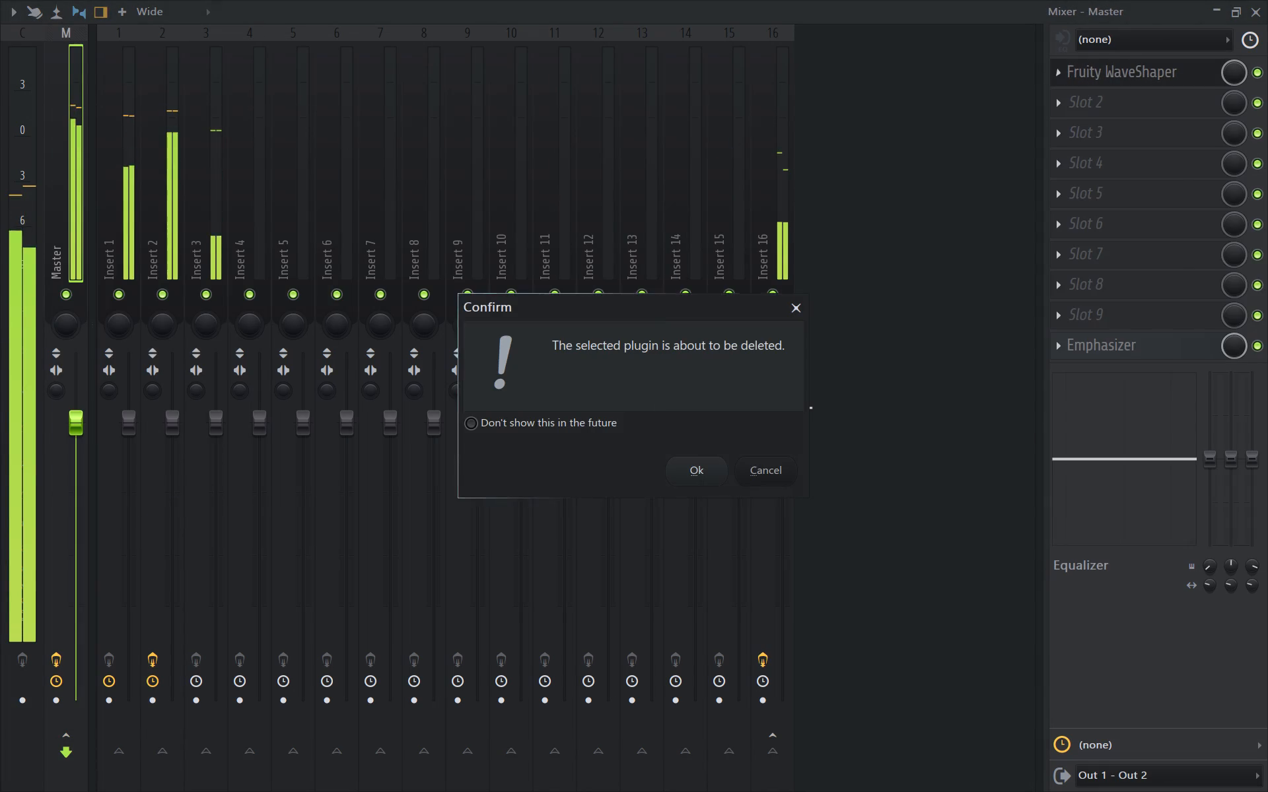
click(702, 490)
click(699, 470)
Load Fruity Parametric EQ 2 into slot 1 of Insert 3.
click(208, 166)
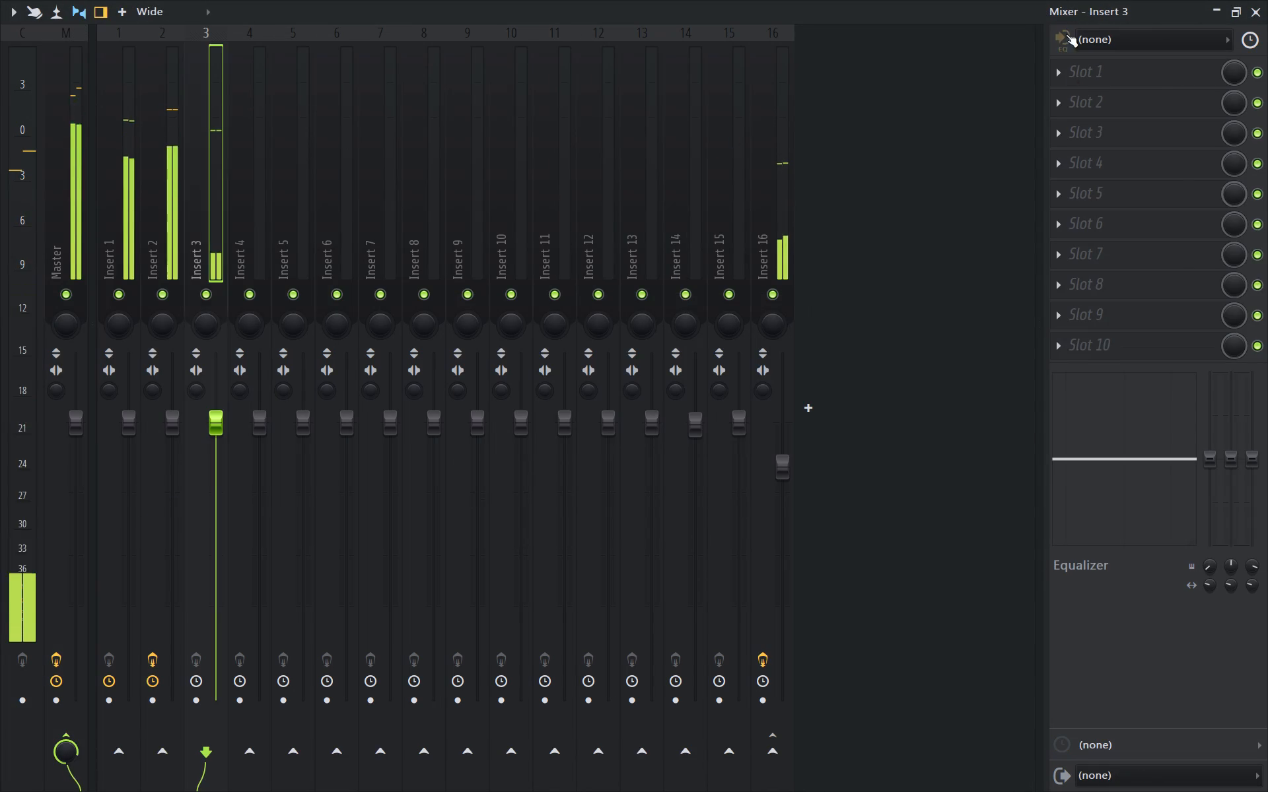
click(1069, 82)
click(619, 33)
key(e)
key(q)
double_click(580, 152)
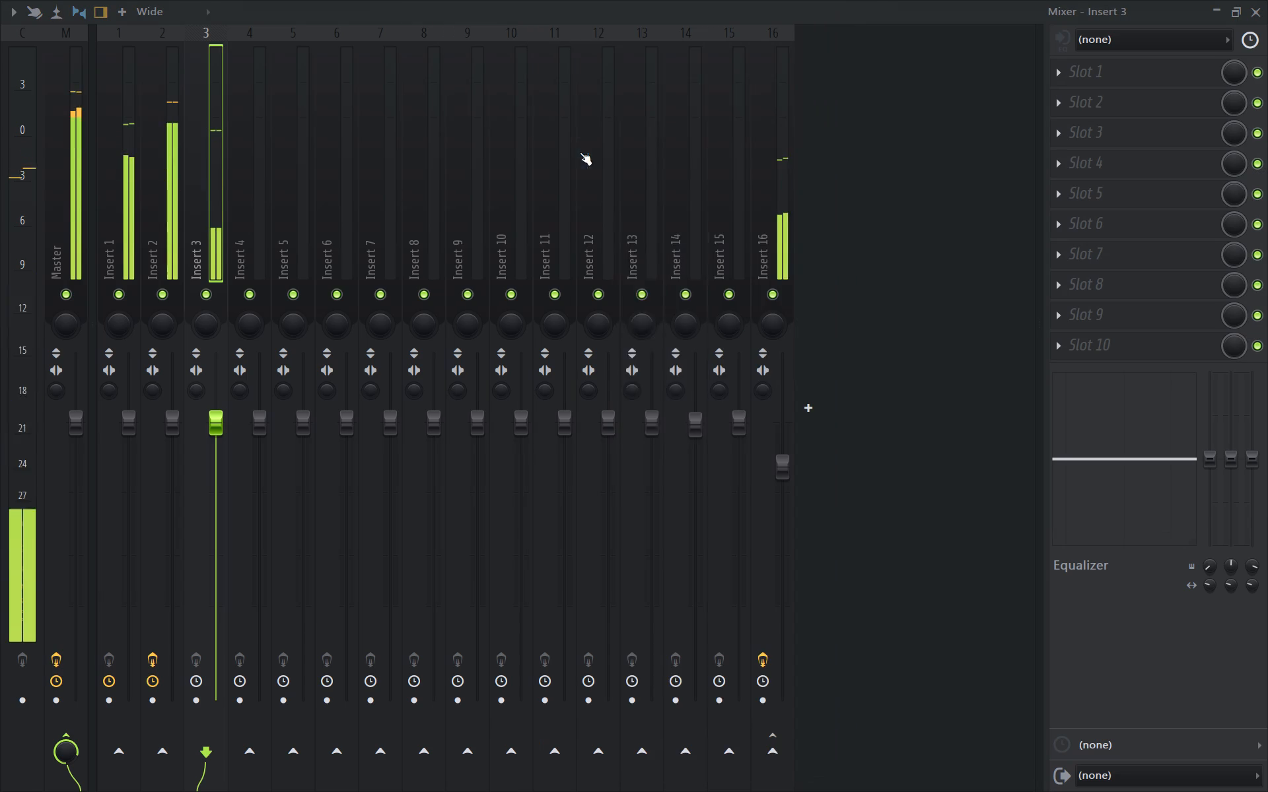
Boost band 1 of Insert 3's equalizer to about +7 dB around 98 Hz, and close the plugin.
drag(91, 249, 164, 148)
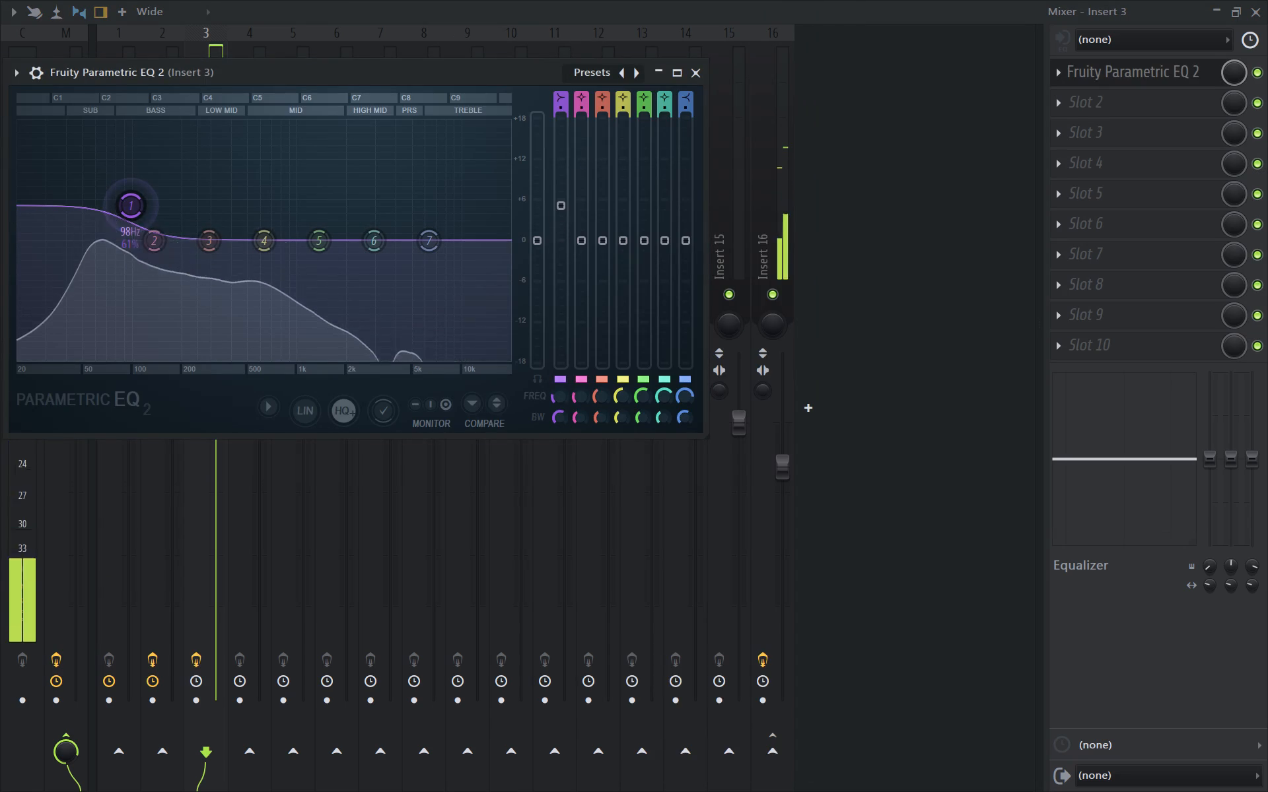
drag(164, 148, 160, 102)
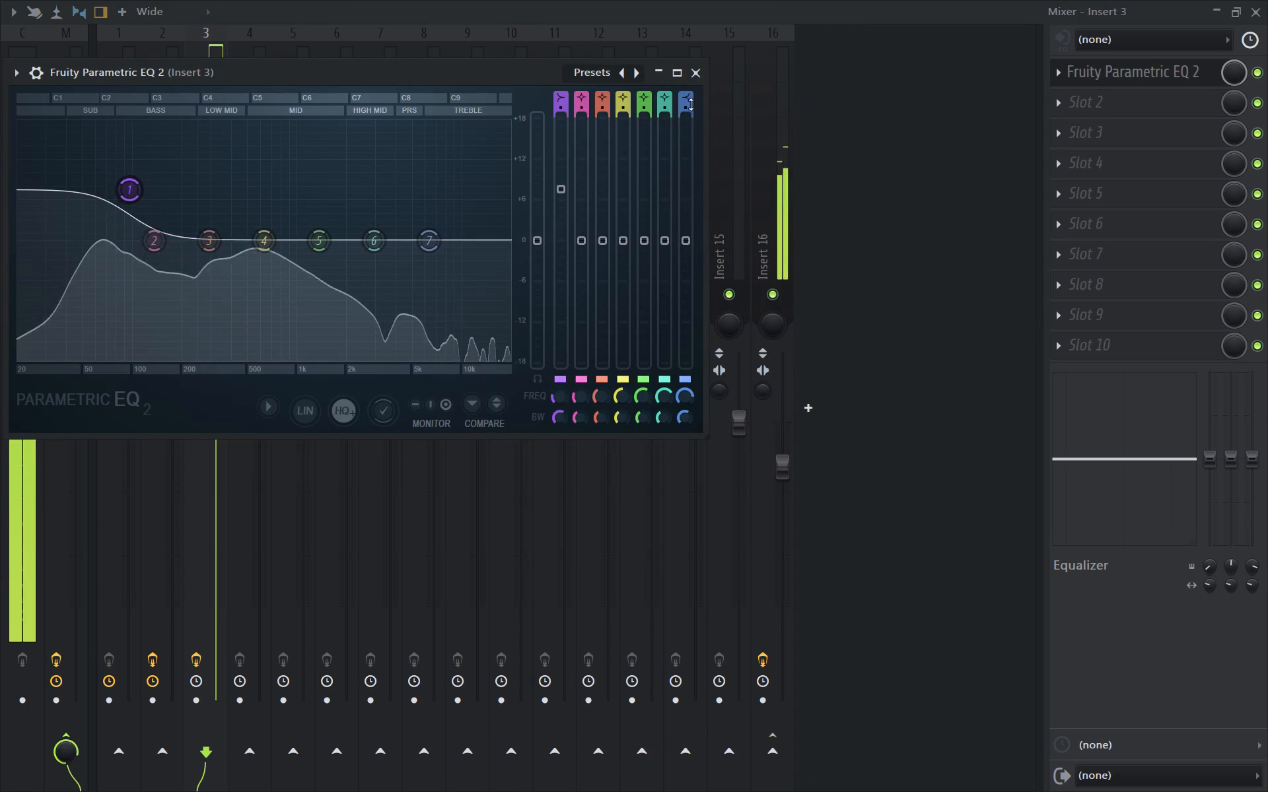
click(701, 57)
click(697, 61)
Load StandardCLIP into slot 1 of the Master and lower its clip level to -4.60 dB.
click(102, 108)
click(72, 112)
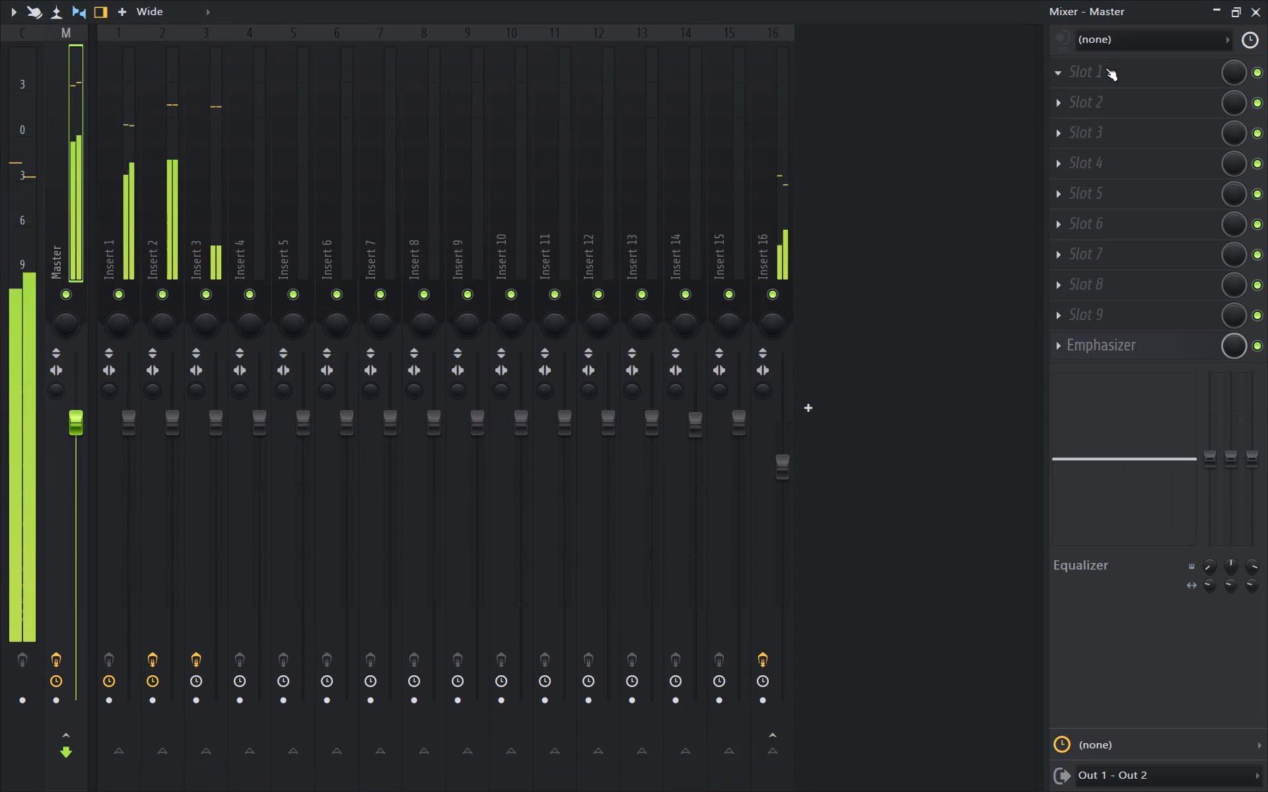
click(1102, 92)
click(1059, 69)
click(1147, 75)
click(653, 26)
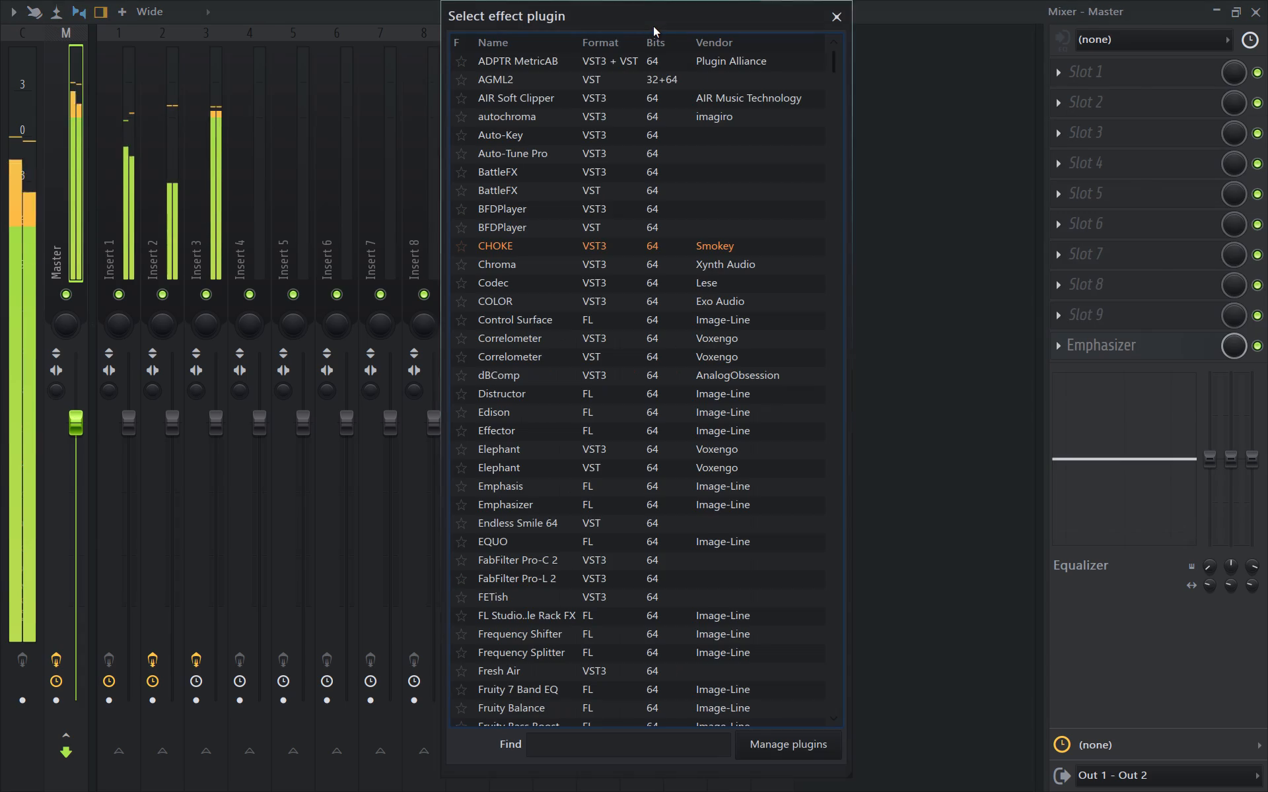
text(cli)
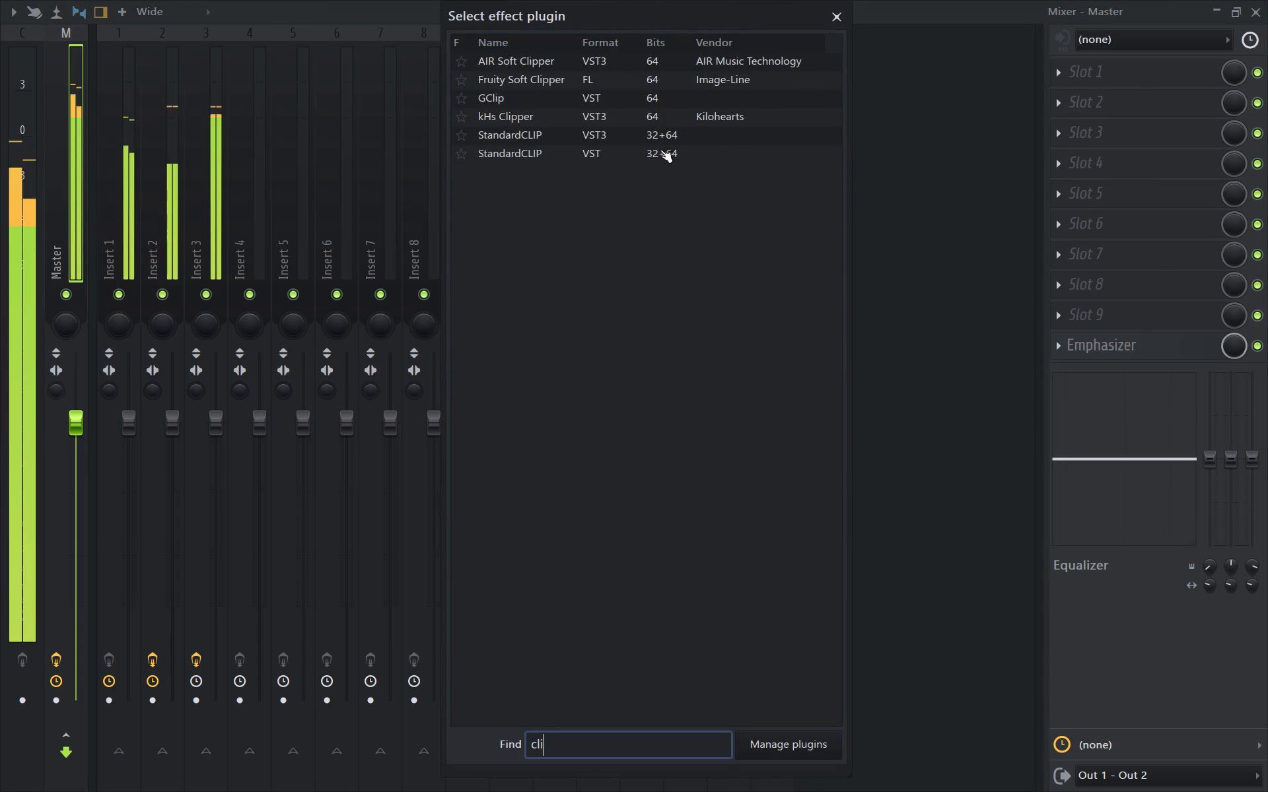
double_click(660, 150)
drag(232, 343, 231, 344)
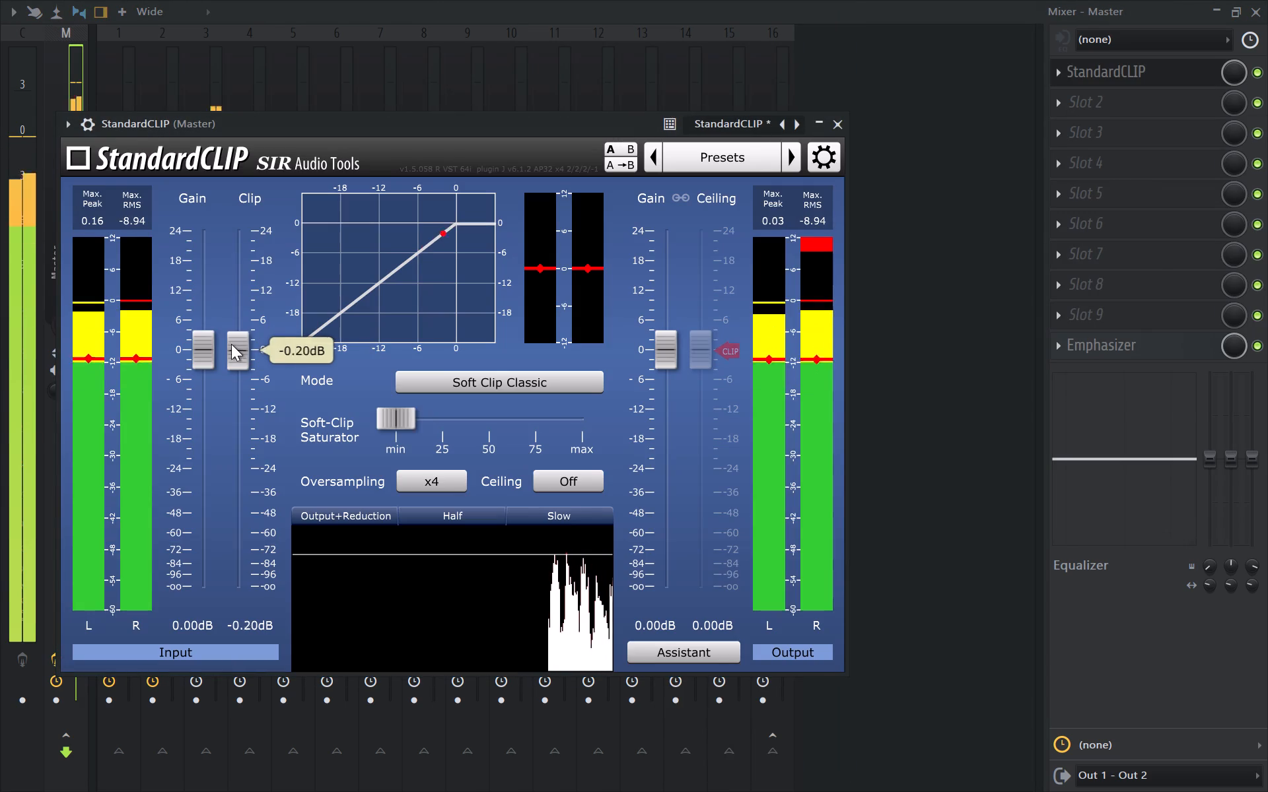
drag(231, 344, 225, 366)
click(836, 119)
Load Fruity Parametric EQ 2 into slot 1 of Insert 1.
click(134, 193)
click(1129, 82)
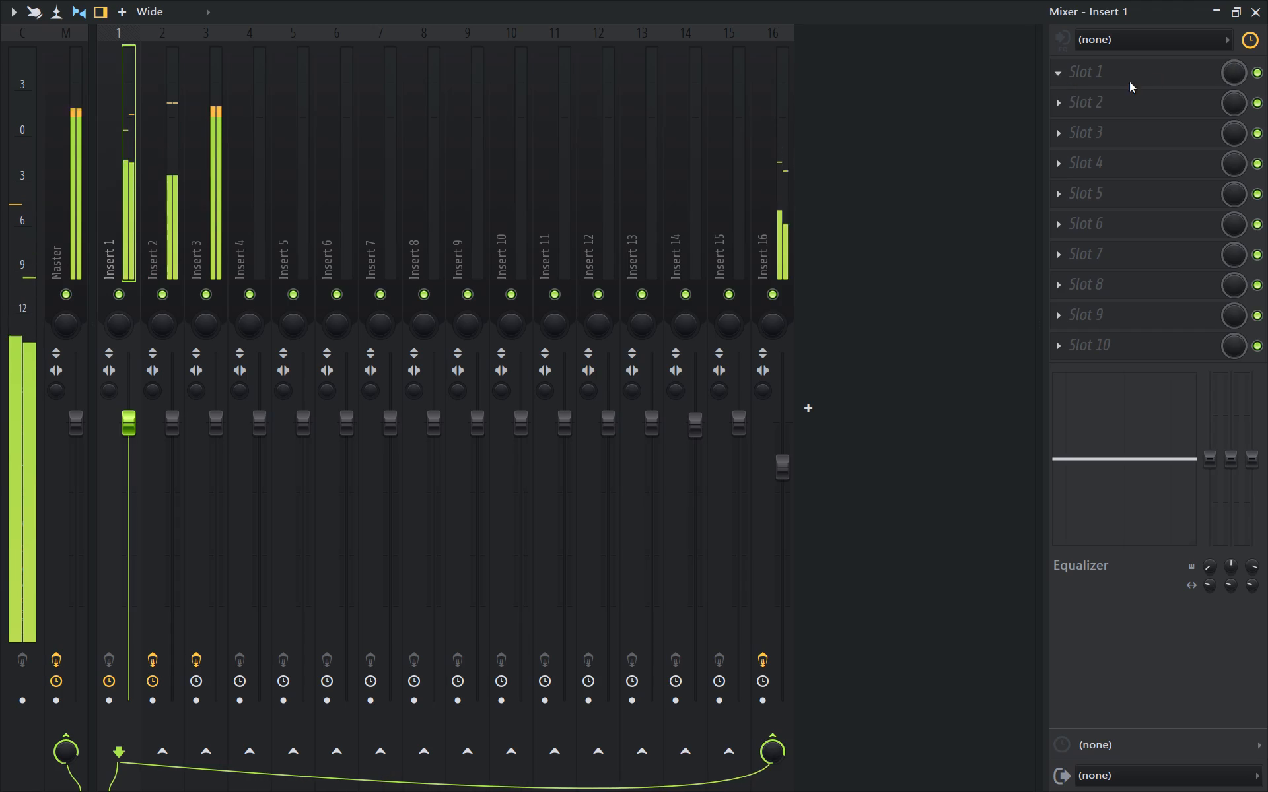
click(645, 38)
key(q)
key(BackSpace)
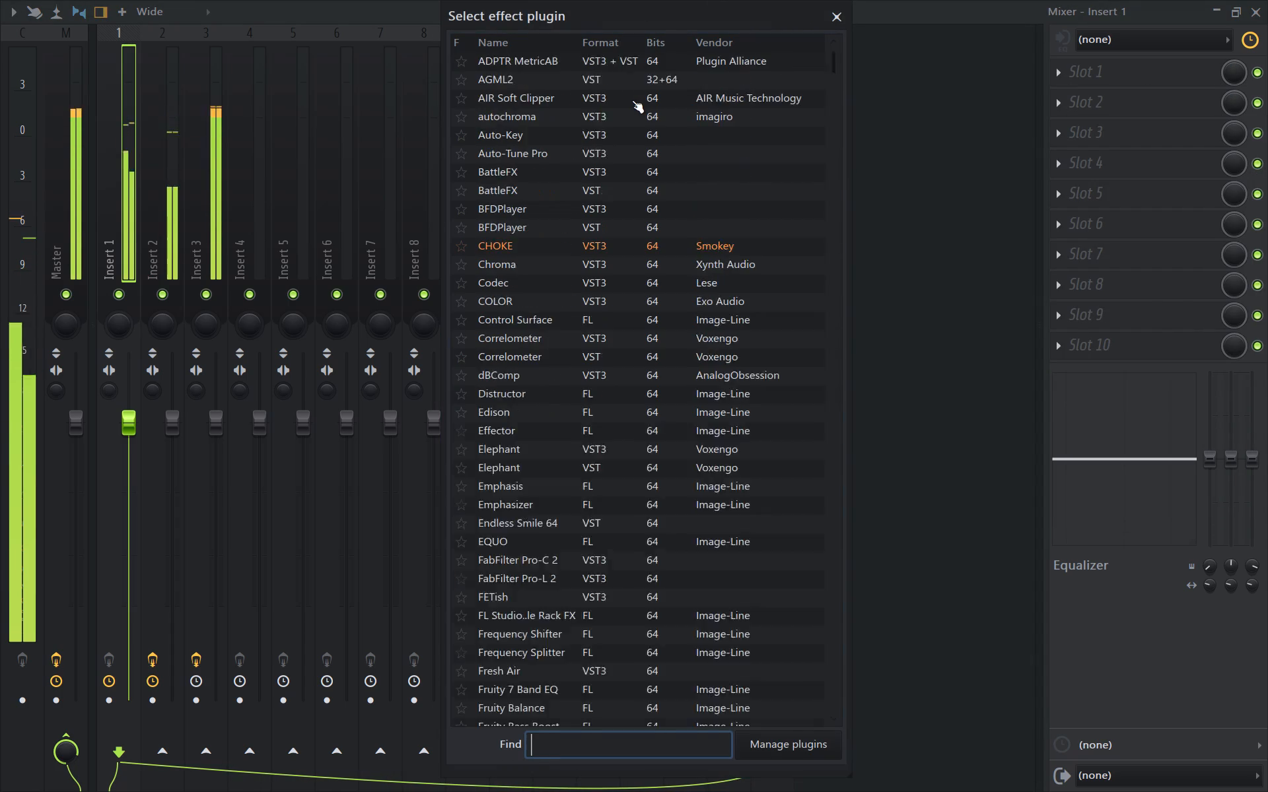
text(eq)
double_click(559, 153)
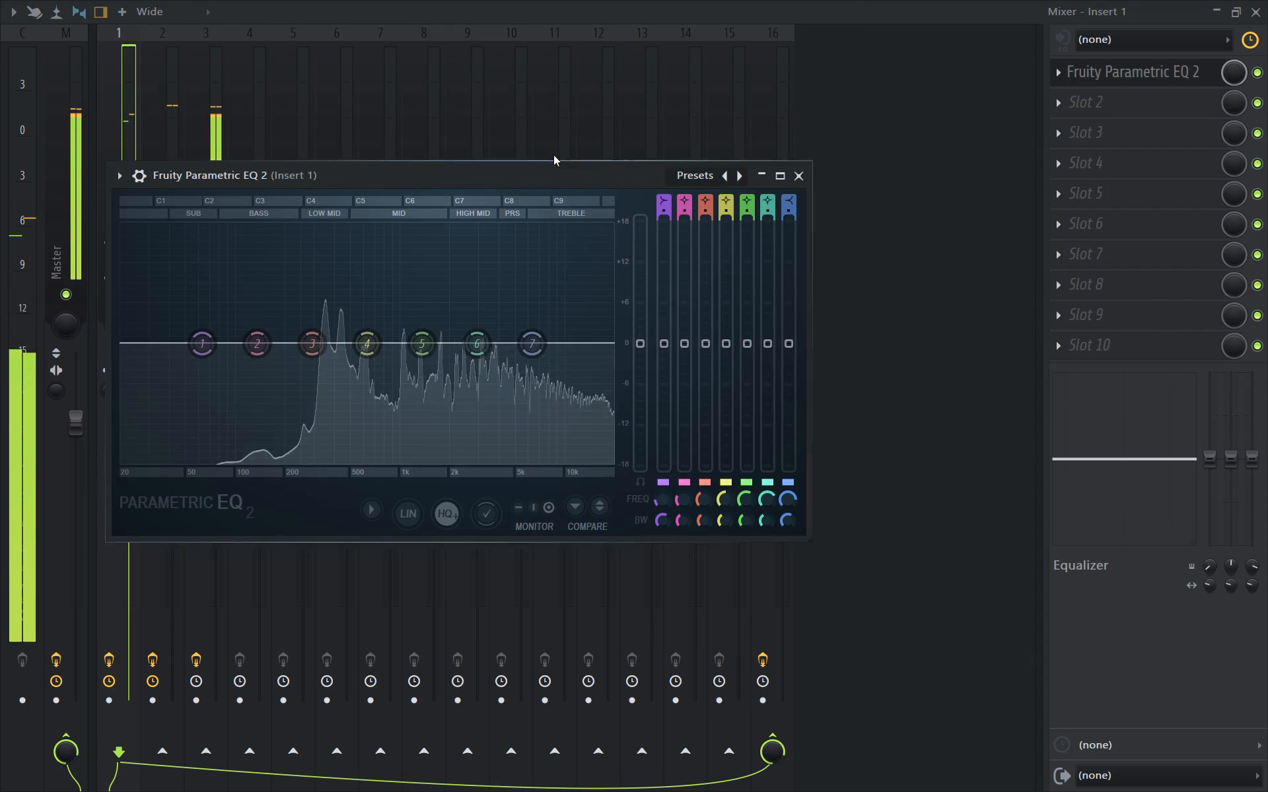
Cut band 4 of Insert 1's equalizer by about 5 dB at about 541 Hz with 34% bandwidth.
drag(363, 336, 328, 365)
key(space)
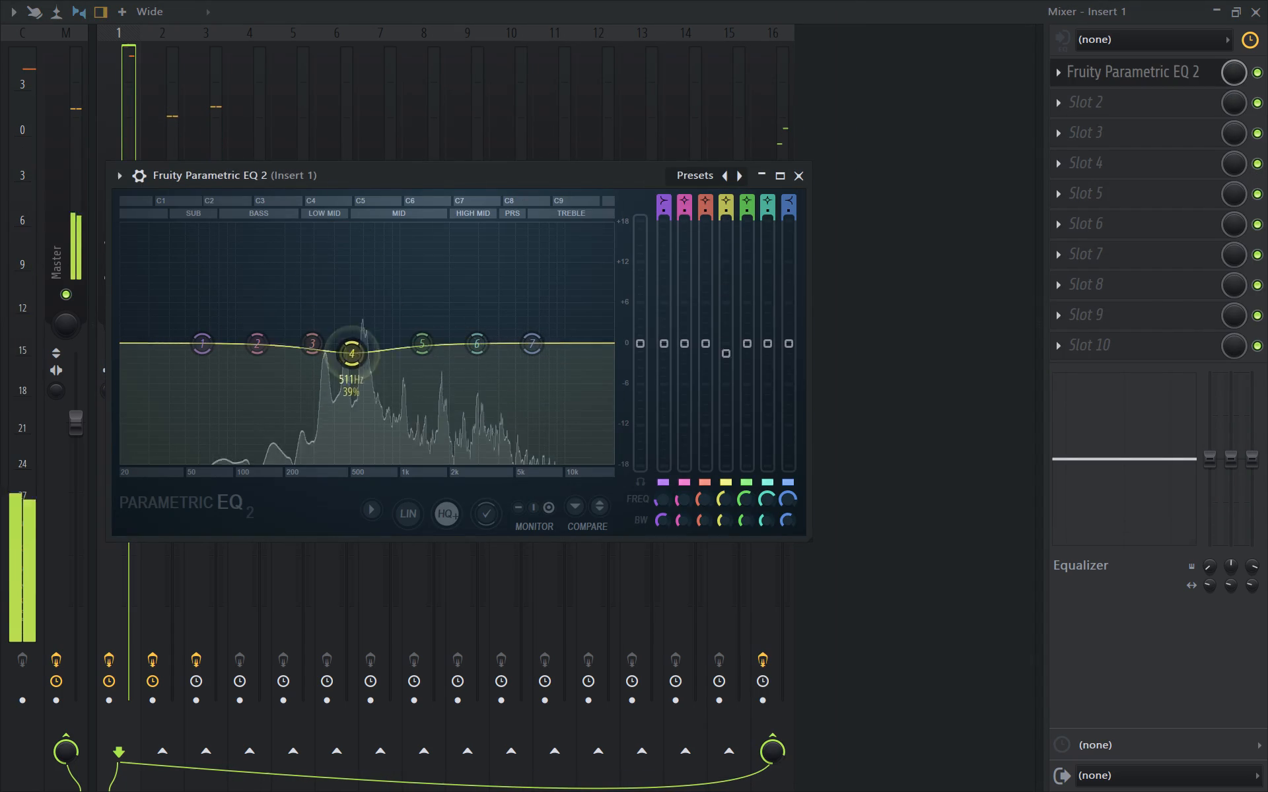
drag(328, 365, 342, 455)
scroll(358, 383, down, 2)
drag(358, 383, 353, 373)
key(space)
scroll(355, 379, up, 1)
click(355, 378)
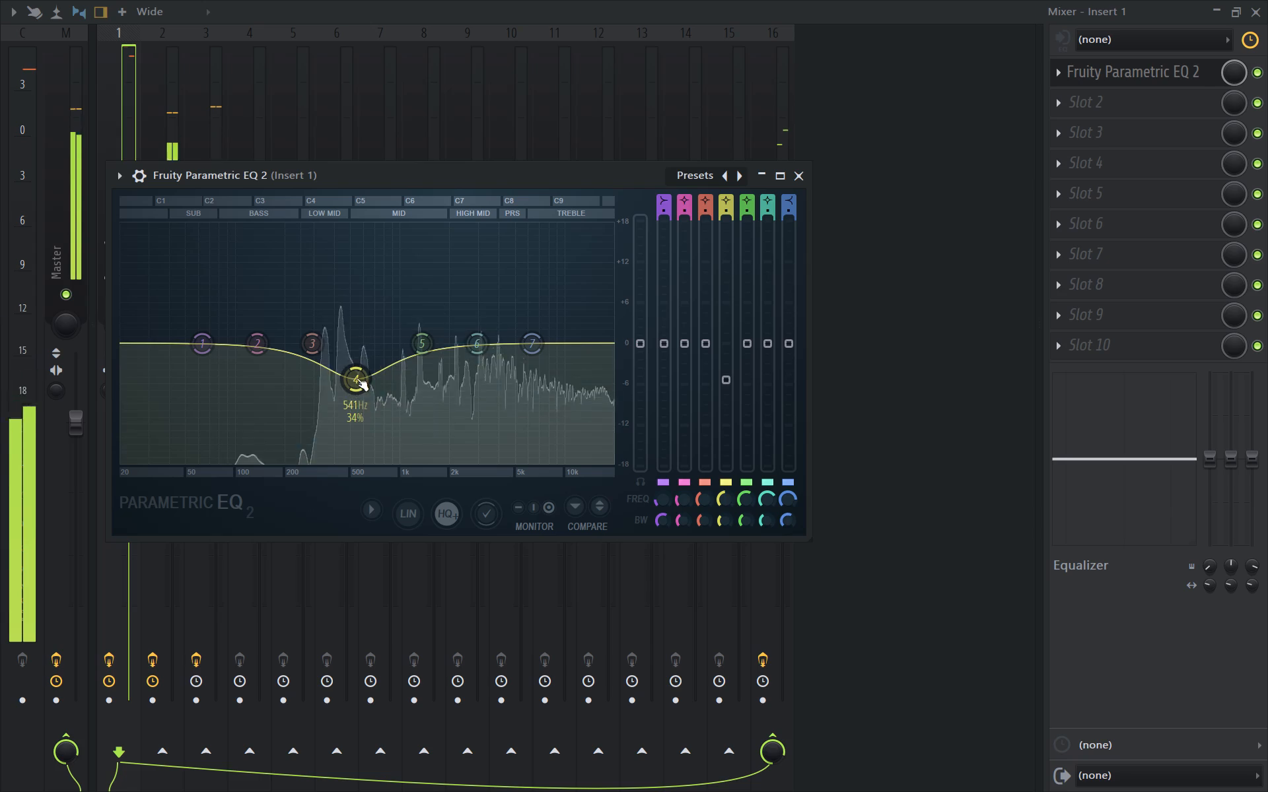
click(802, 177)
Set the soft-clip saturator of the Master's StandardCLIP to 85% and its clip level to about -3 dB.
click(54, 174)
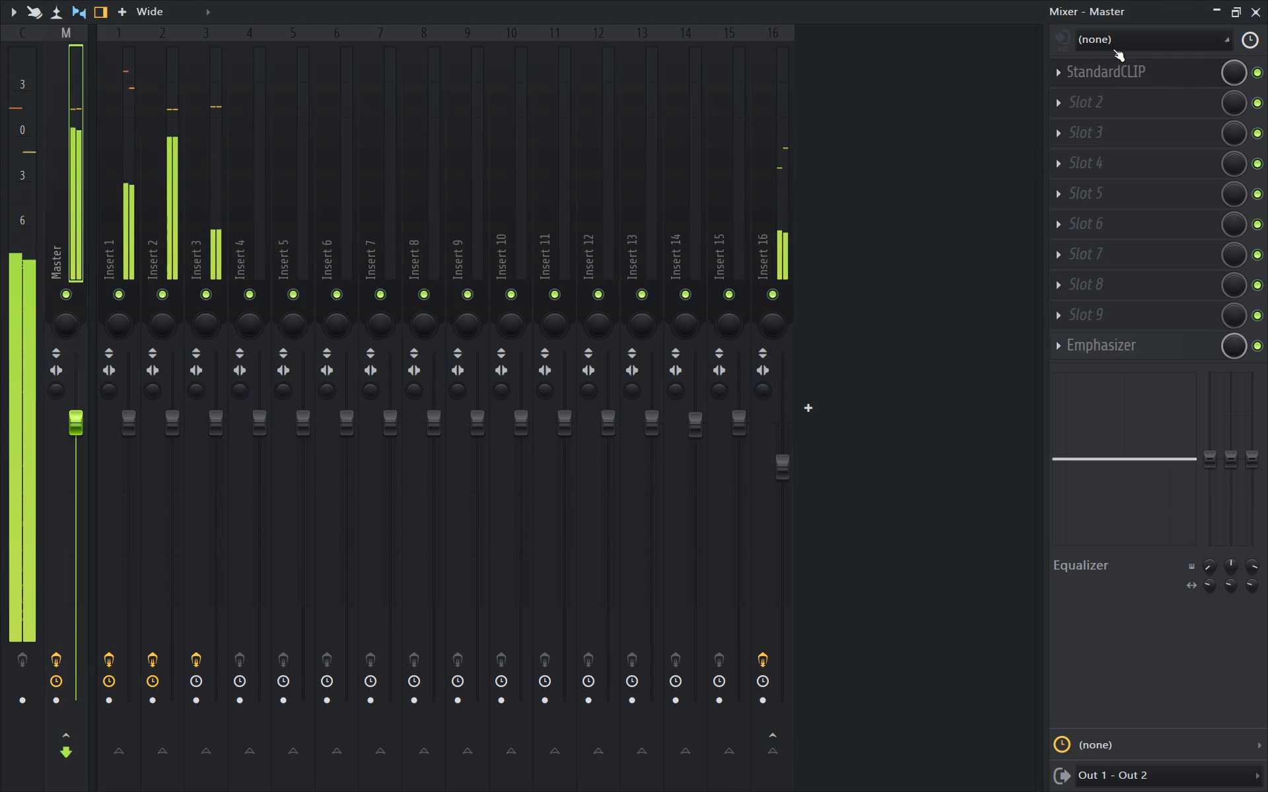
click(1101, 75)
drag(400, 411, 575, 409)
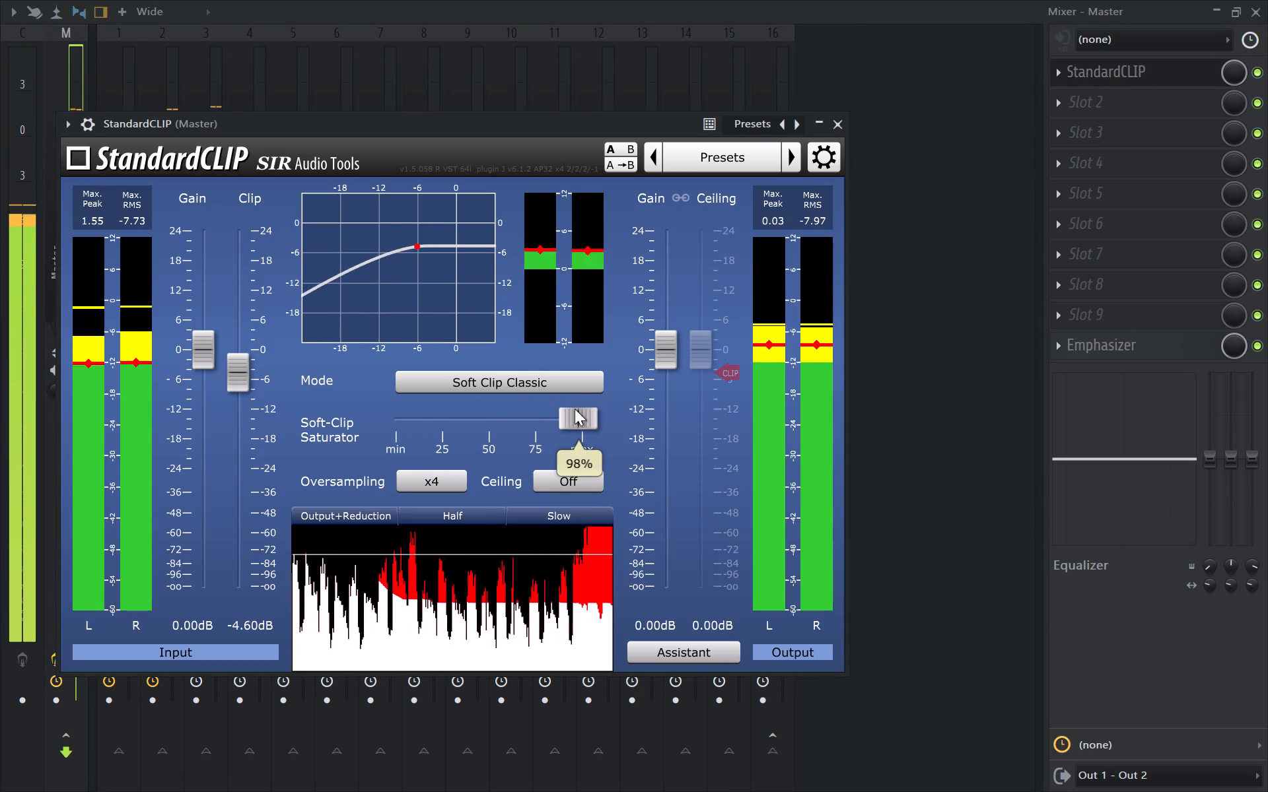
drag(575, 409, 561, 414)
drag(242, 370, 255, 362)
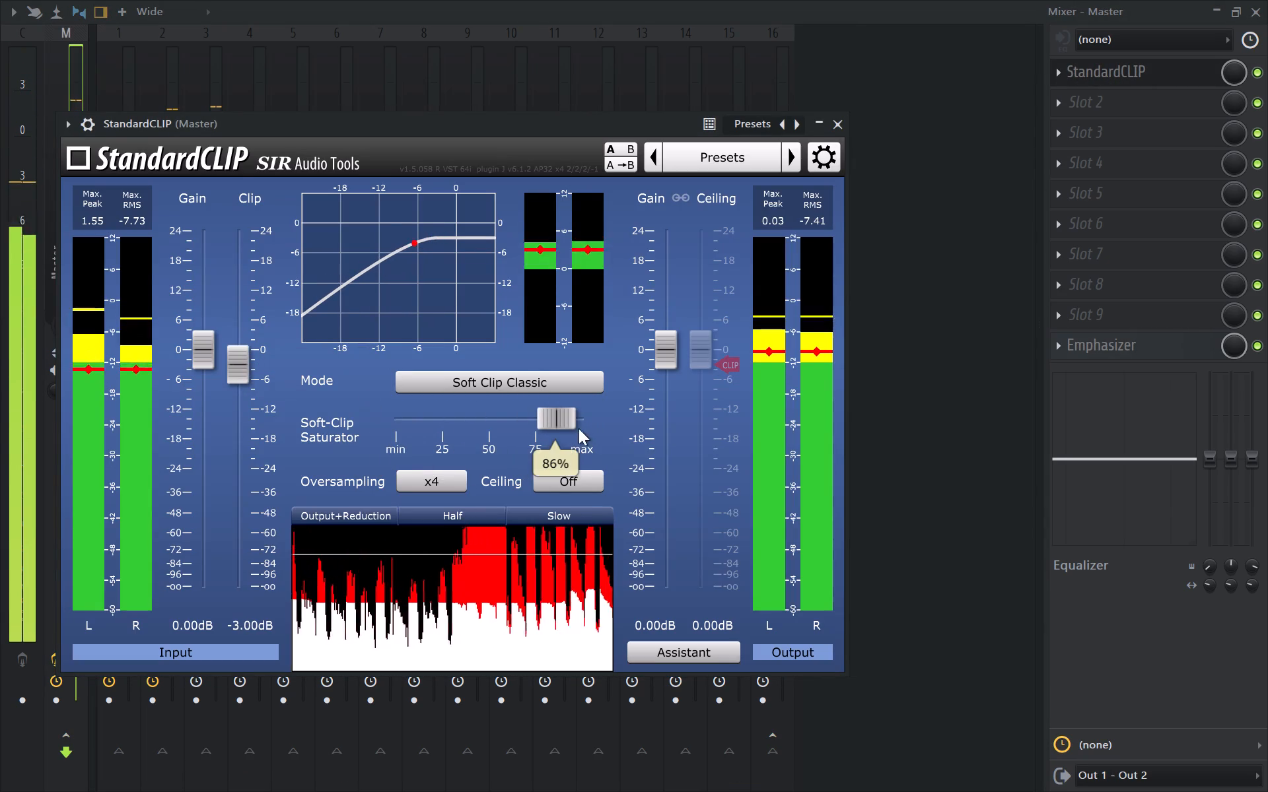
click(563, 425)
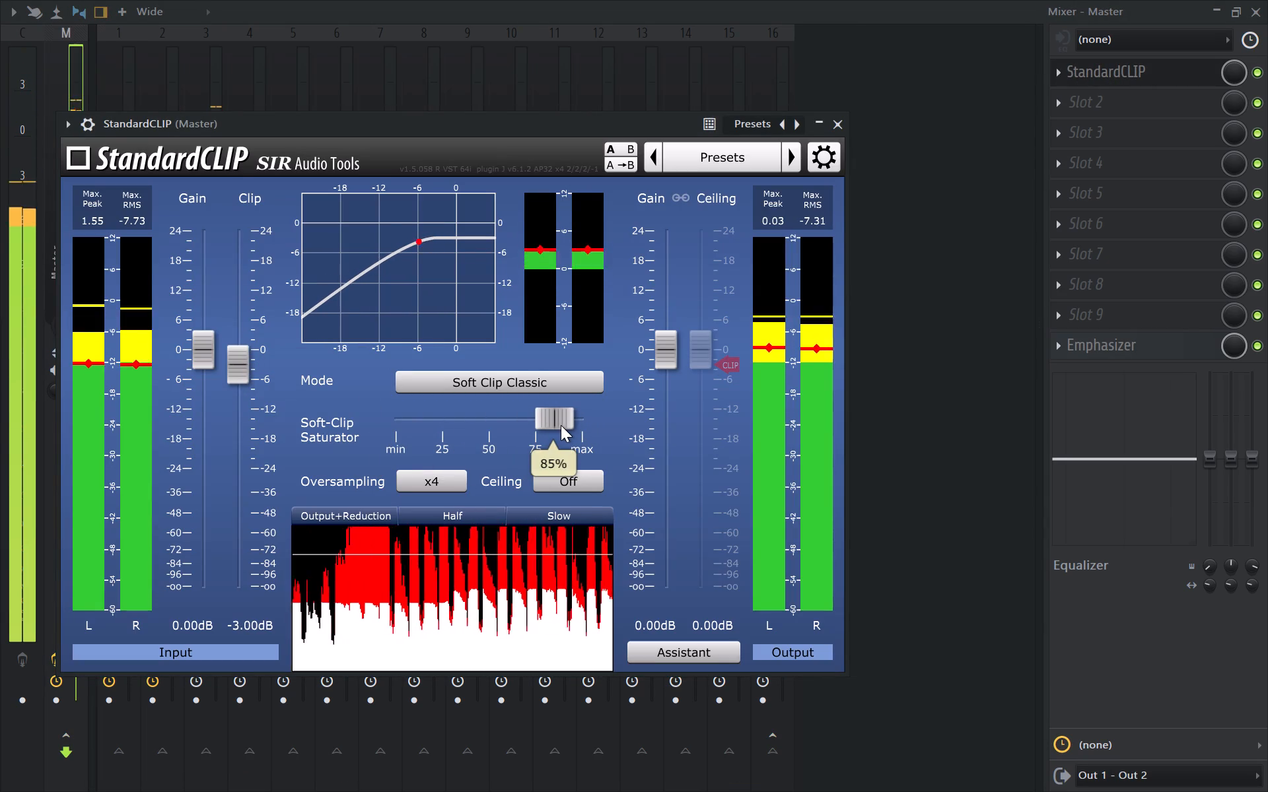
drag(263, 383, 260, 391)
click(837, 121)
Stop playback and load OTT into slot 2 of Insert 1.
click(122, 159)
key(space)
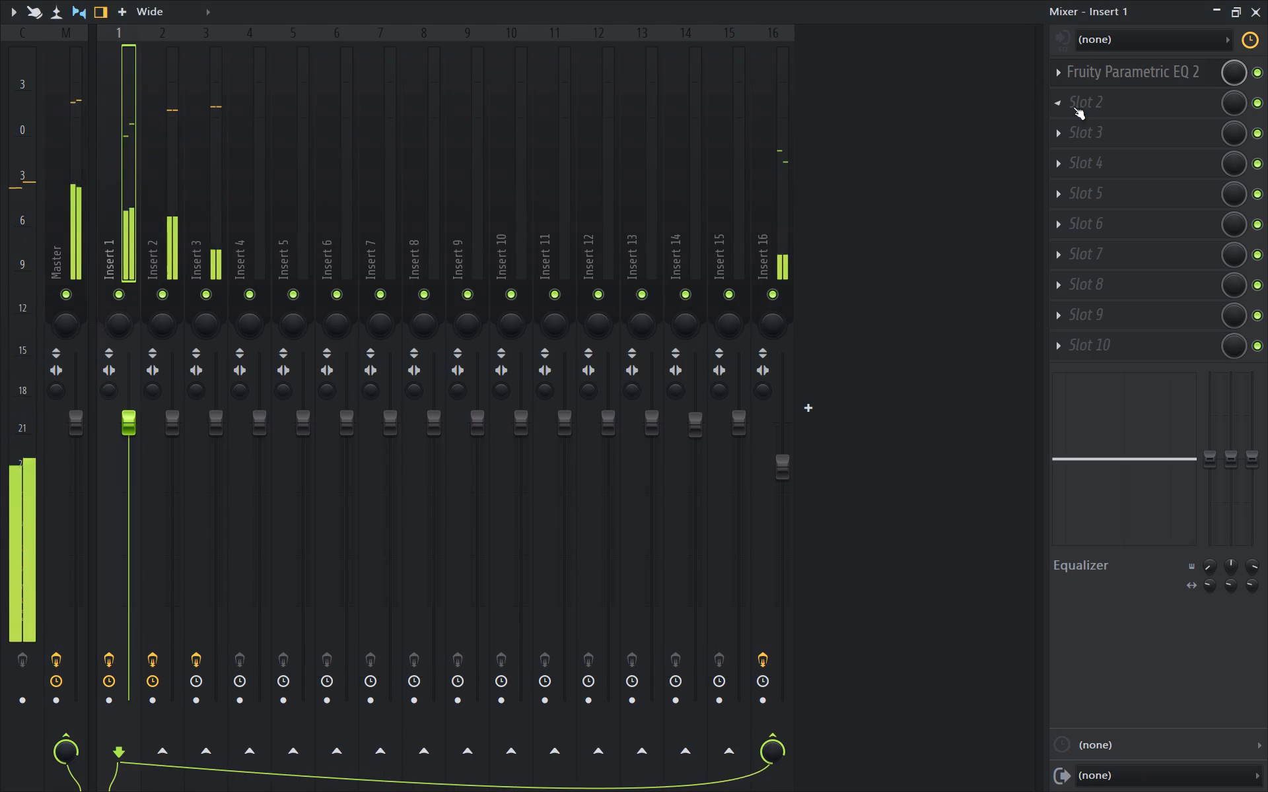
click(1073, 107)
double_click(705, 44)
click(1133, 95)
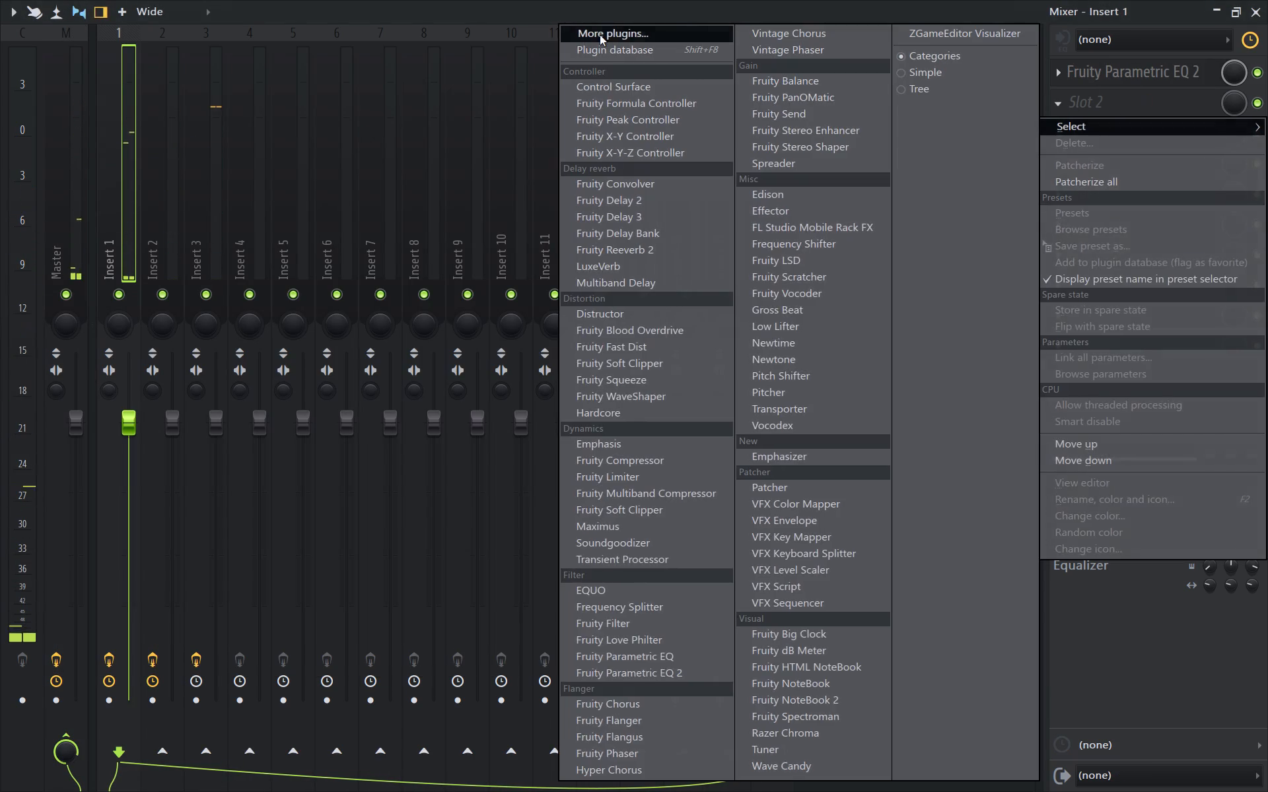
click(599, 35)
text(ot)
key(t)
double_click(564, 81)
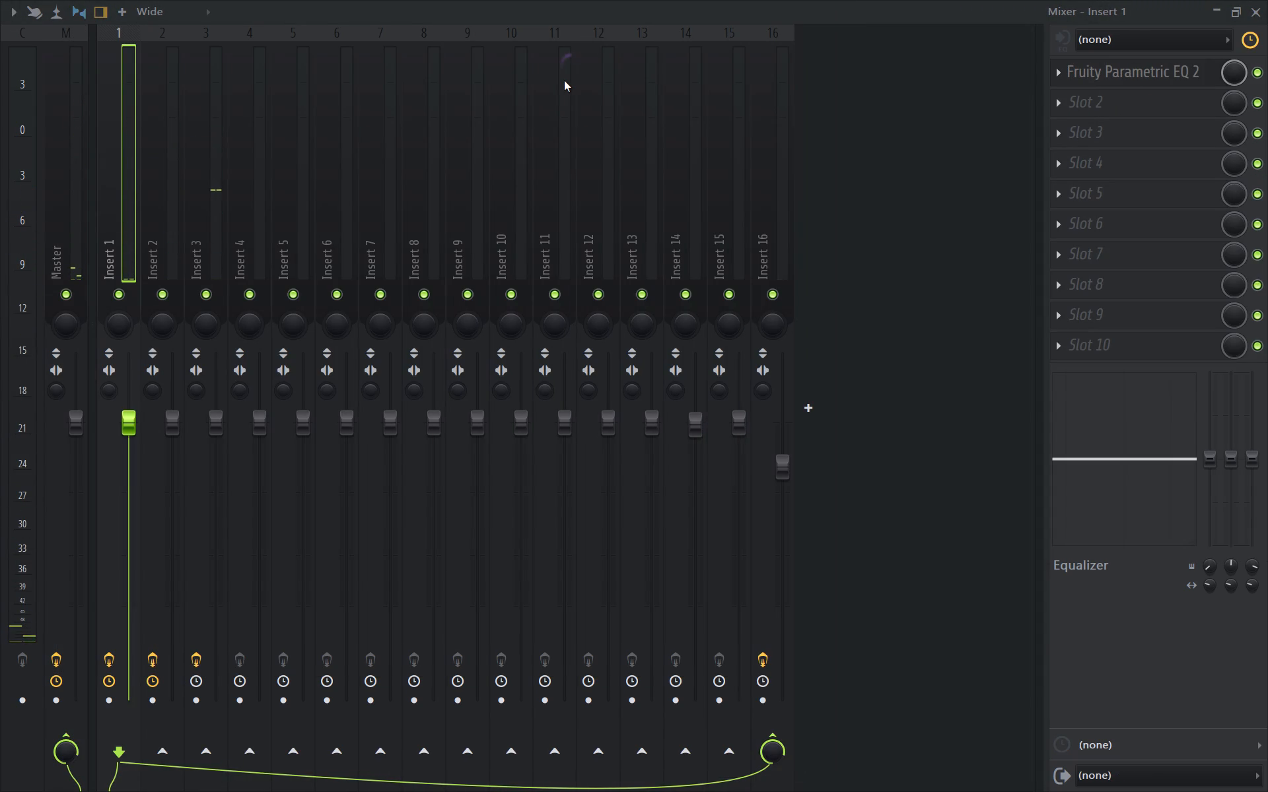
Reduce OTT's depth on Insert 1 to 34% during playback and close the plugin.
key(space)
drag(204, 333, 203, 333)
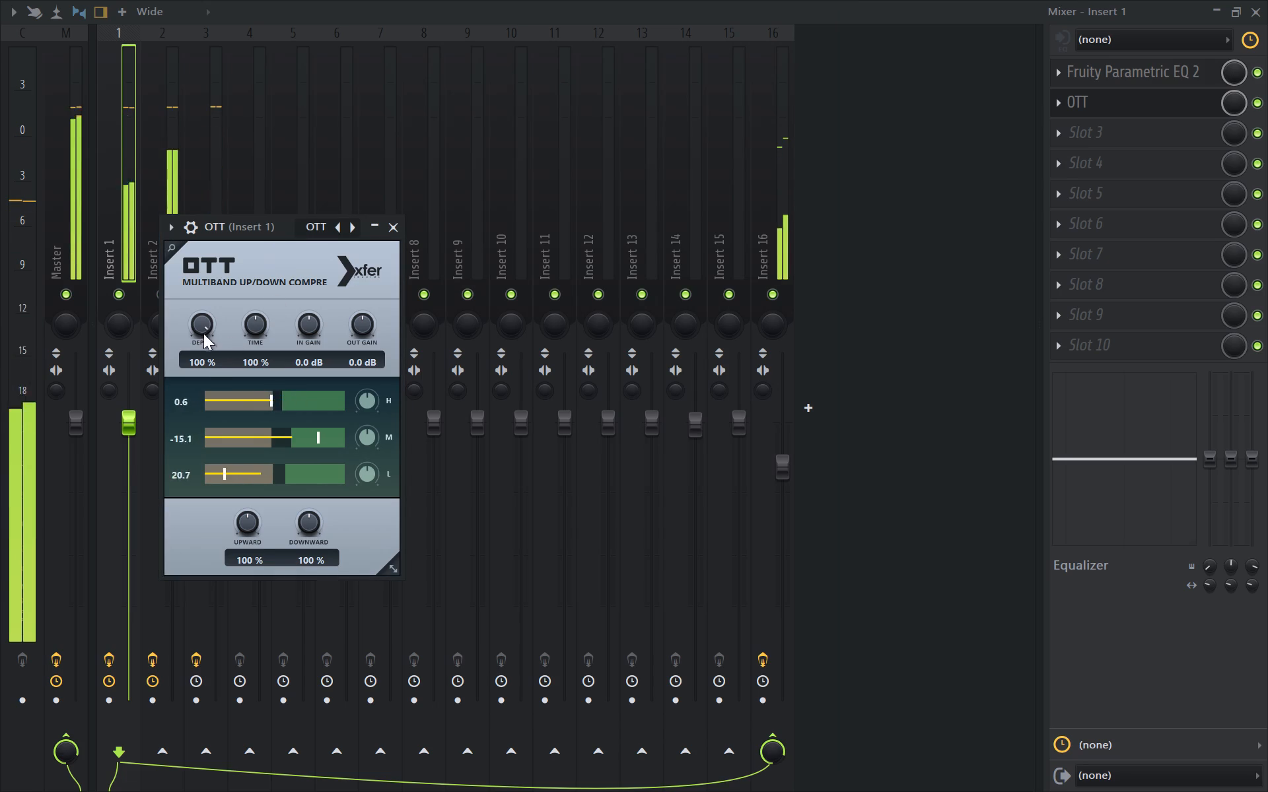
drag(203, 333, 205, 422)
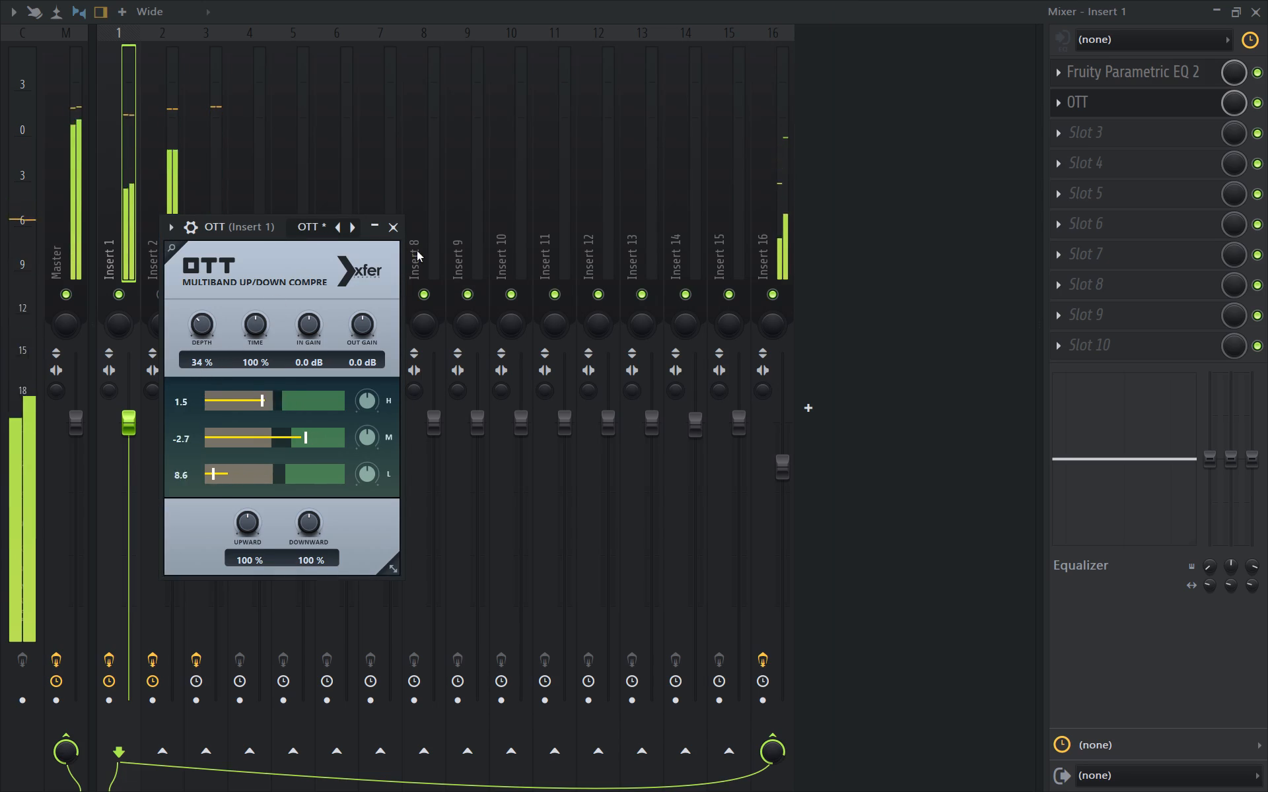
click(403, 222)
Lower Insert 1's volume fader slightly while listening to the mix.
drag(127, 424, 125, 463)
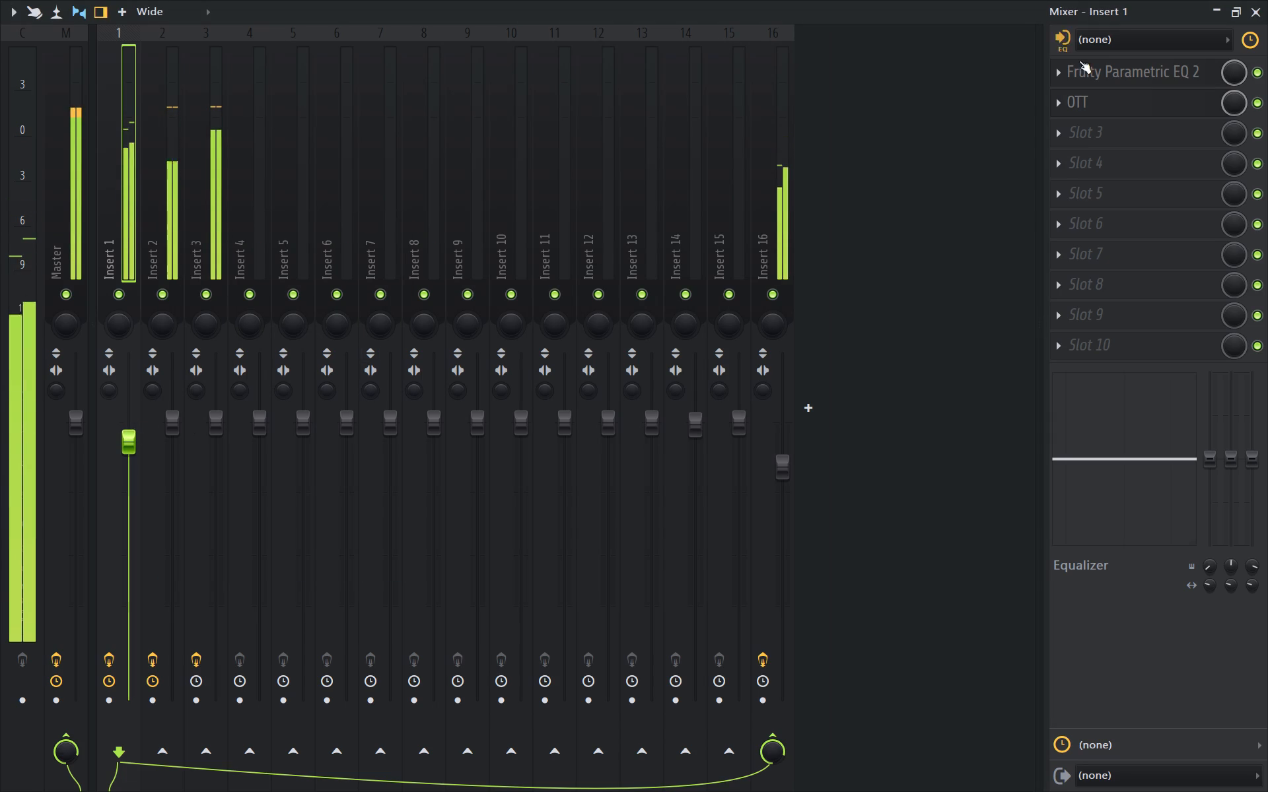
key(space)
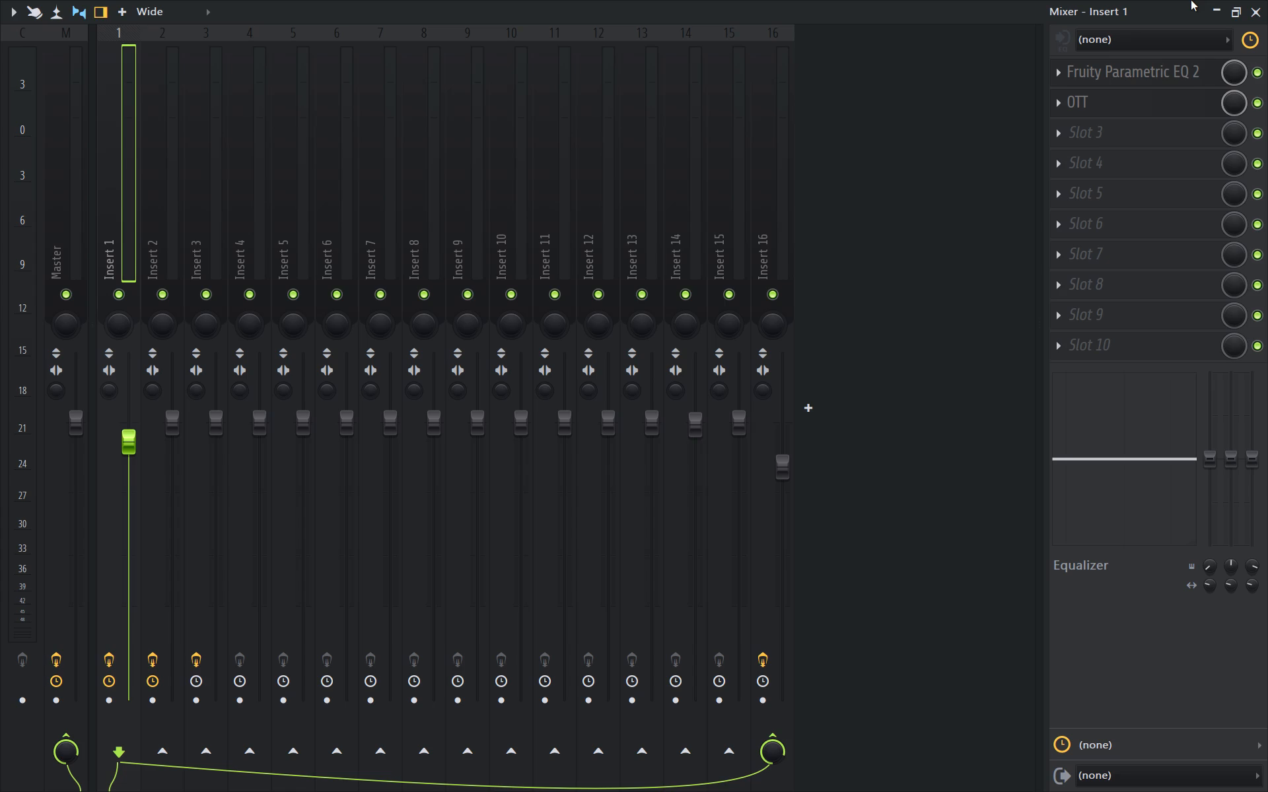
Load a second Fruity Parametric EQ 2 into slot 3 of Insert 1.
key(space)
click(1149, 133)
click(650, 36)
key(e)
key(q)
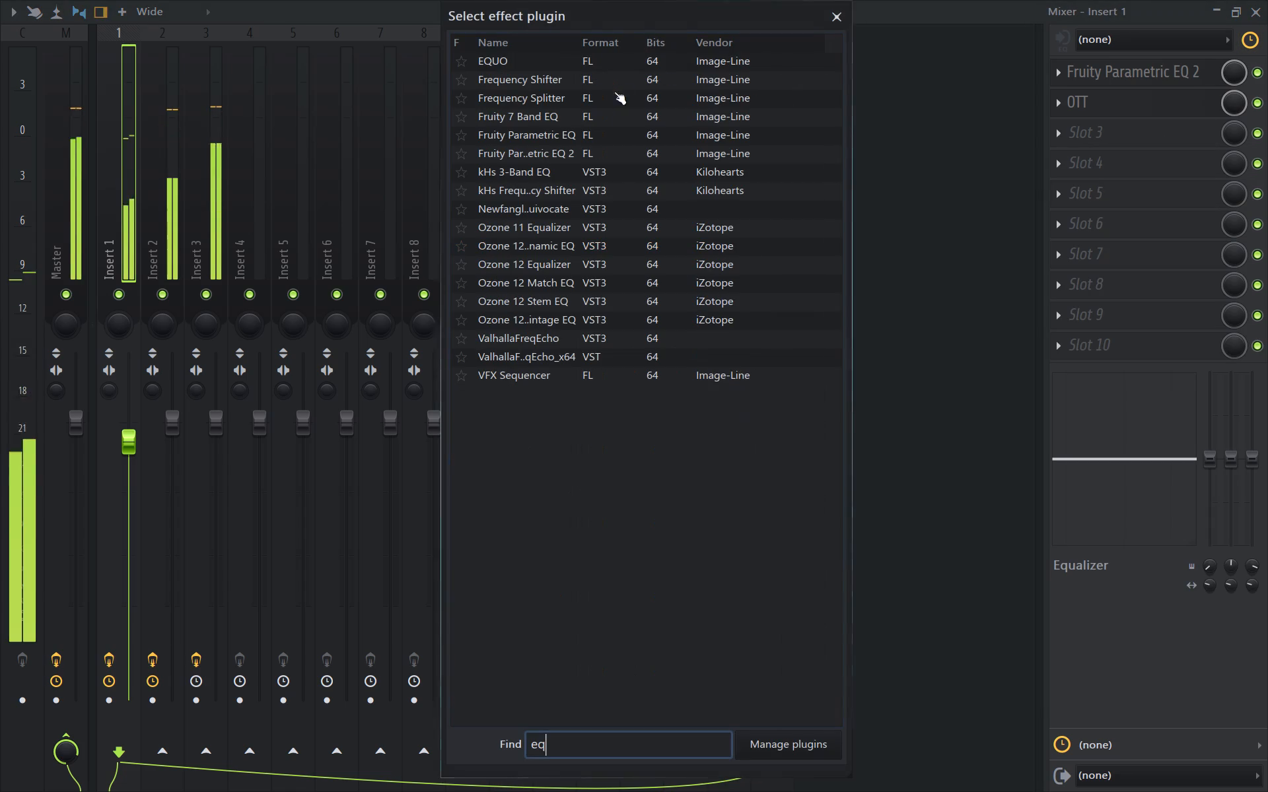
double_click(603, 160)
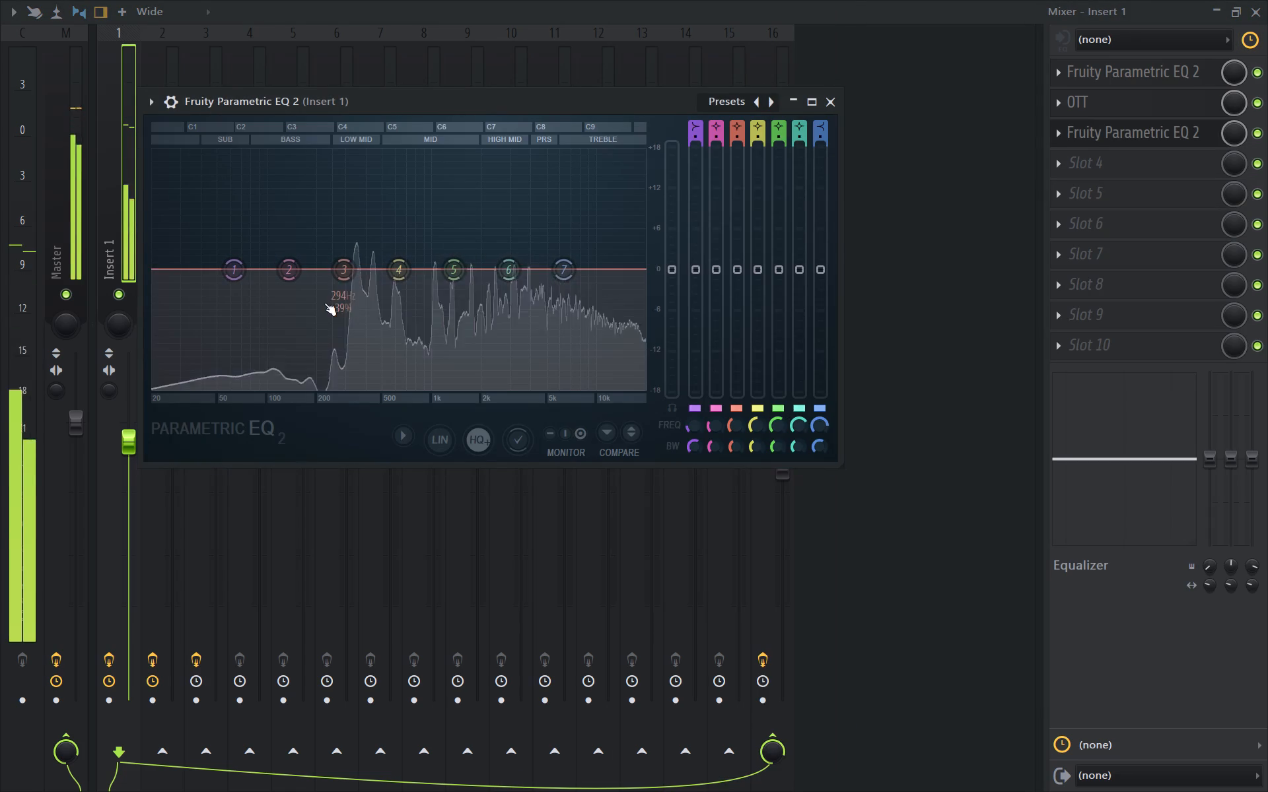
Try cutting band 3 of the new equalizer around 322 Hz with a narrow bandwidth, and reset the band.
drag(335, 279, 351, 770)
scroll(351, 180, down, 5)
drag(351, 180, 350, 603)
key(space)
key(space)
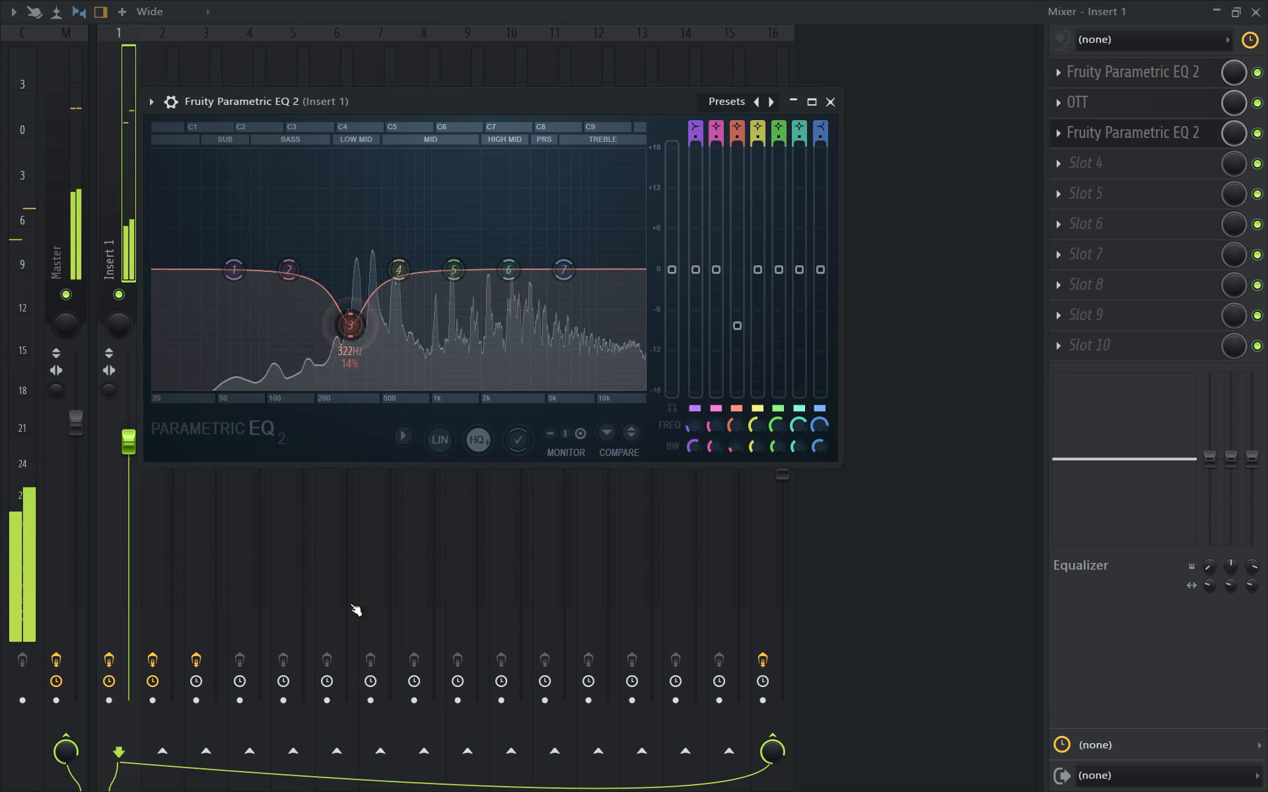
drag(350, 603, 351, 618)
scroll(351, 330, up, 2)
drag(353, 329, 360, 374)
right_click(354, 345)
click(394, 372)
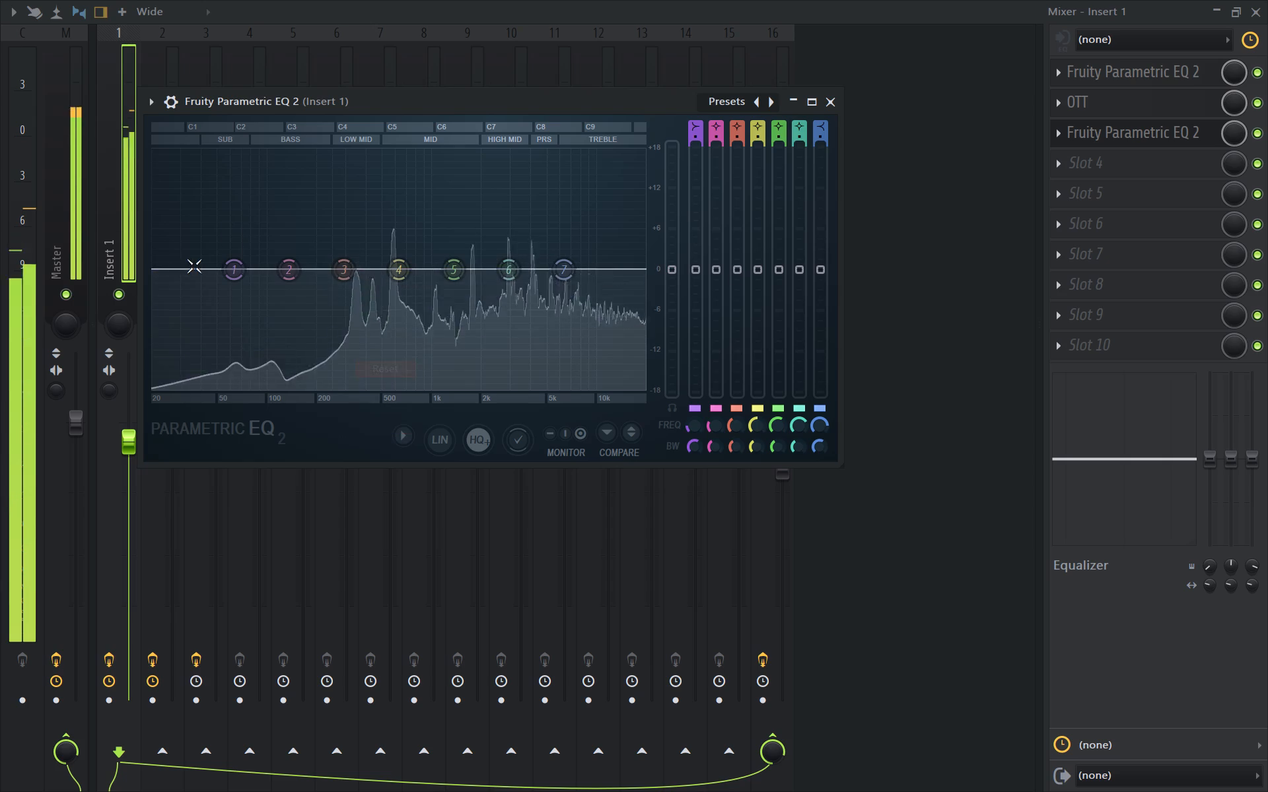
Turn band 1 of the new equalizer into a steep low cut at just above 200 Hz.
drag(211, 268, 977, 67)
drag(701, 135, 625, 308)
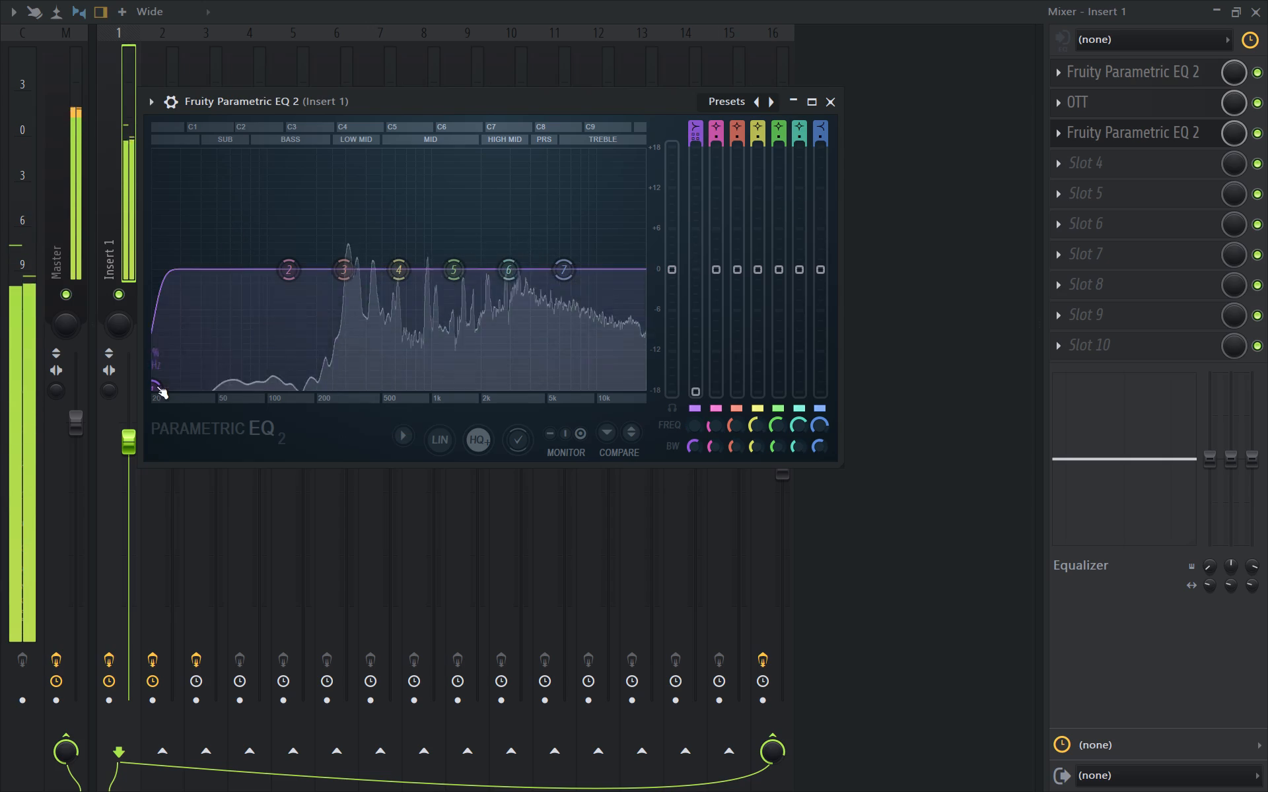
drag(158, 388, 578, 508)
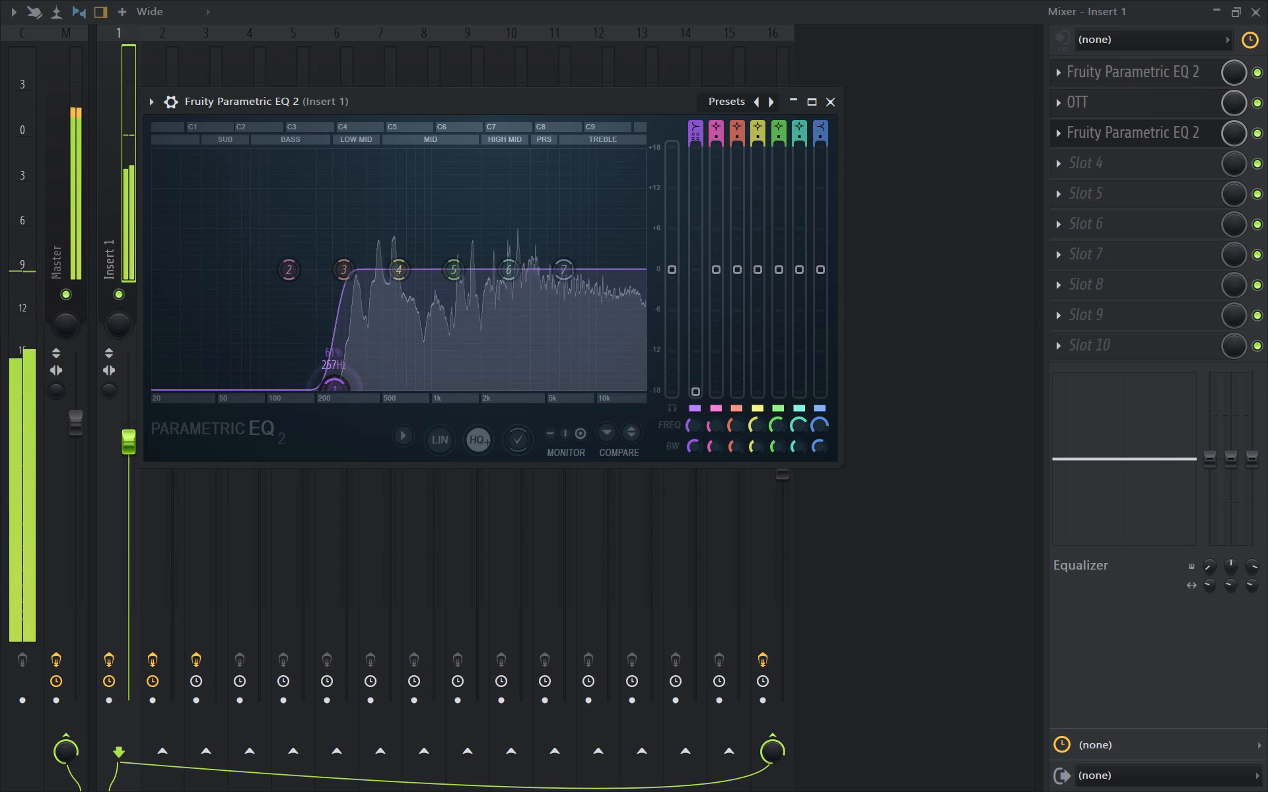
drag(578, 508, 547, 522)
Cut band 4 by about 2.5 dB at just above 500 Hz after sweeping for the resonance.
drag(405, 266, 374, 69)
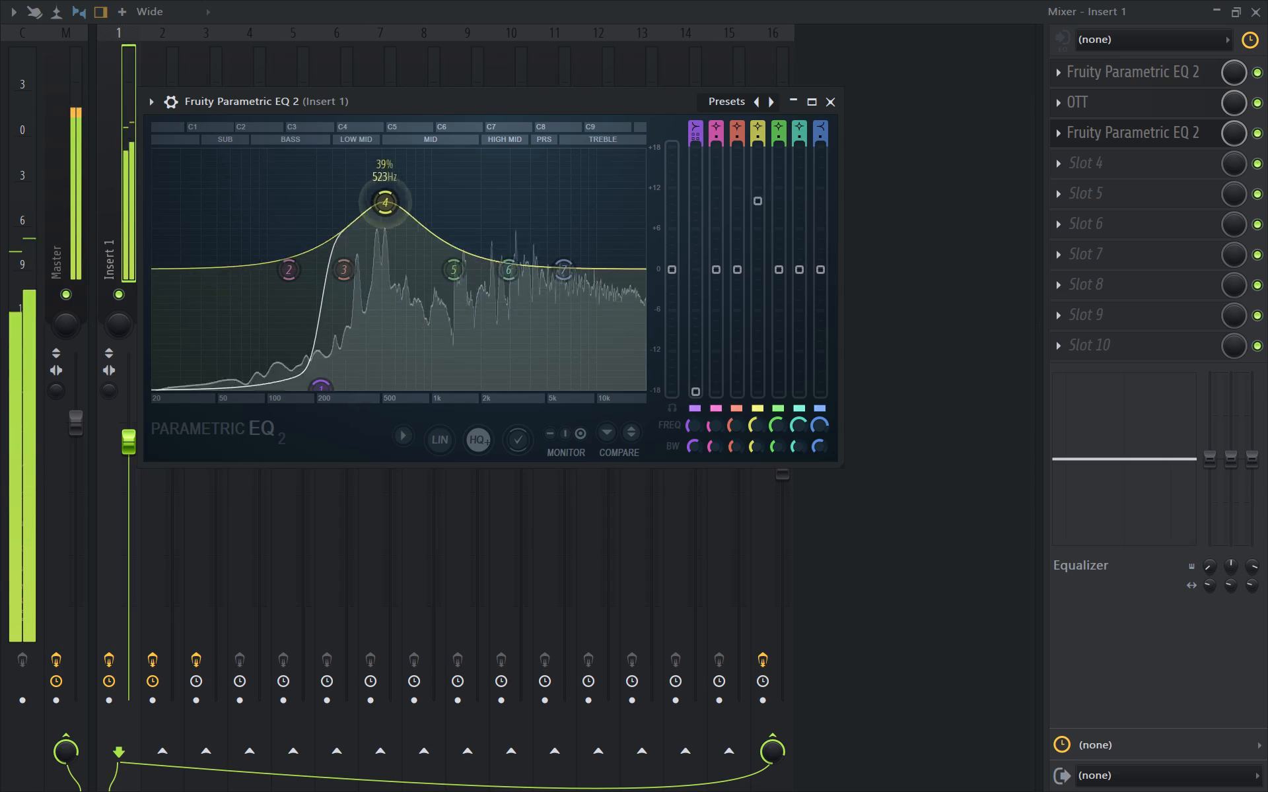
drag(374, 69, 402, 343)
key(space)
key(space)
scroll(397, 295, down, 1)
drag(397, 296, 375, 270)
scroll(387, 286, up, 1)
Boost band 6 by about 3 dB around 4 kHz with 39% bandwidth, balancing it against band 4.
drag(501, 271, 589, 115)
drag(547, 215, 513, 243)
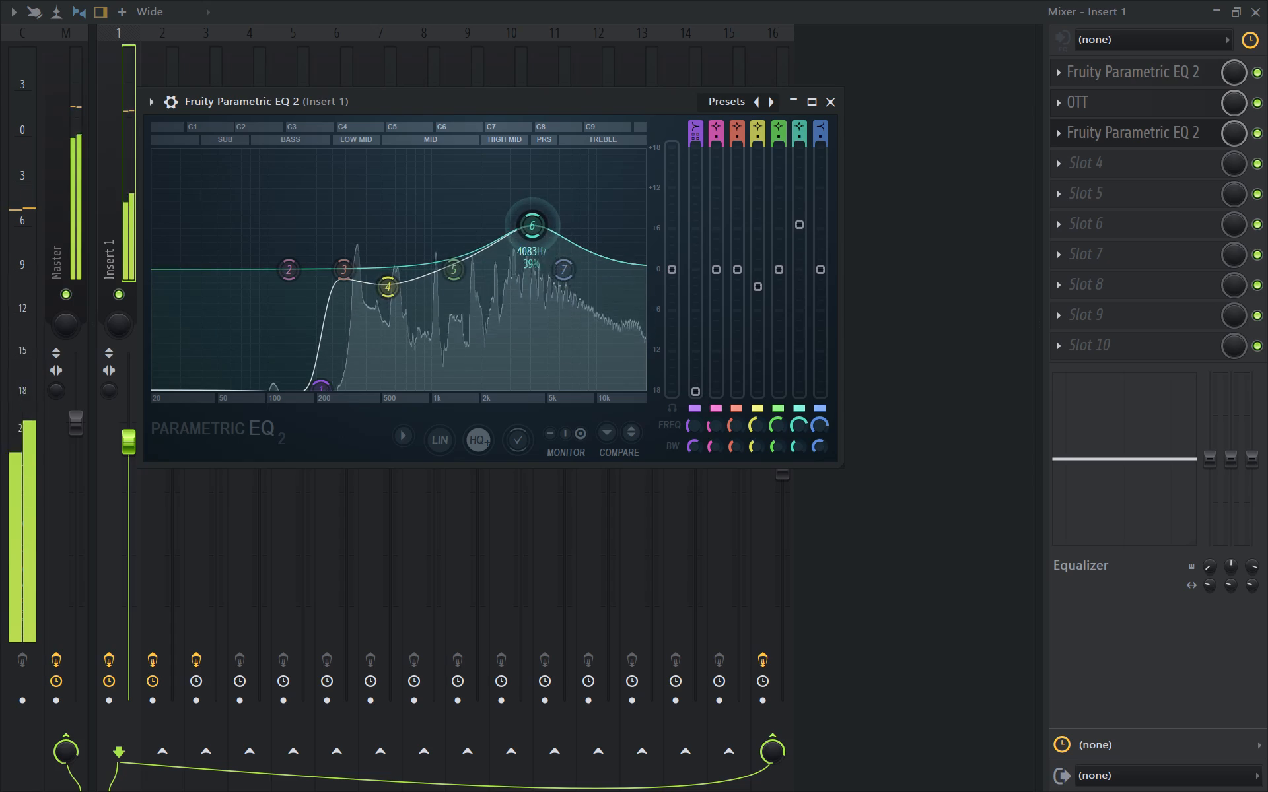
drag(513, 243, 513, 244)
drag(532, 229, 543, 259)
drag(389, 296, 380, 290)
drag(537, 233, 537, 245)
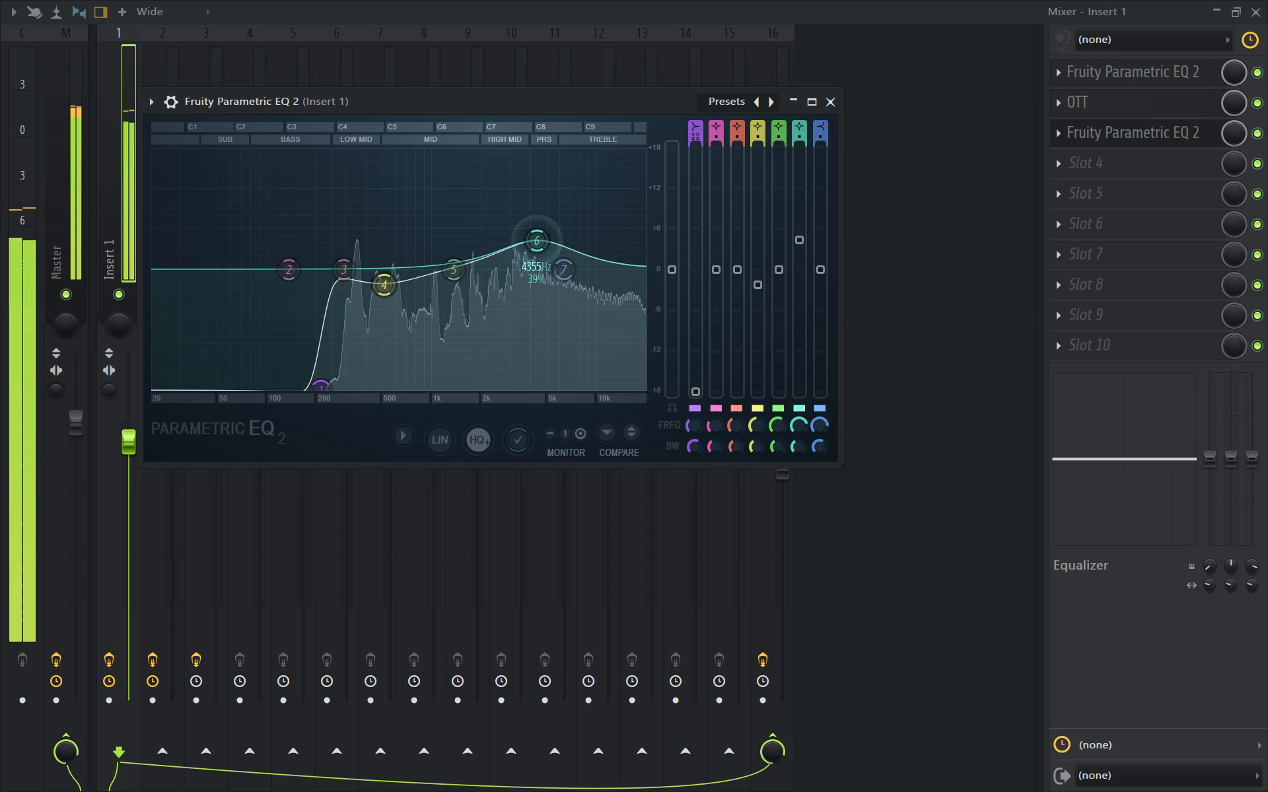
drag(537, 245, 521, 271)
click(539, 255)
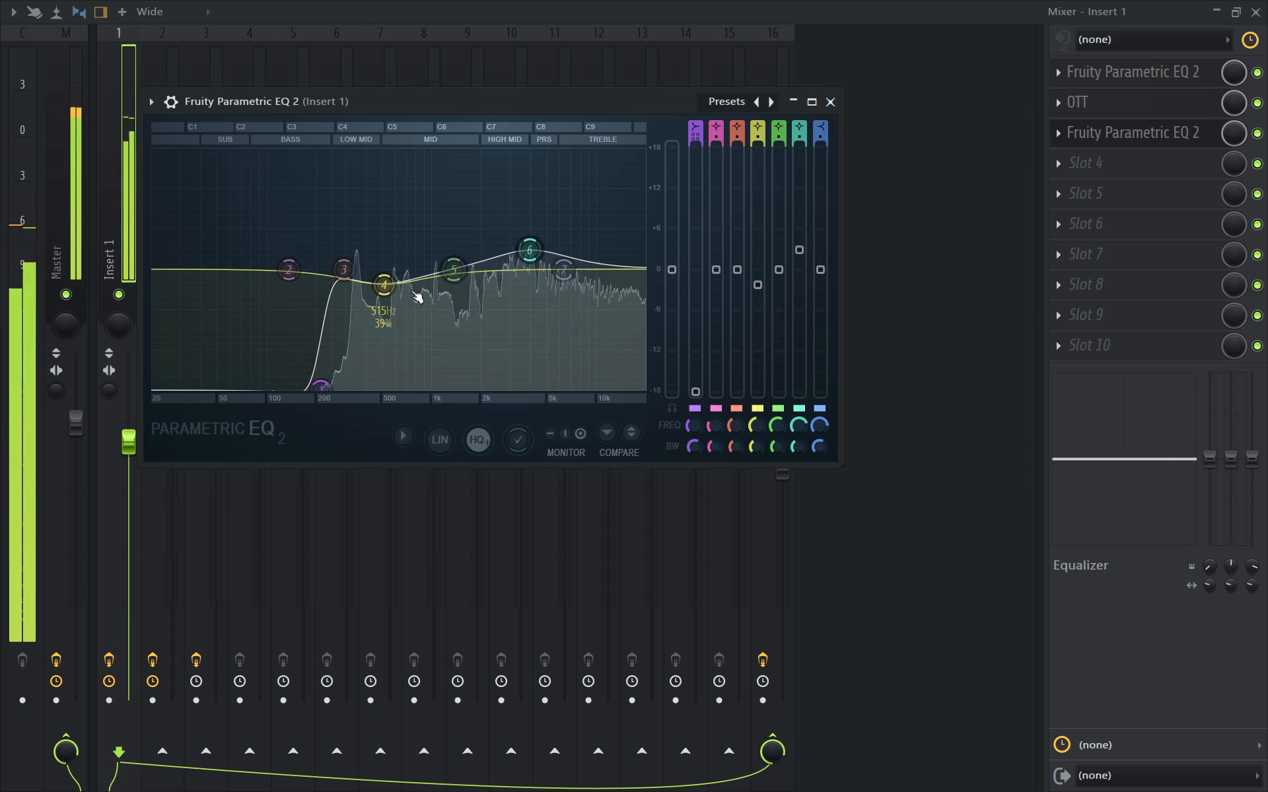
Fine-tune band 4's cut to about 505 Hz, and close the equalizer and the mixer.
click(397, 290)
click(545, 251)
click(409, 278)
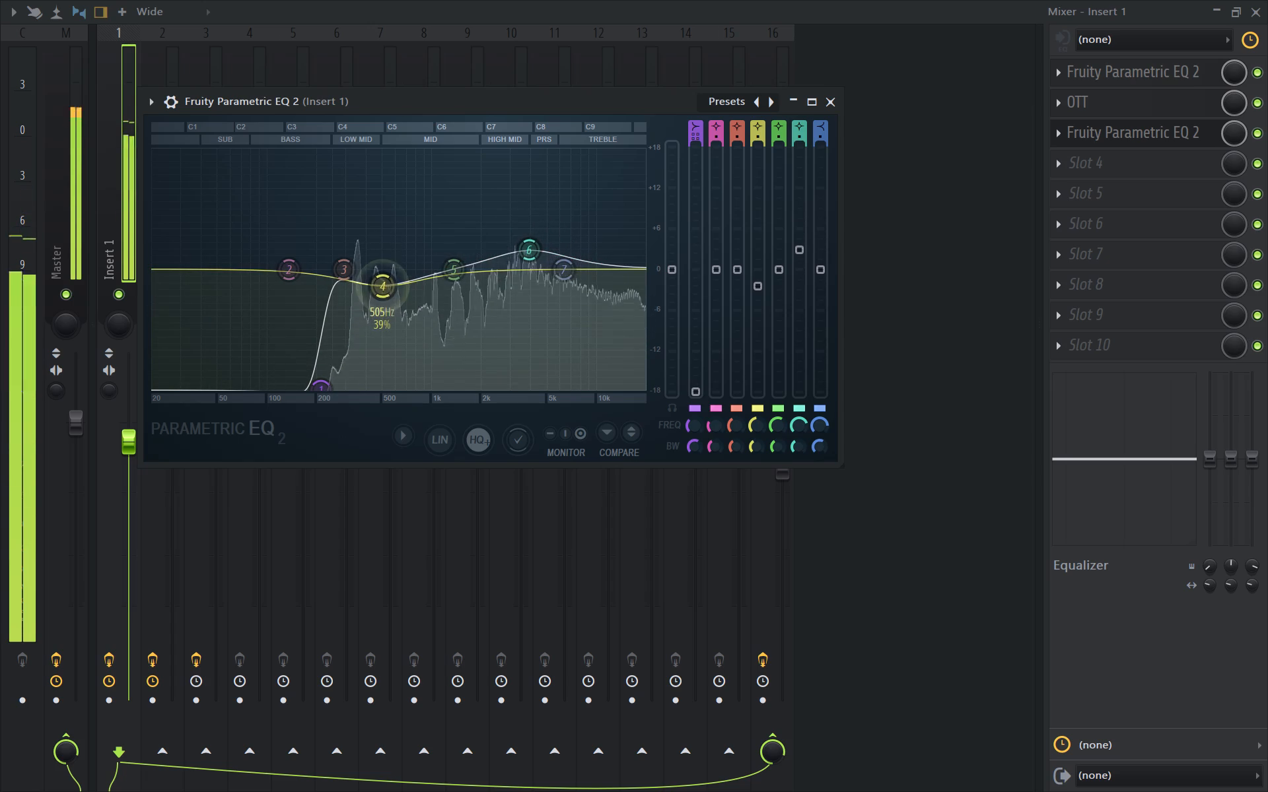
click(382, 286)
click(829, 108)
click(1257, 18)
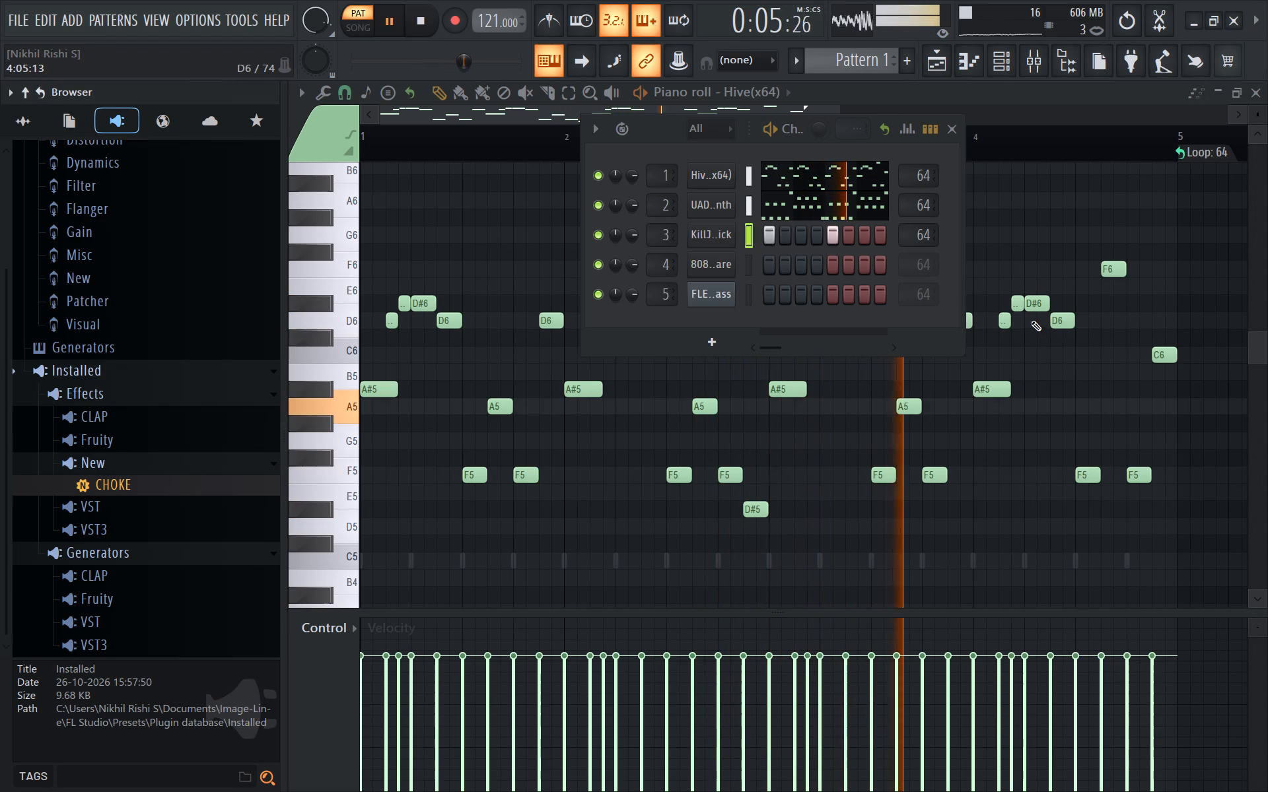
Clone the Hive channel in the channel rack.
right_click(734, 170)
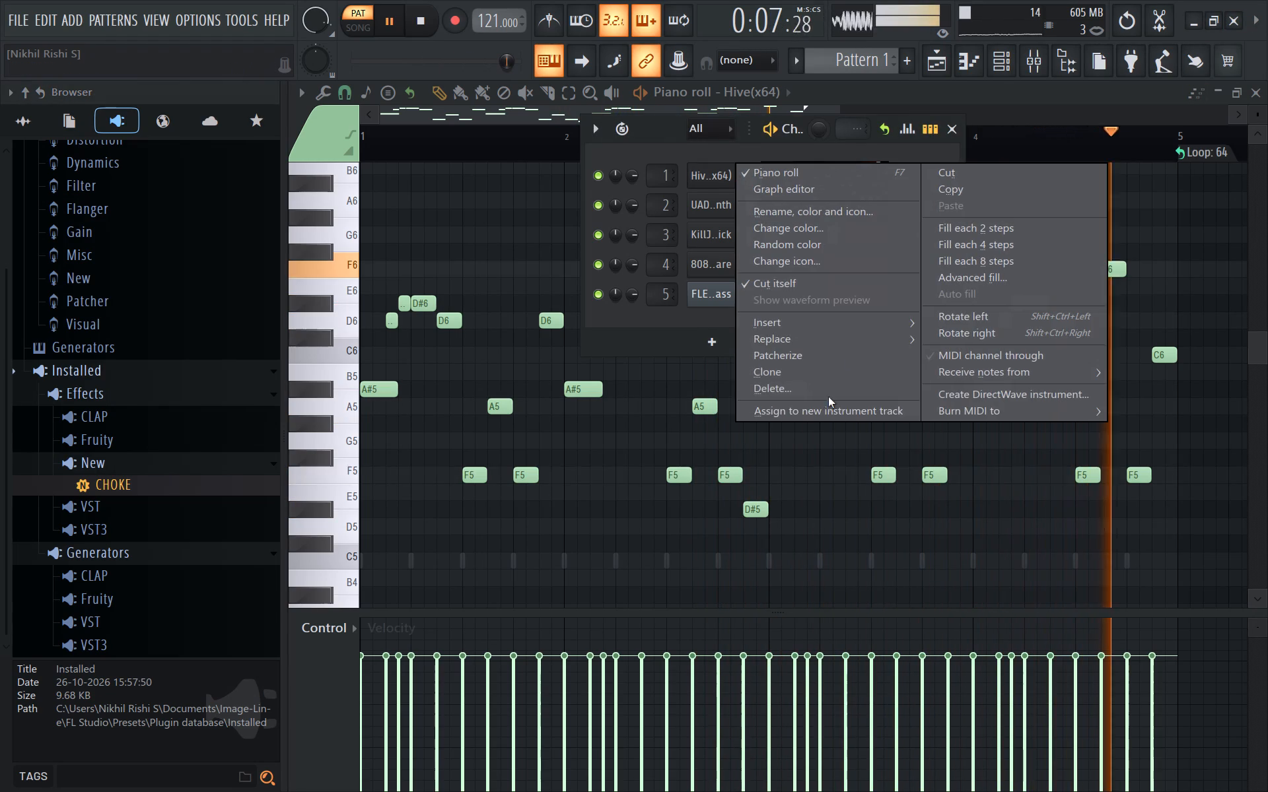
click(820, 375)
Copy all melody notes from the original Hive channel's piano roll.
right_click(709, 183)
click(756, 174)
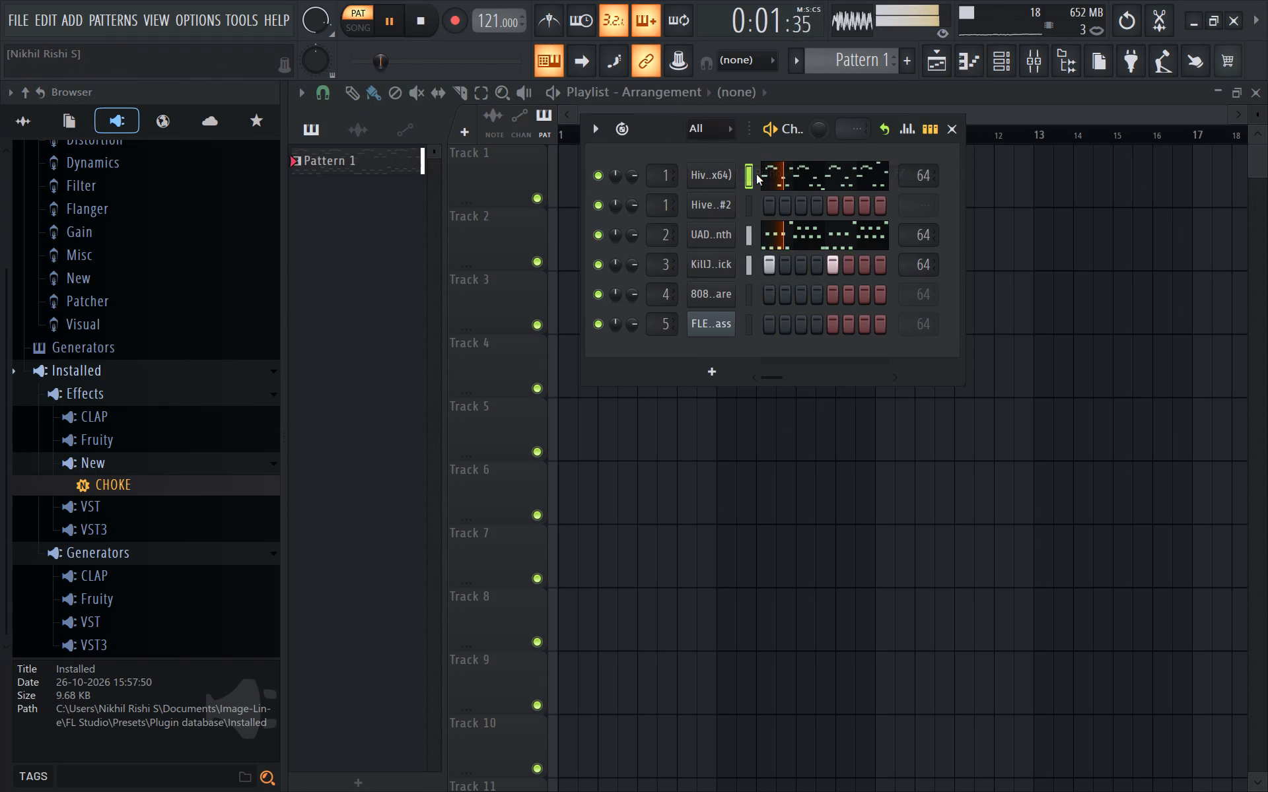
right_click(756, 174)
right_click(737, 174)
click(751, 178)
right_click(720, 183)
click(757, 174)
key(ctrl+a)
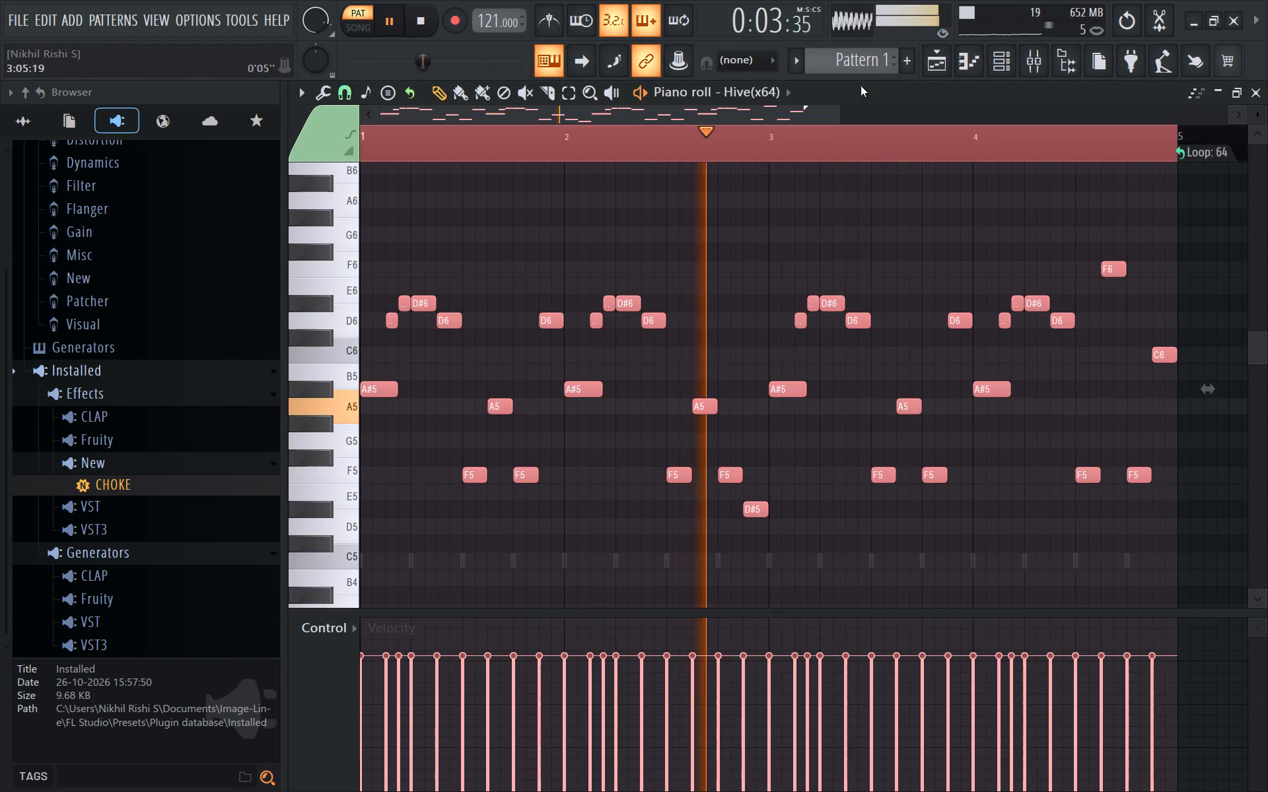
key(ctrl+c)
Paste the copied melody into the piano roll of the cloned Hive channel and stop playback.
click(1004, 65)
right_click(707, 203)
click(763, 191)
right_click(709, 208)
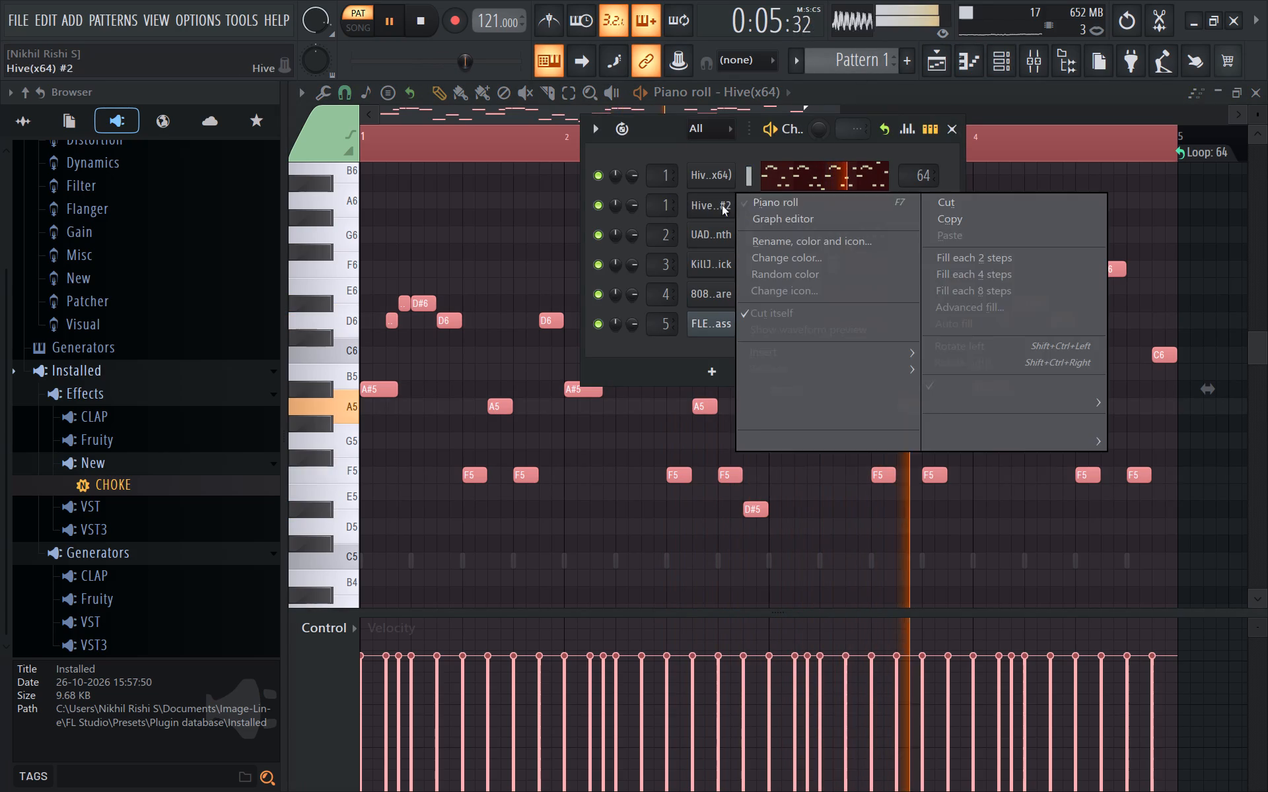
click(765, 193)
double_click(757, 201)
key(ctrl+a)
key(ctrl+v)
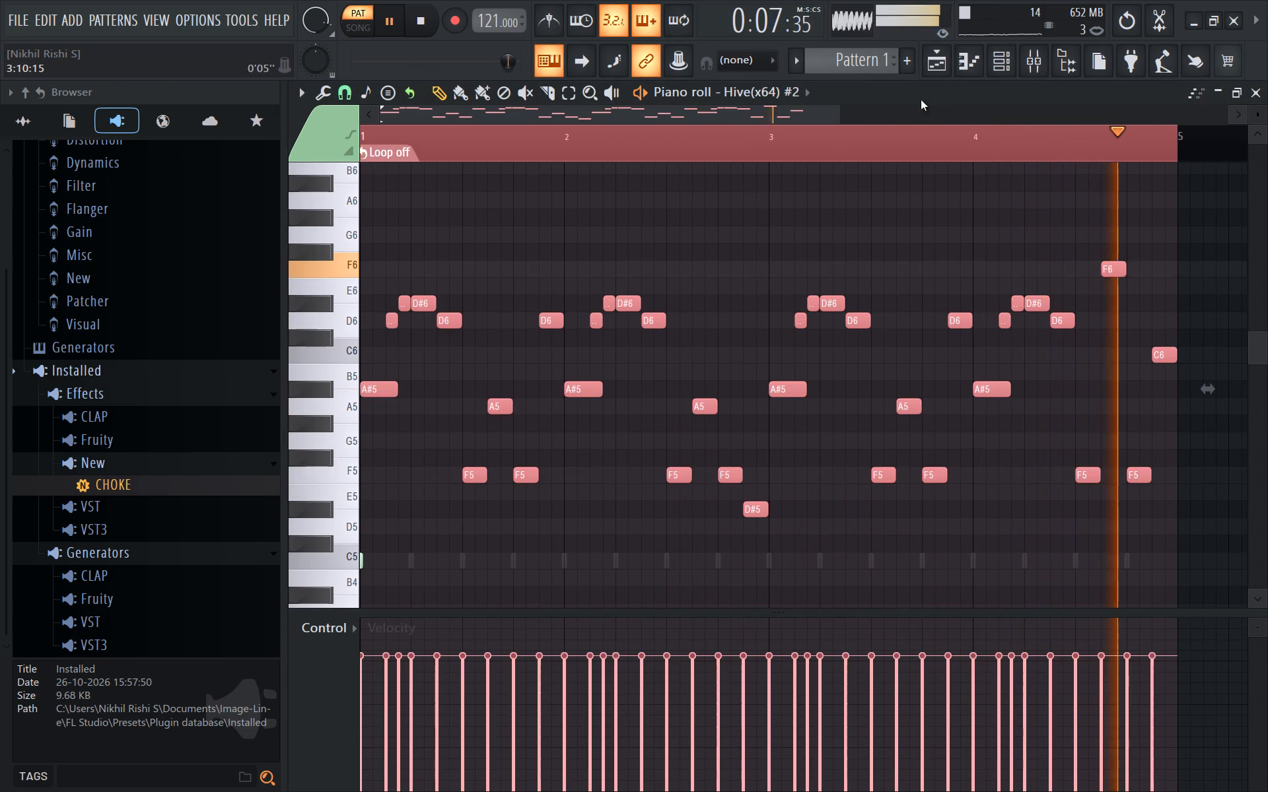
click(987, 67)
key(space)
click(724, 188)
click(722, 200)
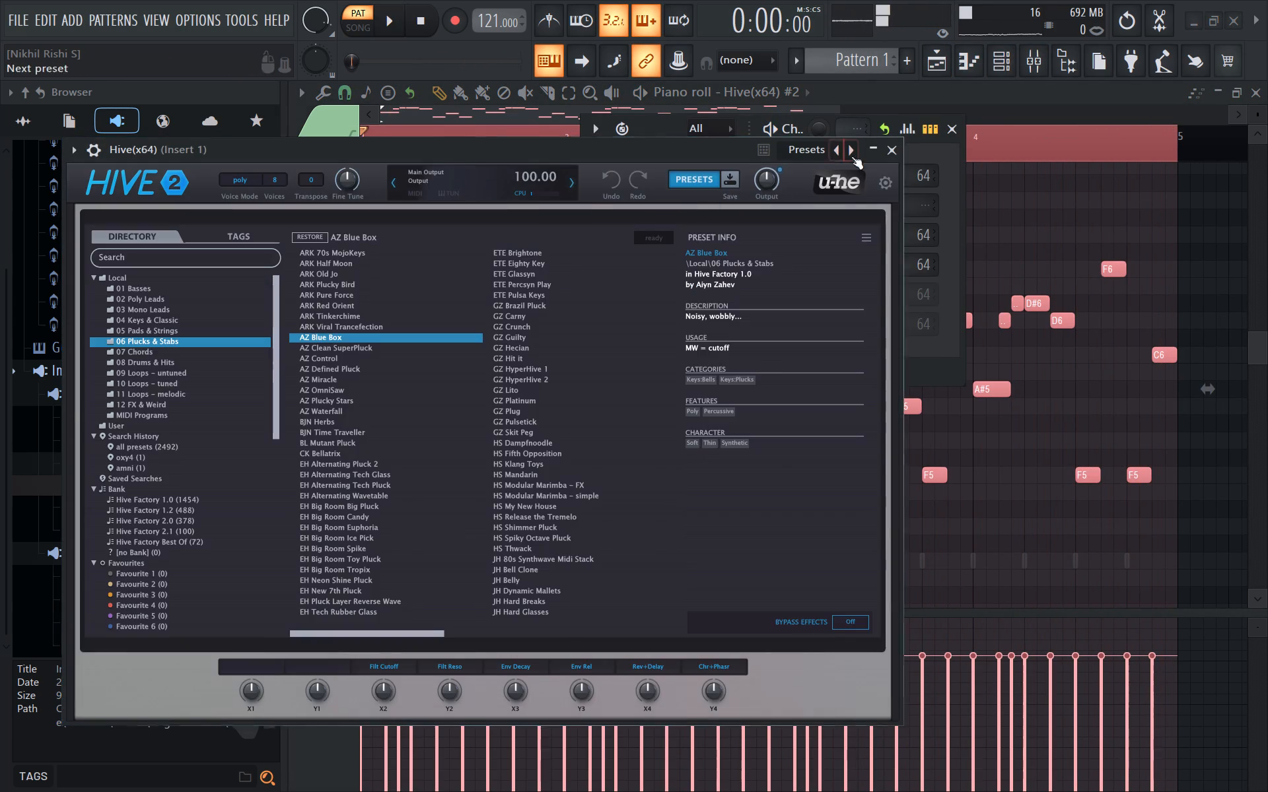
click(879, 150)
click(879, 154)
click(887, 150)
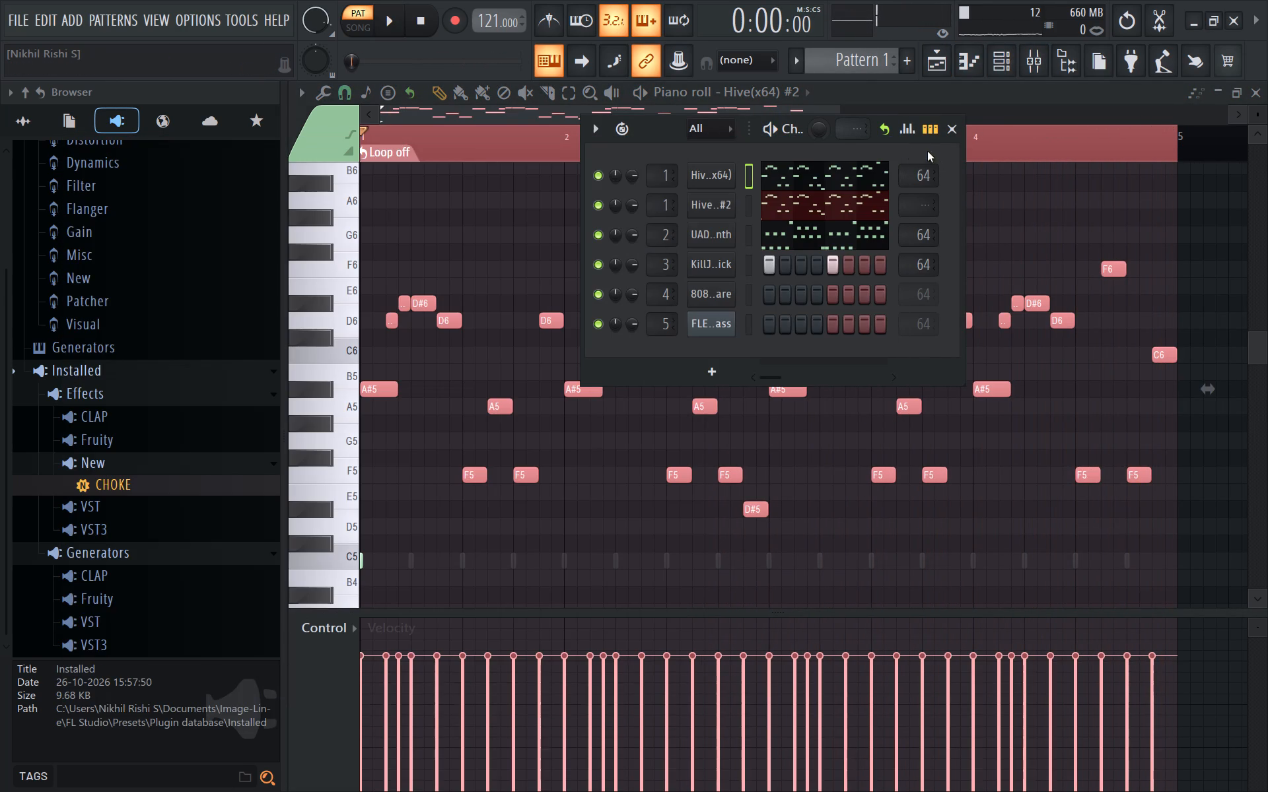
Open the cloned Hive synth and audition several Plucks & Stabs presets with the beat, ending with GZ Lito.
click(687, 218)
click(702, 214)
click(713, 201)
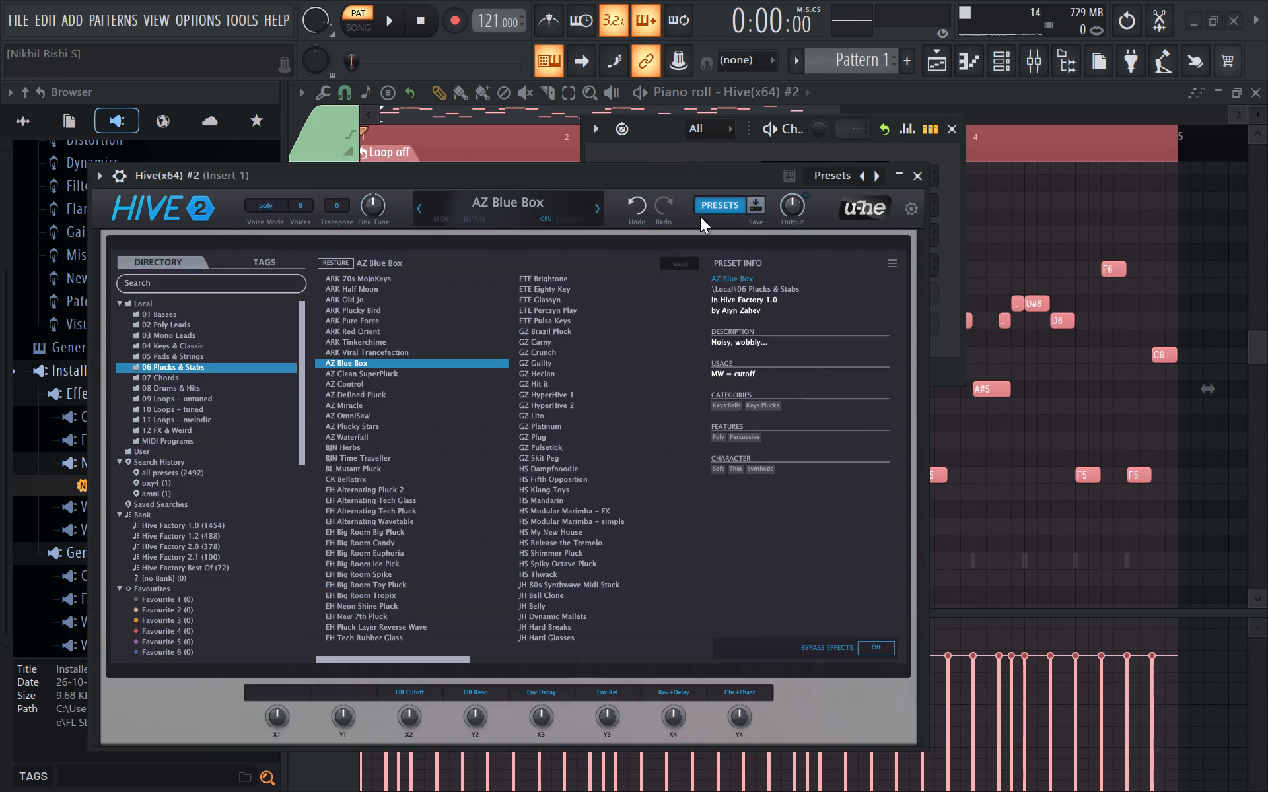
click(349, 385)
key(space)
key(space)
click(563, 372)
key(space)
key(space)
click(570, 412)
key(space)
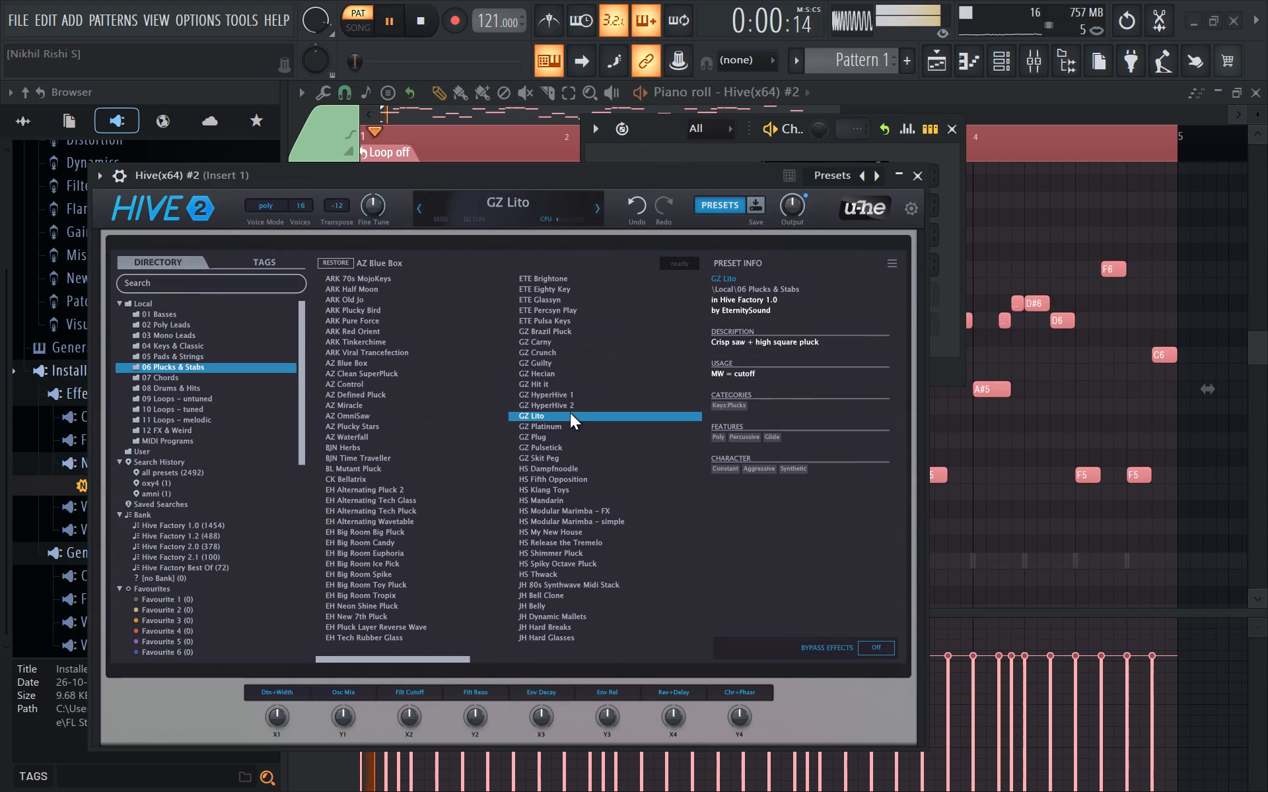
key(space)
Audition the GZ Platinum, GZ Plug and GZ Pulsetick presets with the beat, returning to GZ Plug.
click(565, 428)
key(space)
key(space)
key(space)
click(562, 440)
key(space)
key(space)
click(561, 447)
key(space)
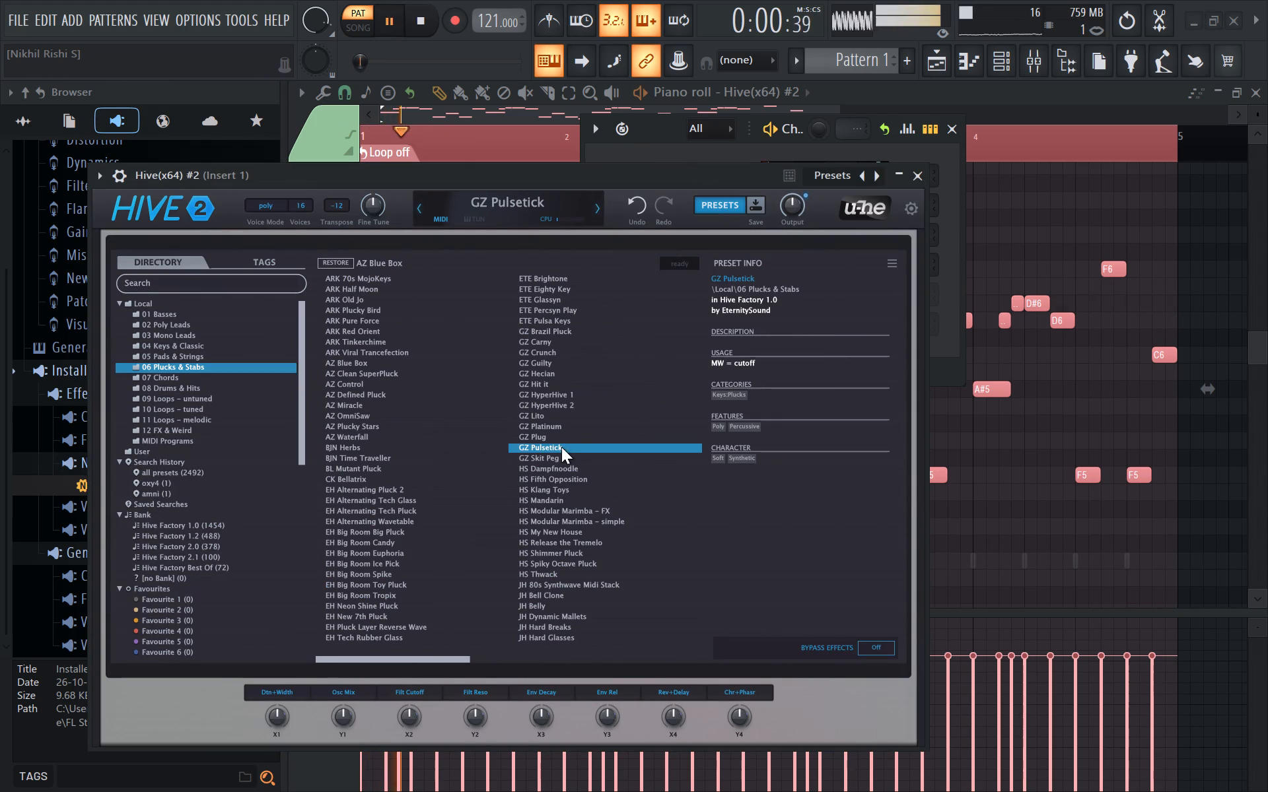
key(space)
key(space)
click(557, 442)
key(space)
key(space)
key(space)
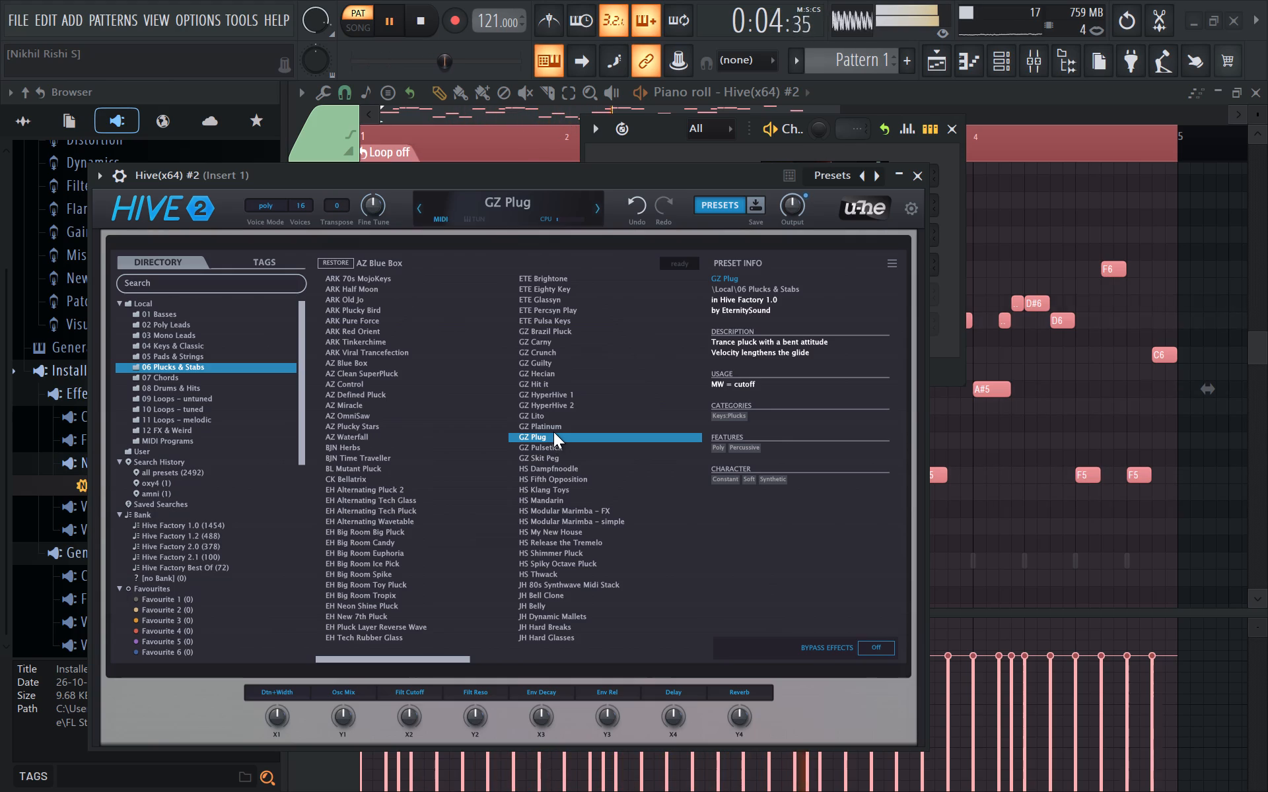
key(space)
Compare GZ Pulsetick, GZ Skit Peg and neighbouring presets with test notes, and play the beat with GZ Skit Peg.
text(3rer)
key(e)
key(r)
click(553, 449)
text(erer)
key(e)
click(557, 465)
text(re)
key(r)
click(570, 449)
key(e)
key(r)
key(e)
key(r)
click(549, 471)
key(e)
key(r)
click(547, 465)
key(e)
text(re)
click(546, 464)
key(r)
text(er)
click(545, 461)
key(e)
key(r)
text(ere)
key(r)
key(e)
key(space)
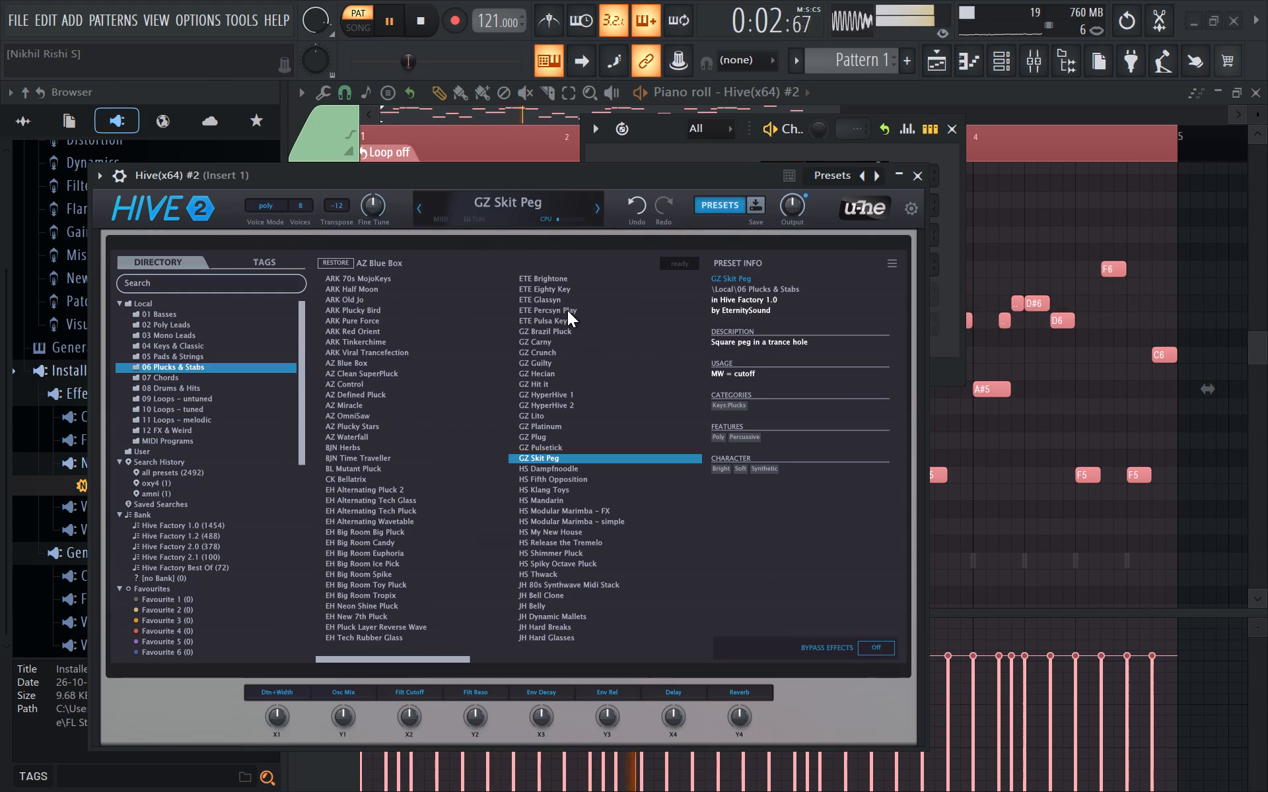
Audition EH and AZ pluck presets with the beat, including EH Big Room Big Pluck, AZ Plucky Stars and EH Pluck Layer Reverse Wave.
click(376, 554)
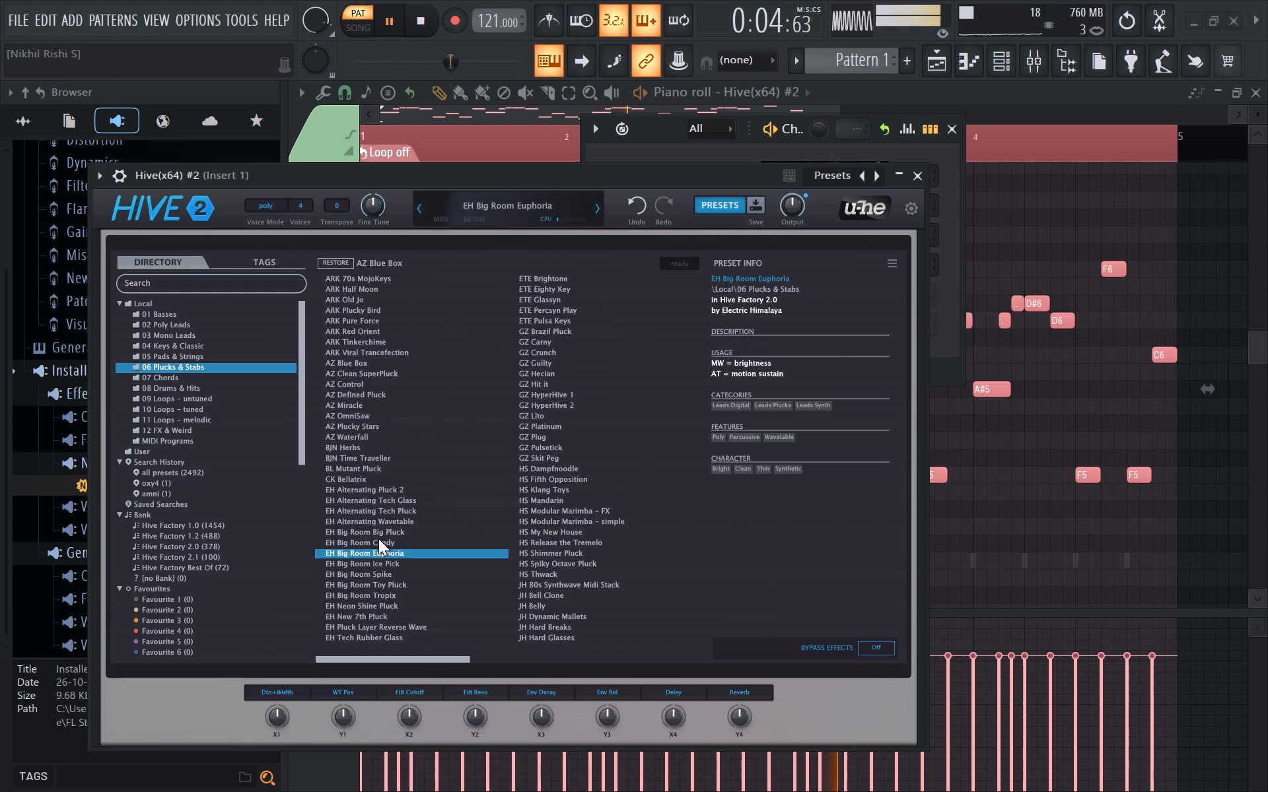
click(378, 529)
key(space)
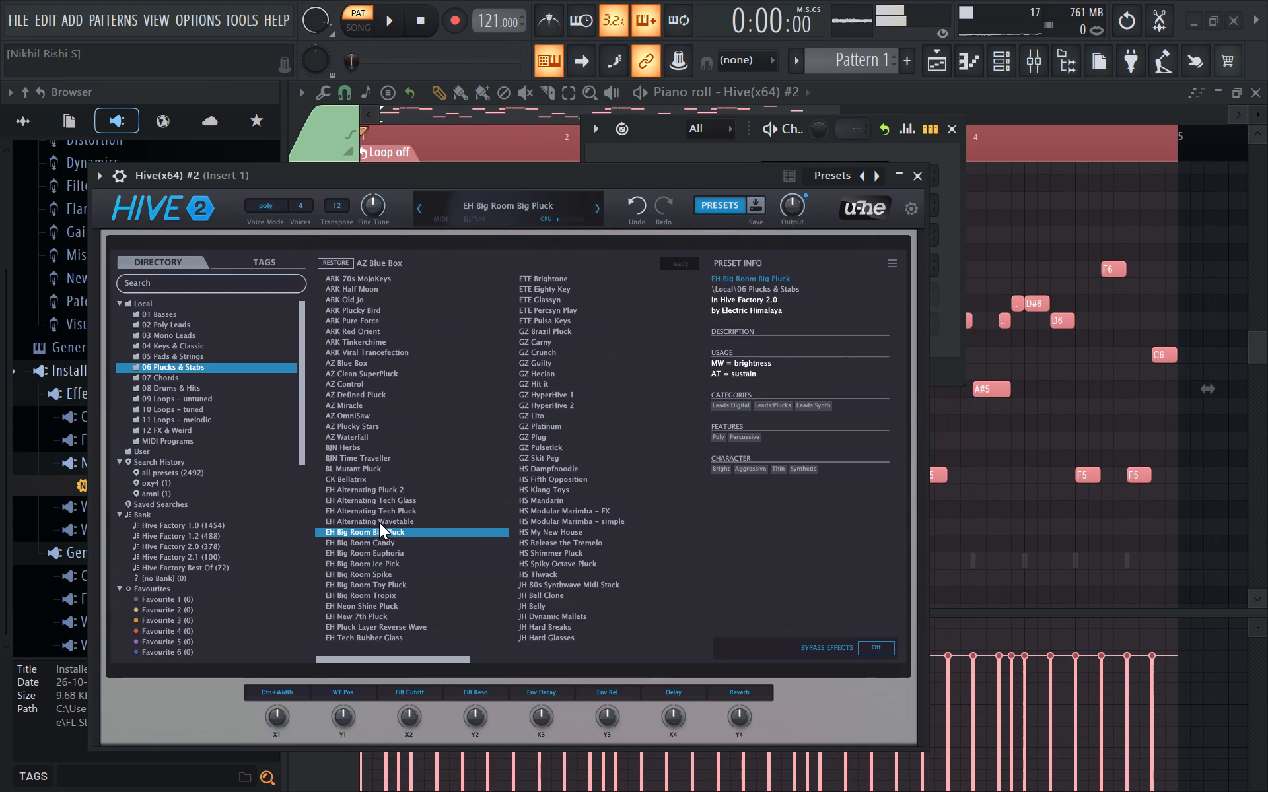
key(space)
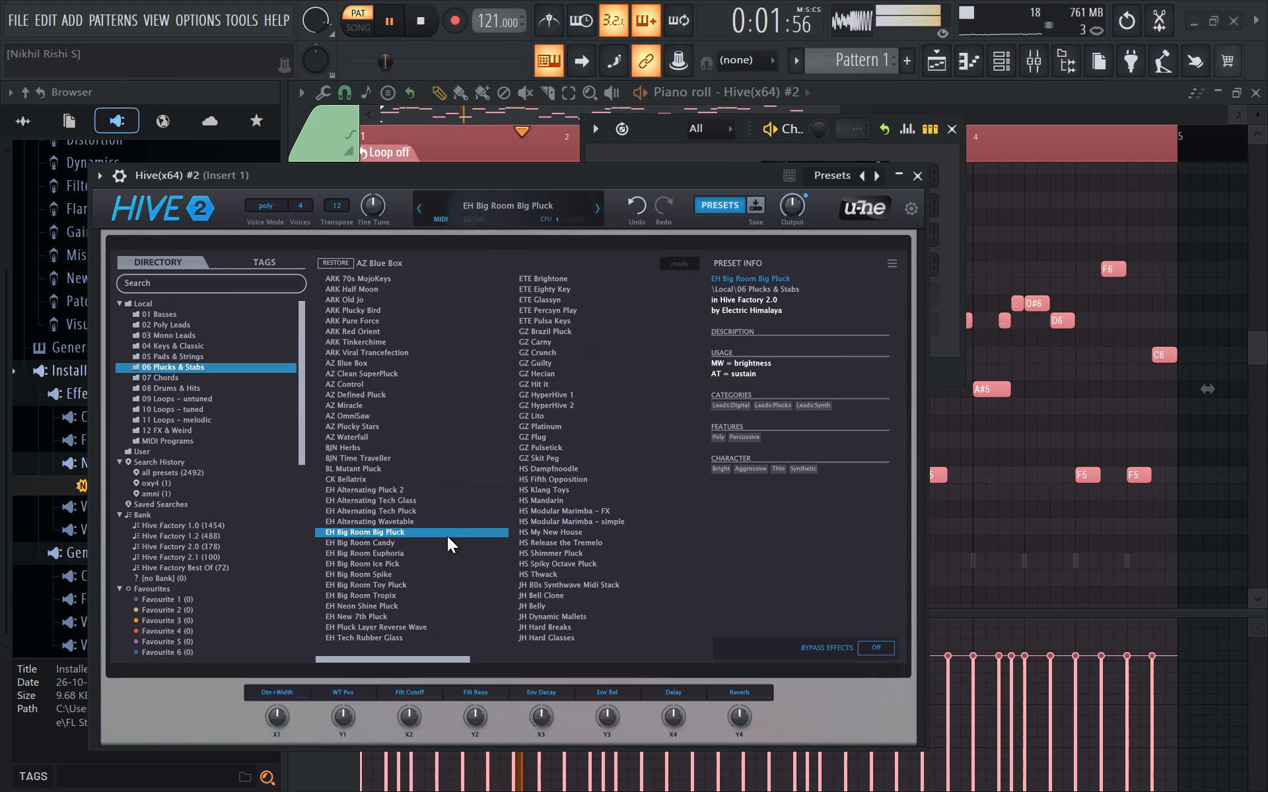
click(409, 500)
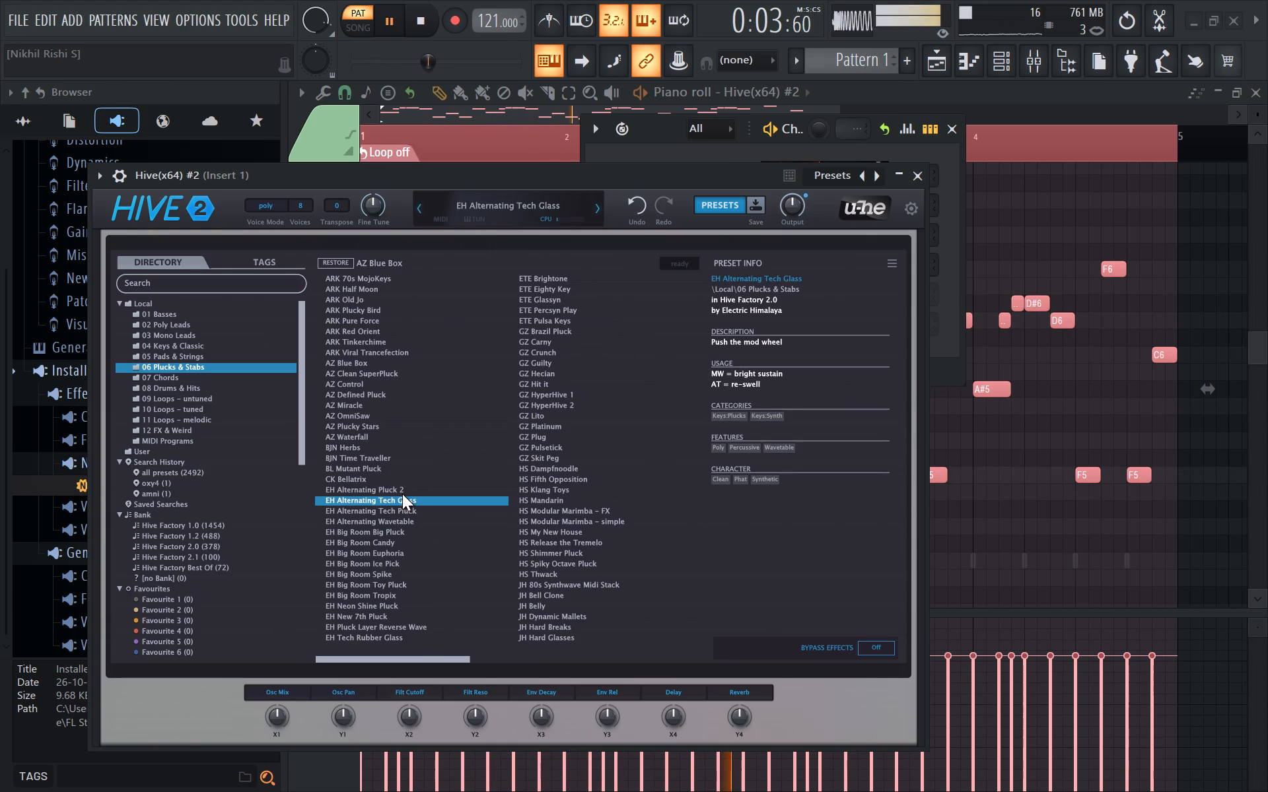
click(401, 493)
click(367, 445)
click(367, 430)
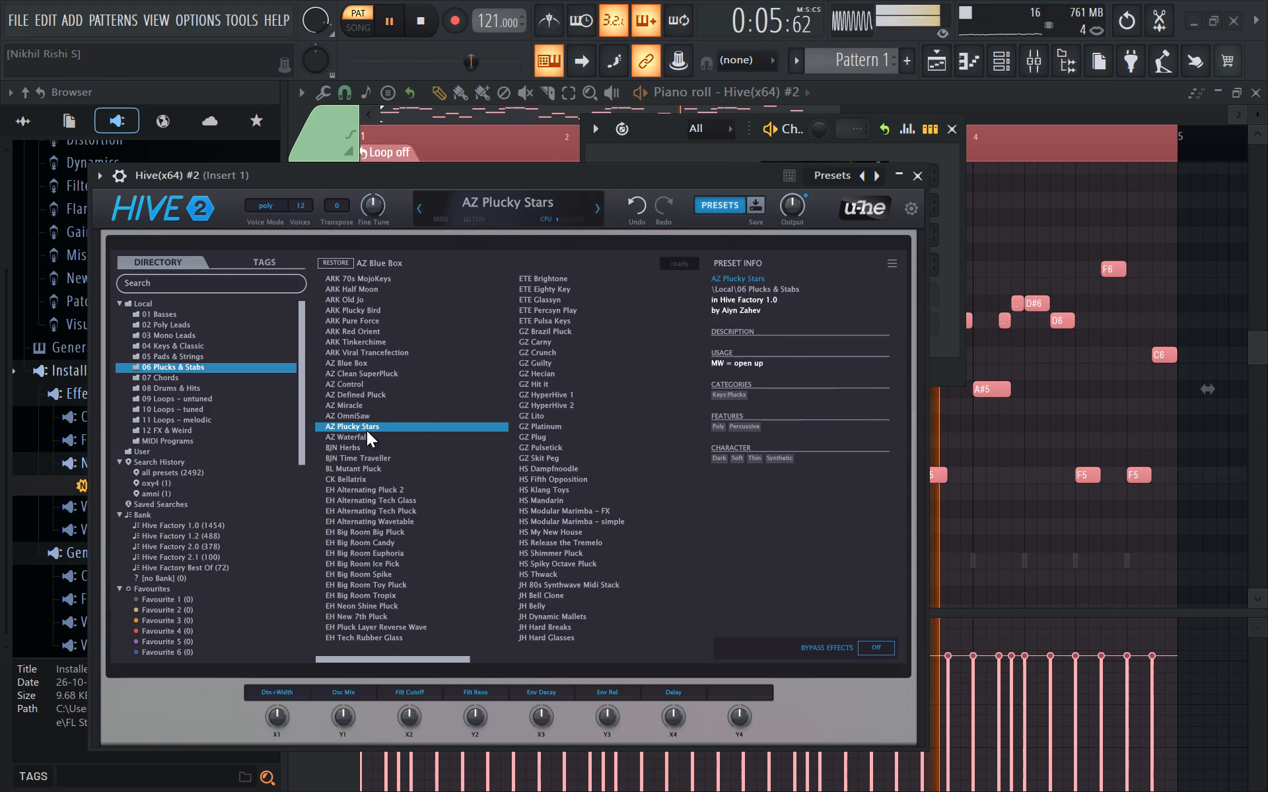
click(388, 327)
click(389, 611)
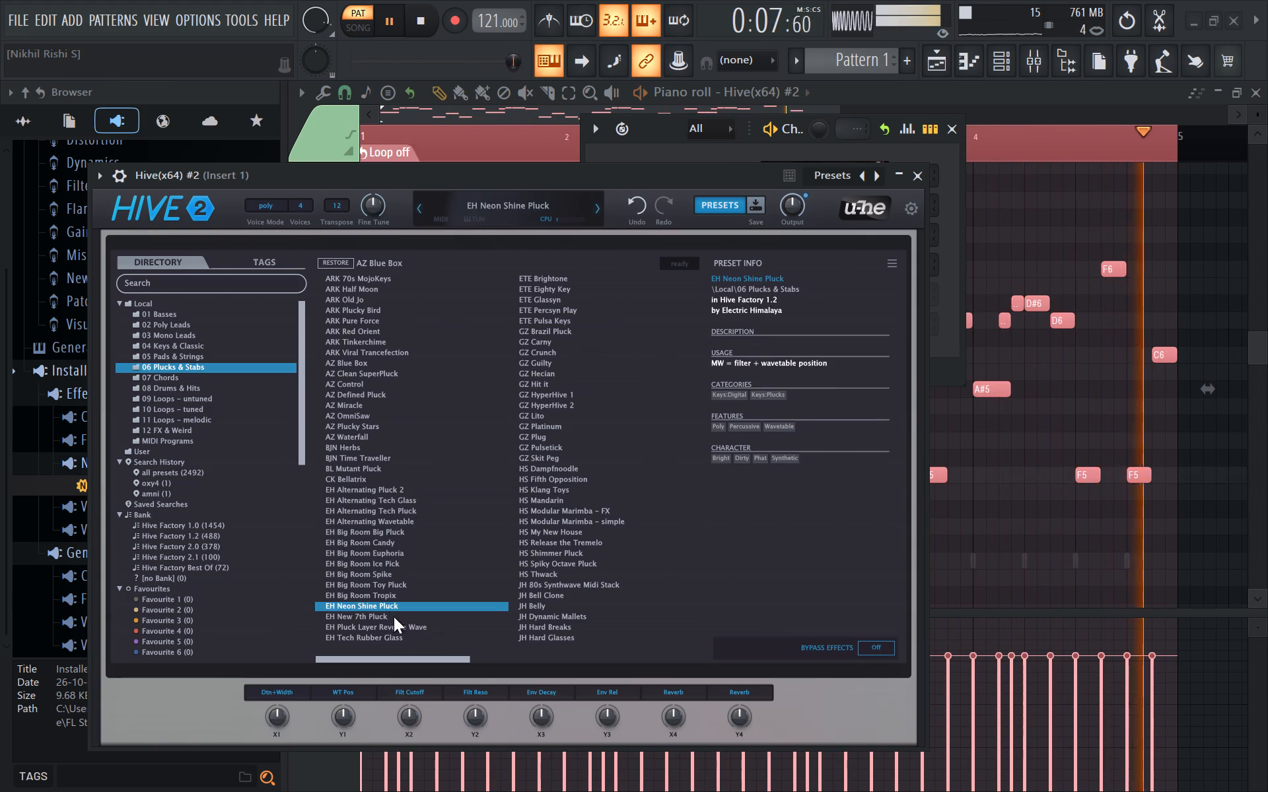
click(394, 628)
Audition further Plucks & Stabs presets with the beat, including HS Dampfnoodle, JH 80s Synthwave Midi Stack, JH Hard Breaks and KS Cult Pike.
drag(374, 661, 491, 665)
click(538, 505)
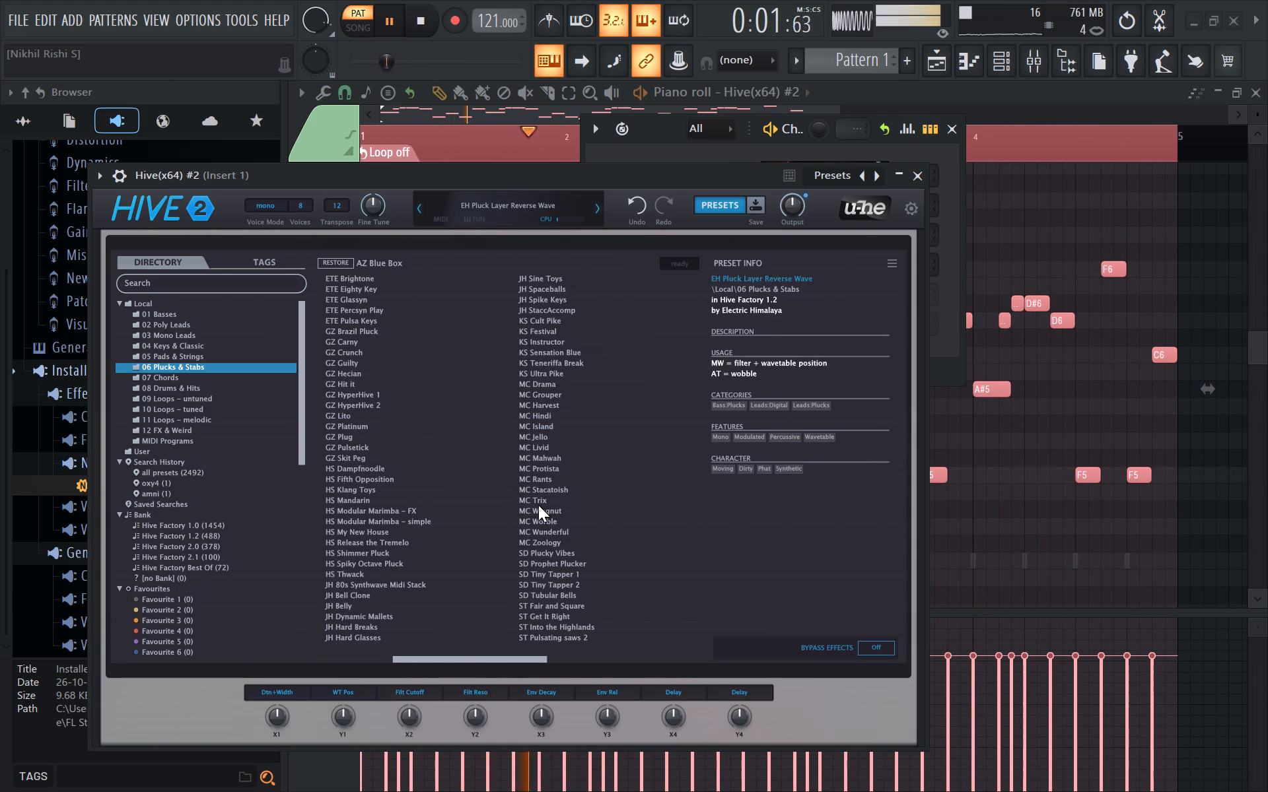
click(566, 366)
click(369, 468)
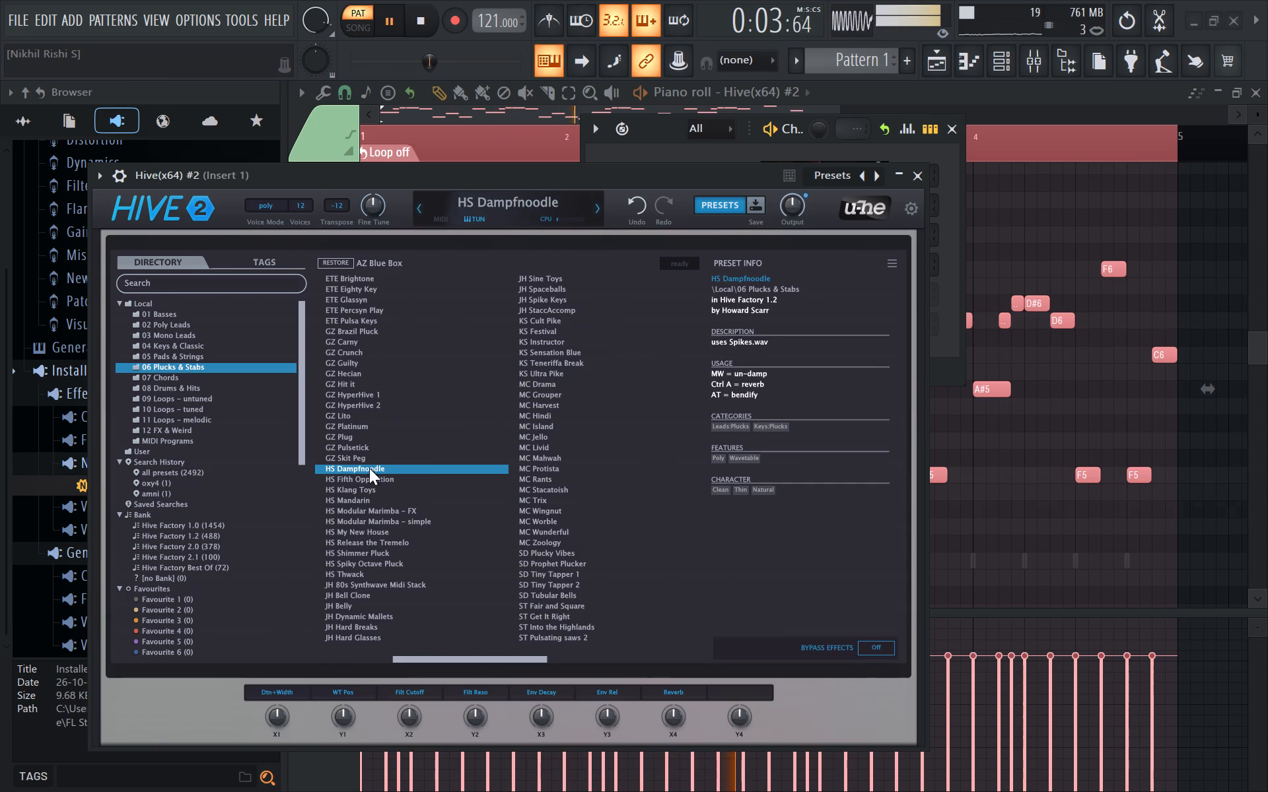
click(373, 480)
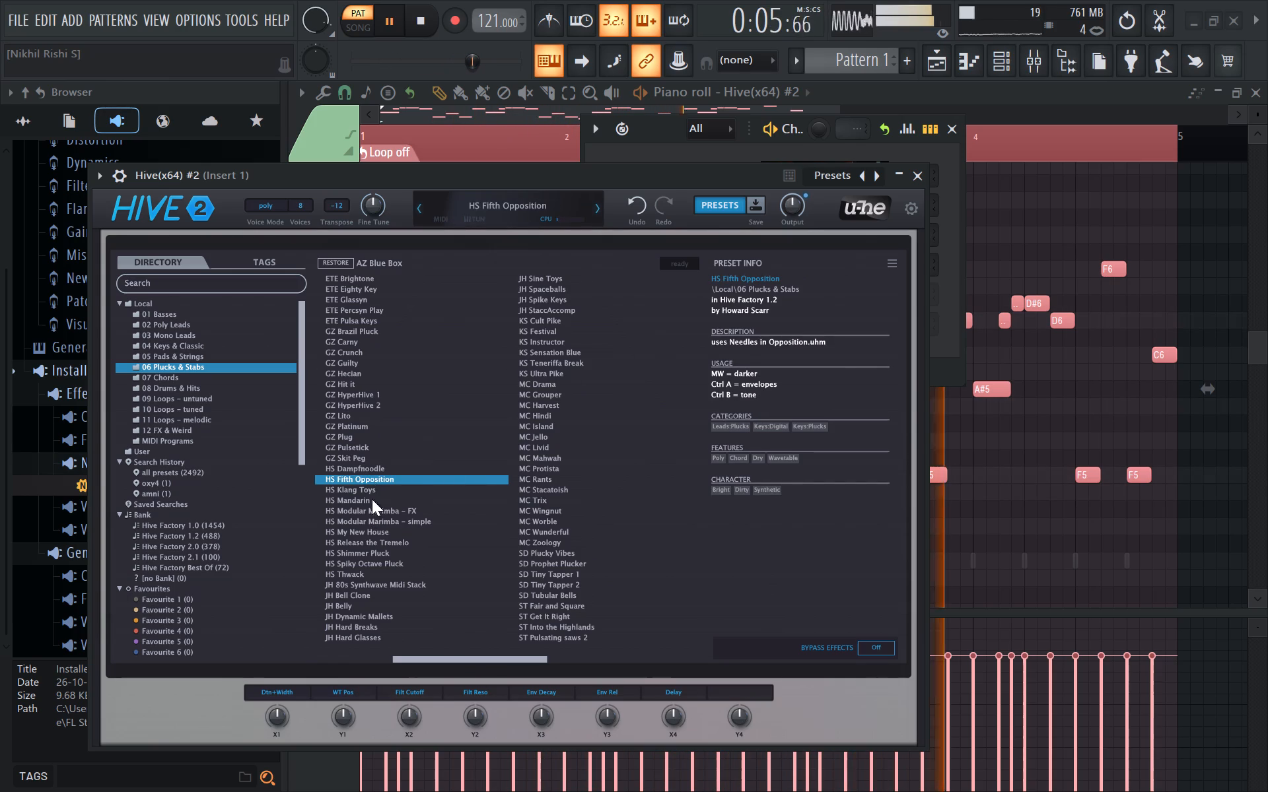
click(372, 510)
click(372, 339)
click(394, 588)
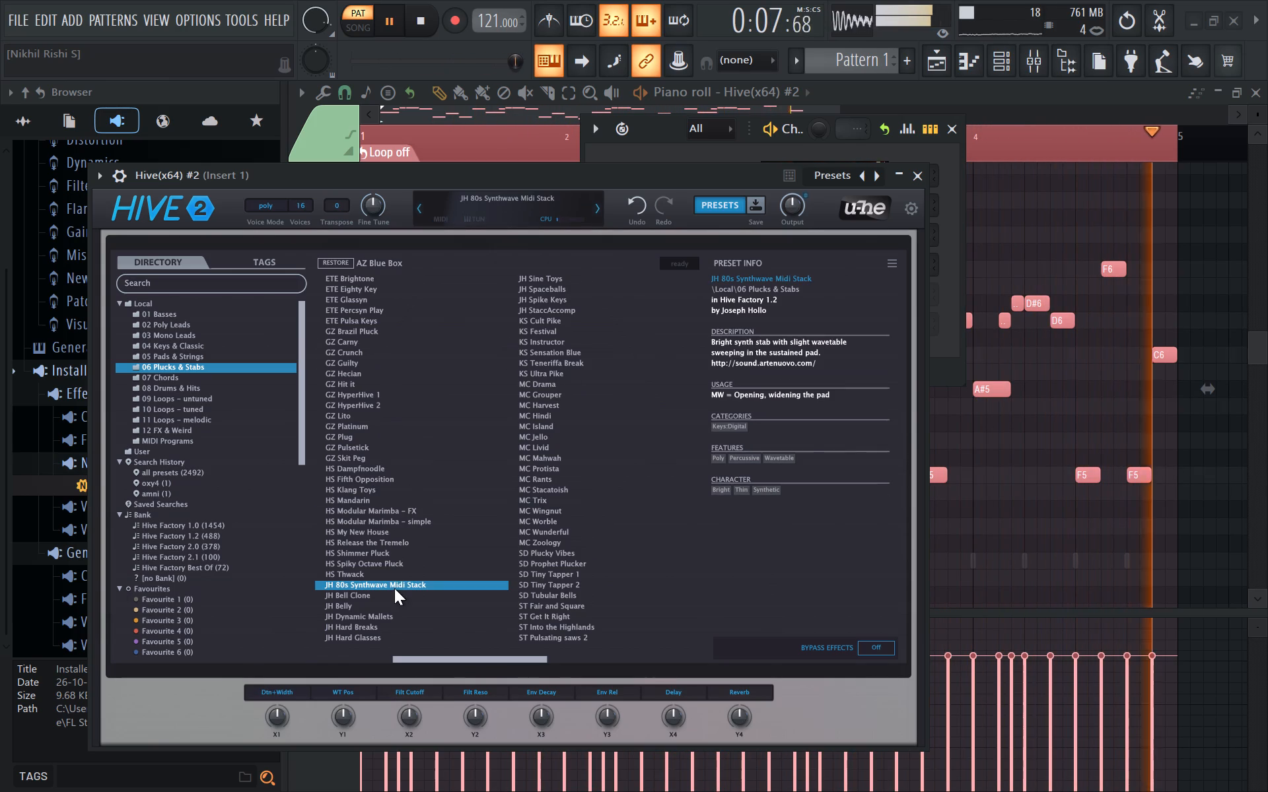
click(408, 616)
click(401, 628)
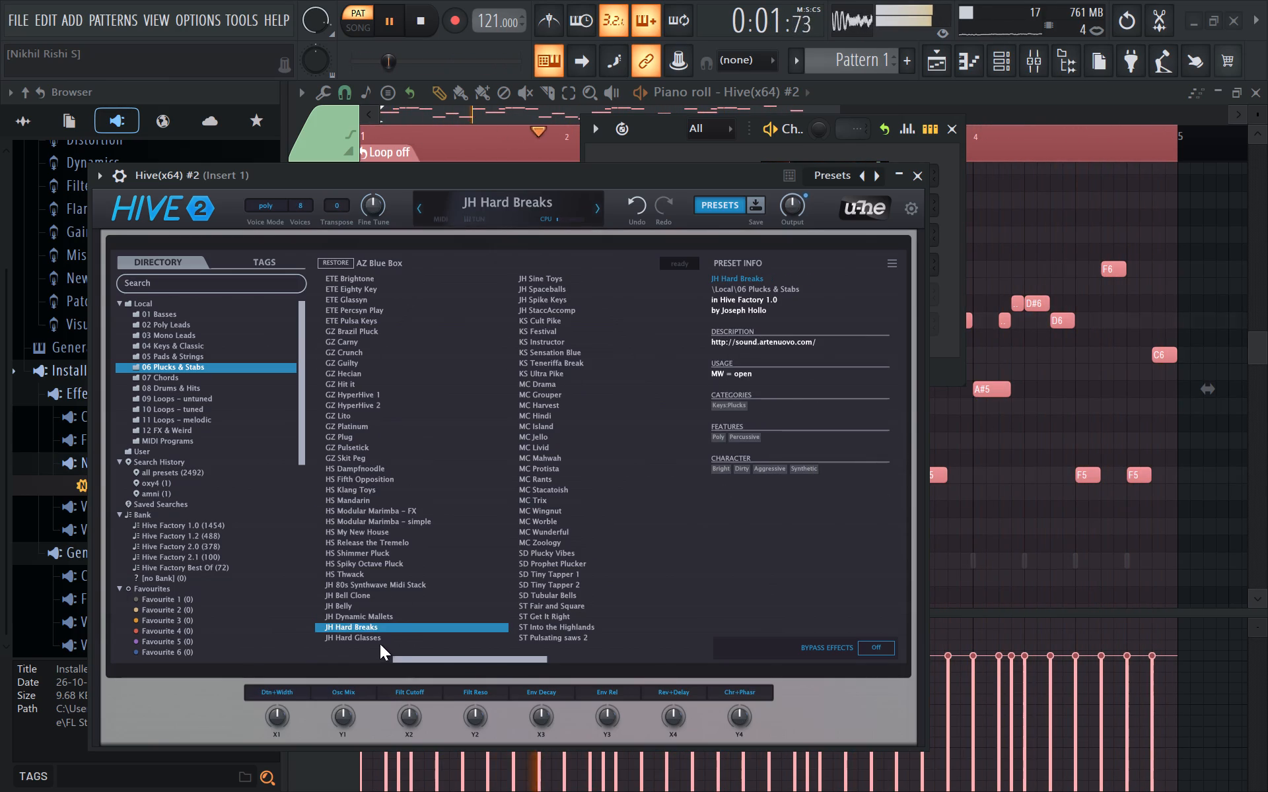
click(380, 643)
click(588, 301)
click(586, 310)
click(581, 322)
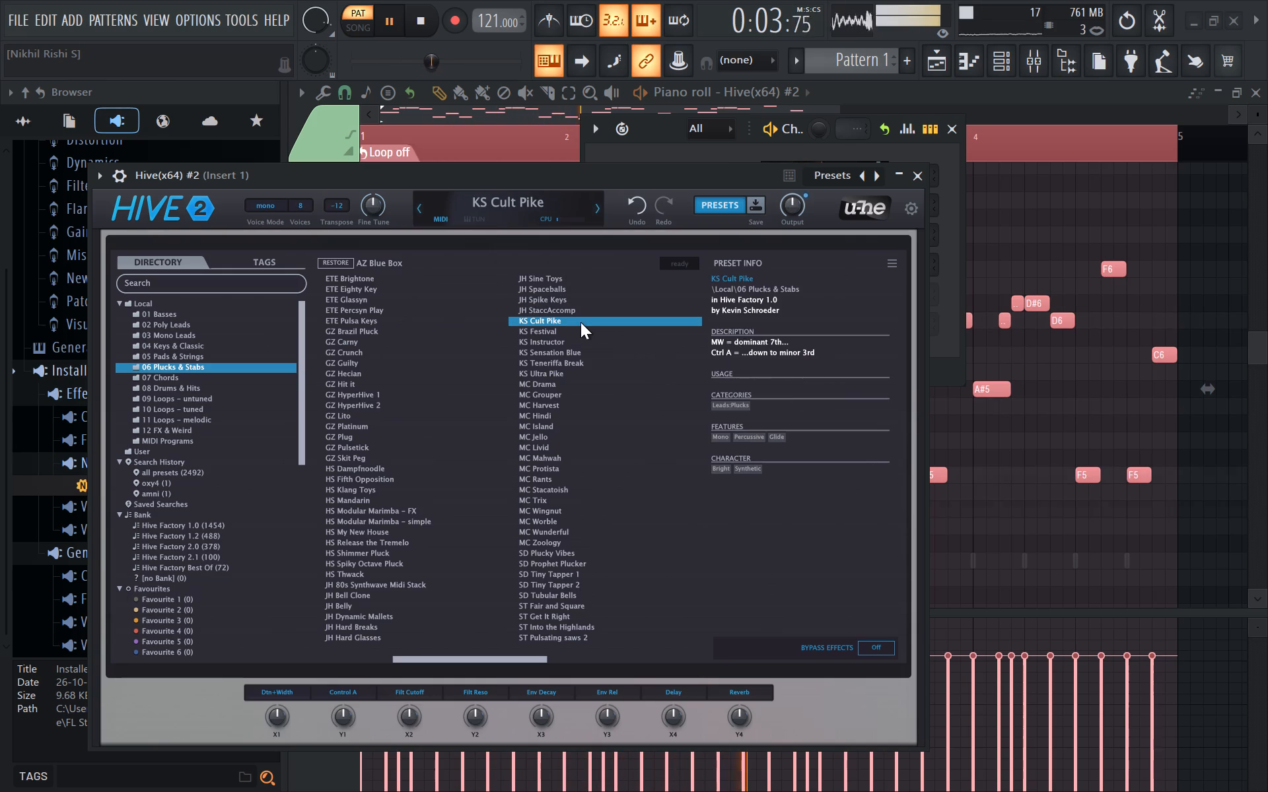
Step through the presets from KS Festival to MC Jello, load MC Island on the cloned Hive, and close the synth.
click(593, 210)
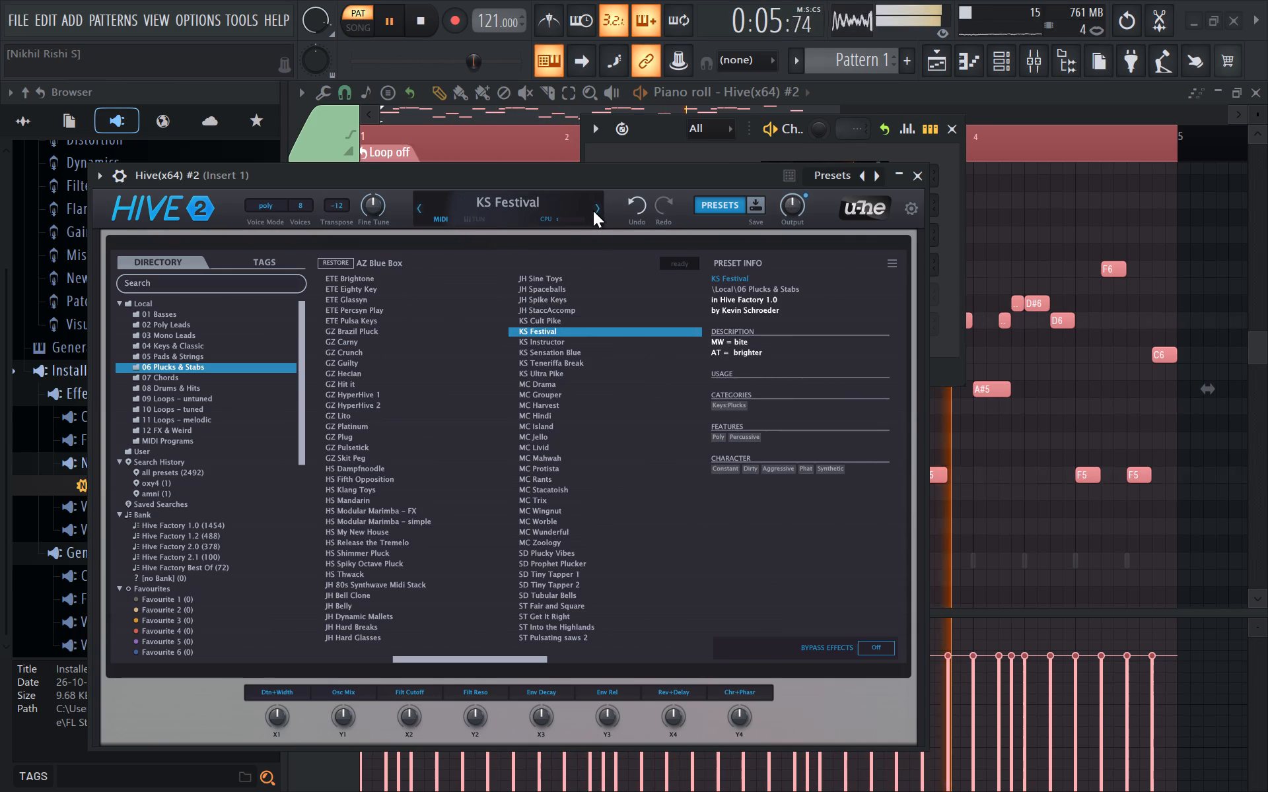
click(593, 211)
click(593, 211)
click(593, 211)
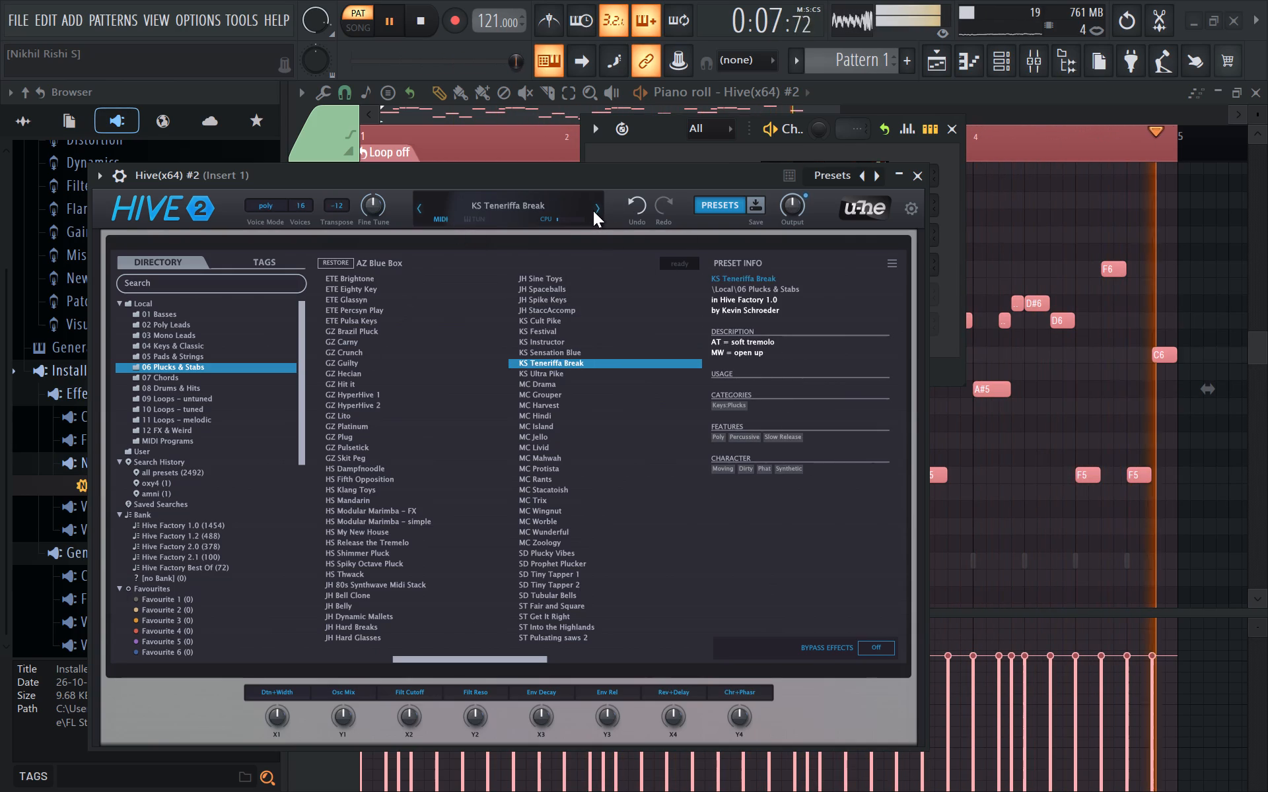
click(593, 211)
click(593, 211)
click(593, 211)
click(593, 211)
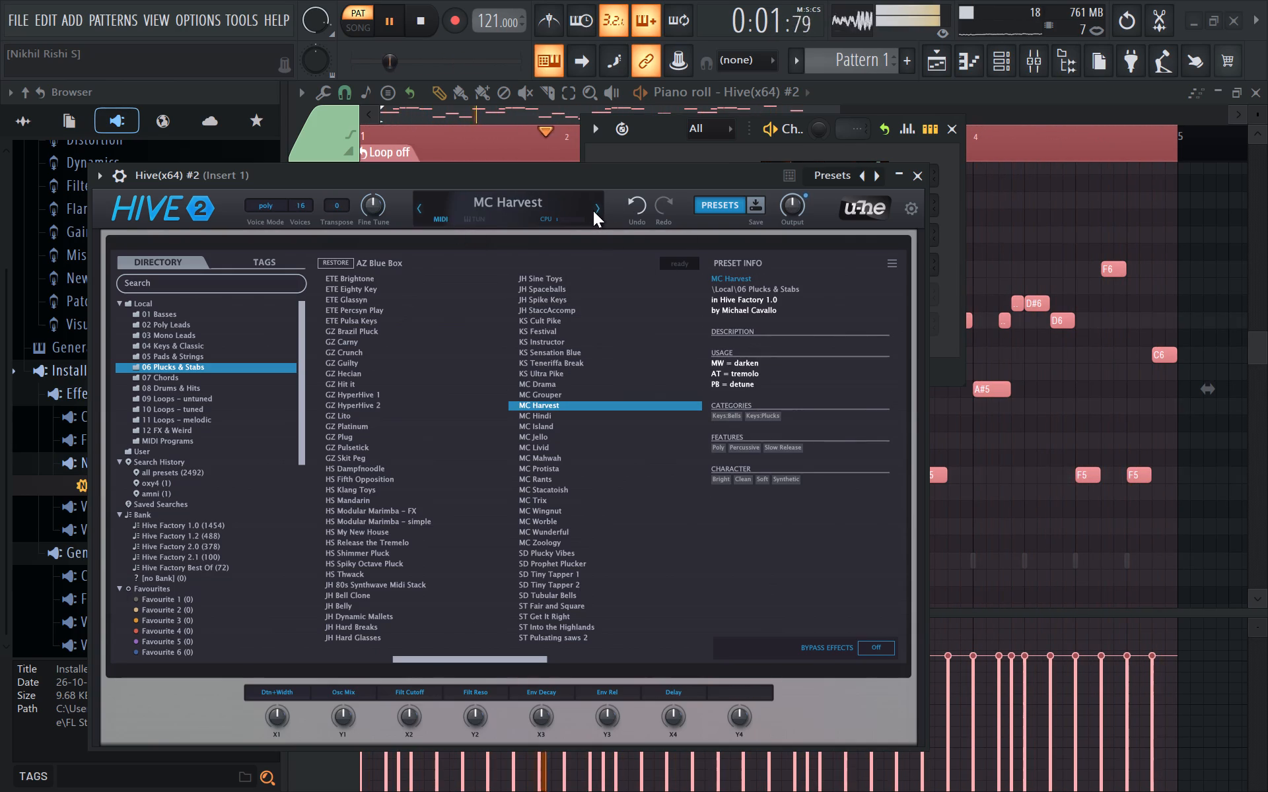
click(593, 211)
click(593, 211)
click(593, 211)
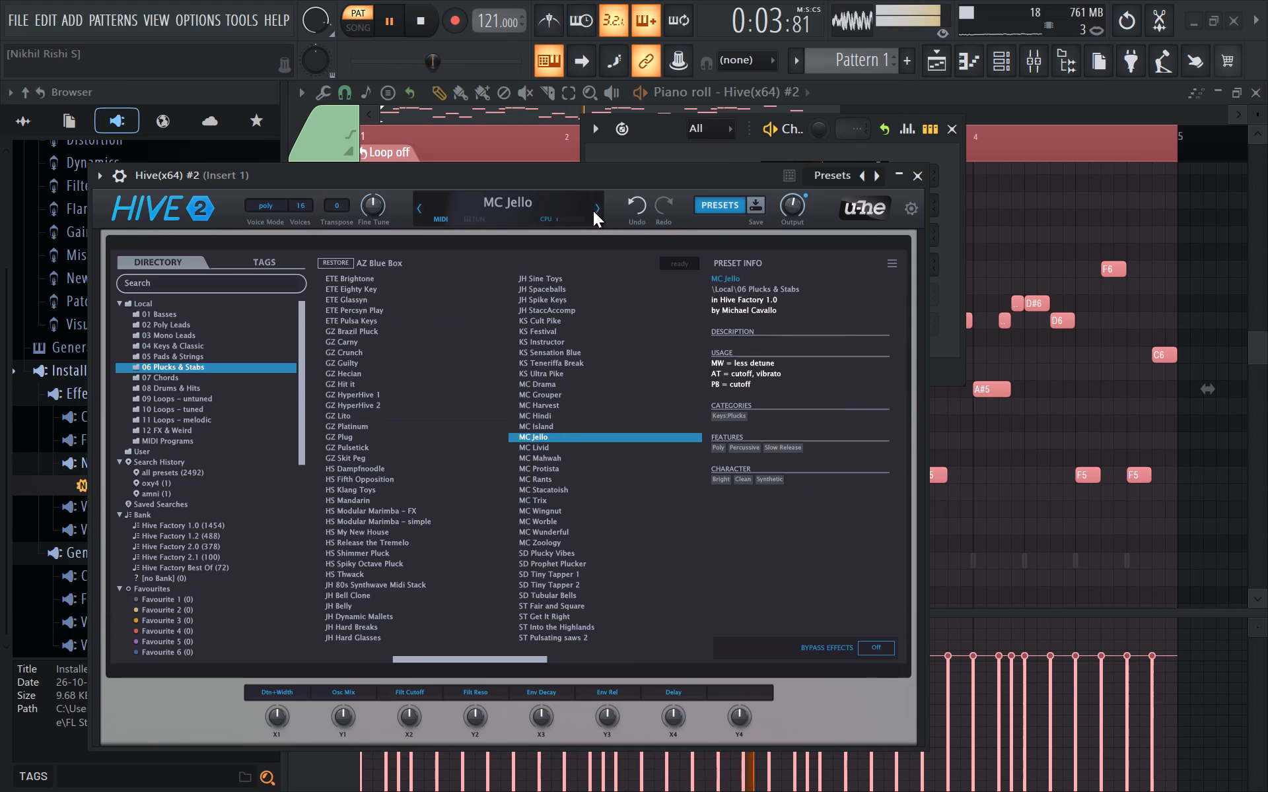
click(418, 203)
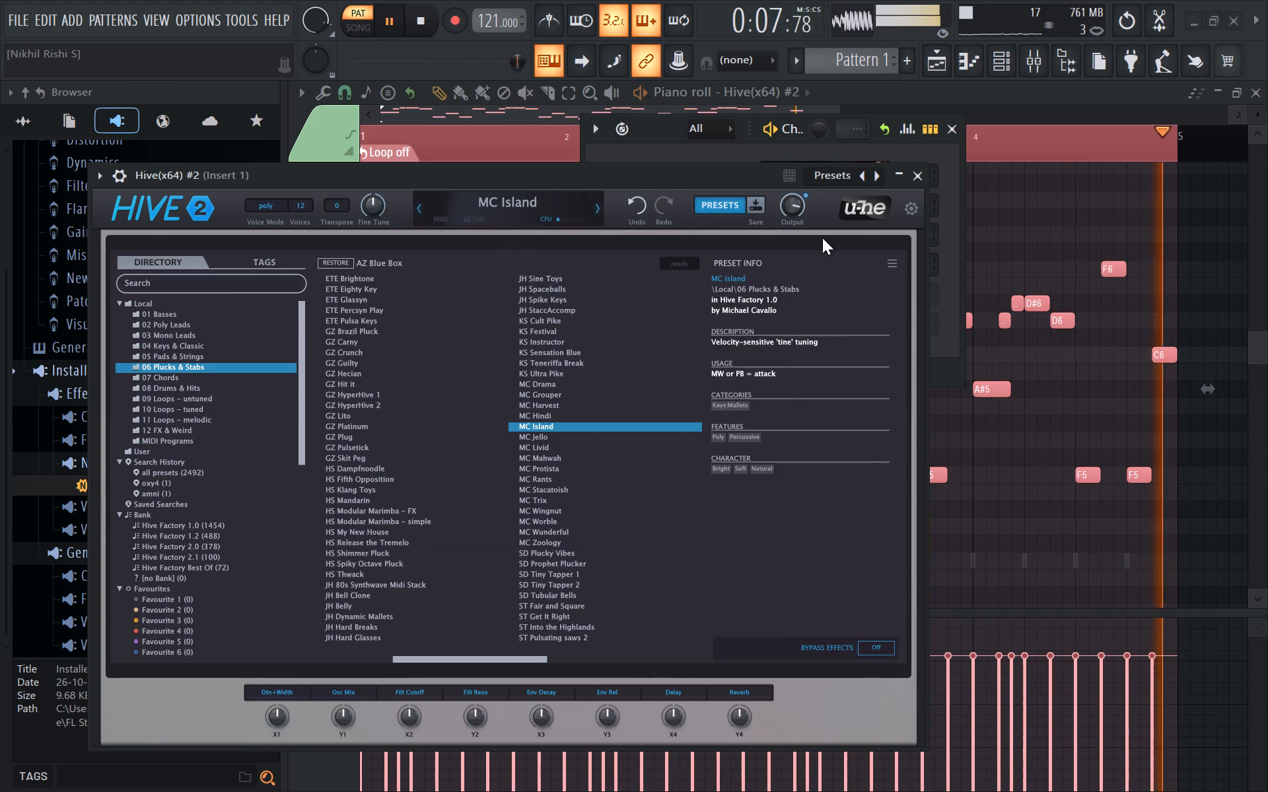
click(594, 207)
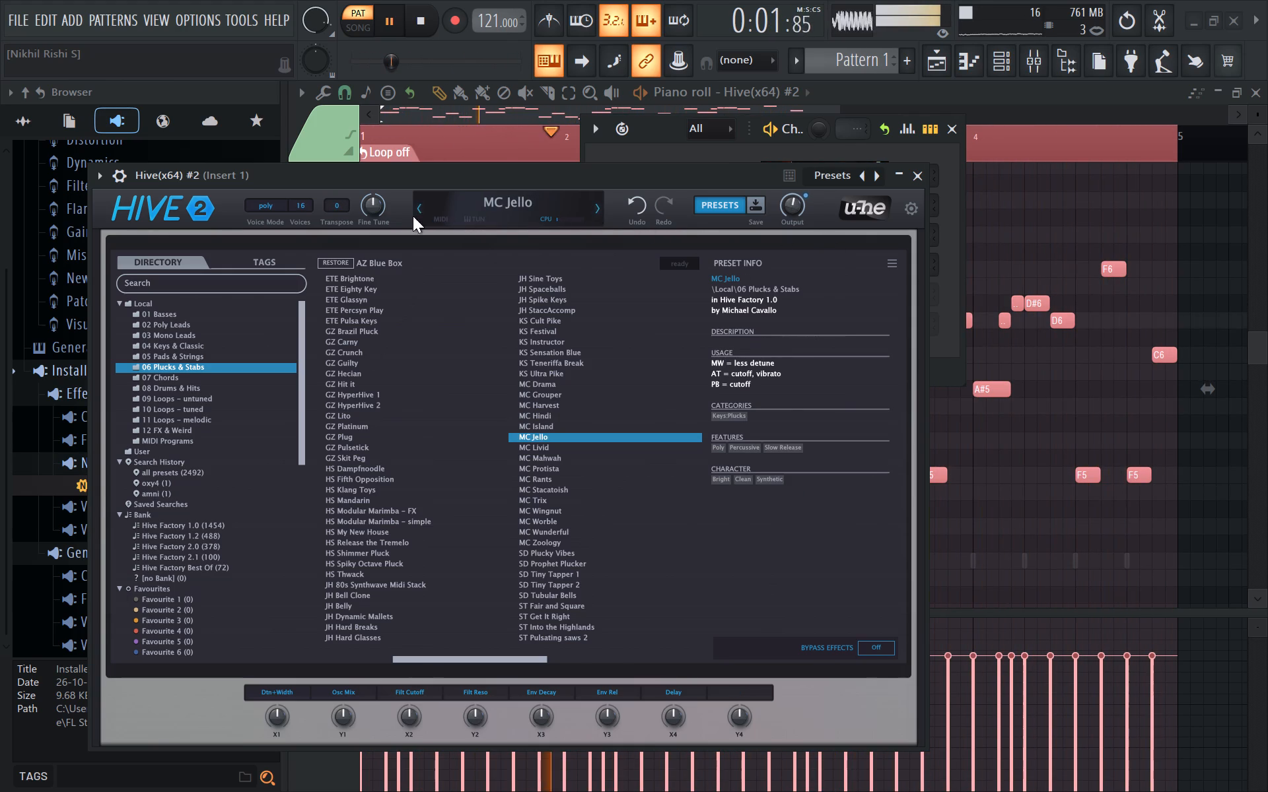
click(413, 215)
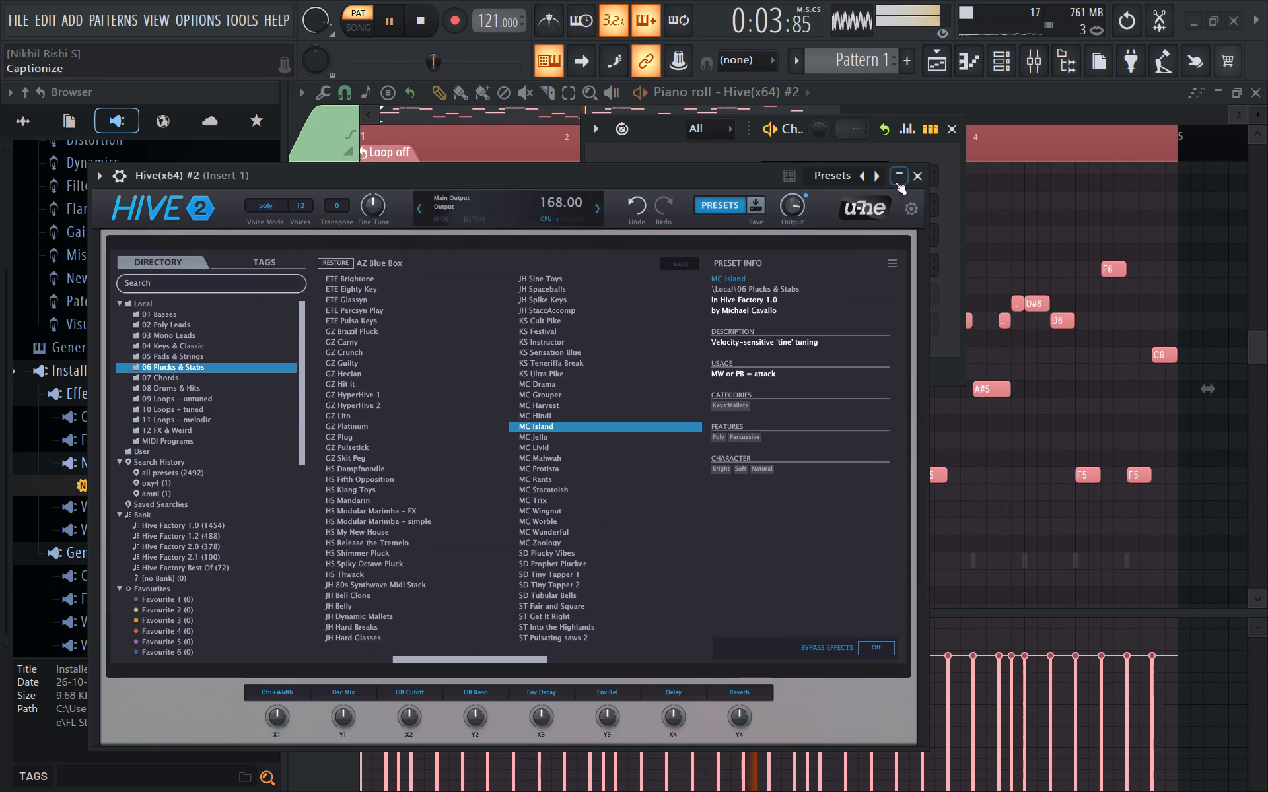
click(917, 179)
click(173, 776)
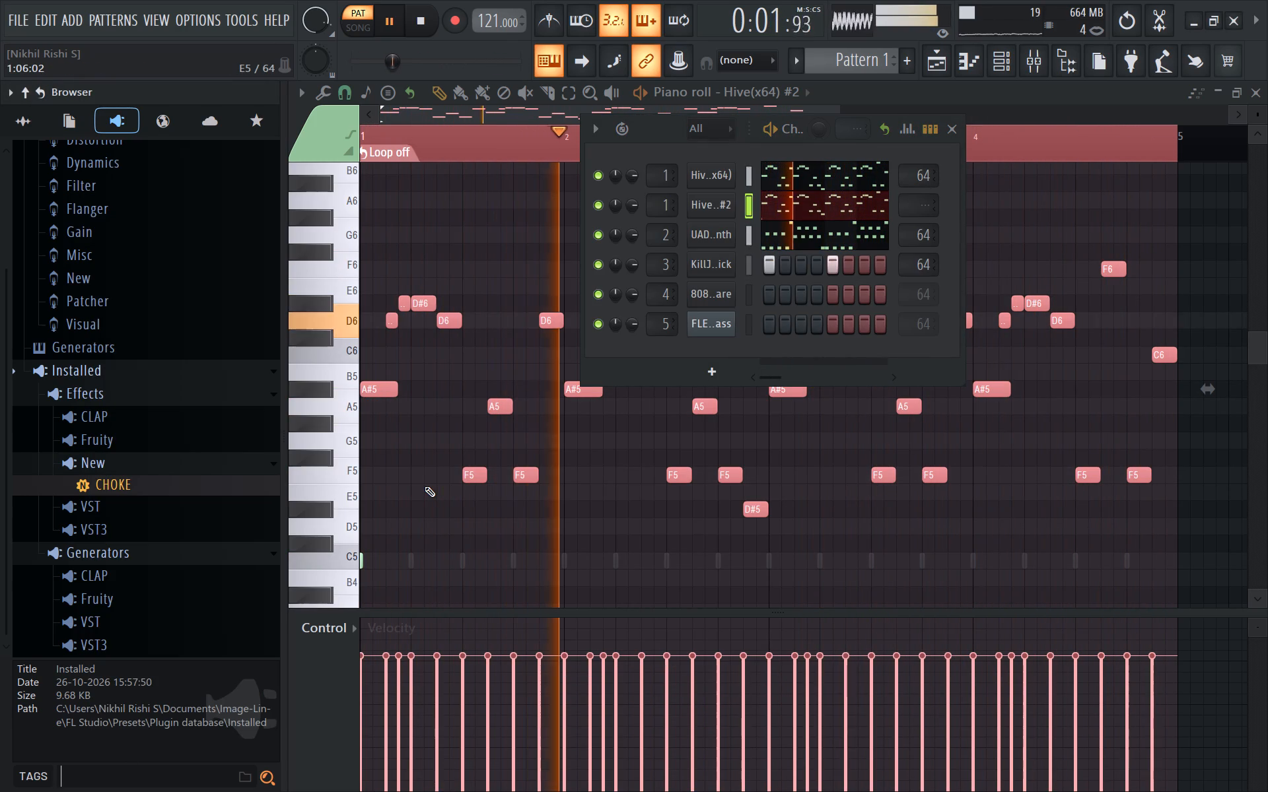
Lower the Master track's 90 Hz equalizer band to about -2.5 in the mixer.
click(1035, 75)
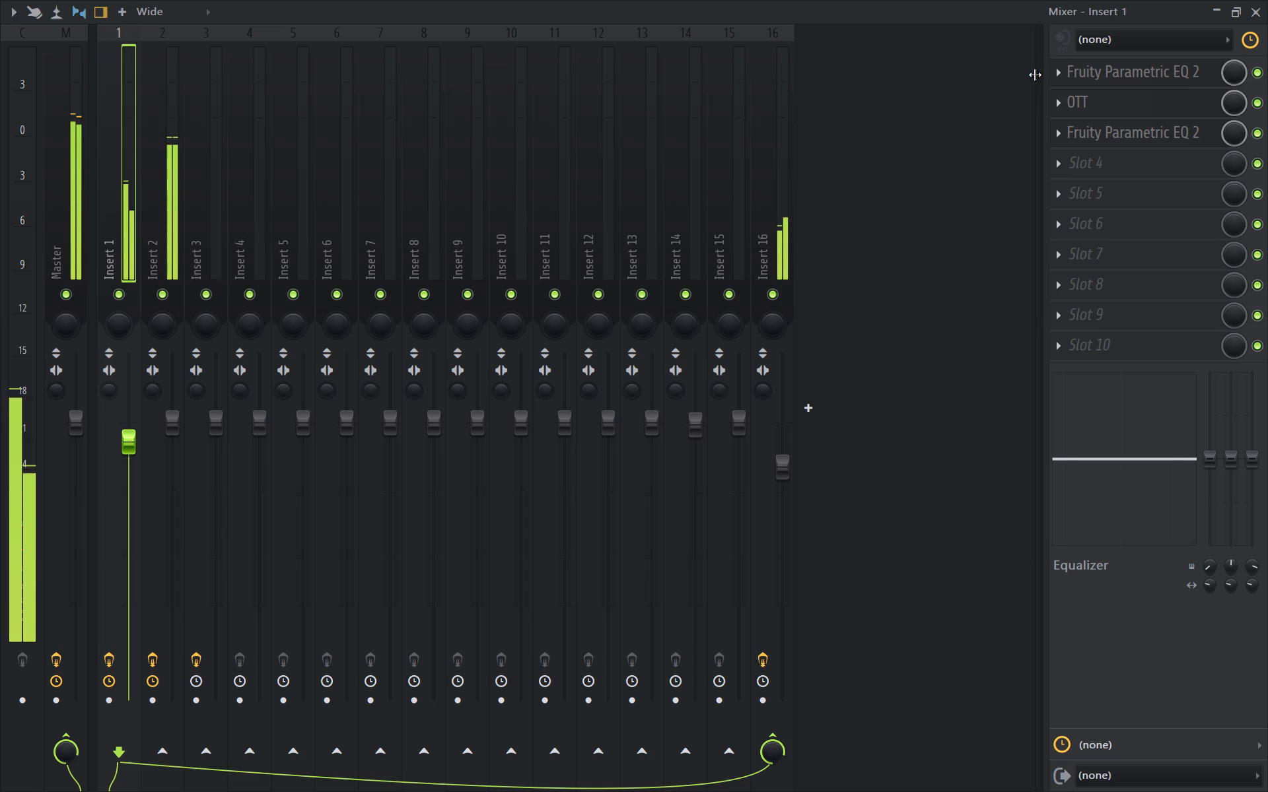
click(68, 161)
drag(1214, 461, 1209, 504)
click(1259, 17)
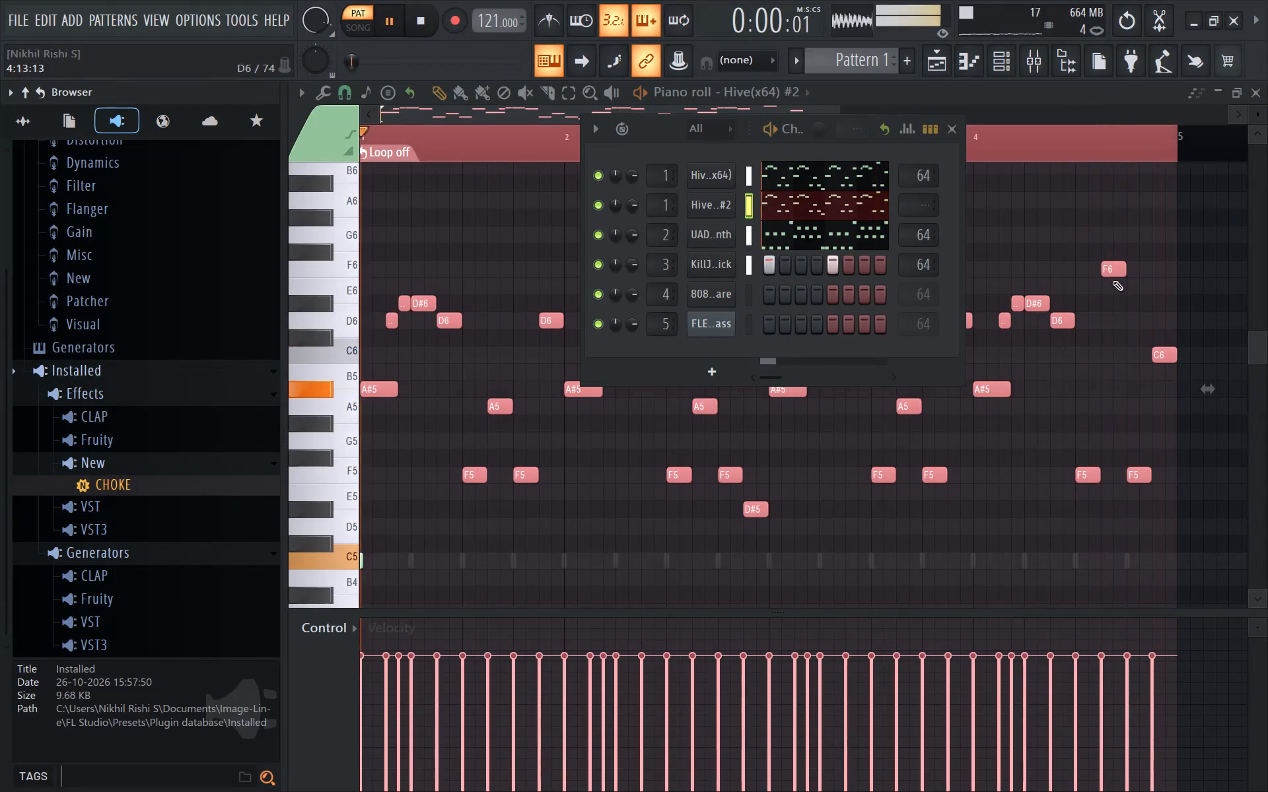
click(1036, 65)
drag(1203, 475, 1226, 463)
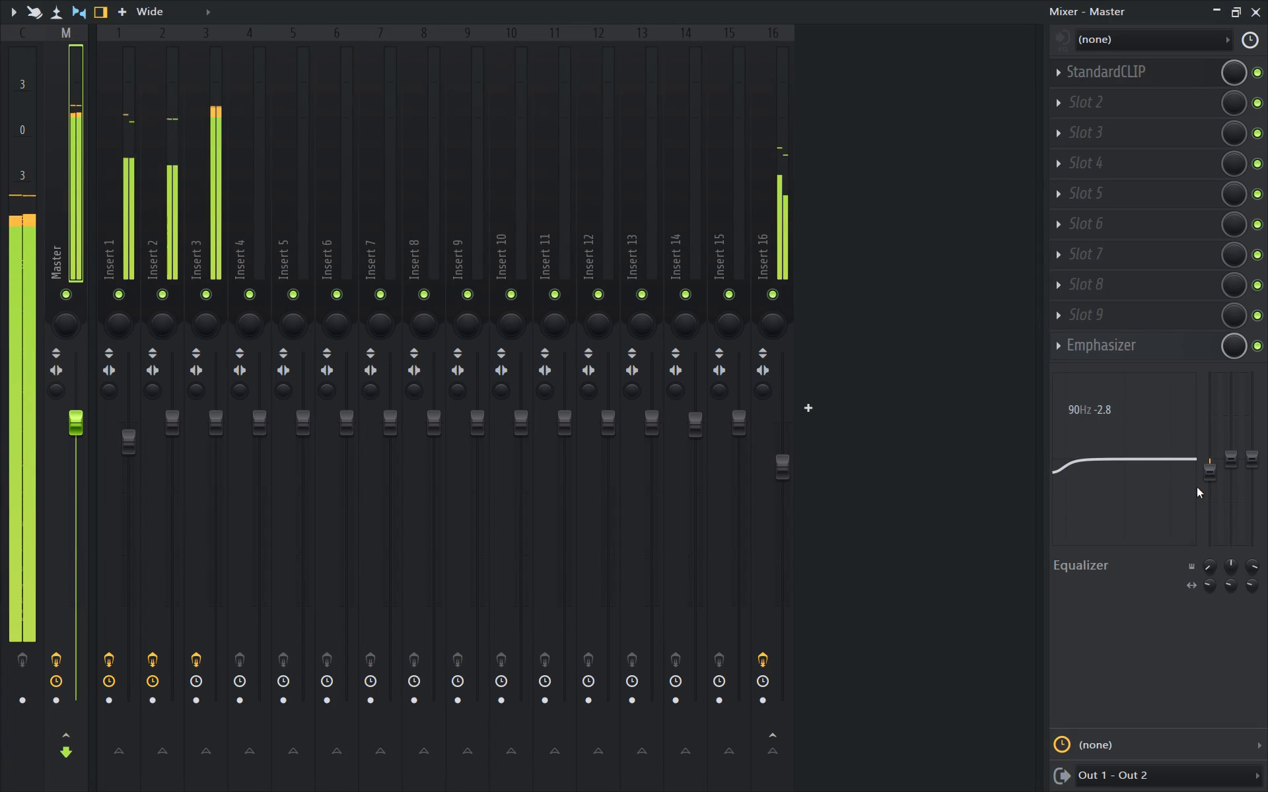
drag(1214, 482, 1222, 479)
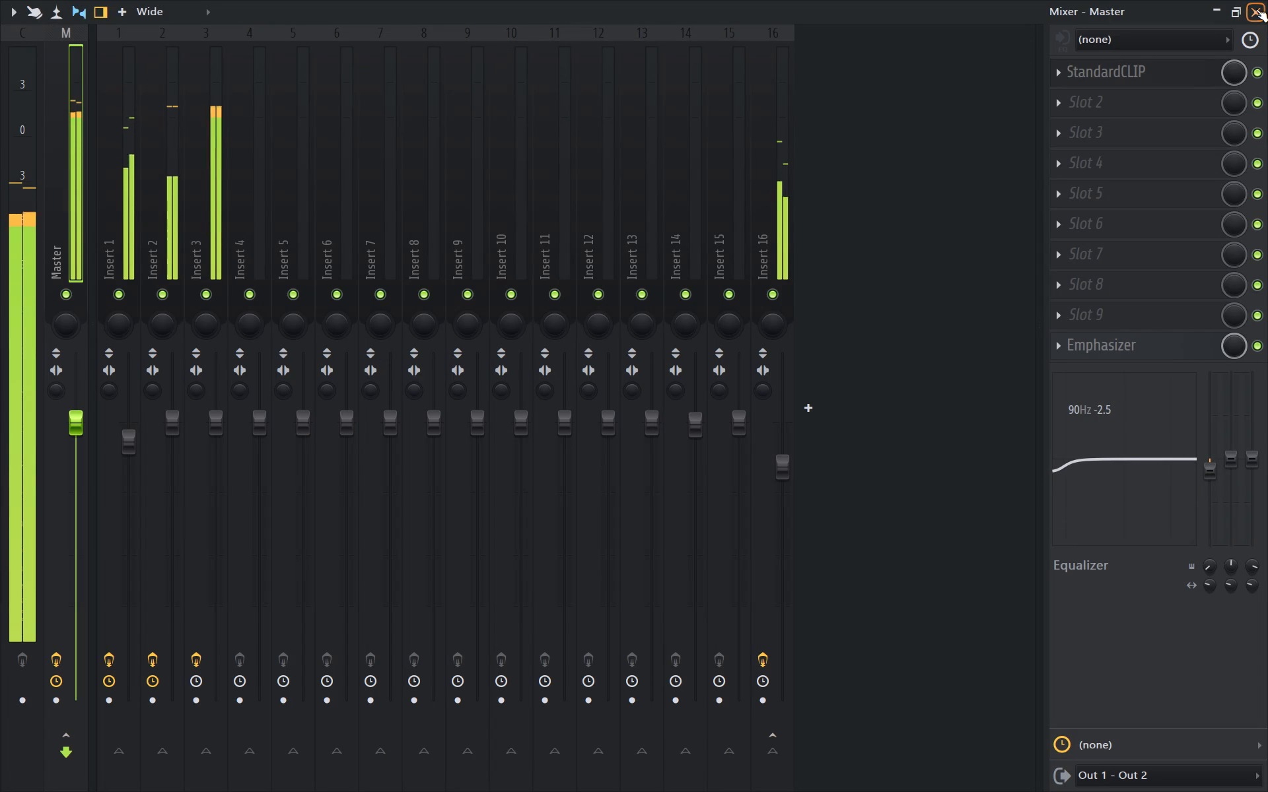
click(1255, 9)
Set the project tempo to 127 BPM while the beat plays.
key(q)
key(space)
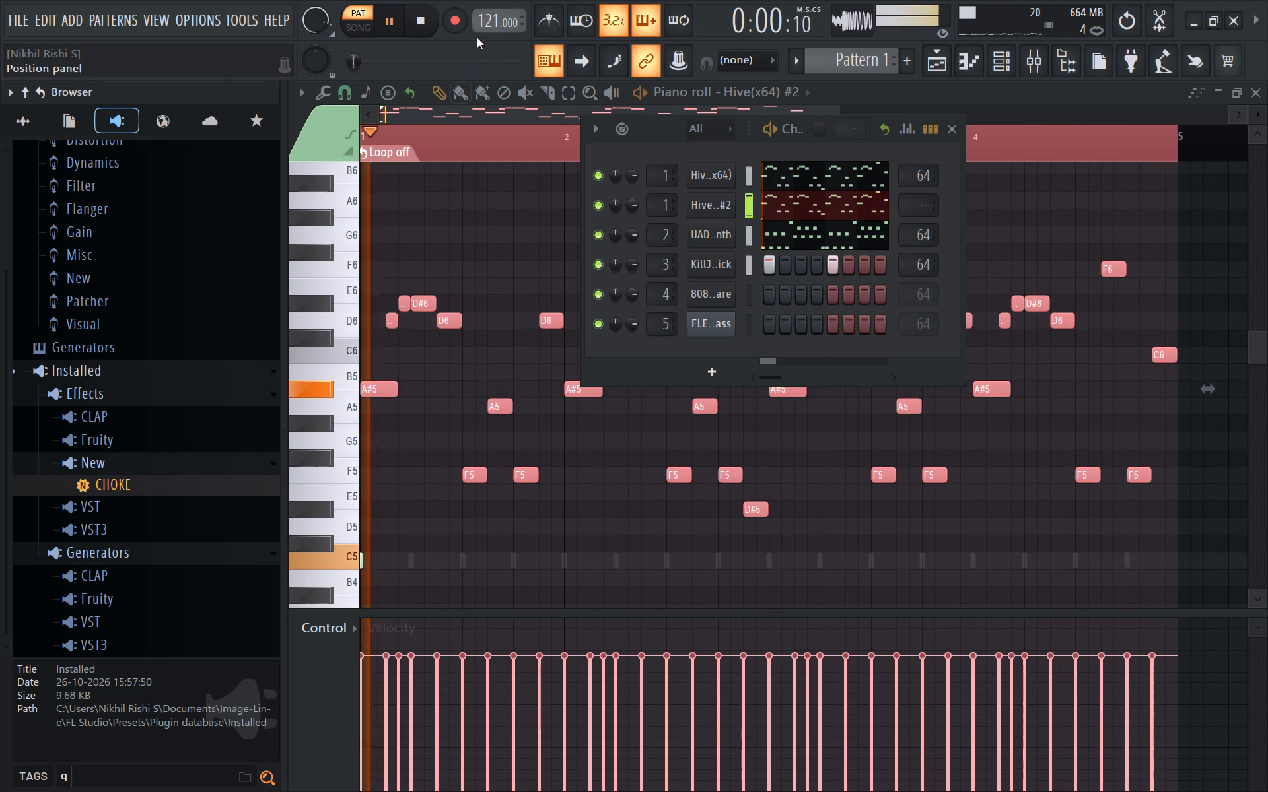
key(space)
drag(485, 26, 517, 702)
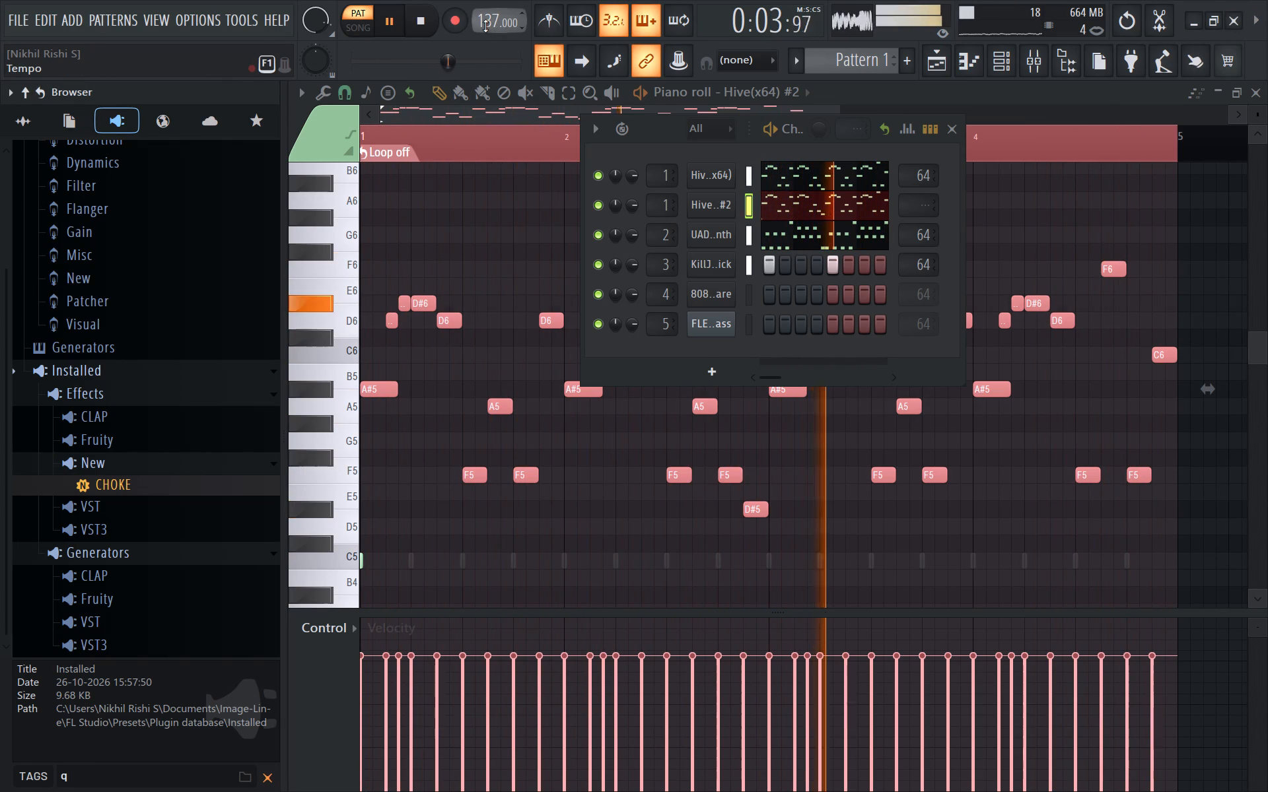
drag(485, 26, 485, 72)
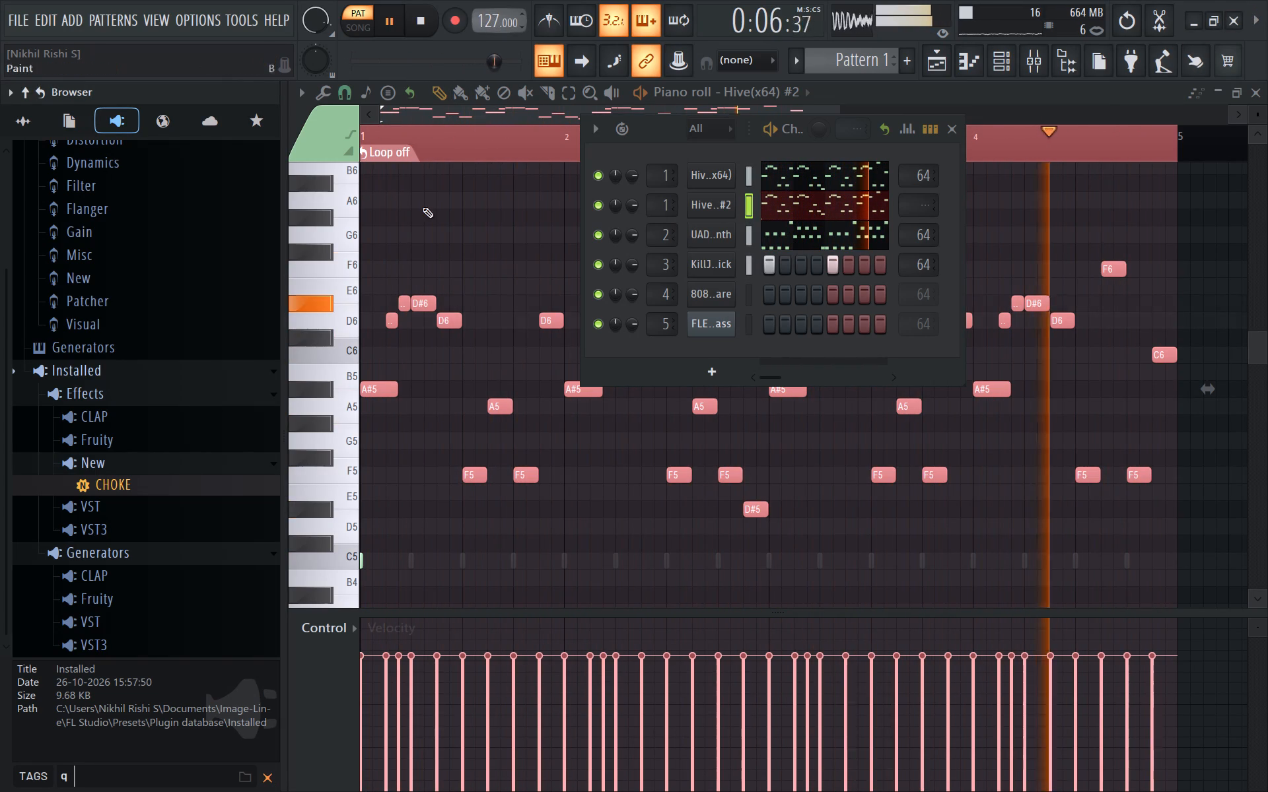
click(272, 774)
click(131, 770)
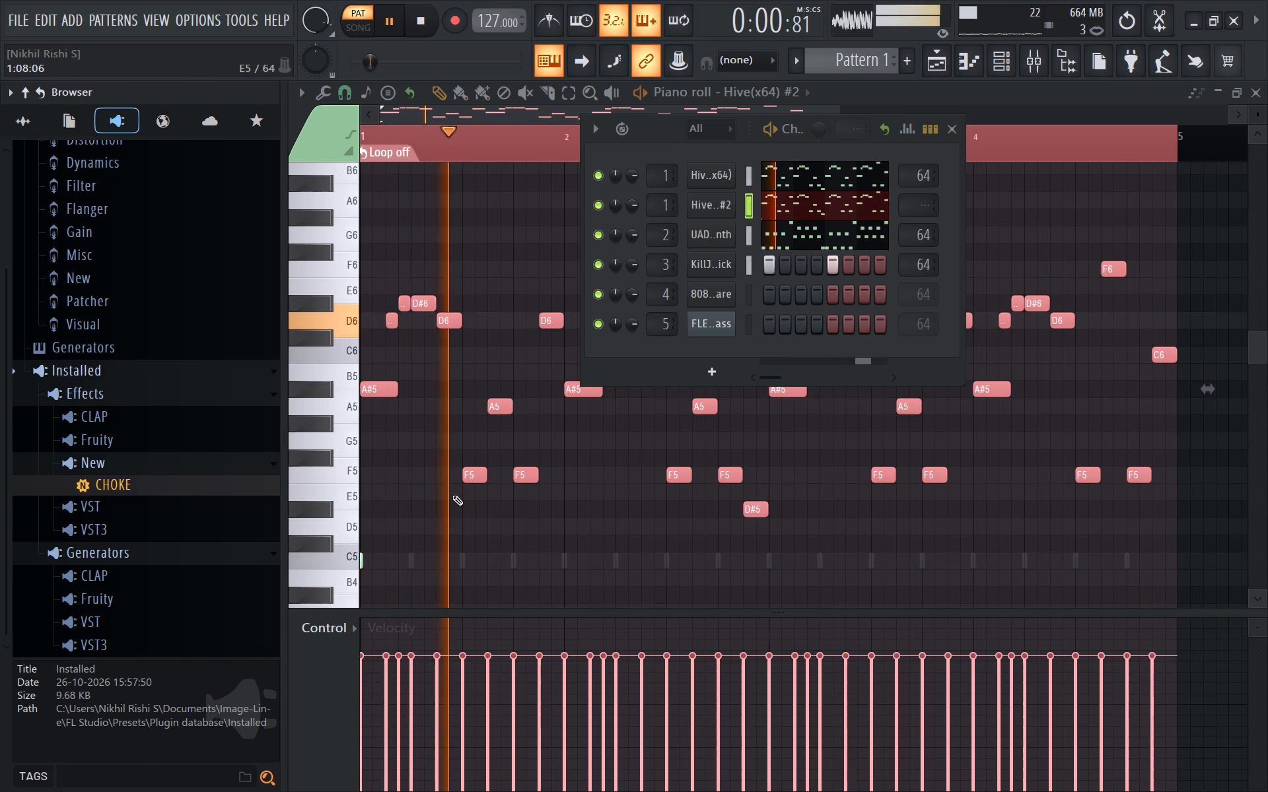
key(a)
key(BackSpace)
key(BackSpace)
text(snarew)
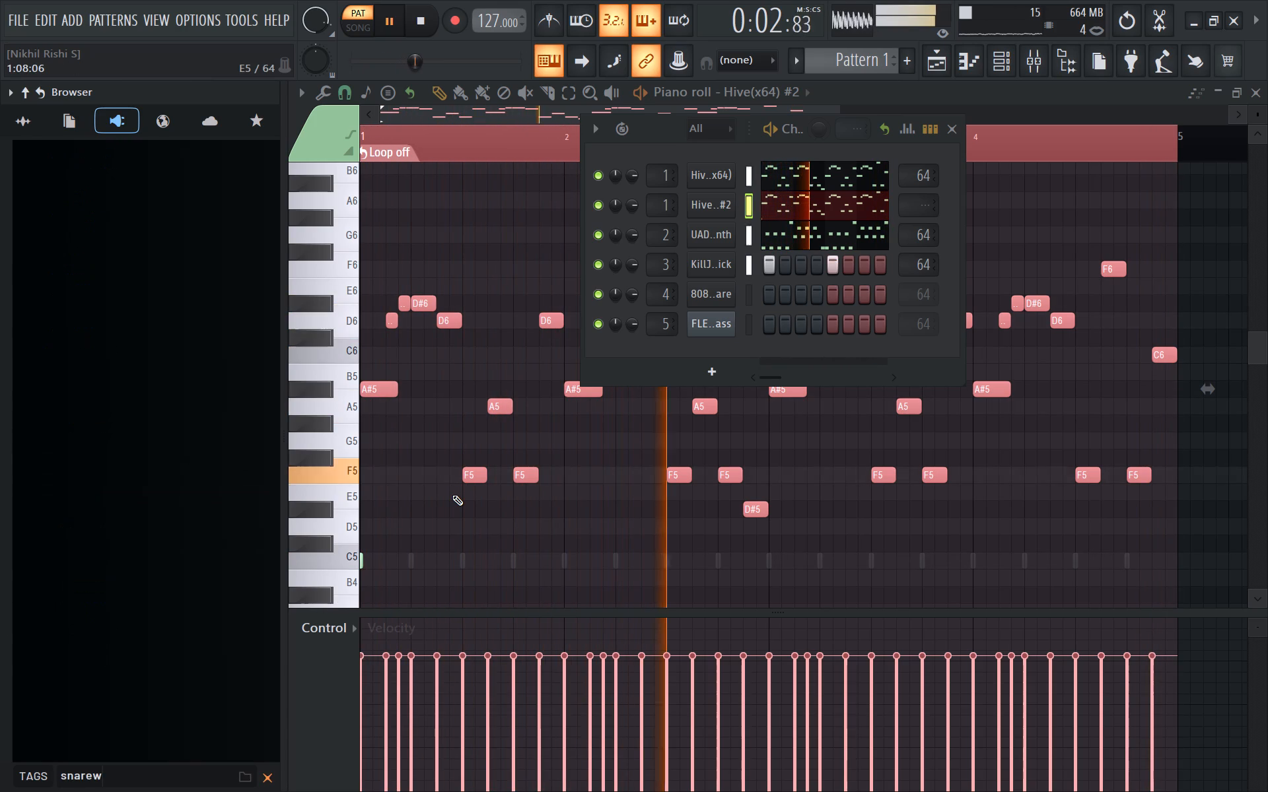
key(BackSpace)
Search the DrumKits sample folders for snare.
click(12, 129)
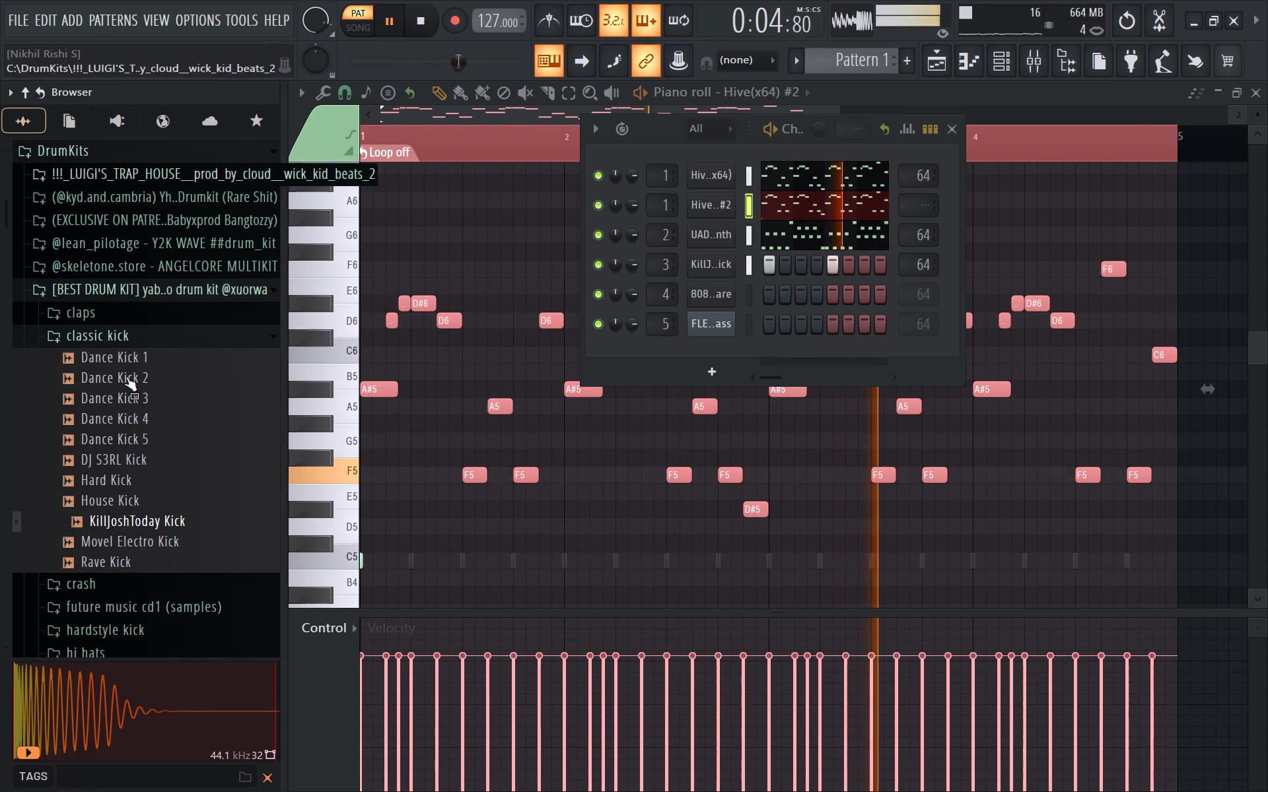
click(118, 777)
text(snare)
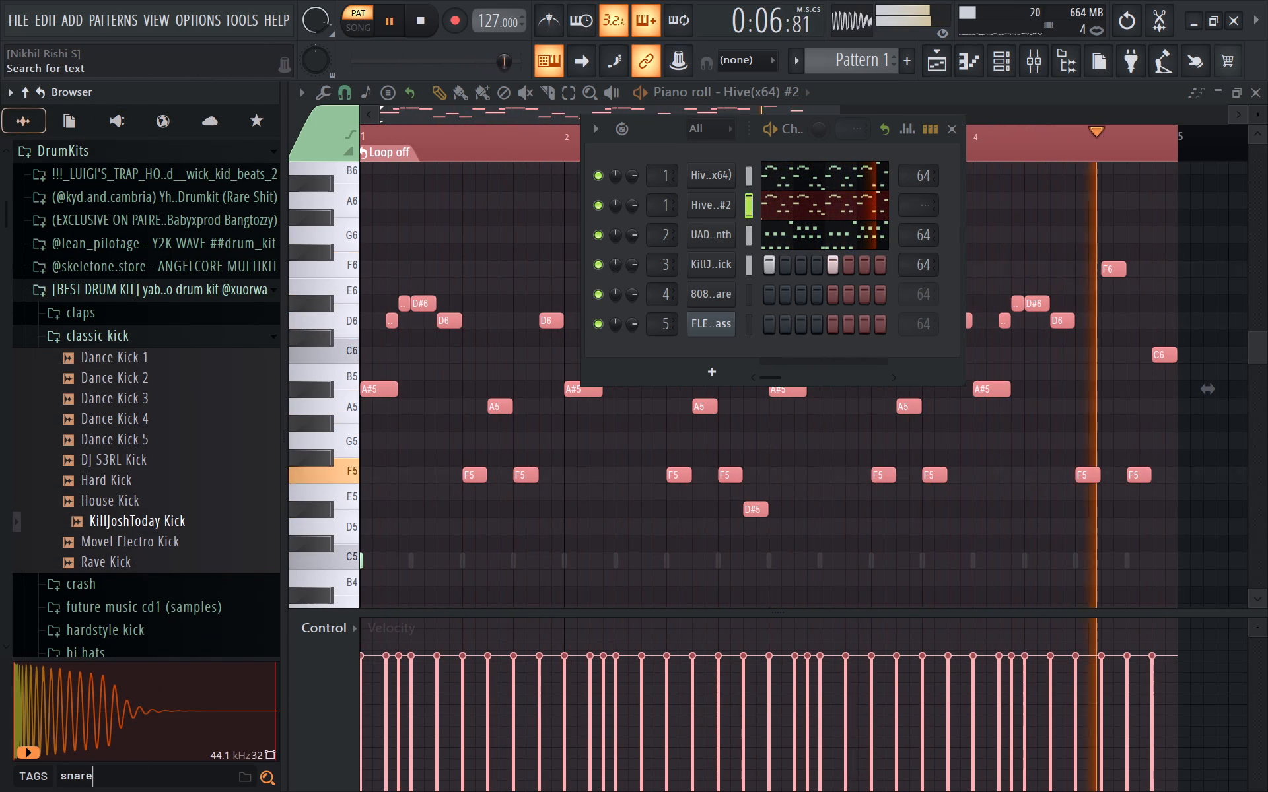
Audition the early snare search results, including the ##snare, DIOR LEOPARD and RAISE MY VOICE samples, against the playing beat.
scroll(196, 587, down, 6)
scroll(201, 506, down, 4)
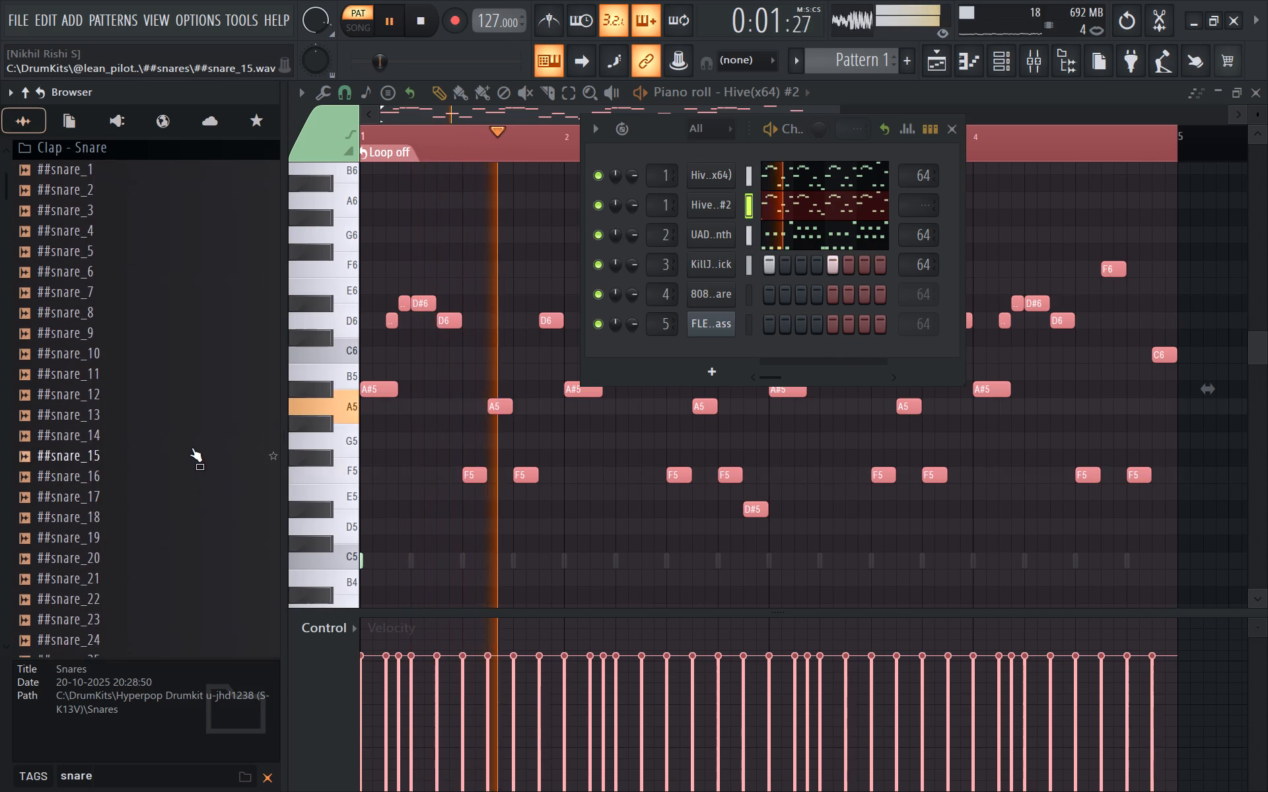
click(192, 447)
click(174, 222)
scroll(152, 518, down, 5)
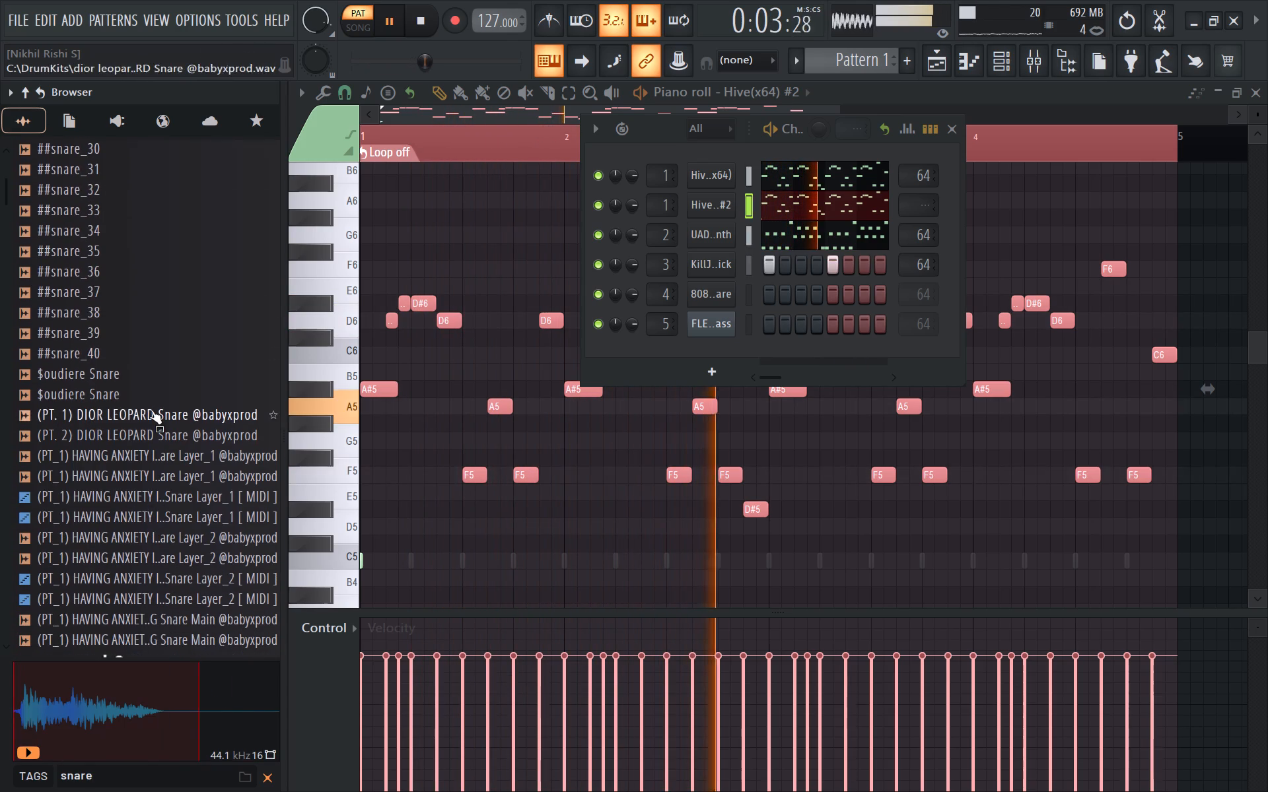
click(151, 410)
click(151, 424)
double_click(145, 432)
scroll(145, 432, down, 3)
click(145, 434)
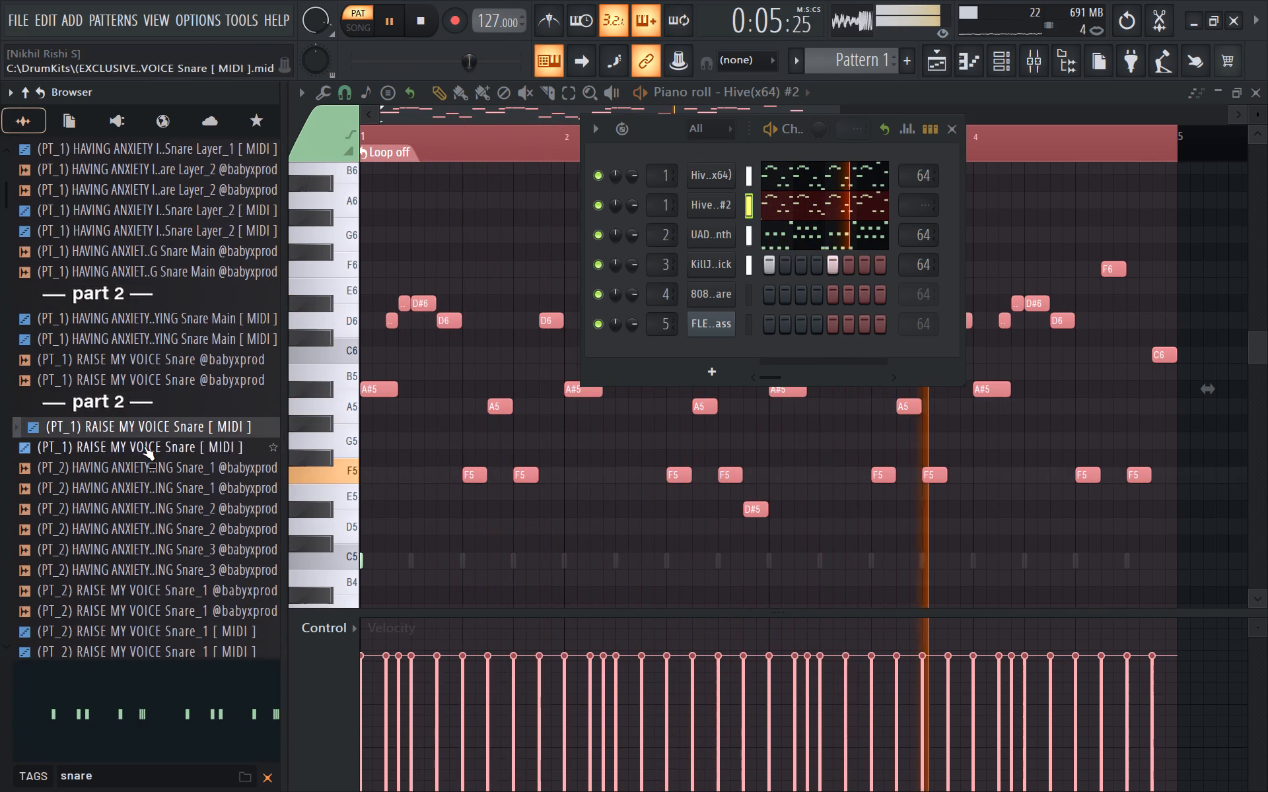
click(144, 446)
scroll(114, 505, down, 2)
click(127, 488)
scroll(127, 488, down, 12)
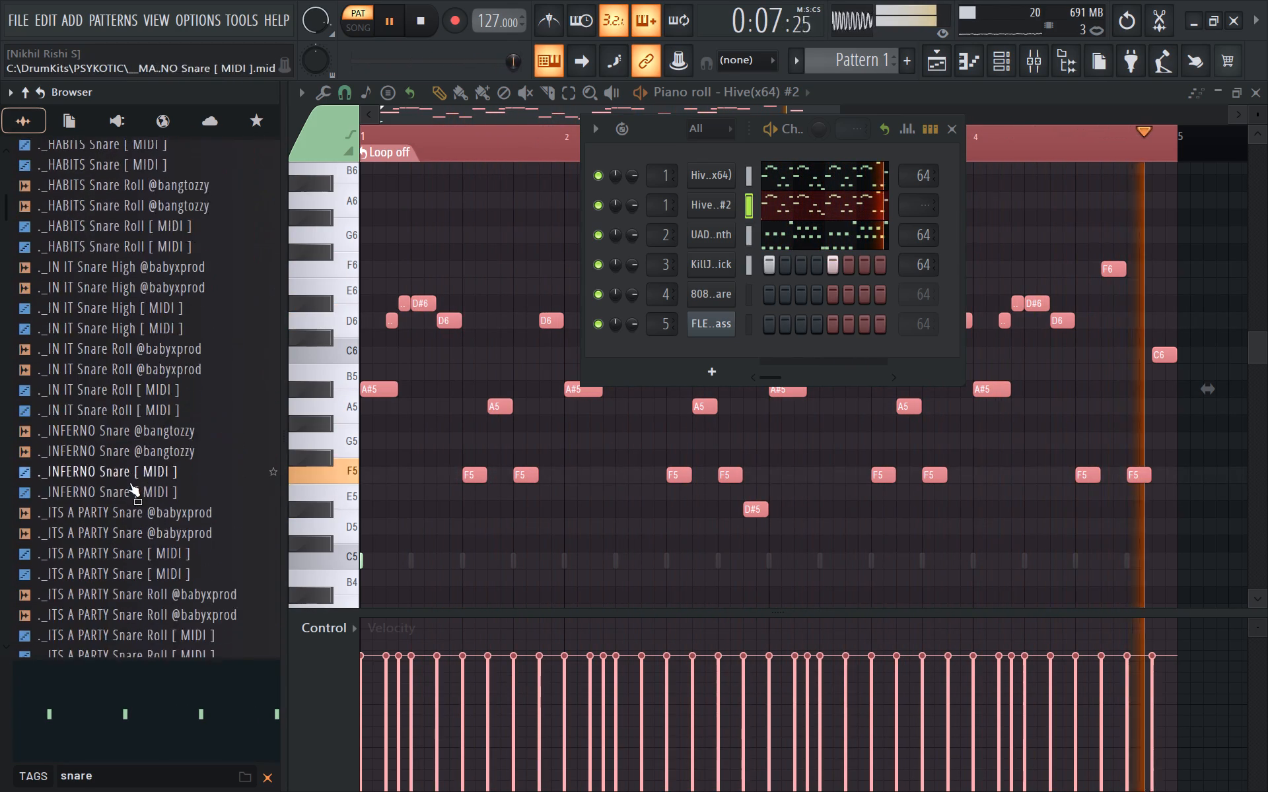
scroll(129, 482, down, 6)
Audition the WORLDWIDE, [snare] - 01 and Angelcore snare samples while the beat plays.
click(130, 408)
click(137, 387)
click(149, 371)
click(149, 371)
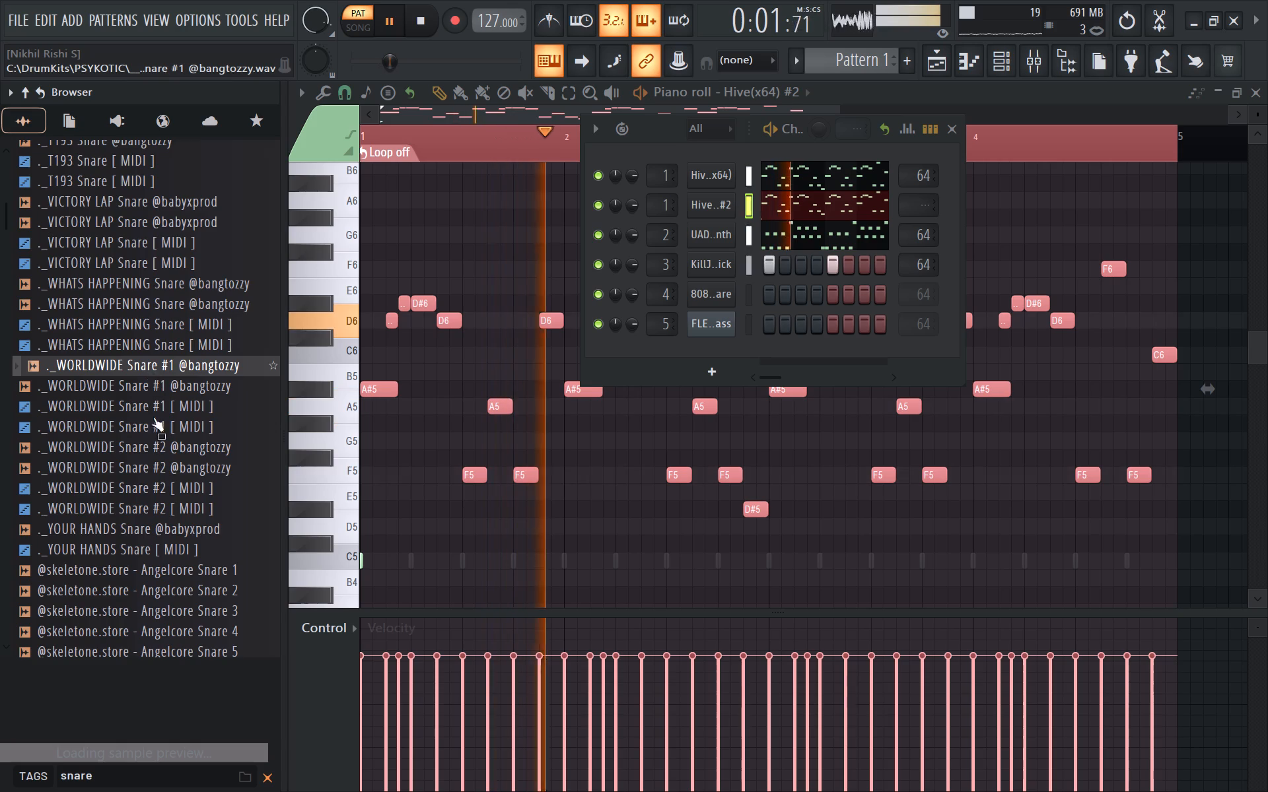
scroll(161, 465, down, 4)
click(161, 459)
click(160, 424)
click(159, 393)
scroll(159, 412, down, 10)
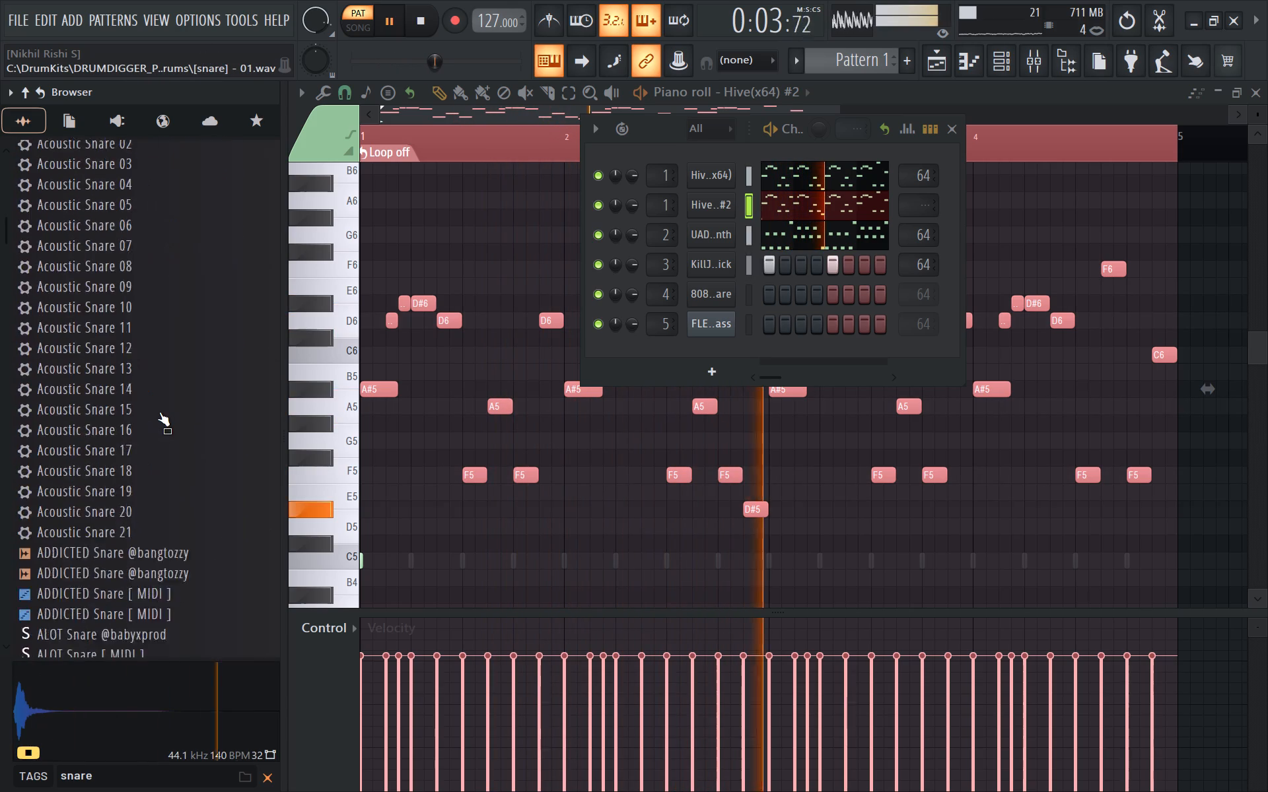
scroll(159, 412, up, 12)
click(162, 464)
click(180, 401)
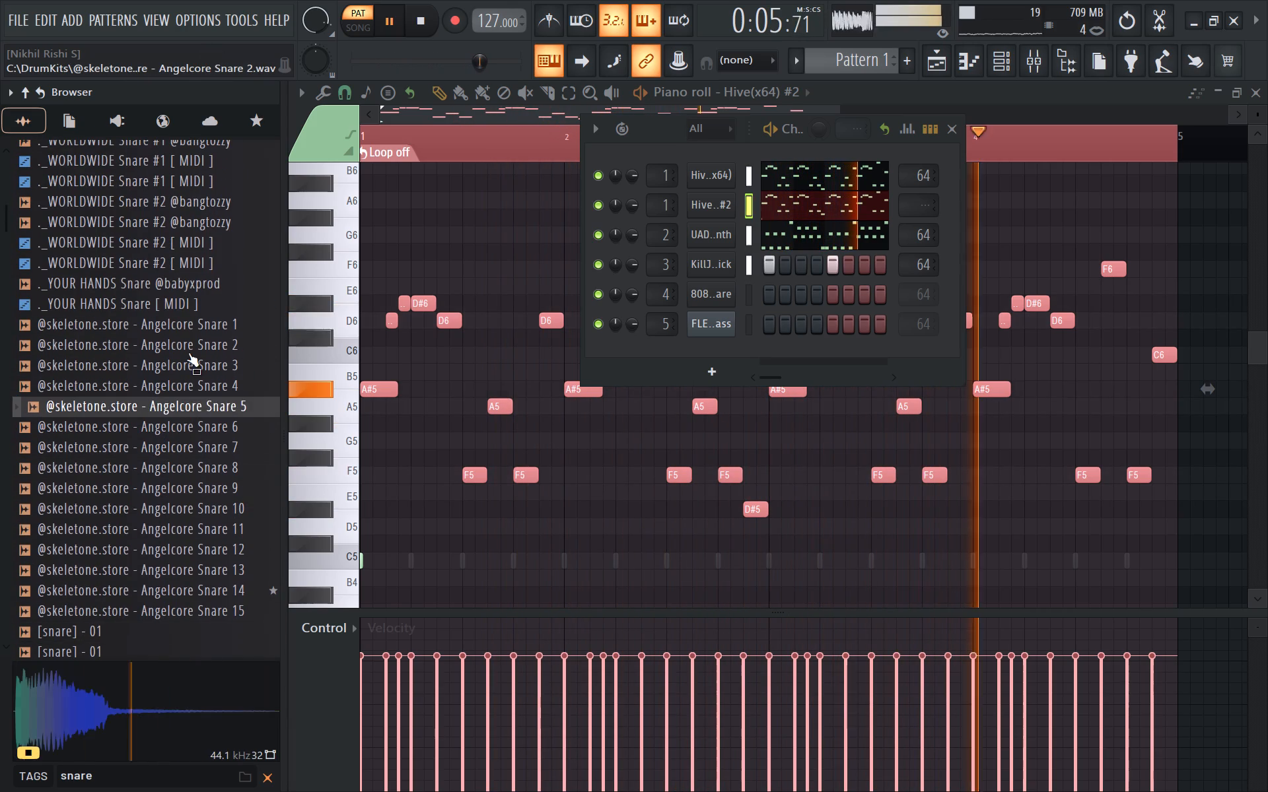
click(188, 352)
click(194, 329)
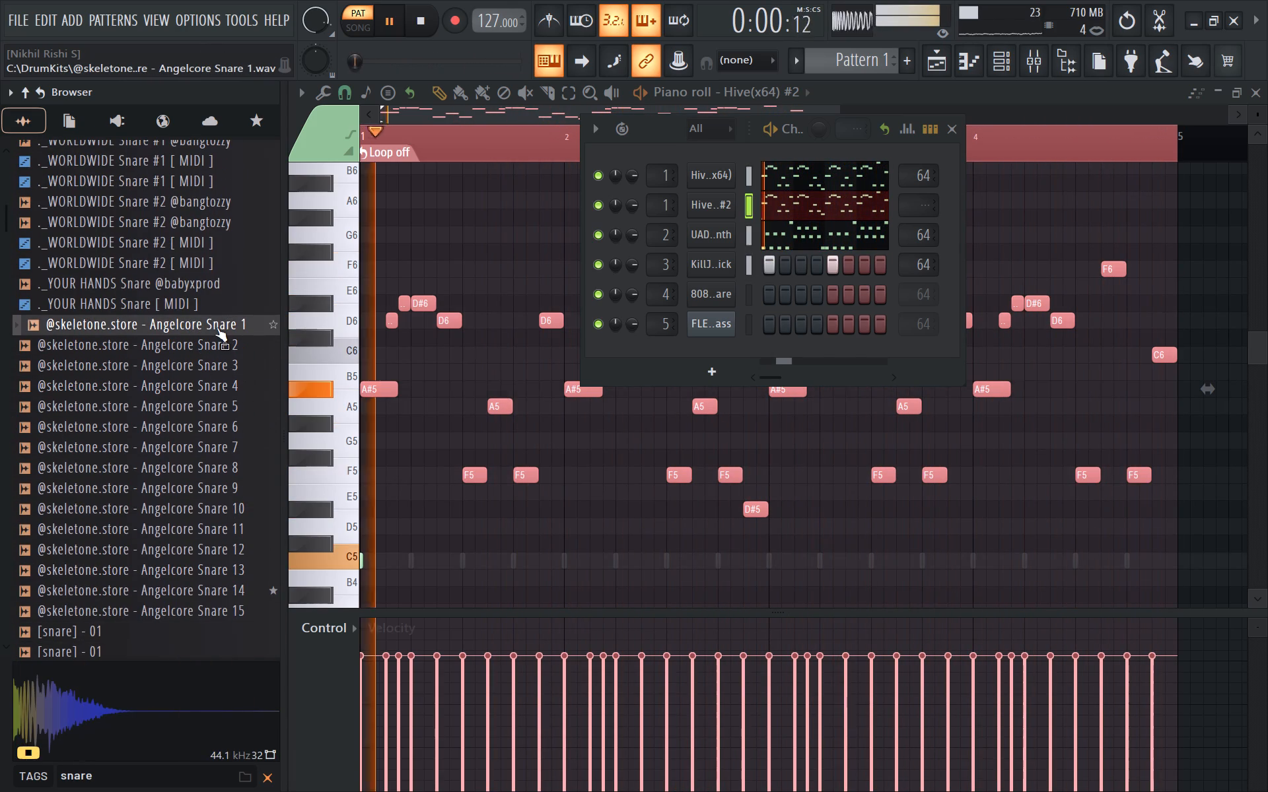
click(217, 327)
click(217, 327)
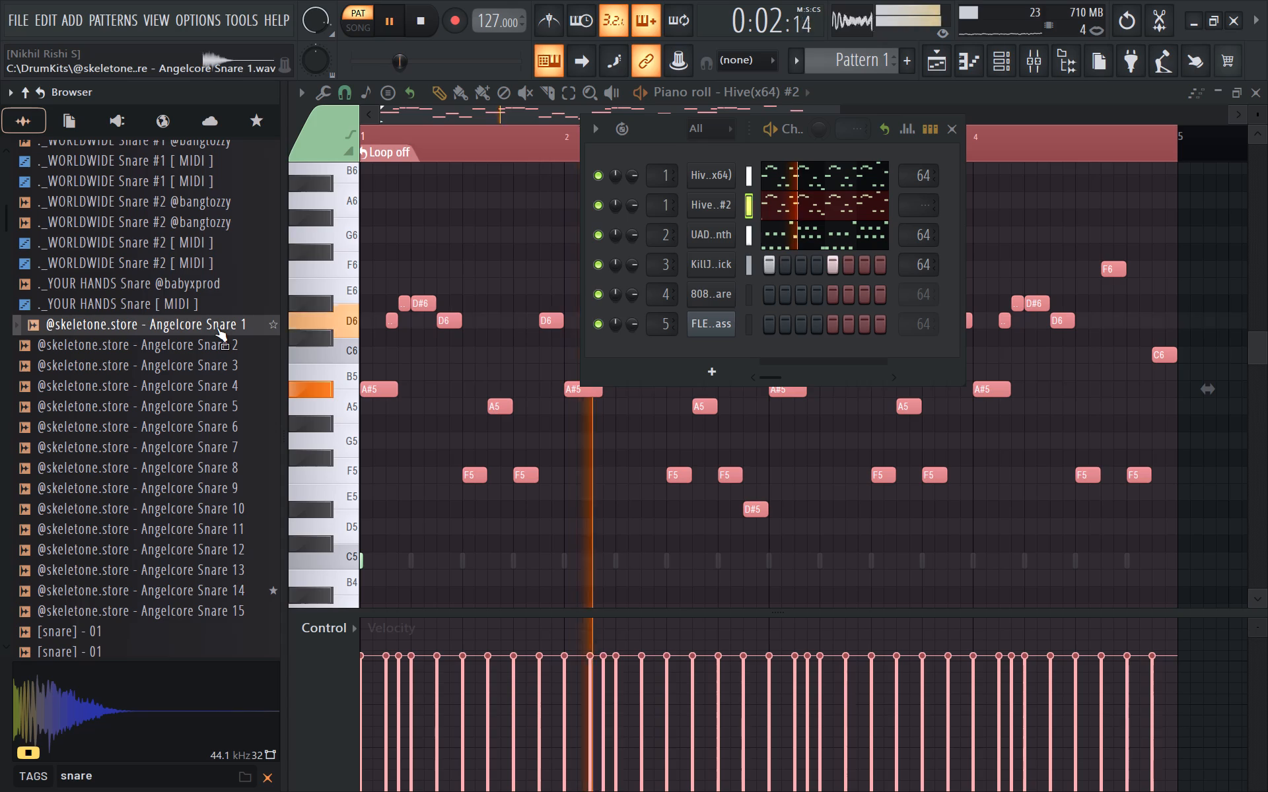
drag(217, 327, 689, 293)
right_click(689, 293)
click(826, 426)
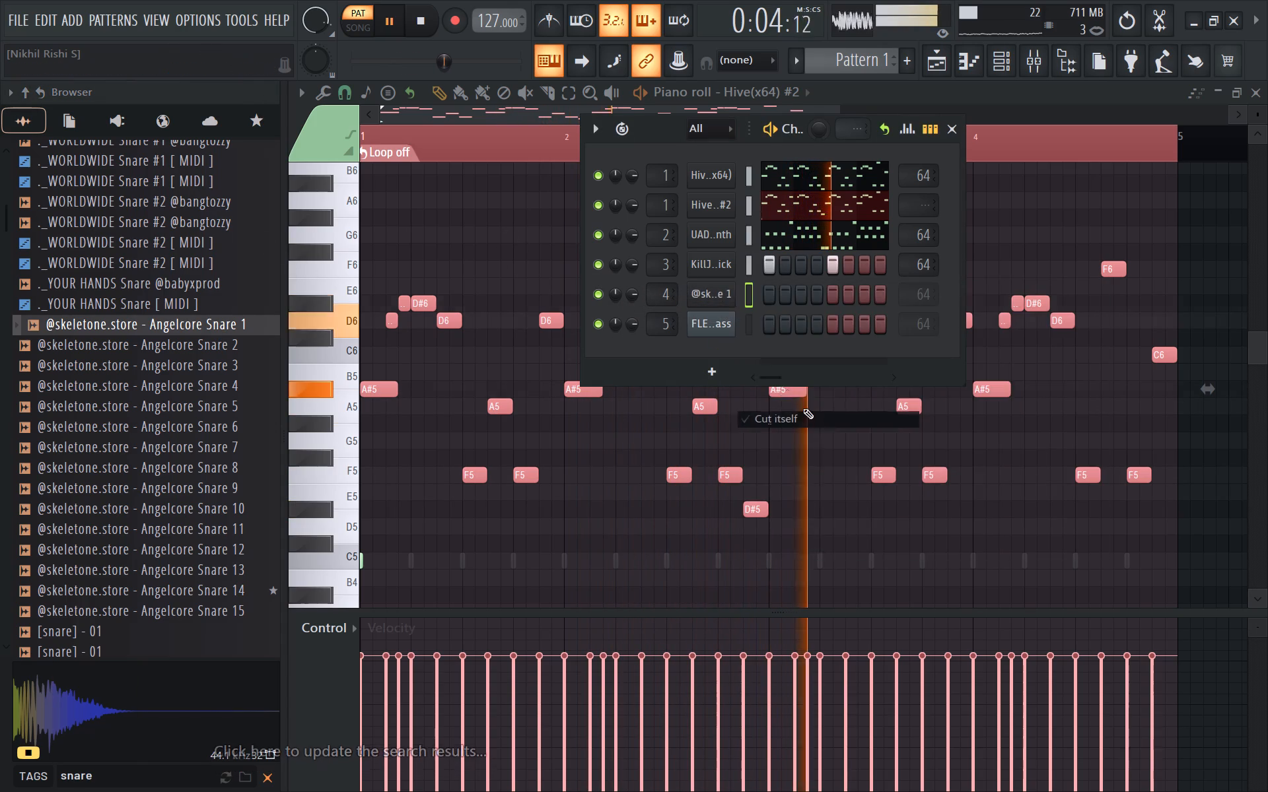
Open Advanced fill for the Angelcore Snare 1 channel.
right_click(717, 300)
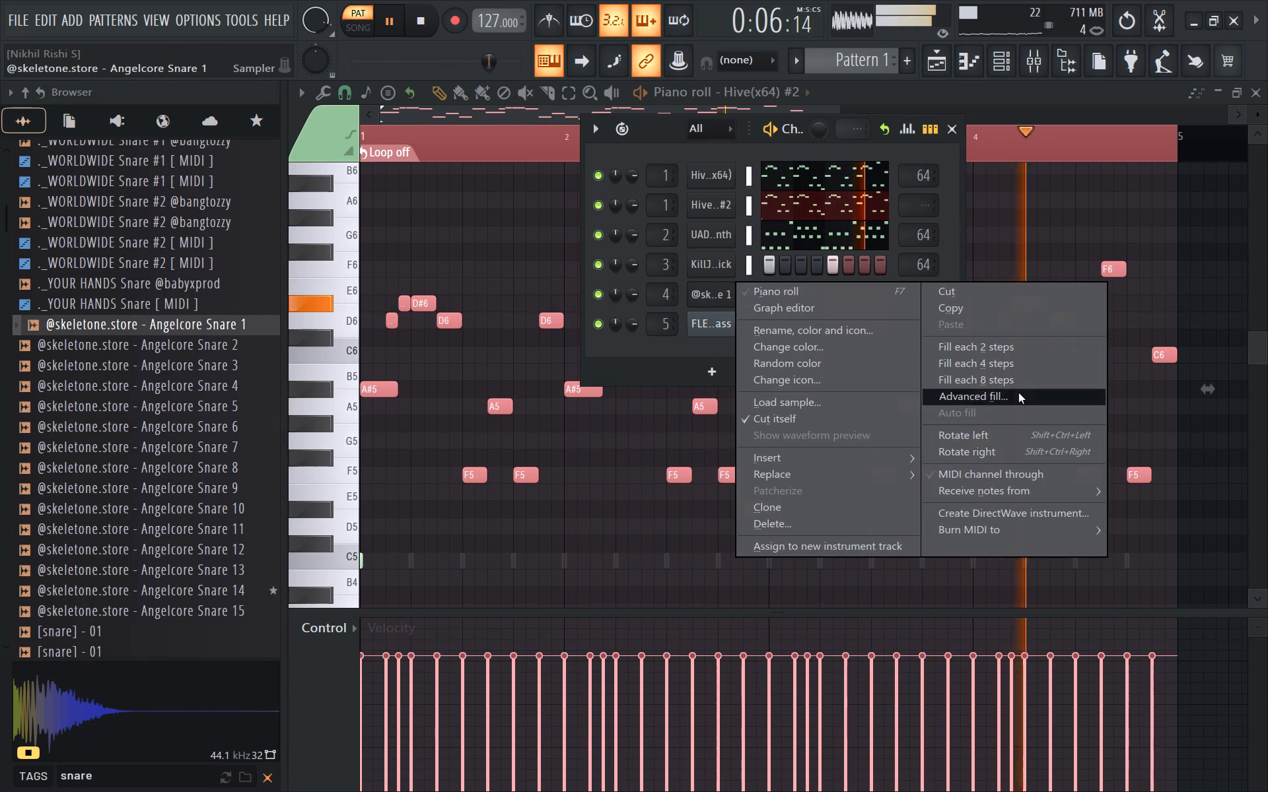
click(1018, 393)
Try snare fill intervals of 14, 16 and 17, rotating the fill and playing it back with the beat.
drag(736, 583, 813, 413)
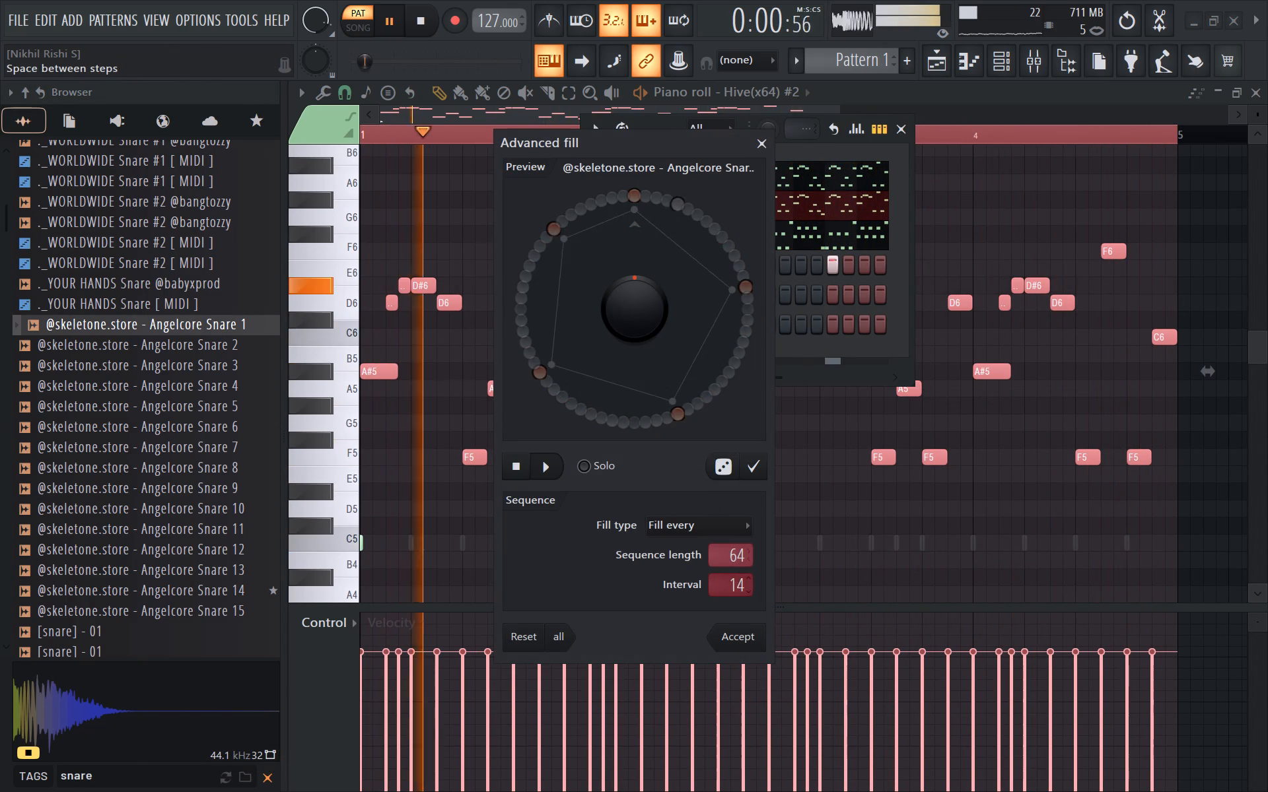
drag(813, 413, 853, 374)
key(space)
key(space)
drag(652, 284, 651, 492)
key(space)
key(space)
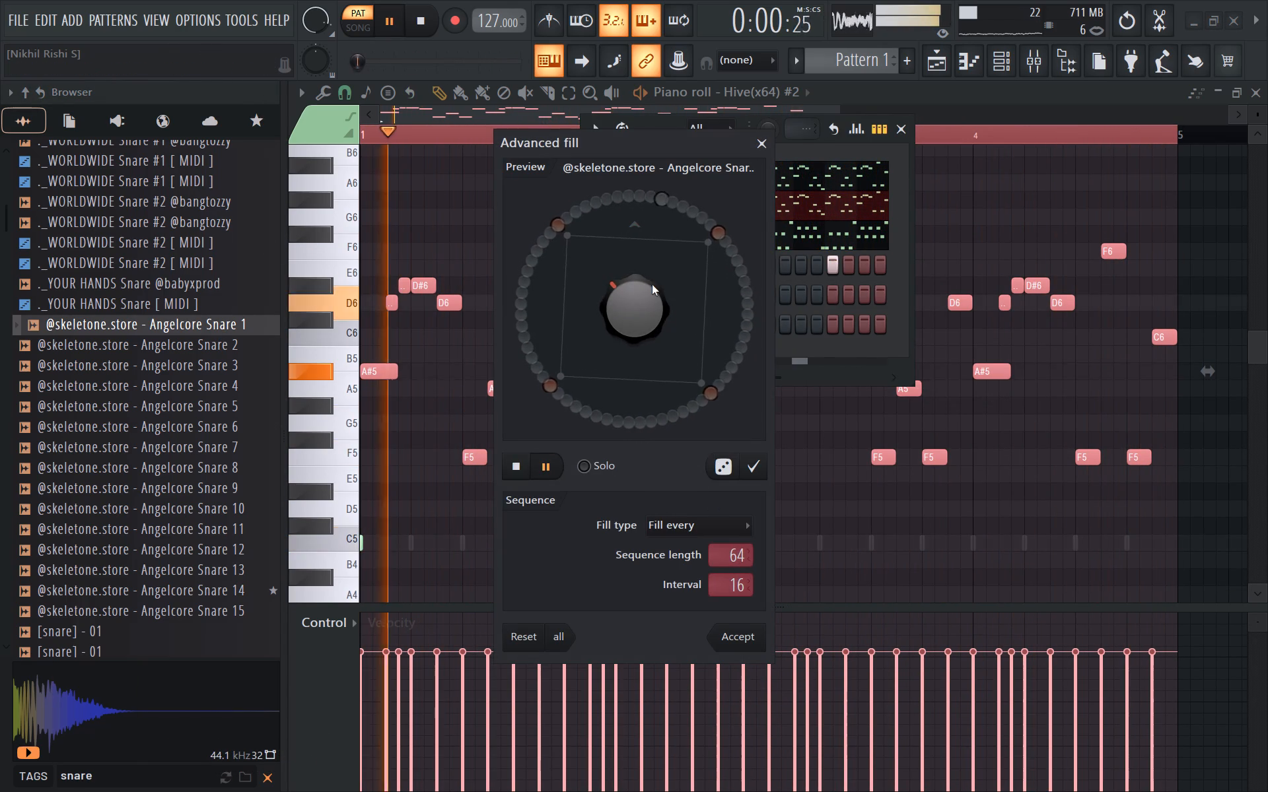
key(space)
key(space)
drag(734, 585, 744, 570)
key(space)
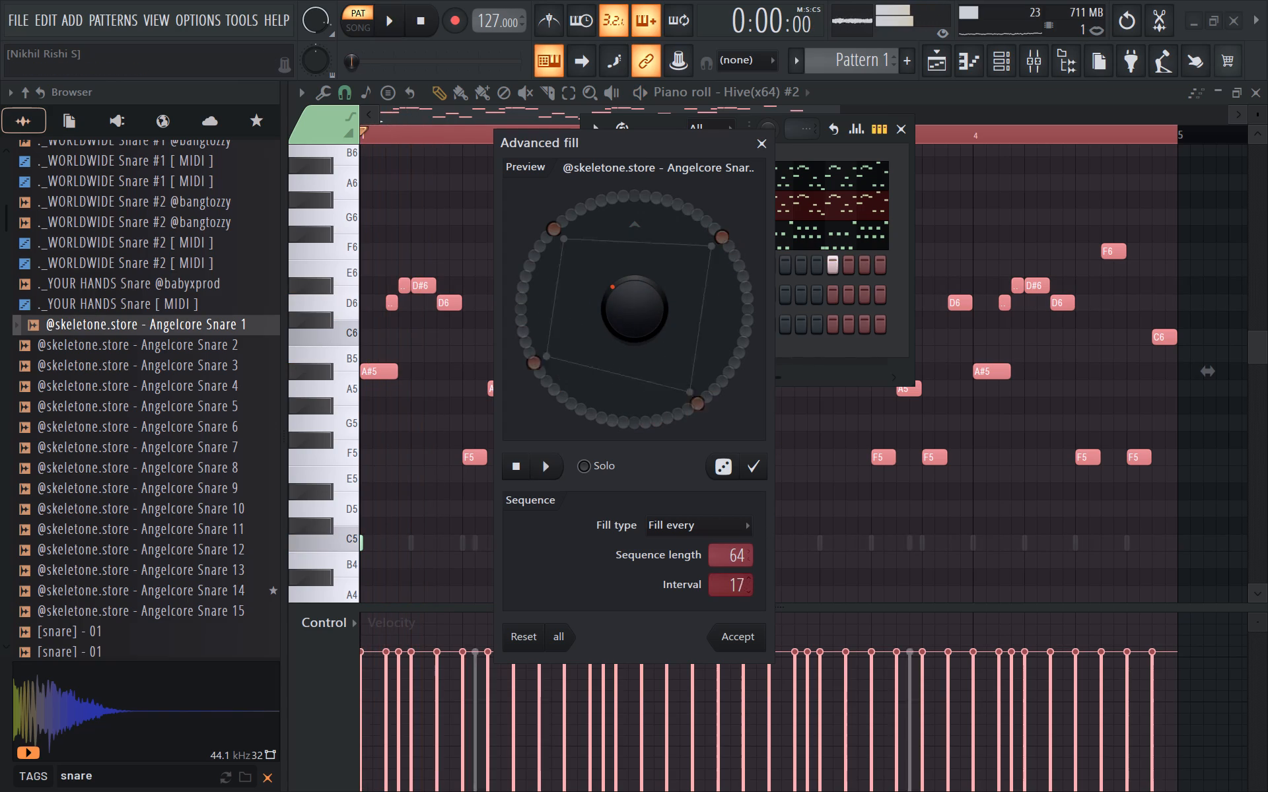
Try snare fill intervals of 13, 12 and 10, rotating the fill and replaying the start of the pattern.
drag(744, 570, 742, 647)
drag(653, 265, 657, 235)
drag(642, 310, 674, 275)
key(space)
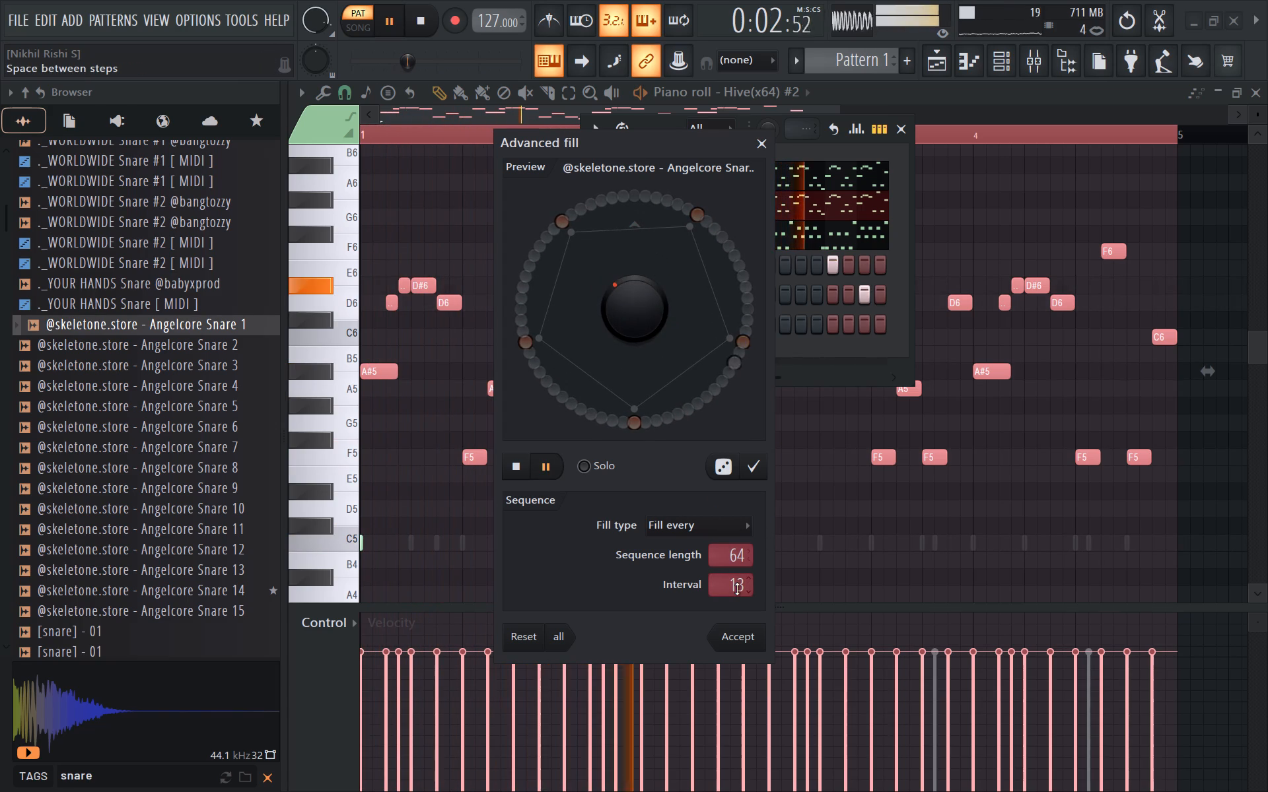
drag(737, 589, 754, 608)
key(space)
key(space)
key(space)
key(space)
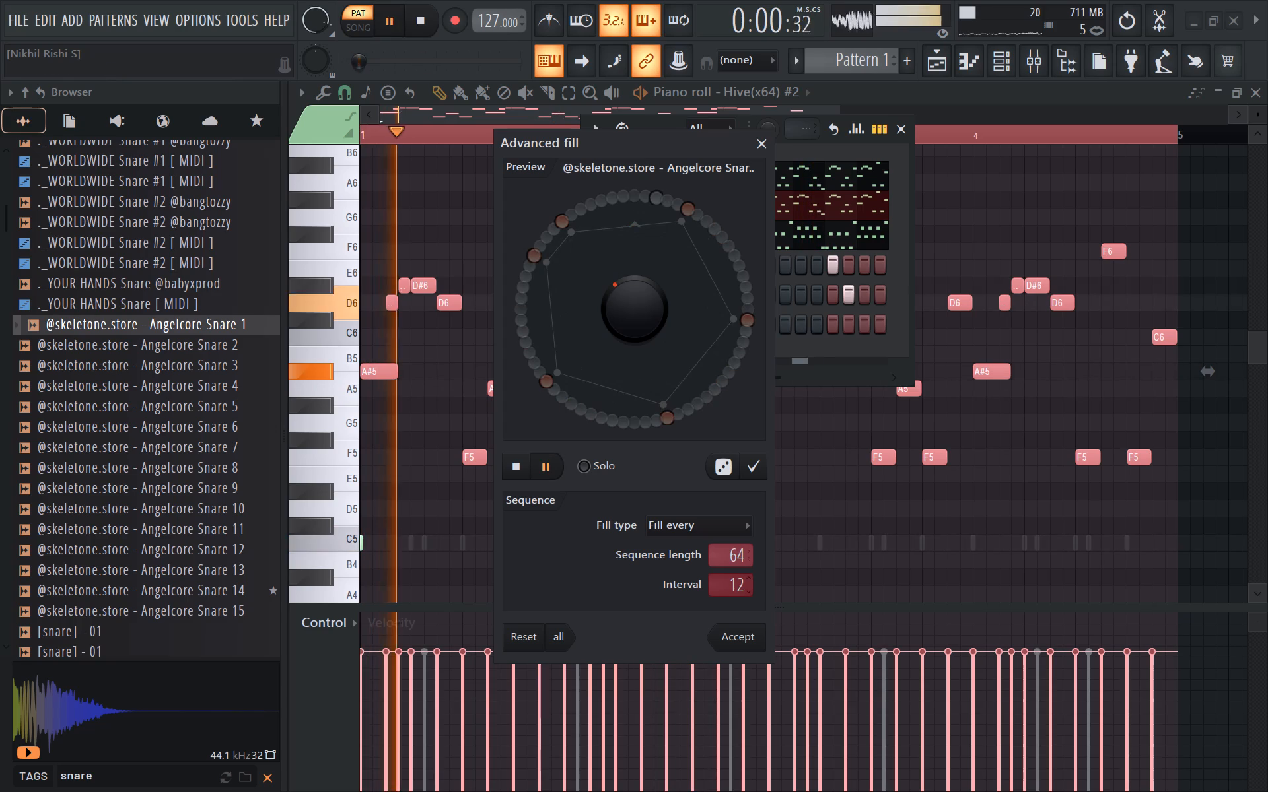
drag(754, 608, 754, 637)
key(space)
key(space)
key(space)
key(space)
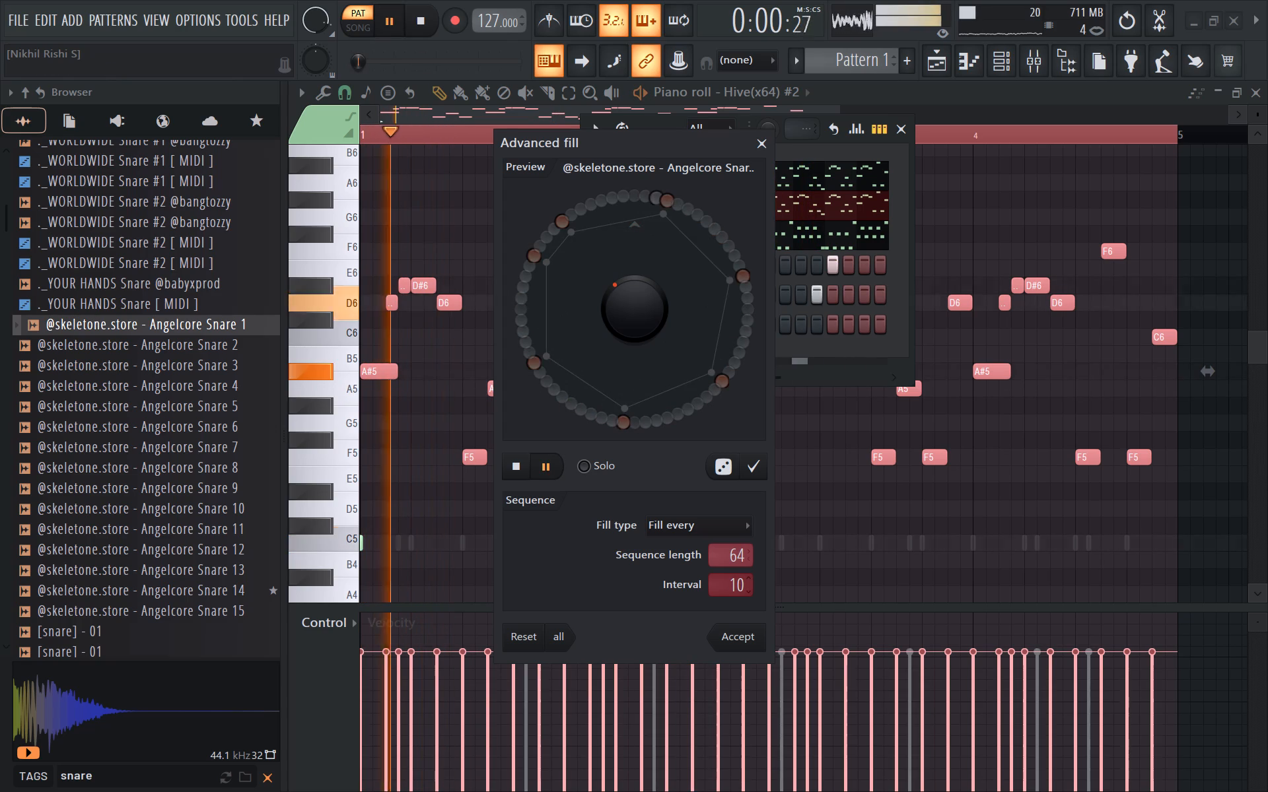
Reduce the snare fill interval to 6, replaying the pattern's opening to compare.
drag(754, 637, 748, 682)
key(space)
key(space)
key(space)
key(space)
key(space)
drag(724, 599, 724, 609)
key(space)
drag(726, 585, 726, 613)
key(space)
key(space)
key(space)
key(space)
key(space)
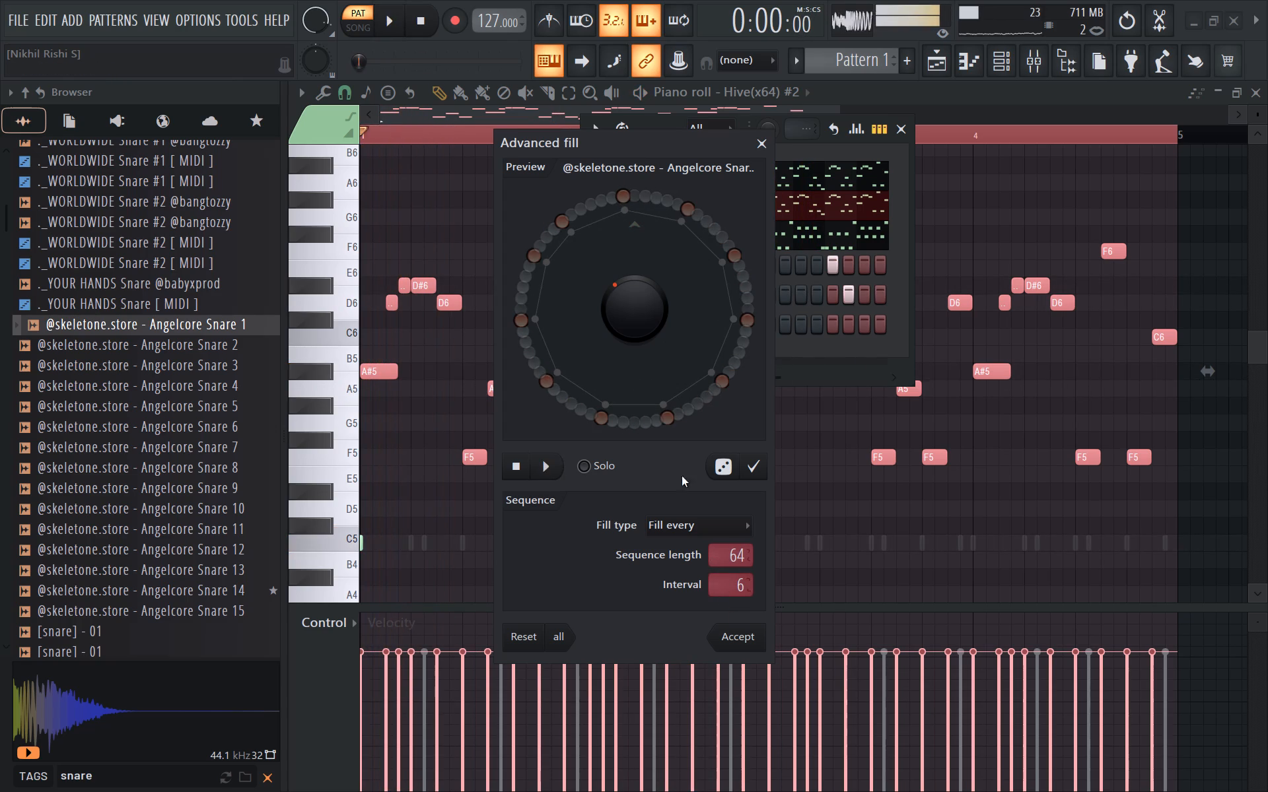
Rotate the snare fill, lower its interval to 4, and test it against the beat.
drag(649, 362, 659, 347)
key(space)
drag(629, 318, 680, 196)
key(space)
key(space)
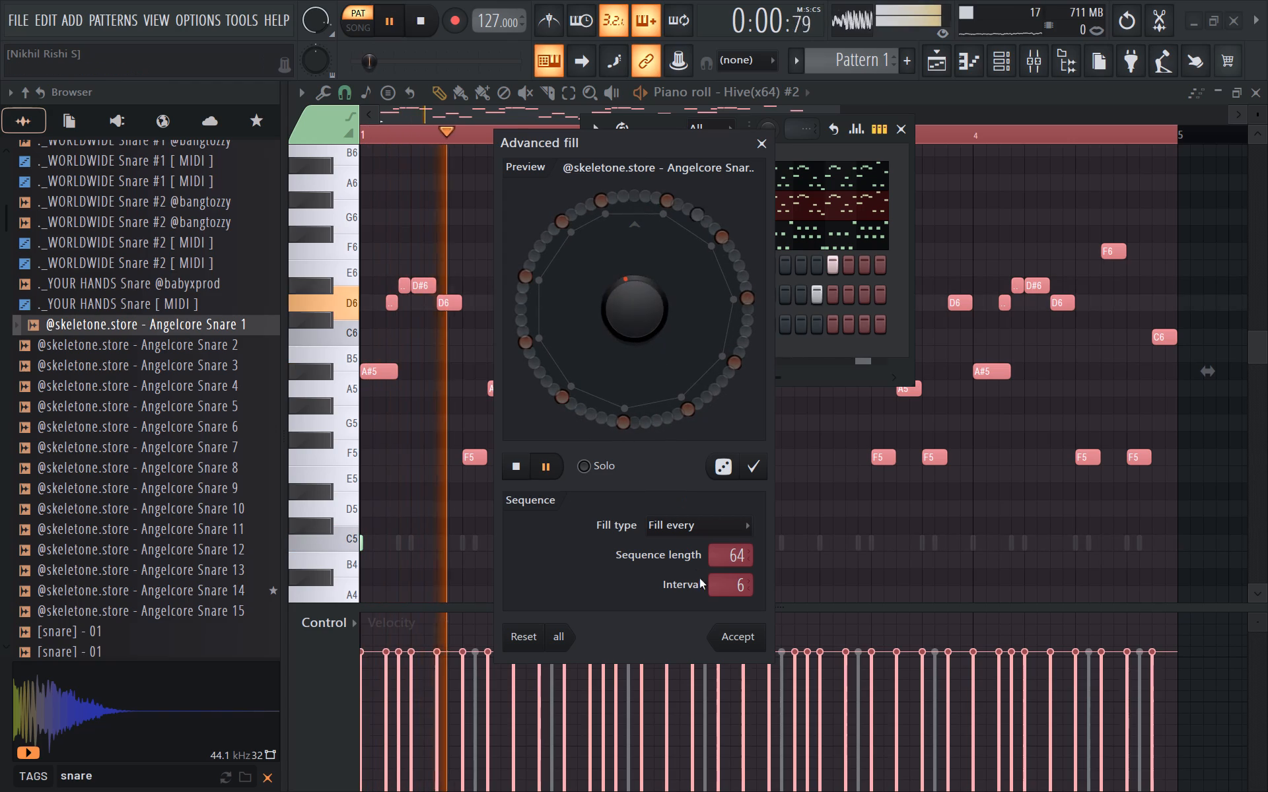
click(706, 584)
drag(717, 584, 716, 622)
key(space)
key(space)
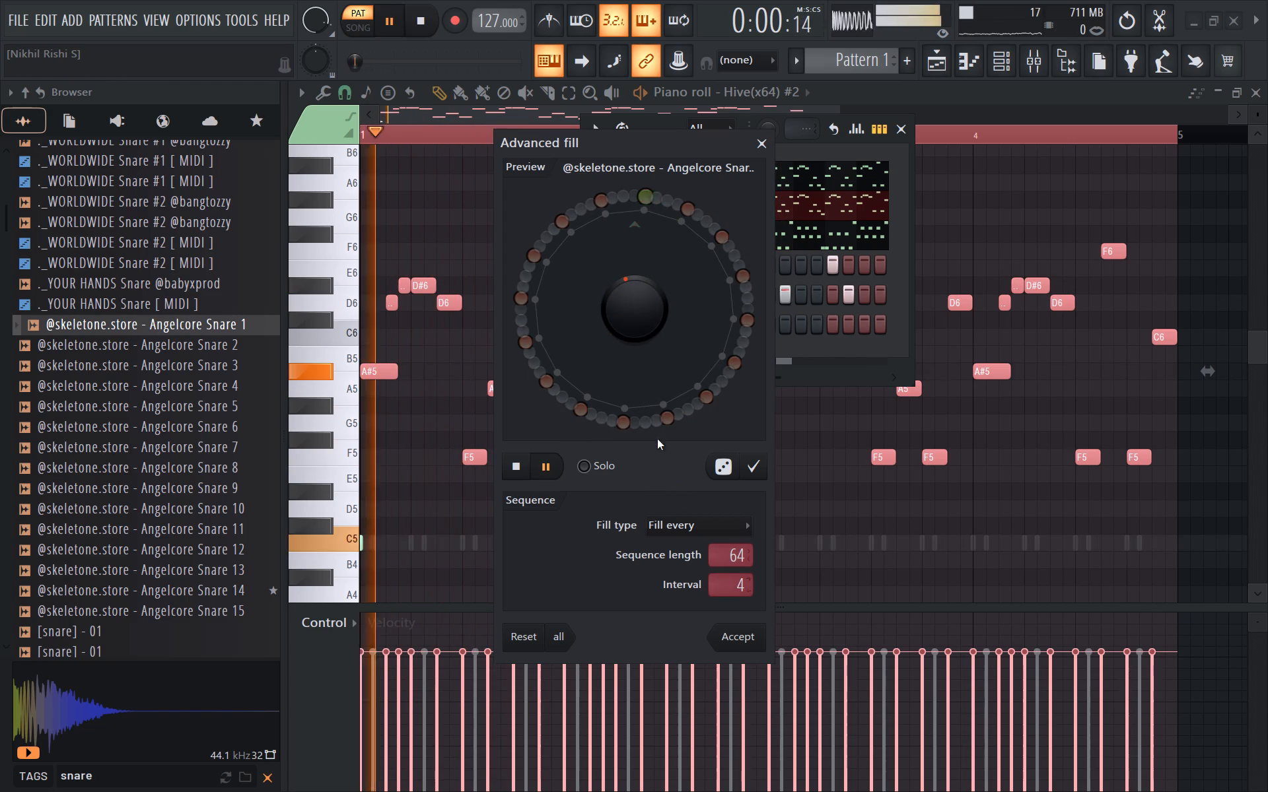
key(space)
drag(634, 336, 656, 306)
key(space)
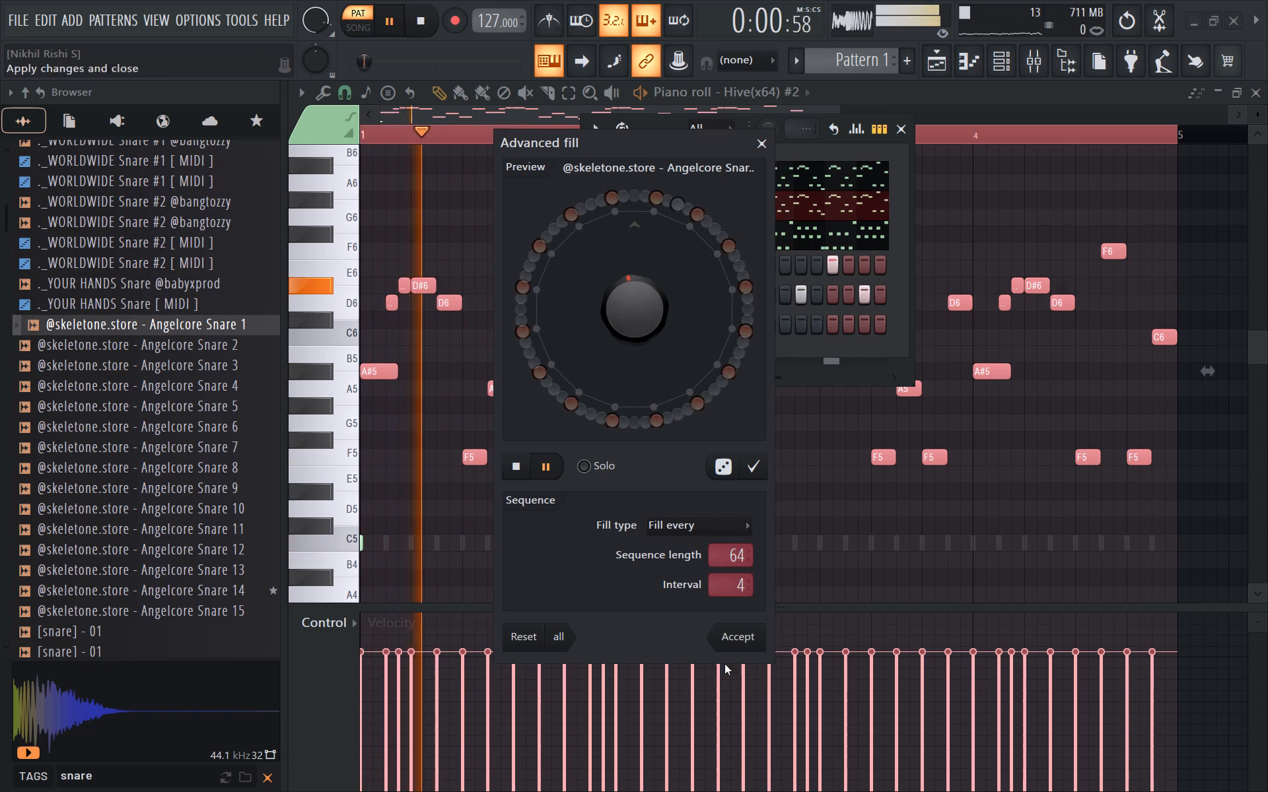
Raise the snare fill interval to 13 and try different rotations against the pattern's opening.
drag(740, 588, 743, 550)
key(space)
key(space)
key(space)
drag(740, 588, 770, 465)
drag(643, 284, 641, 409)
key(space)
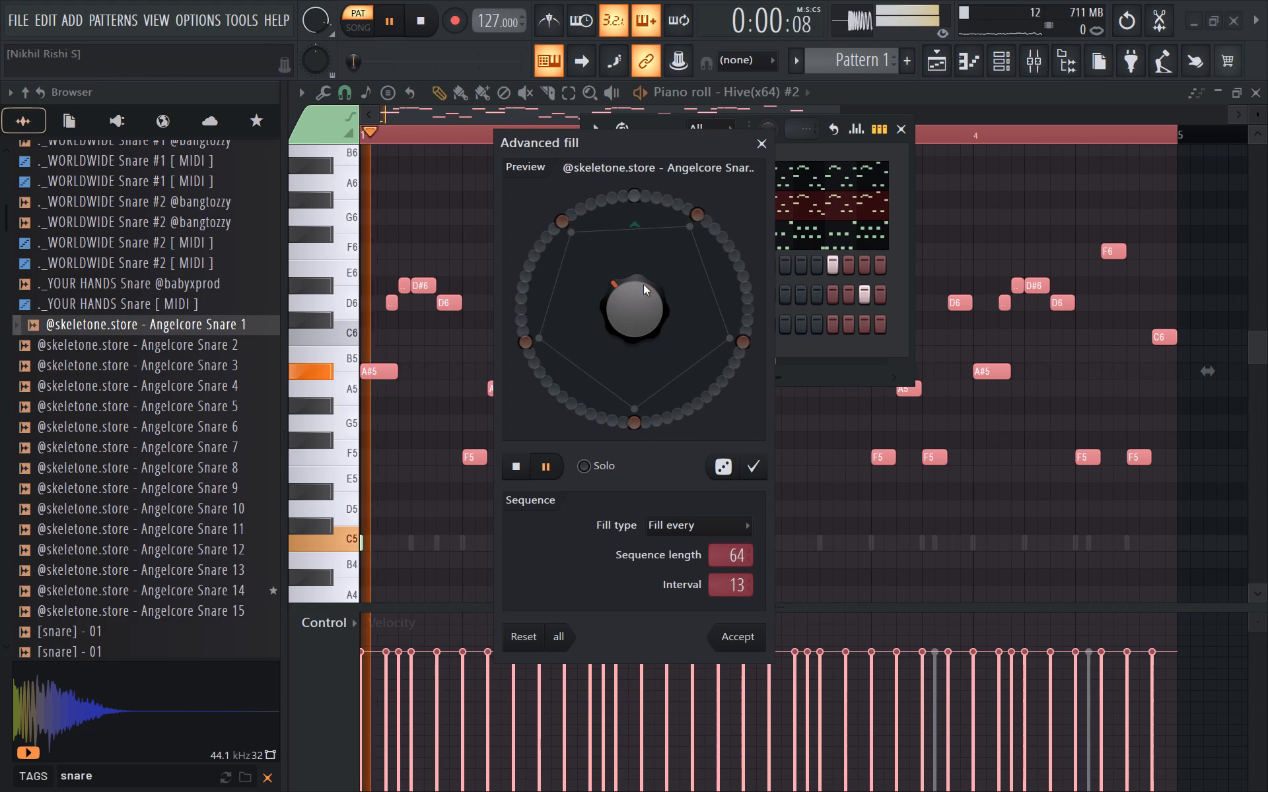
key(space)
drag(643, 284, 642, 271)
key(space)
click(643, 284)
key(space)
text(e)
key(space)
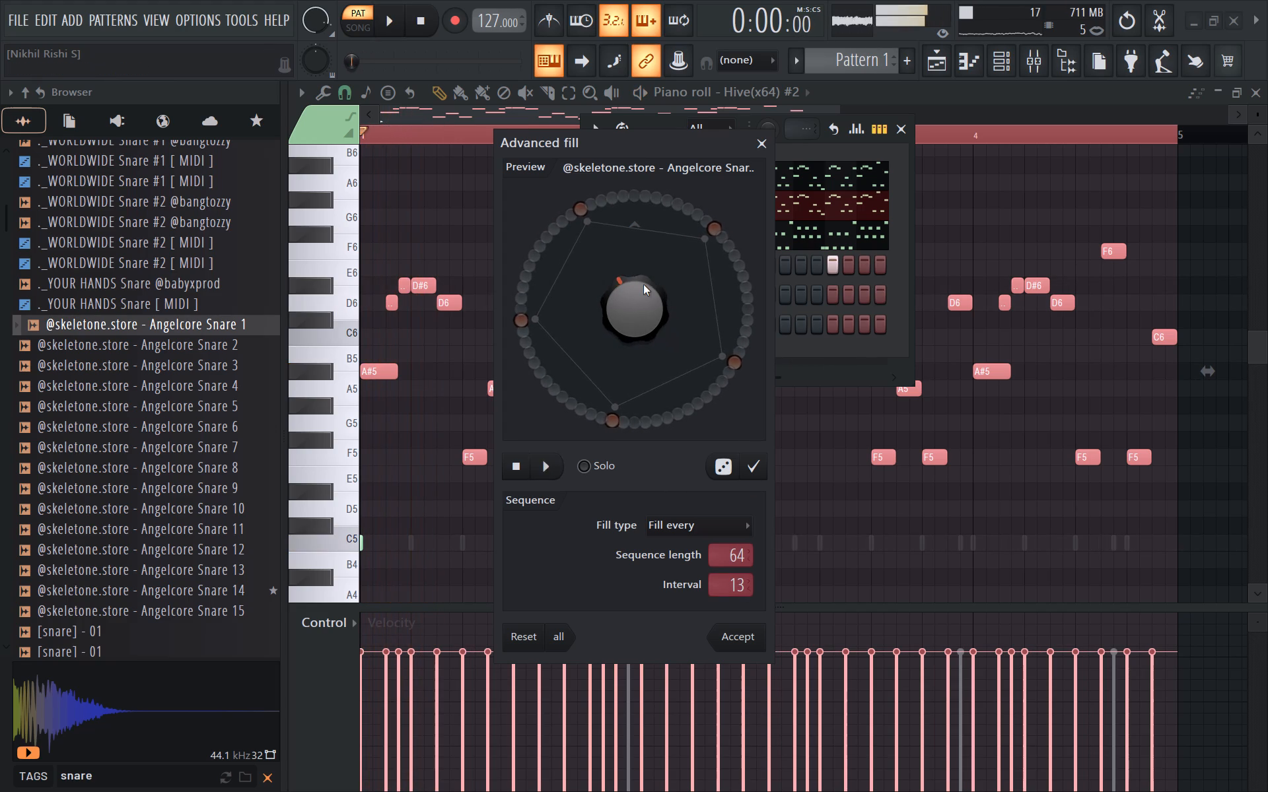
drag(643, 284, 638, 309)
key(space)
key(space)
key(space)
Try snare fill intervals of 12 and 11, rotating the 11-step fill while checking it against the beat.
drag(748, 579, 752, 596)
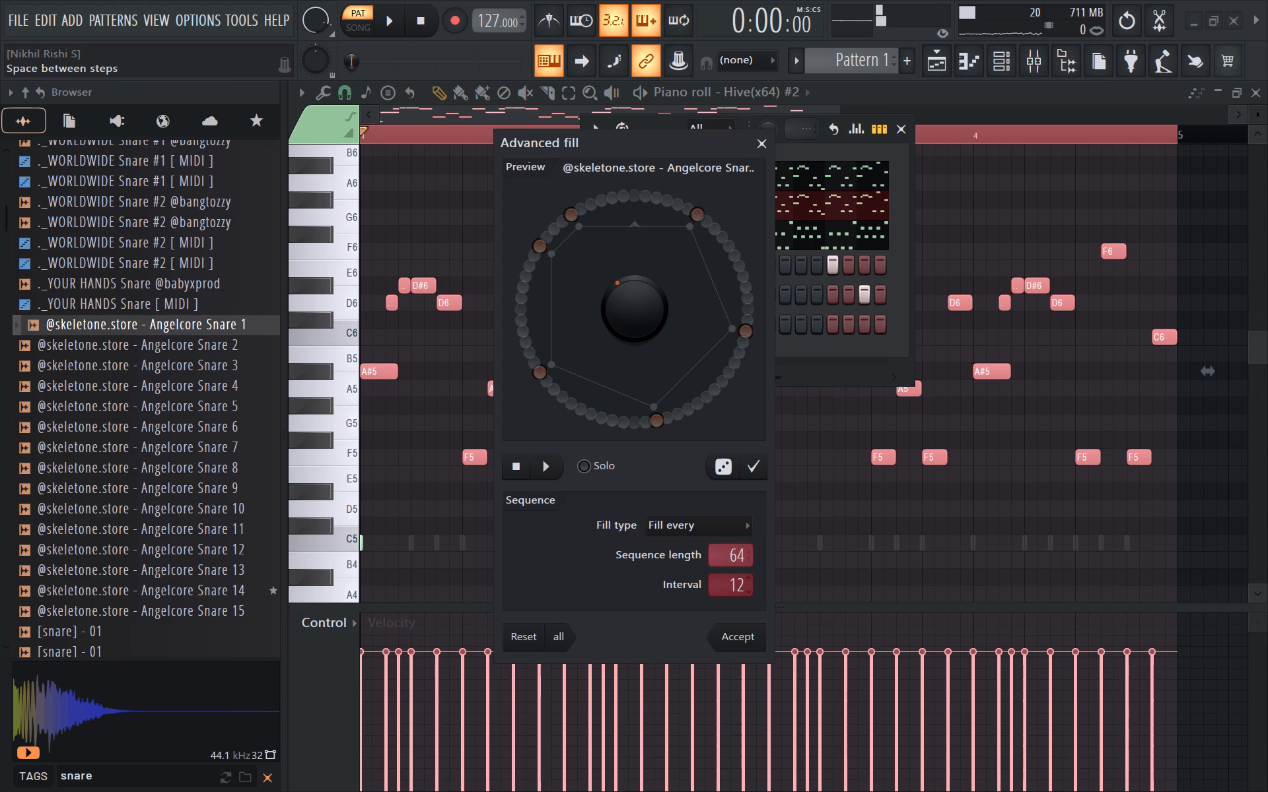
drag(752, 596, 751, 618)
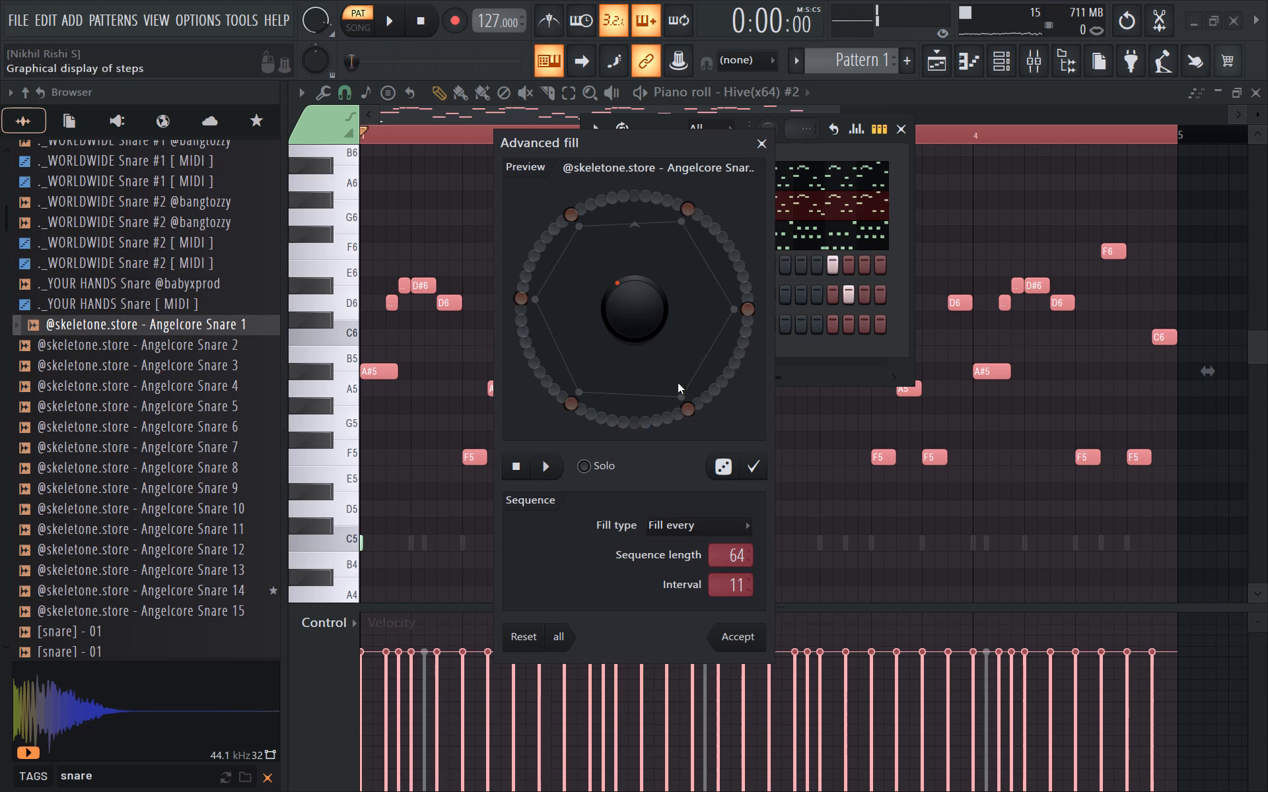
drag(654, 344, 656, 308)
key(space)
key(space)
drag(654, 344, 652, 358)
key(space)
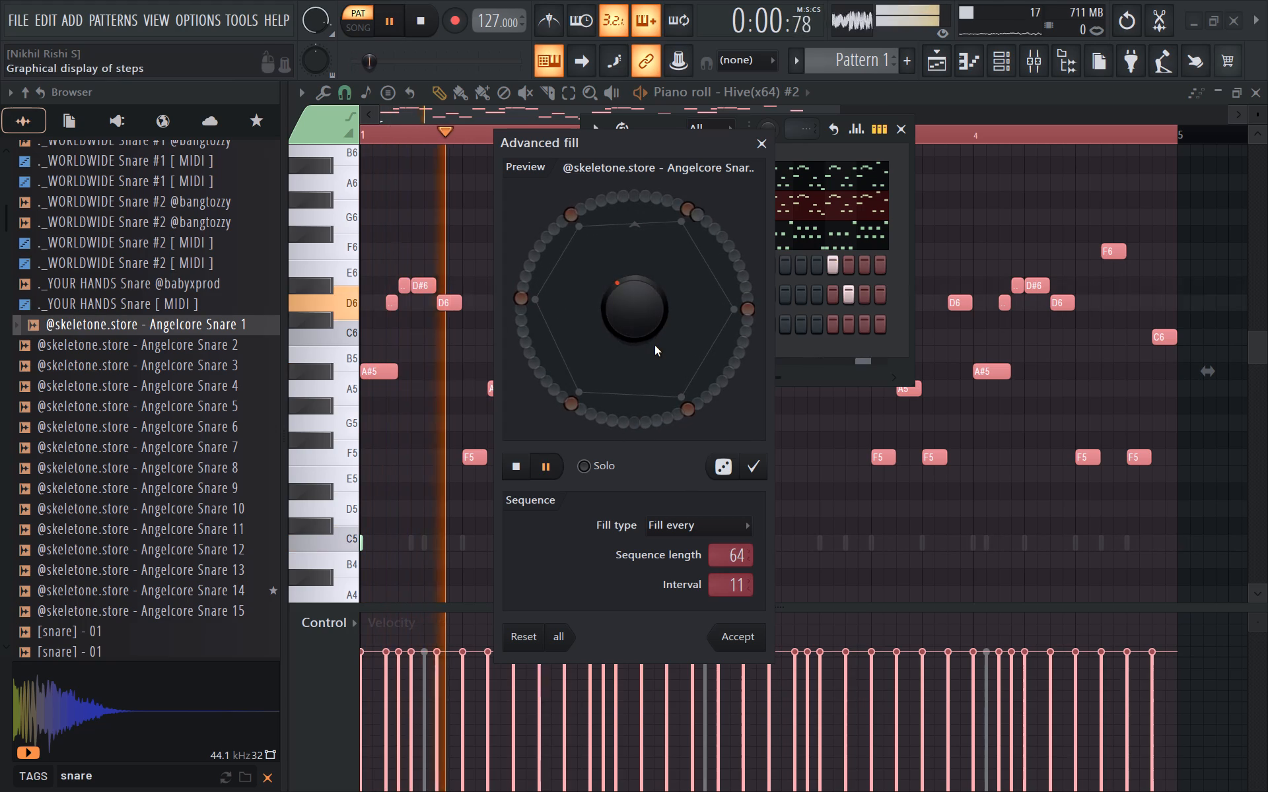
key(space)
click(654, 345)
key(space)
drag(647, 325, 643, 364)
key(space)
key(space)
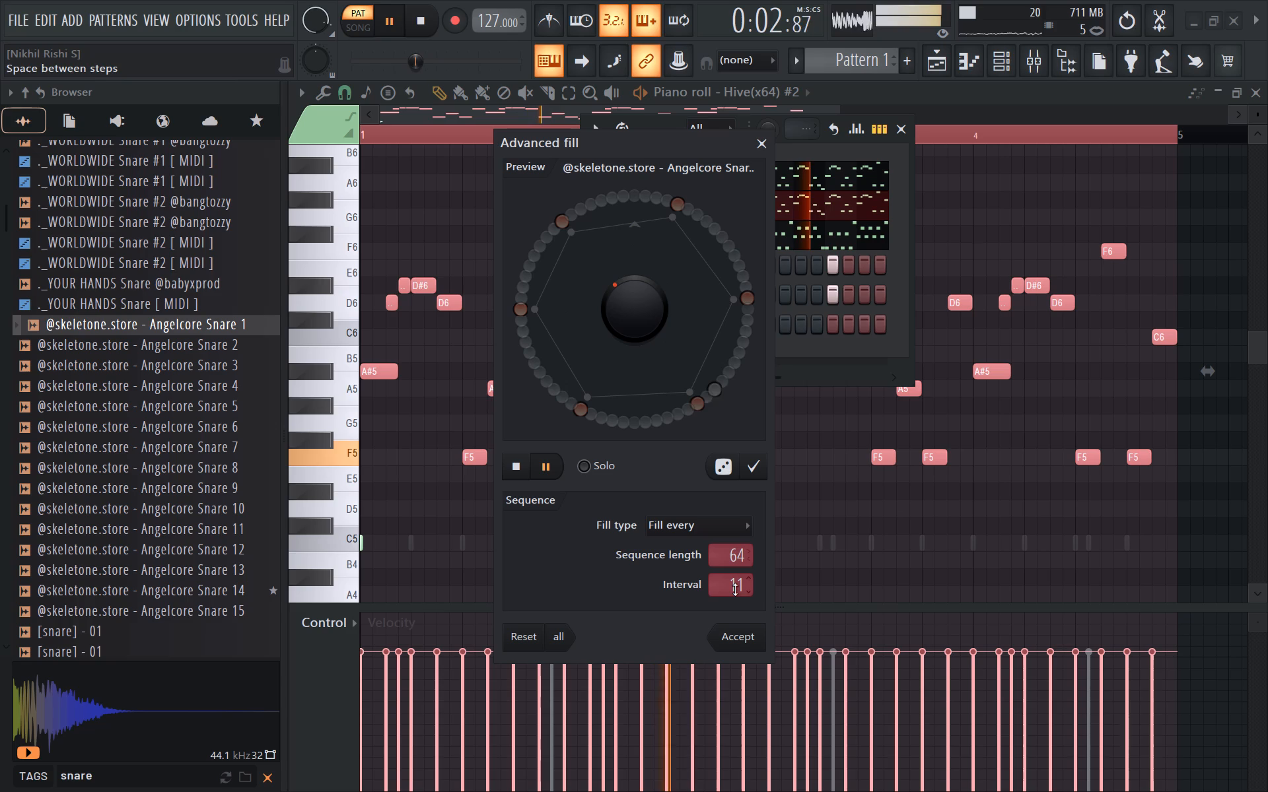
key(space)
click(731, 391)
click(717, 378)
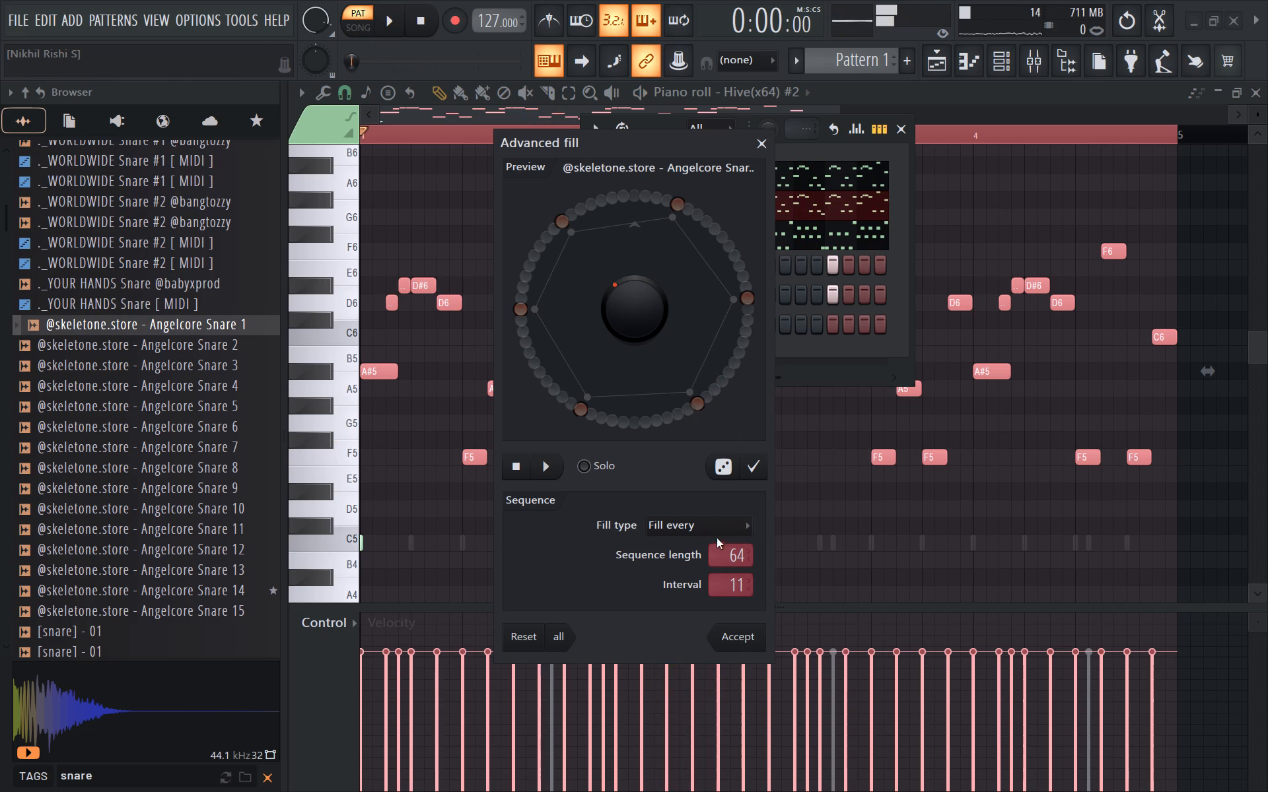
Set the snare's fill type to Manual and replay the pattern's opening to find the hit position.
click(711, 525)
click(716, 550)
key(space)
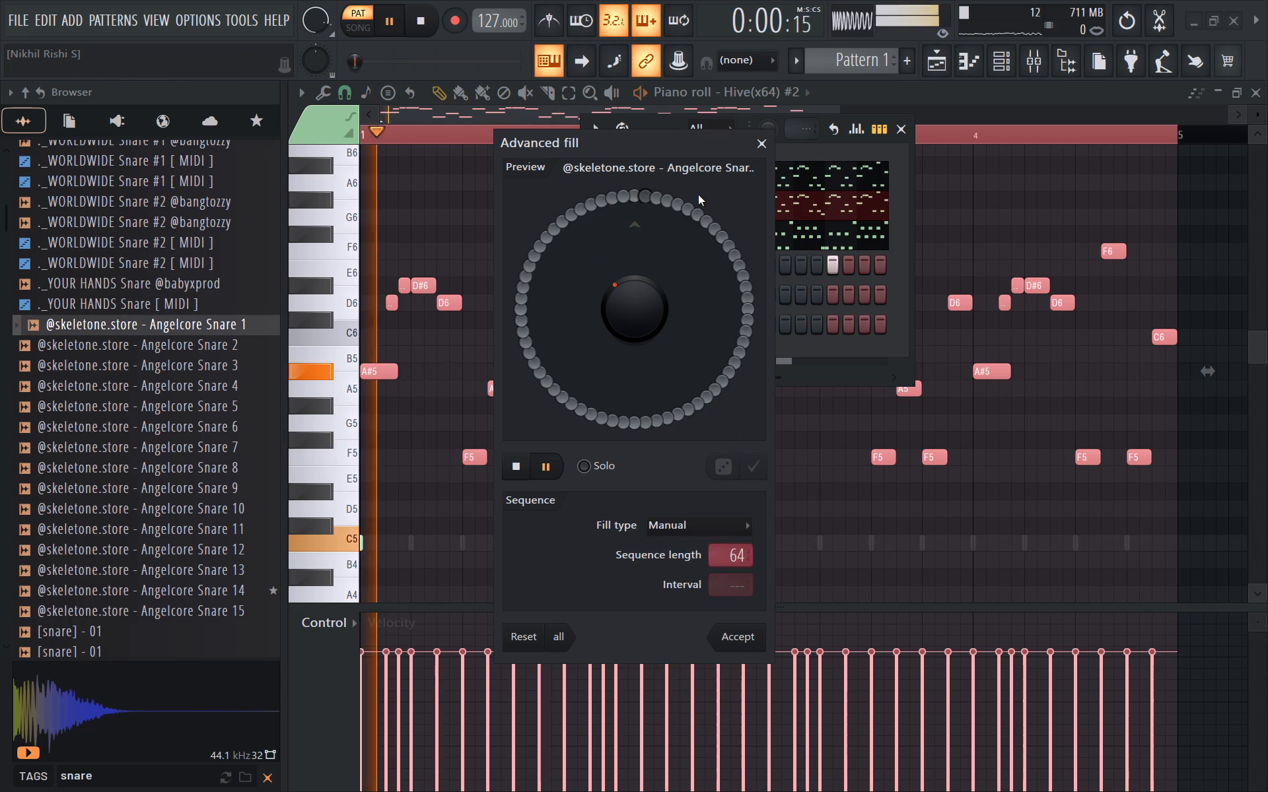
key(space)
key(space)
key(space)
key(space)
Place the first snare hit on step 5, removing the trial hits from steps 7 and 8.
right_click(699, 215)
key(space)
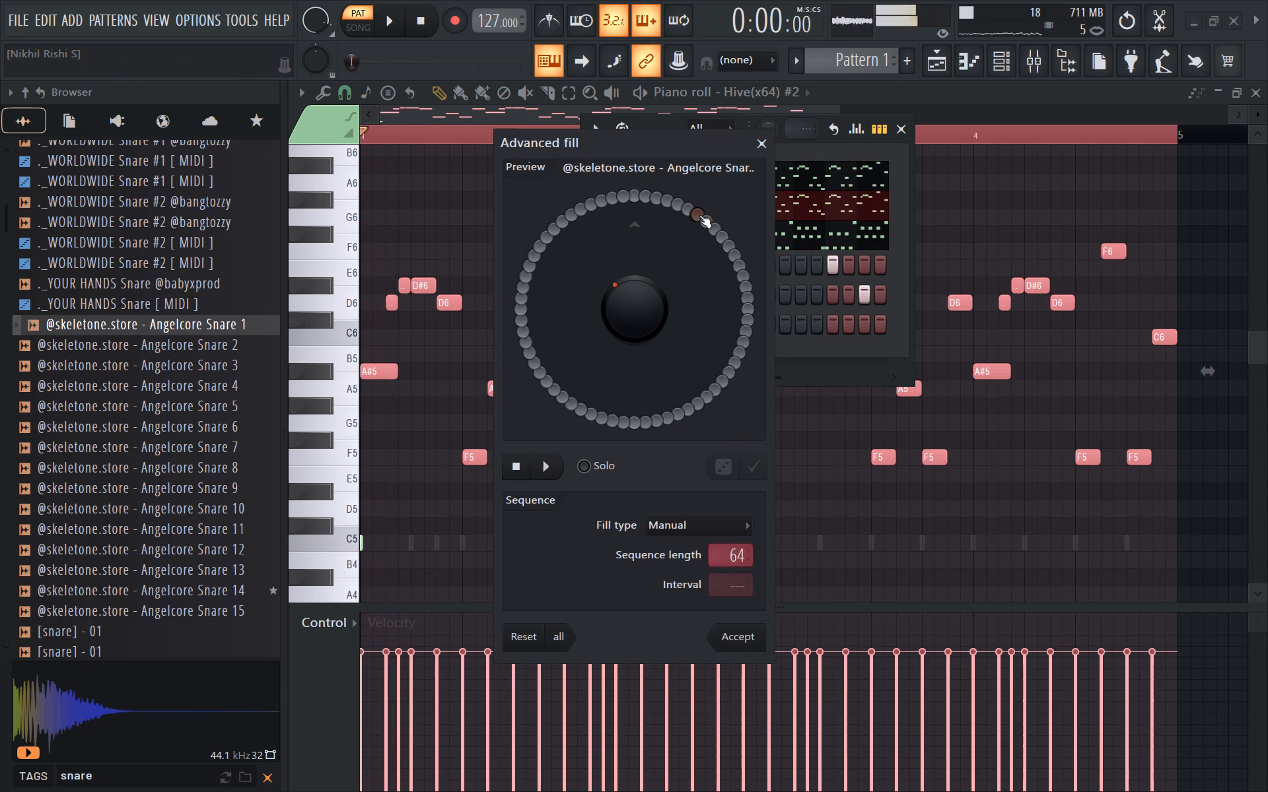
key(space)
click(699, 215)
key(space)
key(space)
click(711, 222)
key(space)
click(701, 219)
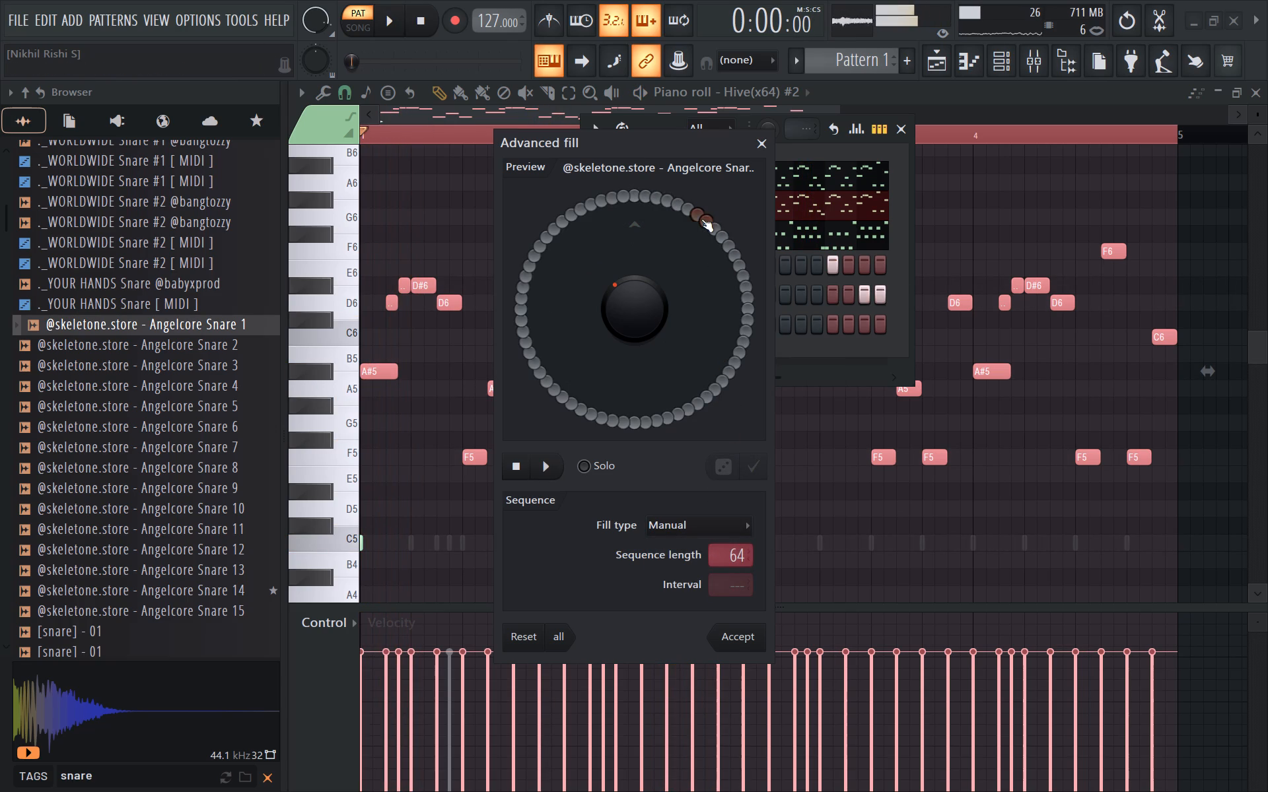
click(684, 211)
key(space)
key(space)
right_click(698, 216)
key(space)
right_click(705, 226)
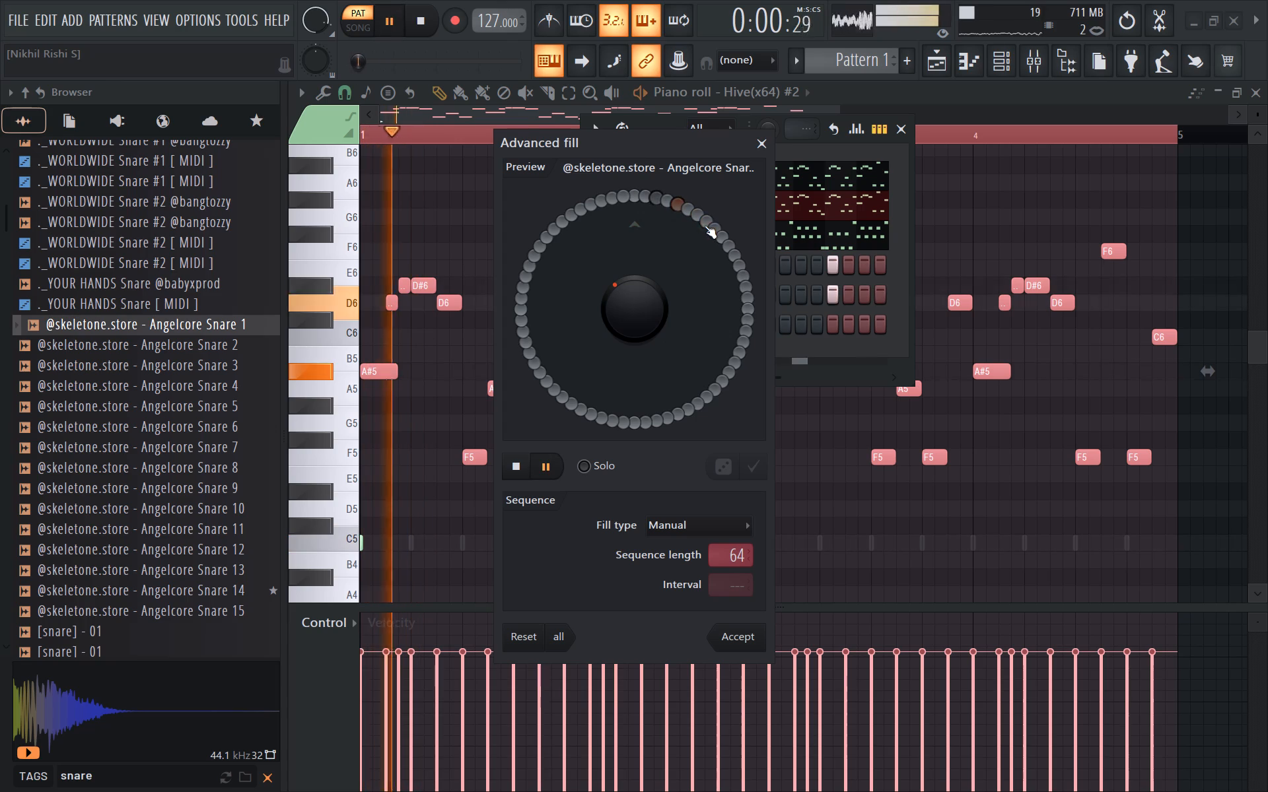
Add the second snare hit on step 13, removing the misplaced one on step 14, and play it back.
key(space)
key(space)
key(space)
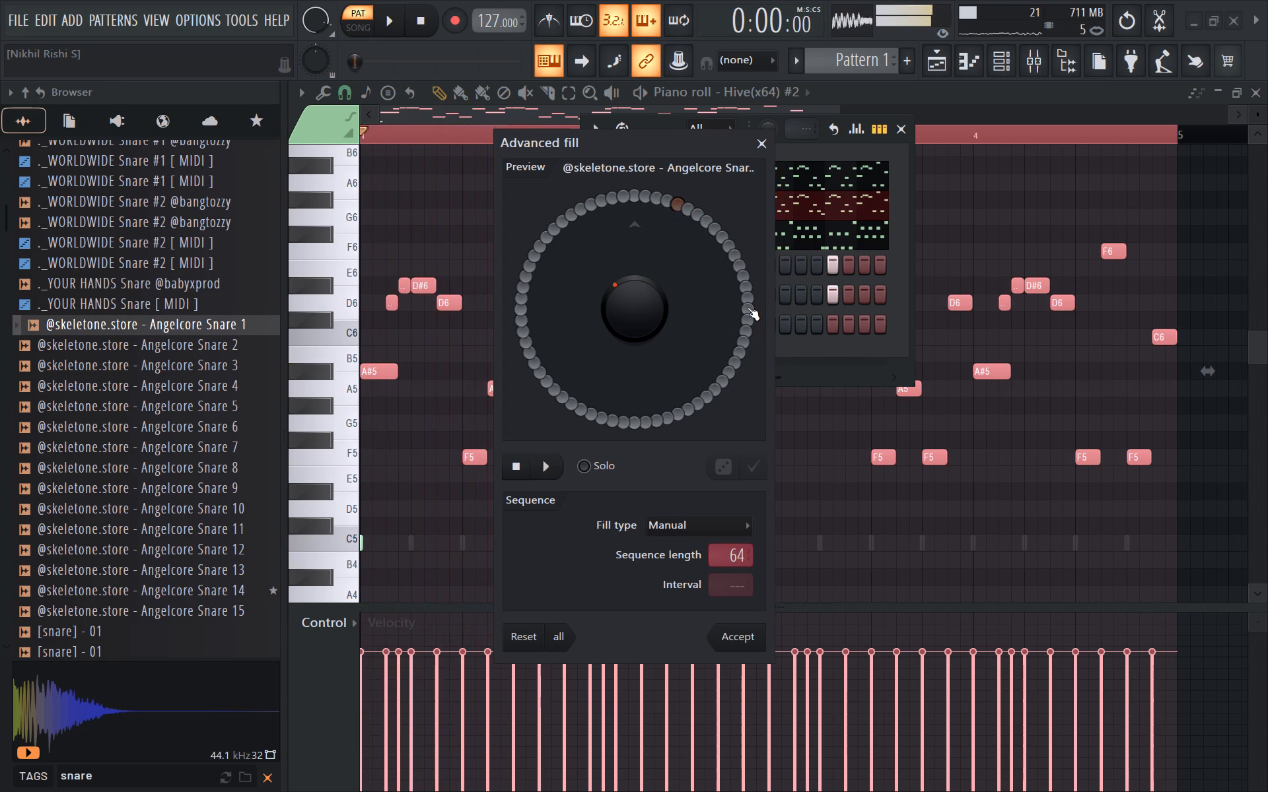
key(space)
click(739, 279)
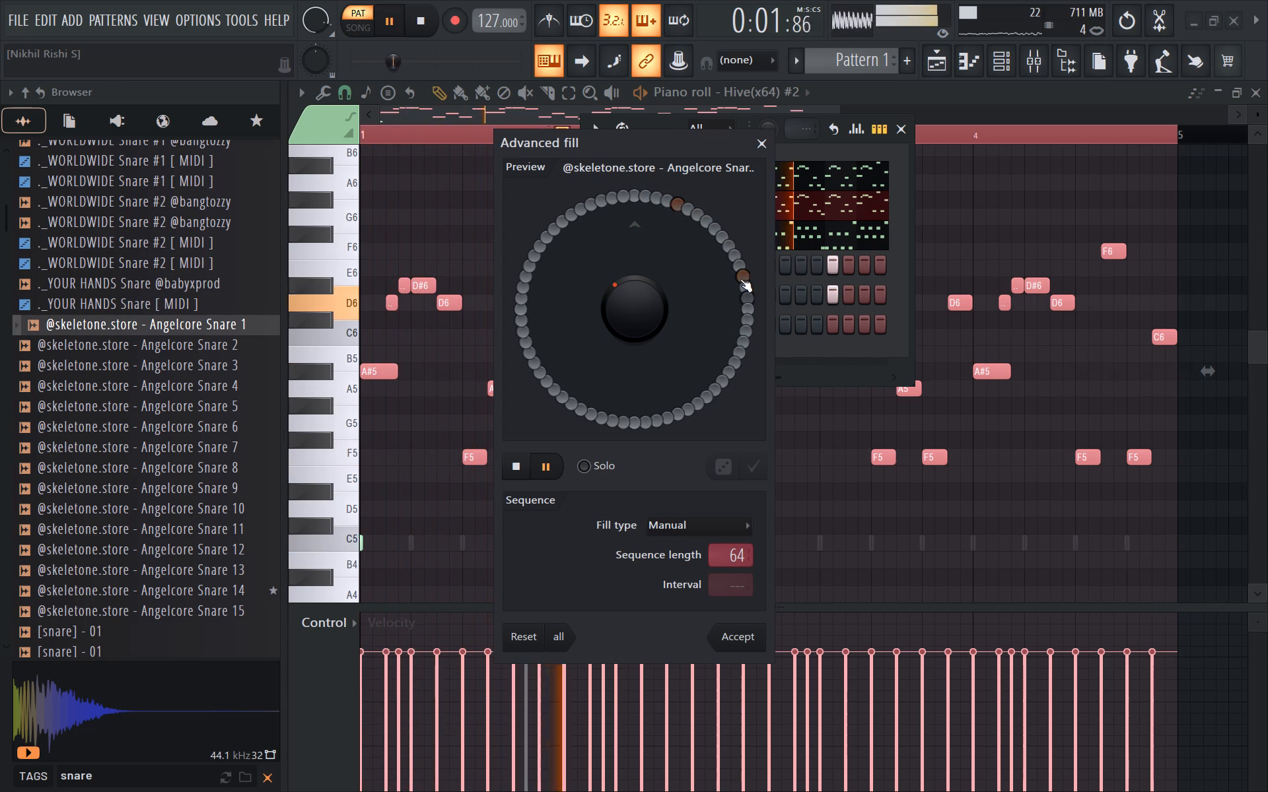
right_click(740, 279)
click(740, 270)
key(space)
key(space)
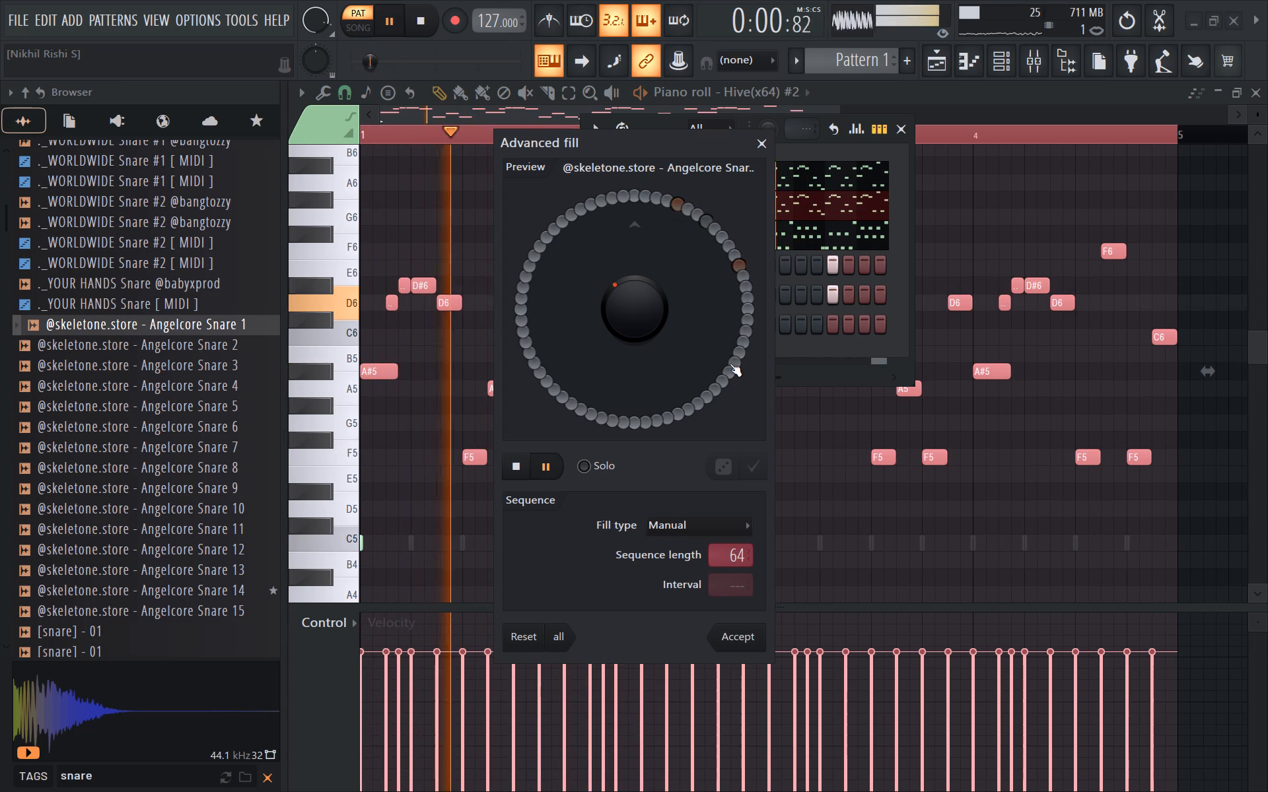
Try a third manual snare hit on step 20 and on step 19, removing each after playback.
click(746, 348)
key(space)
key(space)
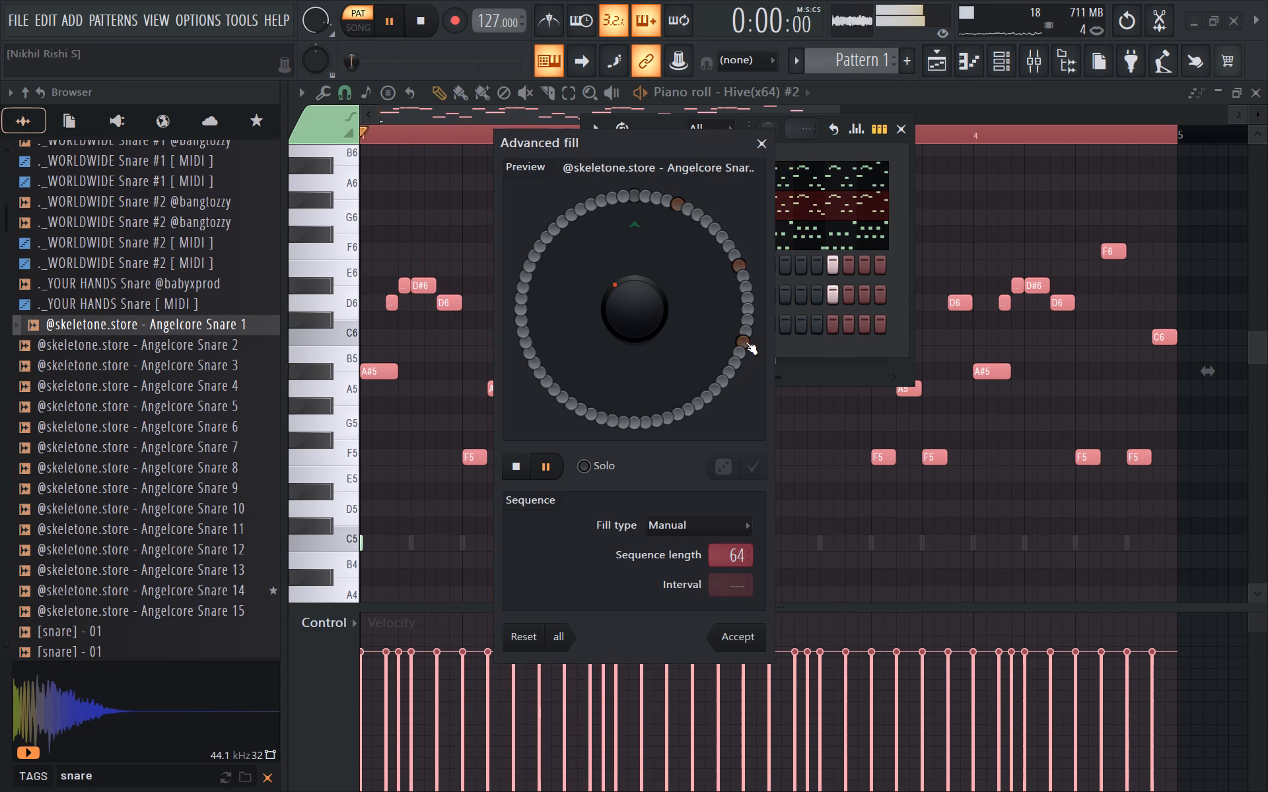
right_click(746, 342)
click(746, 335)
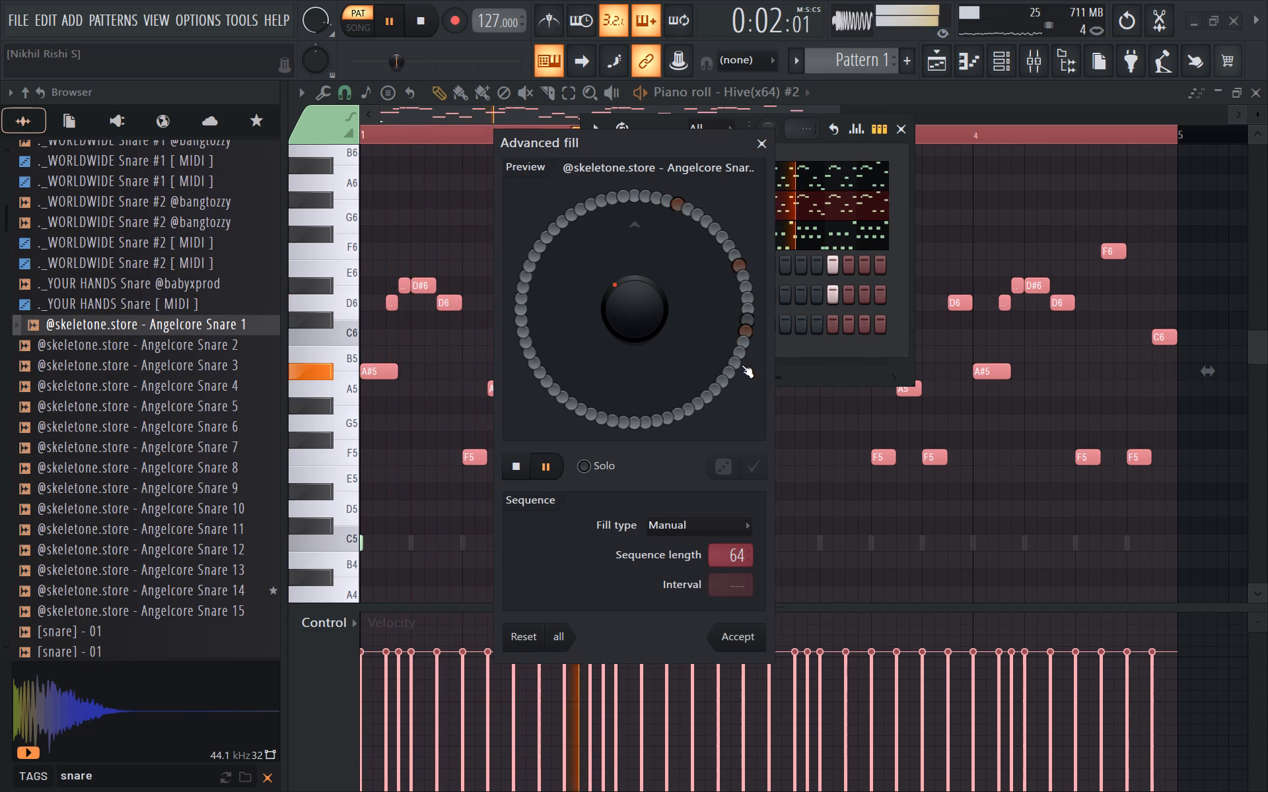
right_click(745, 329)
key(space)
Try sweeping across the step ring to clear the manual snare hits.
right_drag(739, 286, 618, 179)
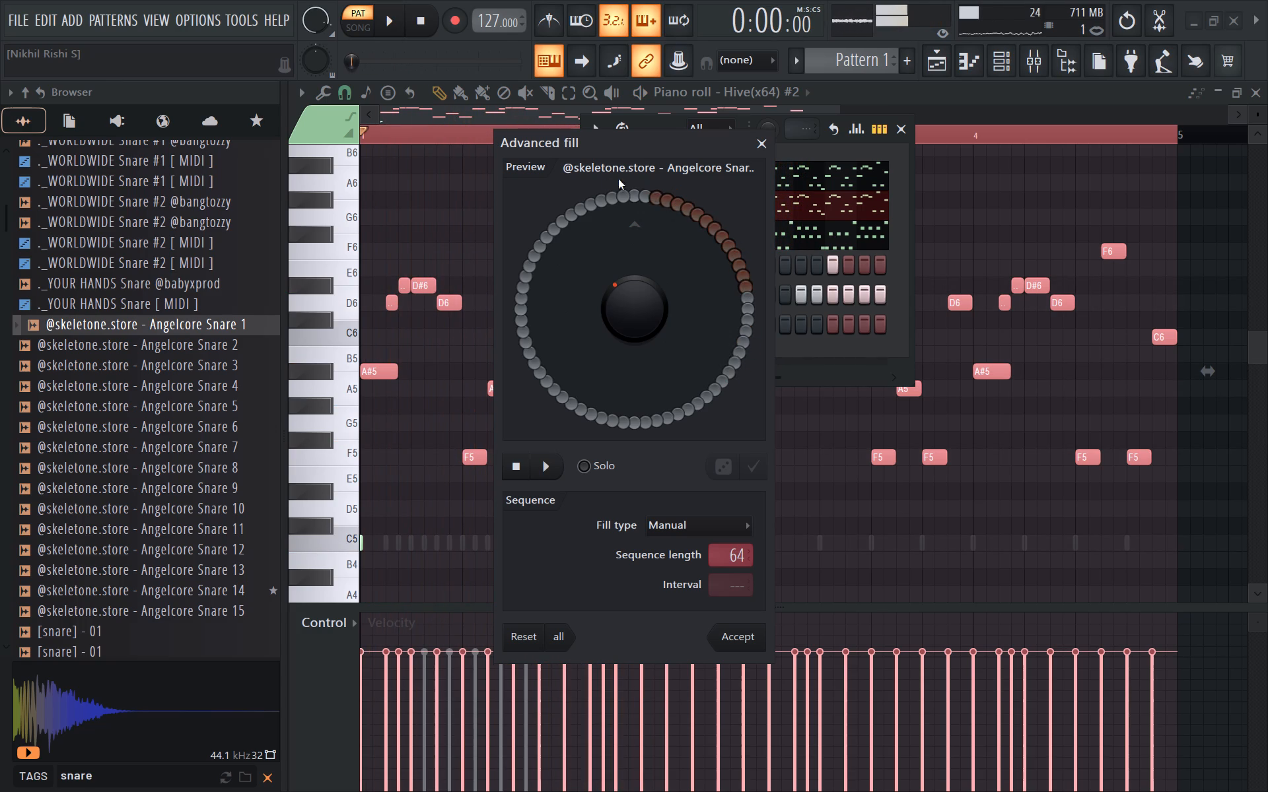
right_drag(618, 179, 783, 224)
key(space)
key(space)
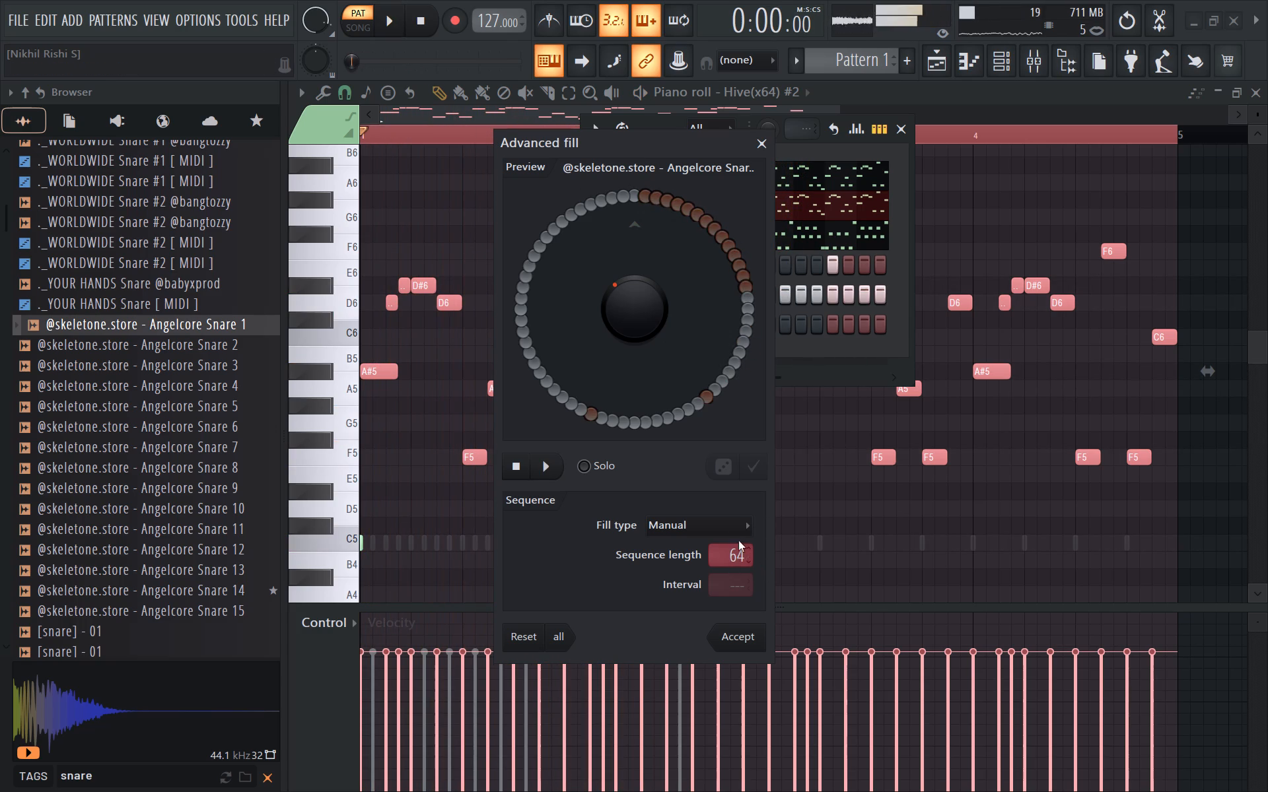
Set the snare's fill type to Euclidean and rotate the 11-step fill while checking it against the beat.
click(738, 534)
click(734, 573)
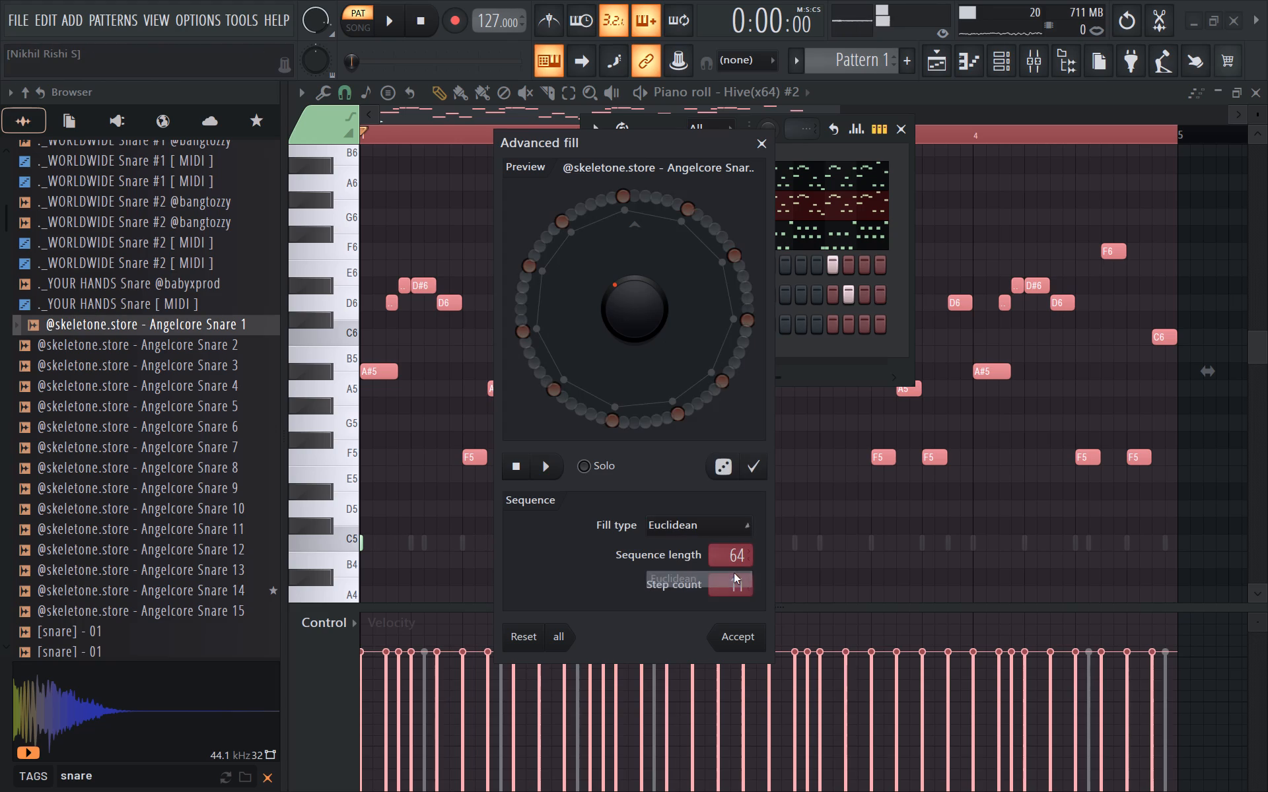
key(space)
key(space)
drag(651, 326, 655, 403)
key(space)
drag(652, 327, 662, 303)
key(space)
key(space)
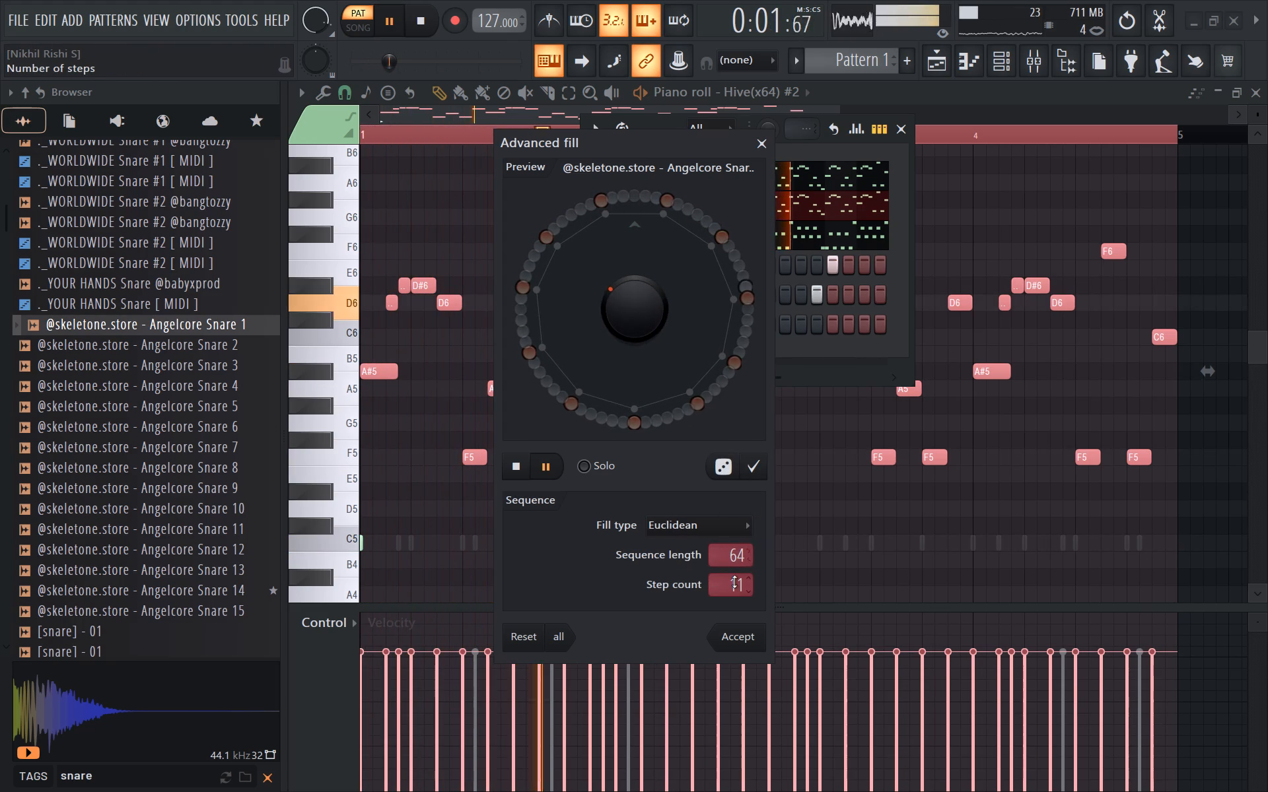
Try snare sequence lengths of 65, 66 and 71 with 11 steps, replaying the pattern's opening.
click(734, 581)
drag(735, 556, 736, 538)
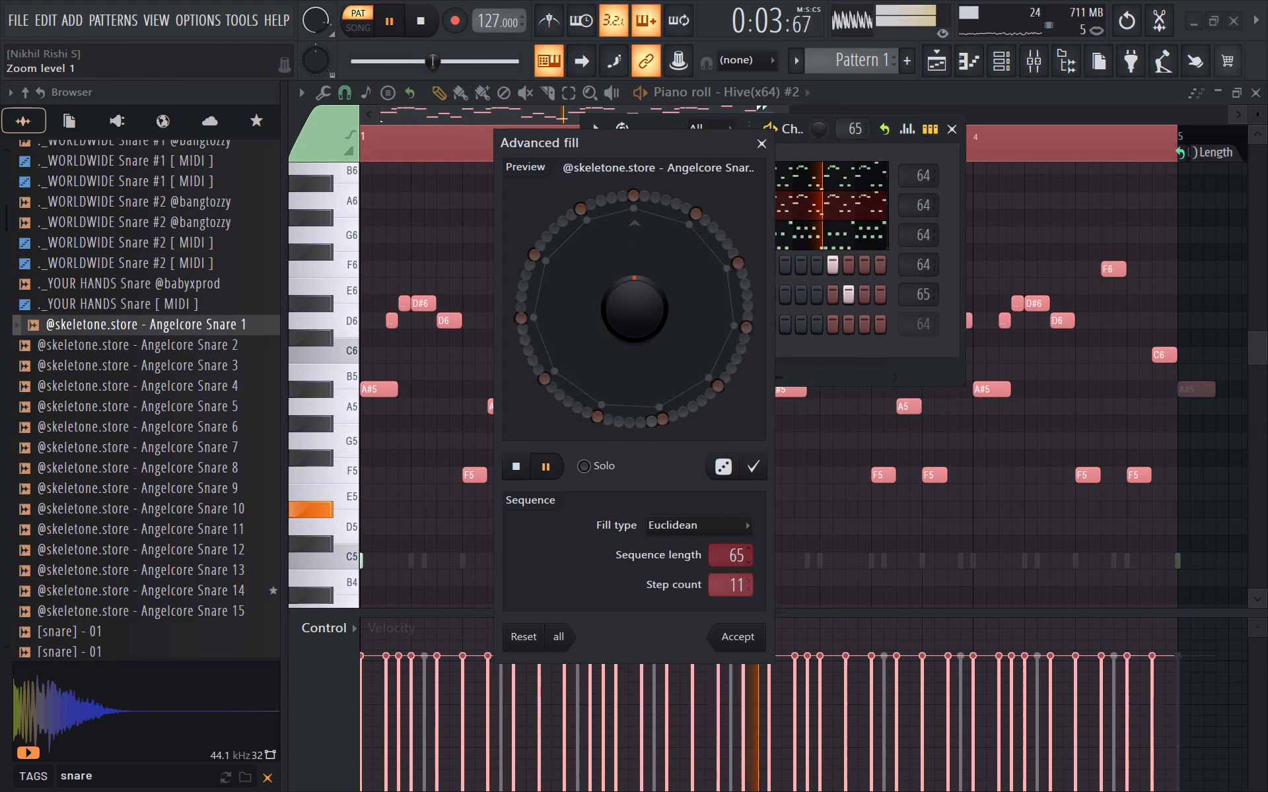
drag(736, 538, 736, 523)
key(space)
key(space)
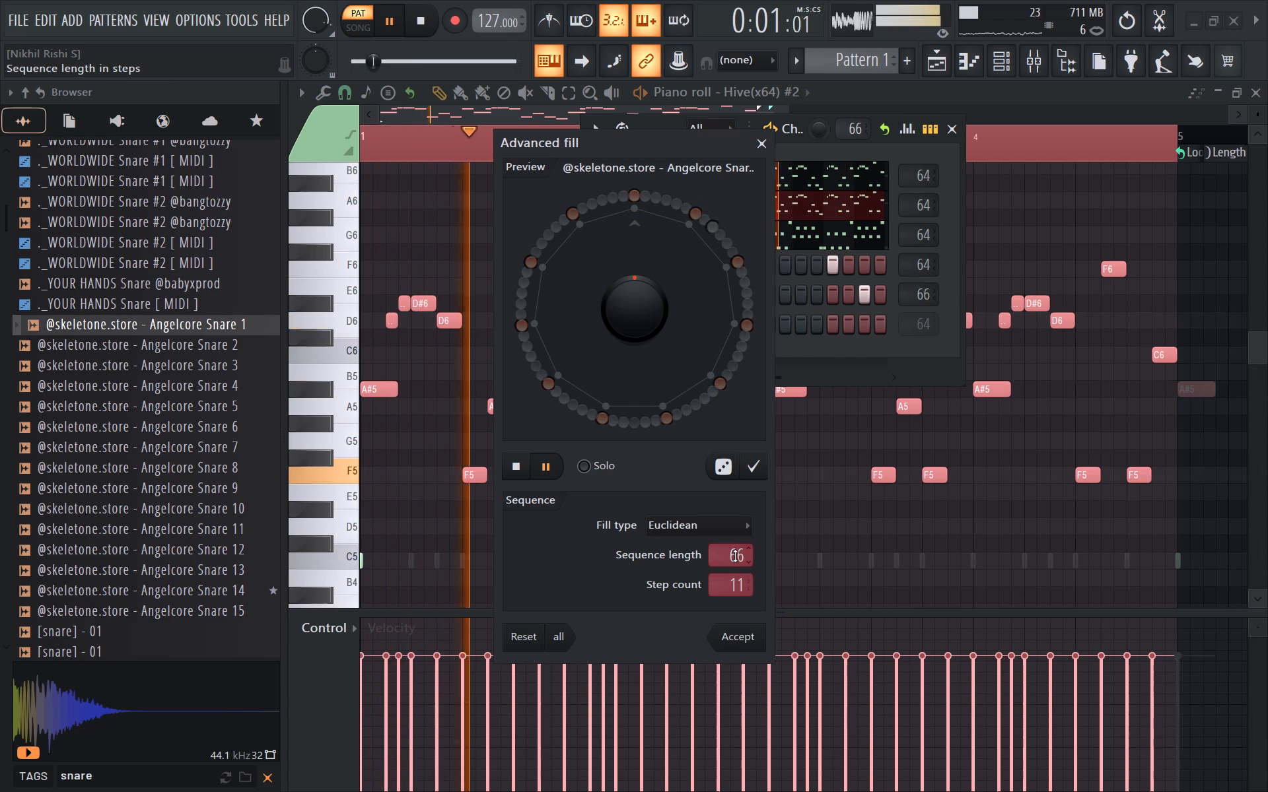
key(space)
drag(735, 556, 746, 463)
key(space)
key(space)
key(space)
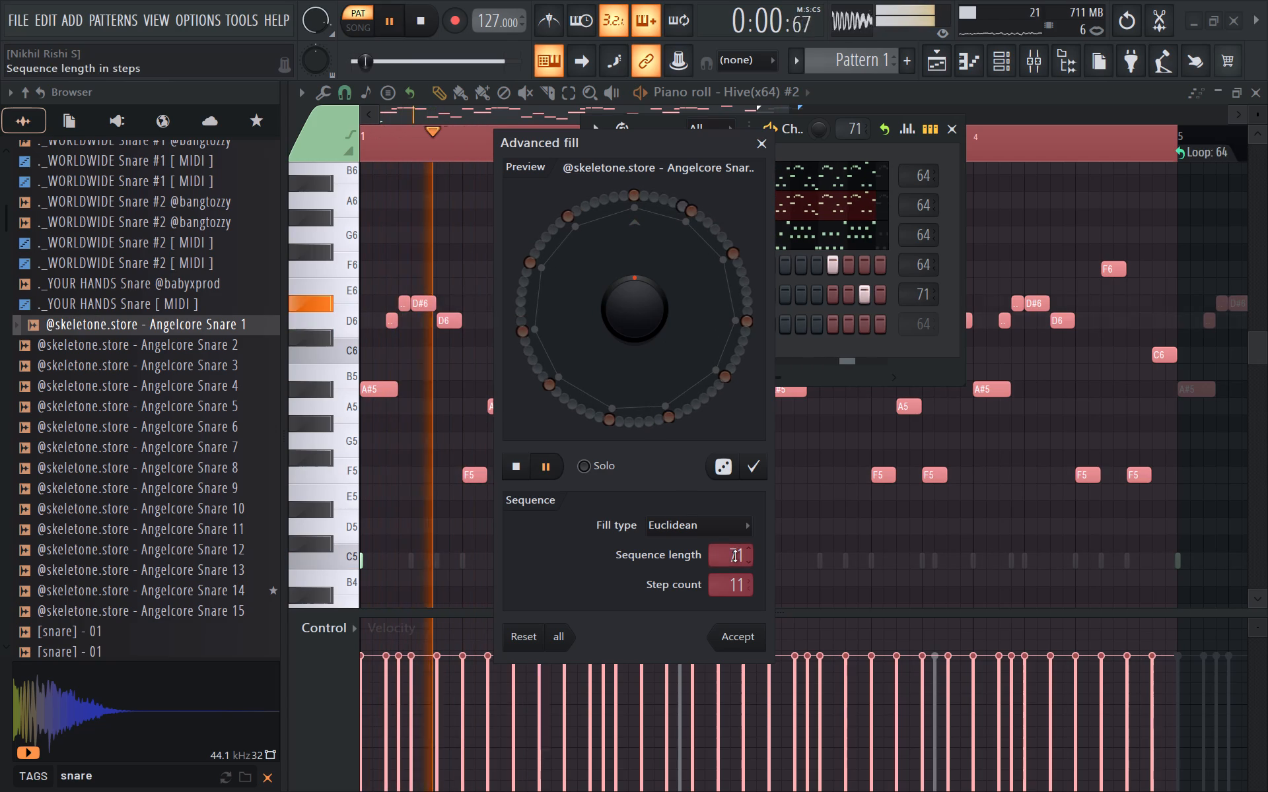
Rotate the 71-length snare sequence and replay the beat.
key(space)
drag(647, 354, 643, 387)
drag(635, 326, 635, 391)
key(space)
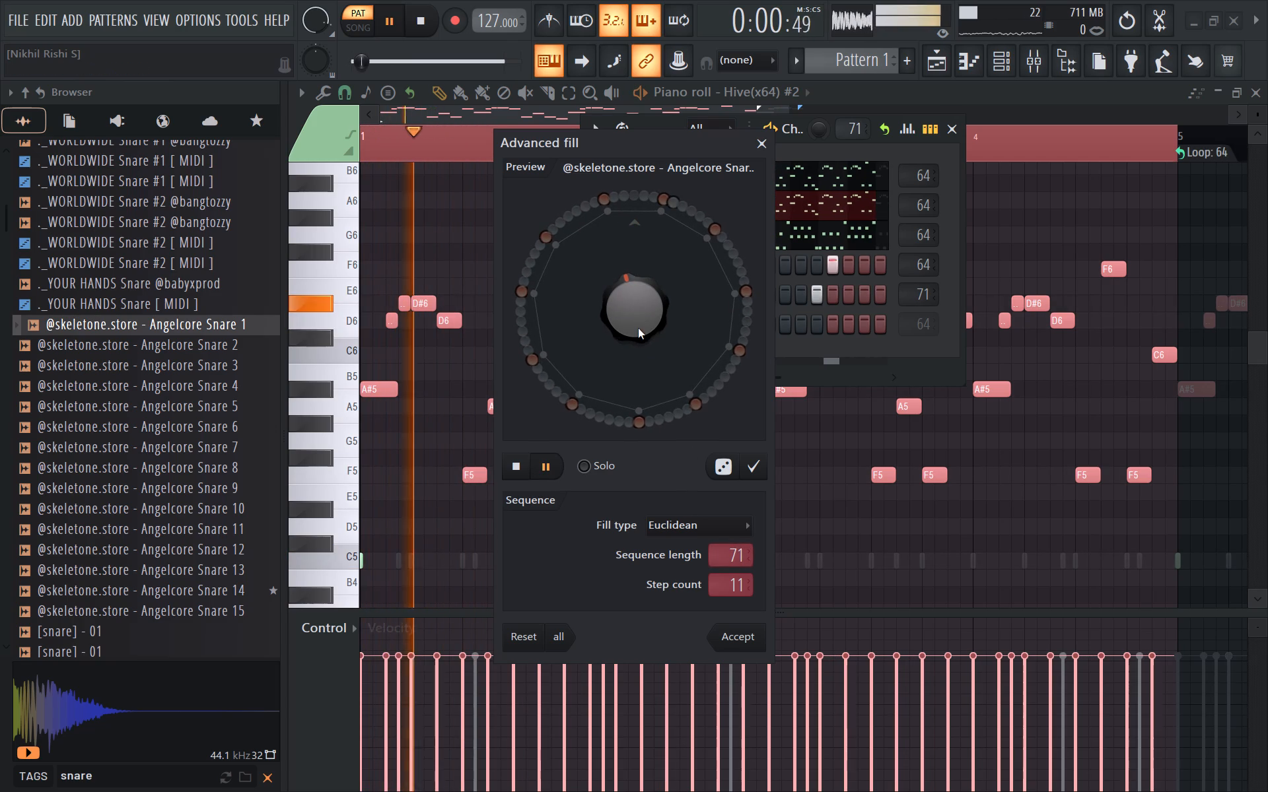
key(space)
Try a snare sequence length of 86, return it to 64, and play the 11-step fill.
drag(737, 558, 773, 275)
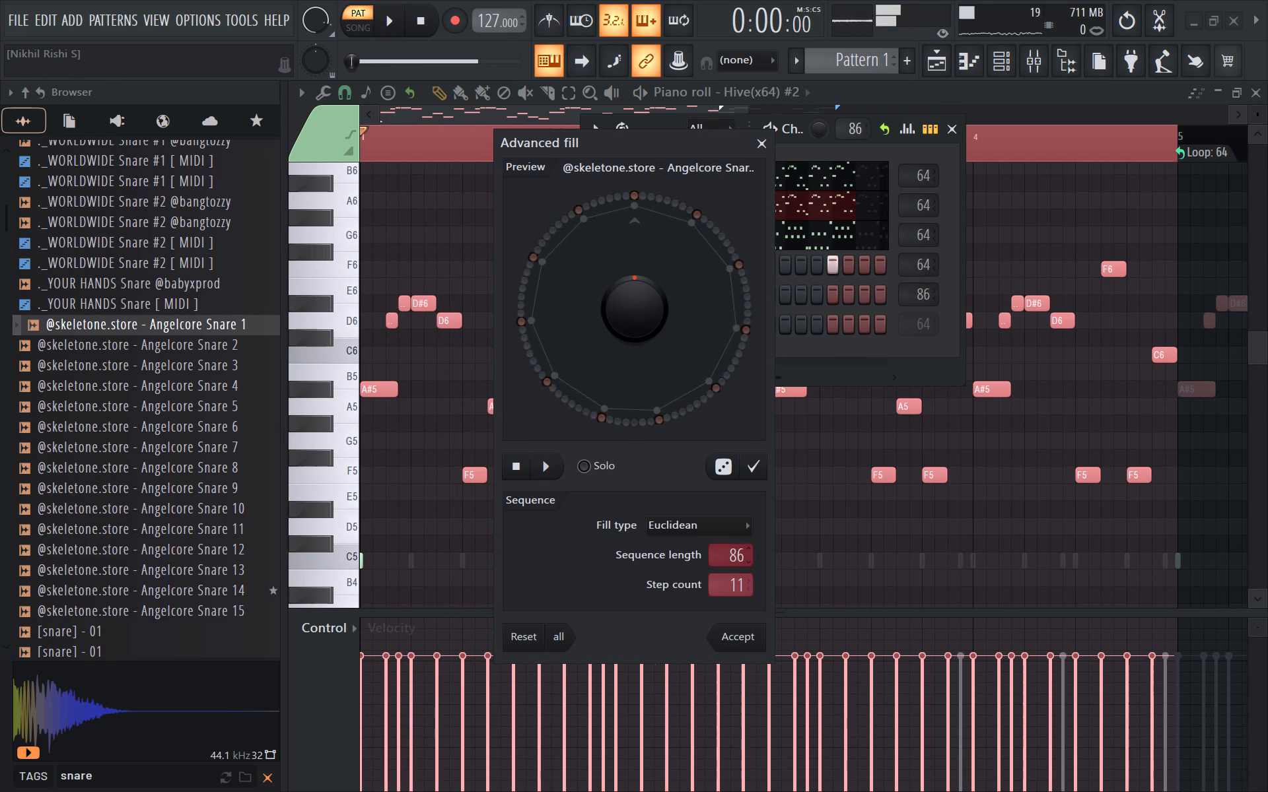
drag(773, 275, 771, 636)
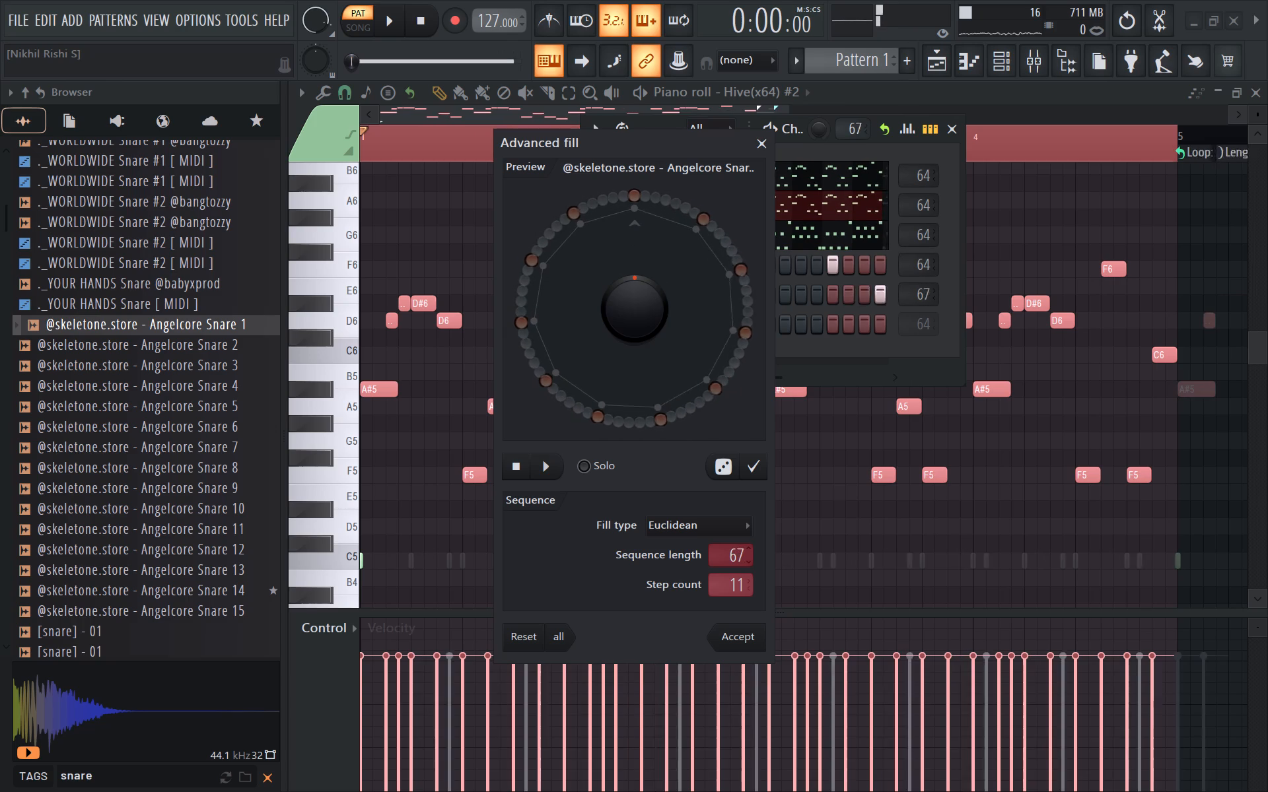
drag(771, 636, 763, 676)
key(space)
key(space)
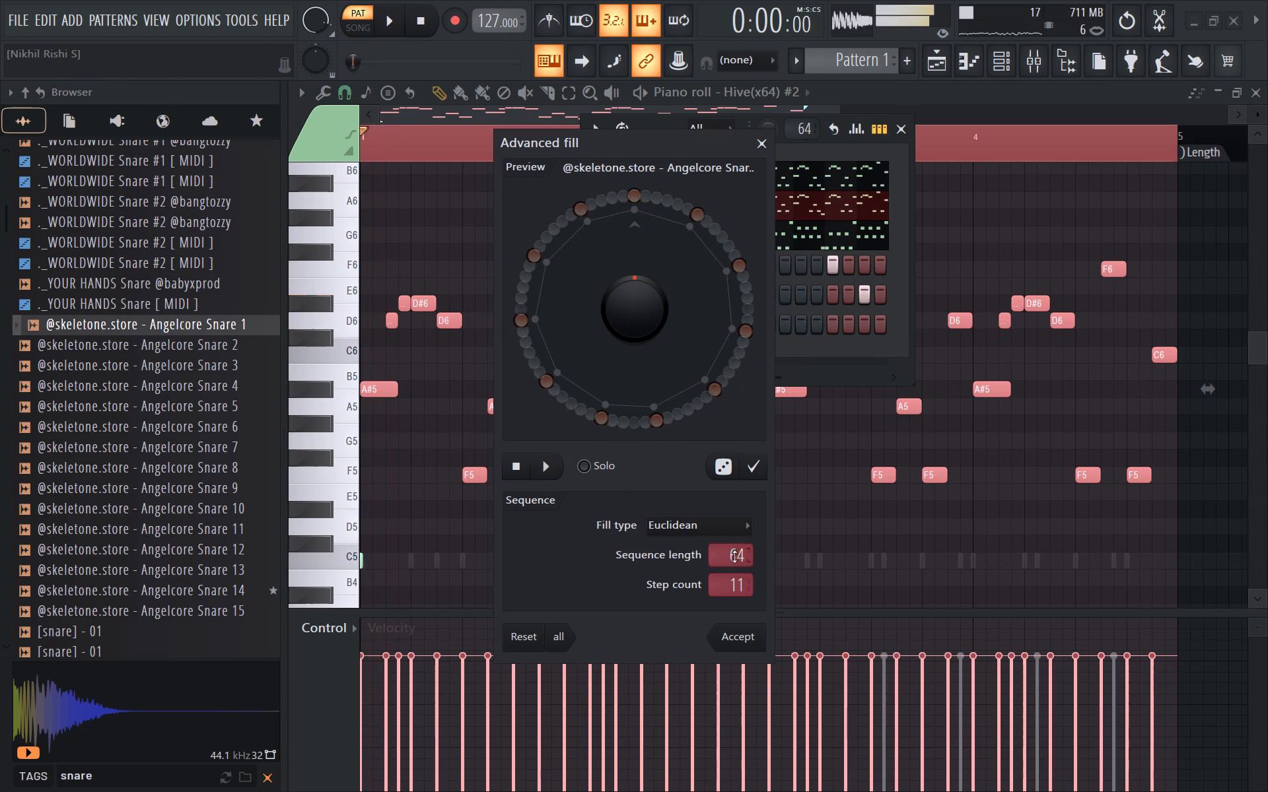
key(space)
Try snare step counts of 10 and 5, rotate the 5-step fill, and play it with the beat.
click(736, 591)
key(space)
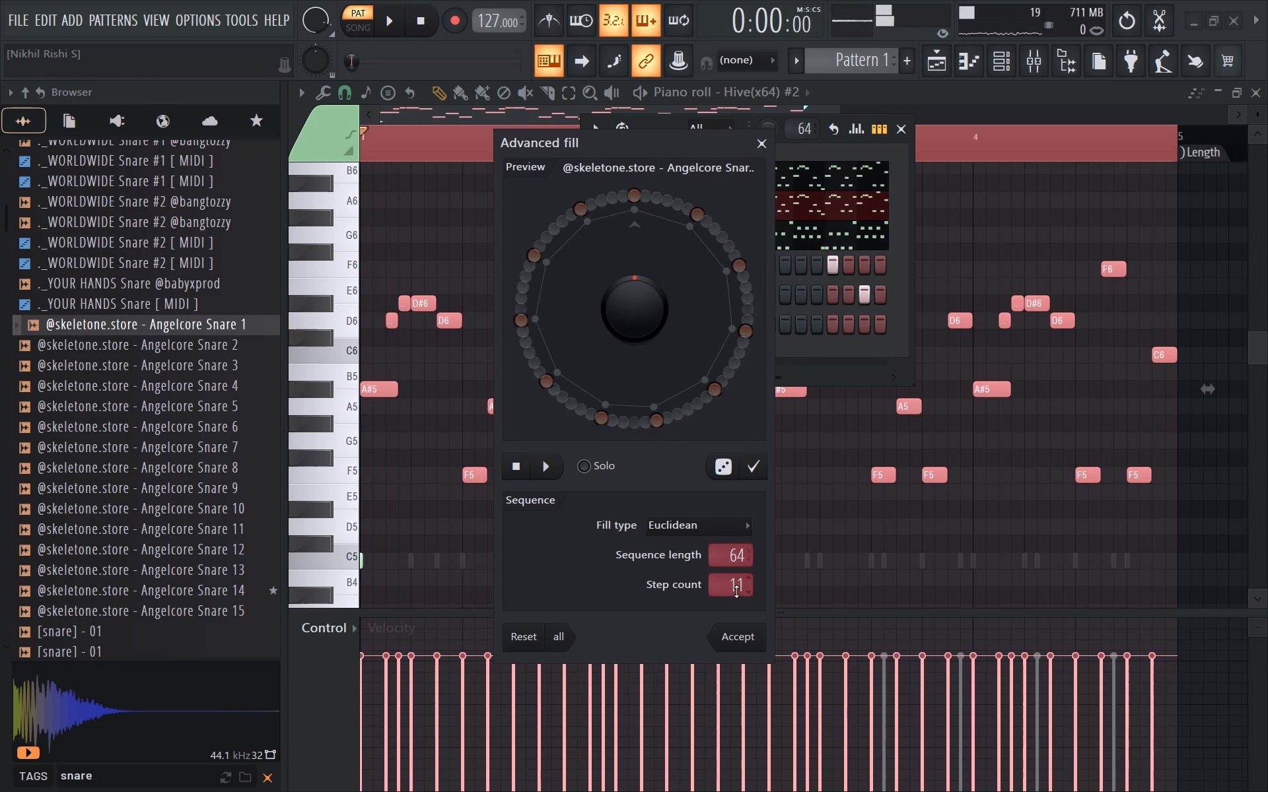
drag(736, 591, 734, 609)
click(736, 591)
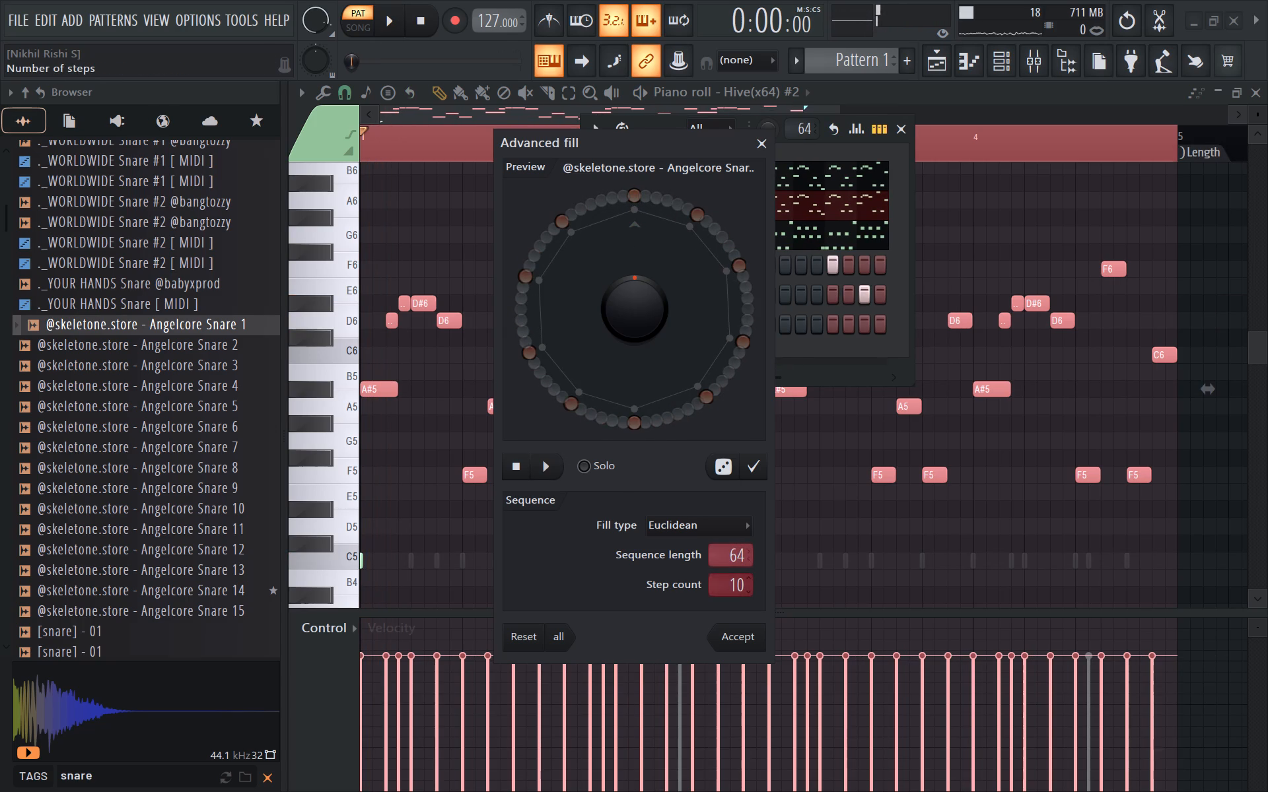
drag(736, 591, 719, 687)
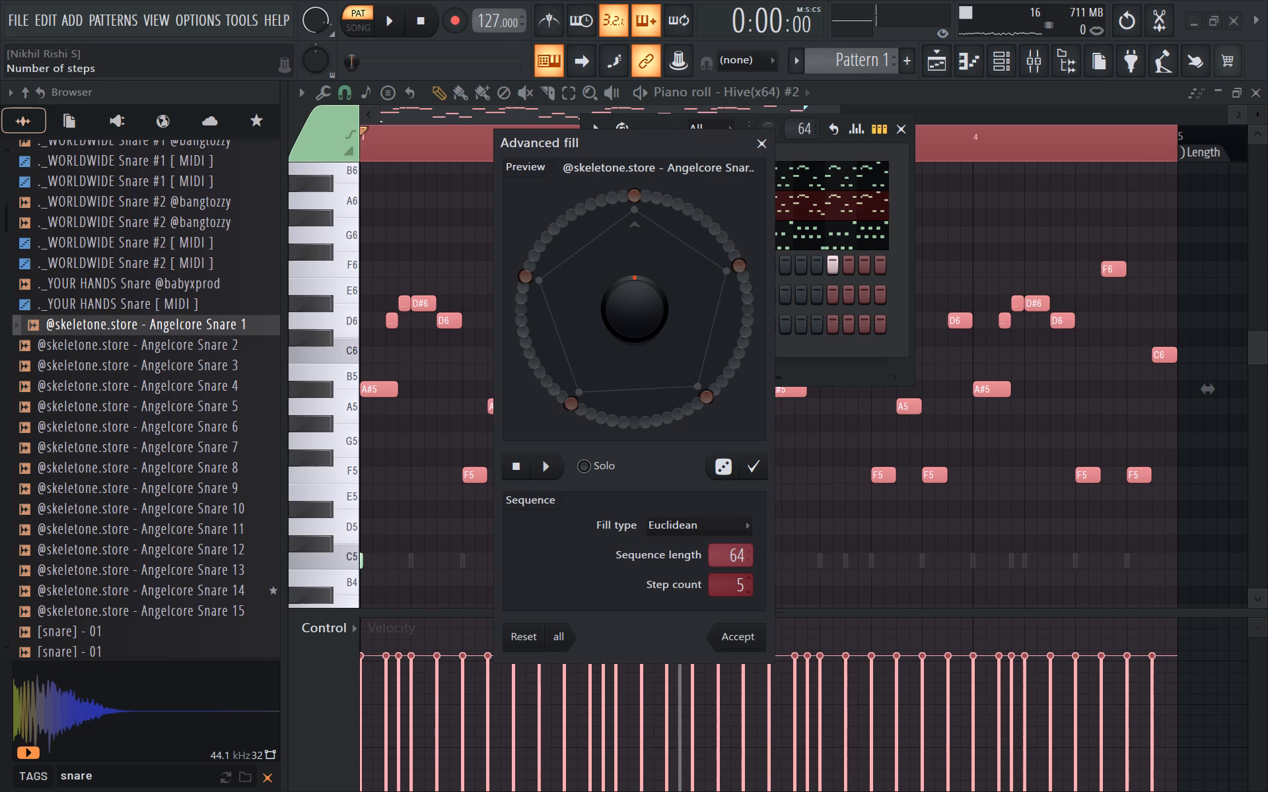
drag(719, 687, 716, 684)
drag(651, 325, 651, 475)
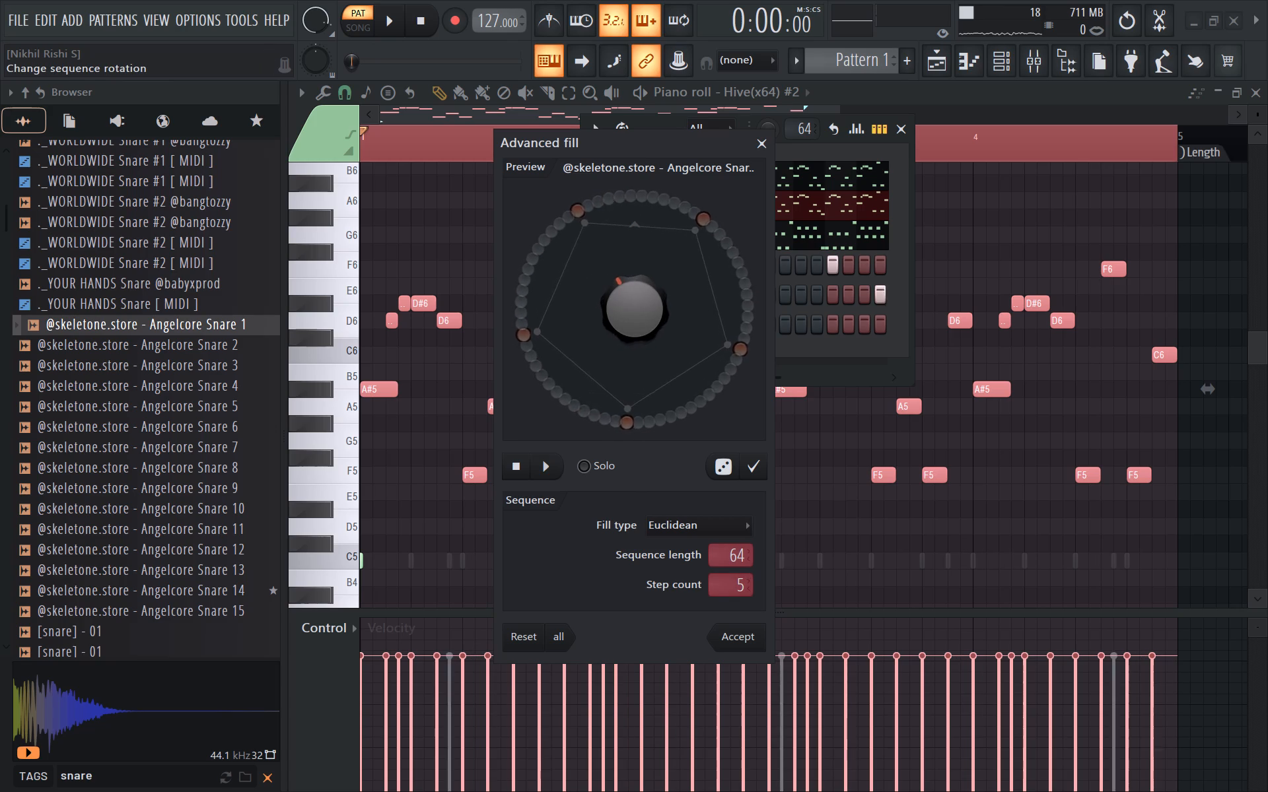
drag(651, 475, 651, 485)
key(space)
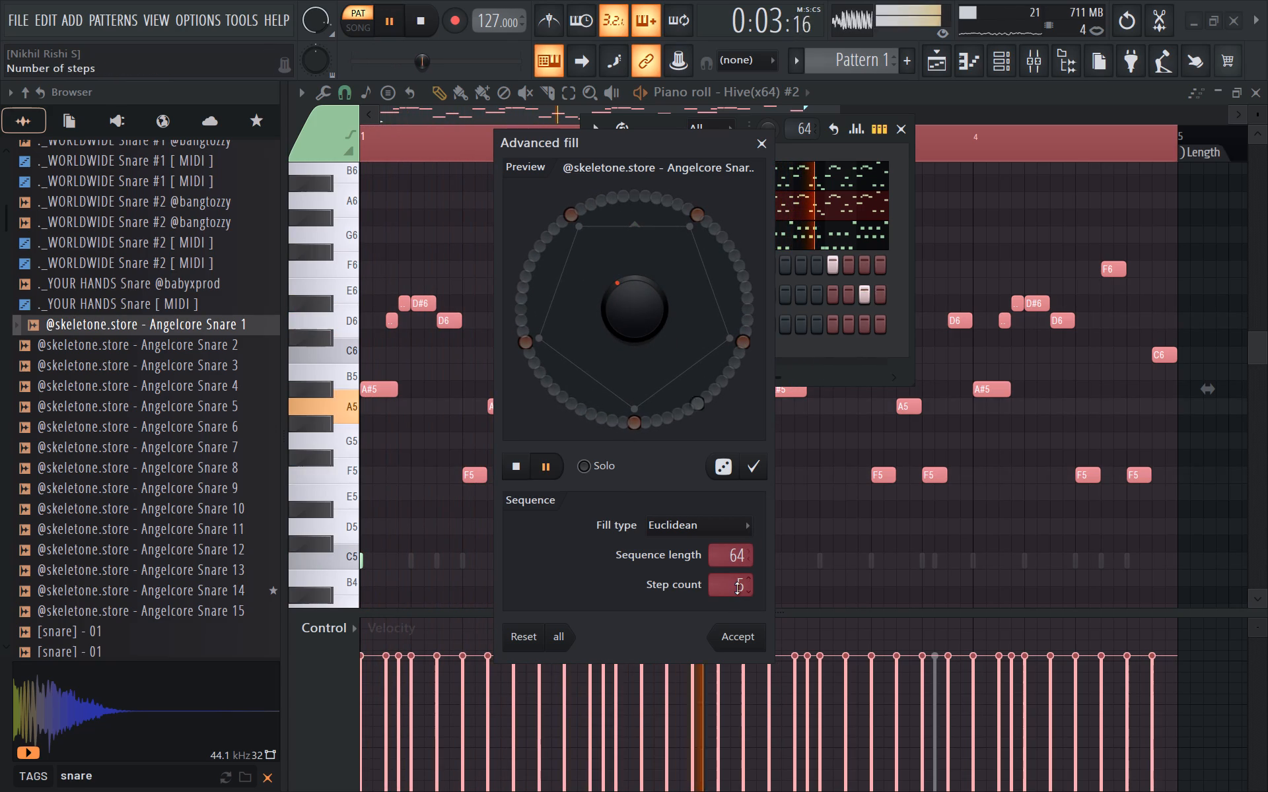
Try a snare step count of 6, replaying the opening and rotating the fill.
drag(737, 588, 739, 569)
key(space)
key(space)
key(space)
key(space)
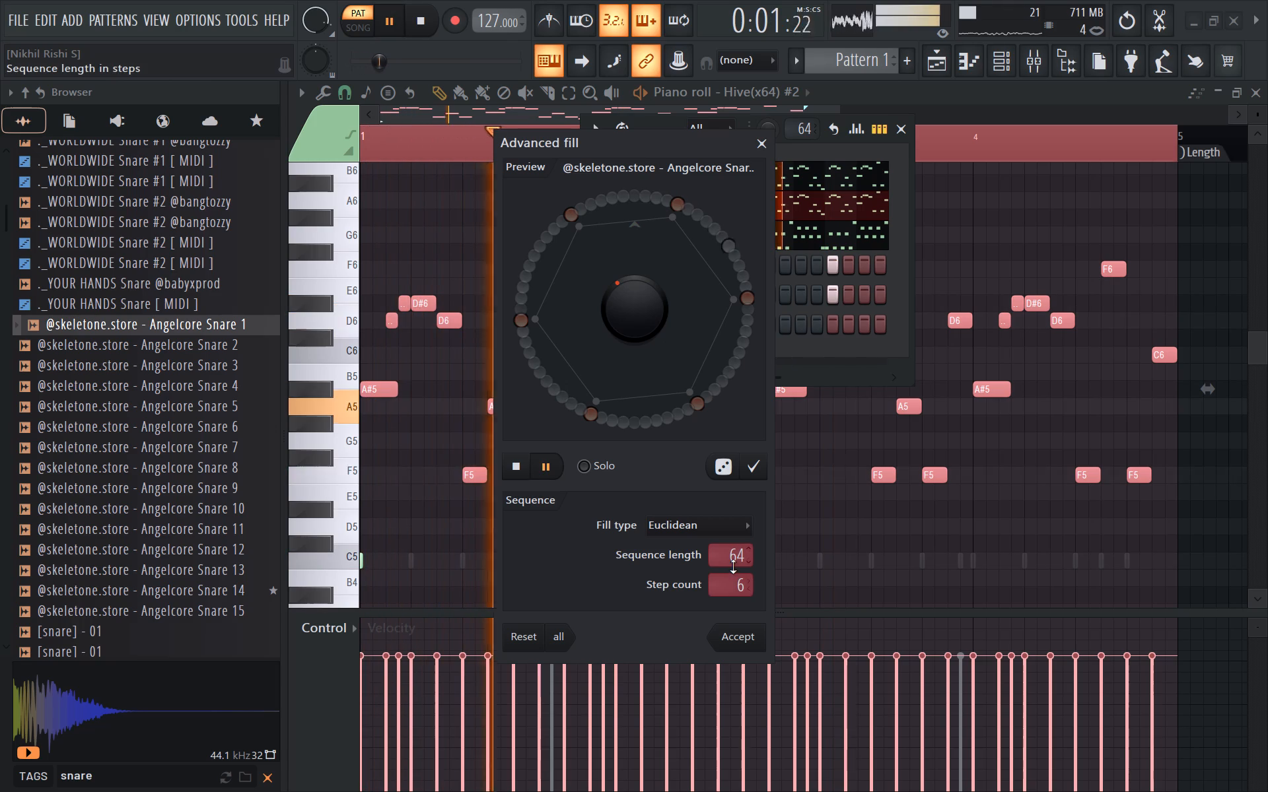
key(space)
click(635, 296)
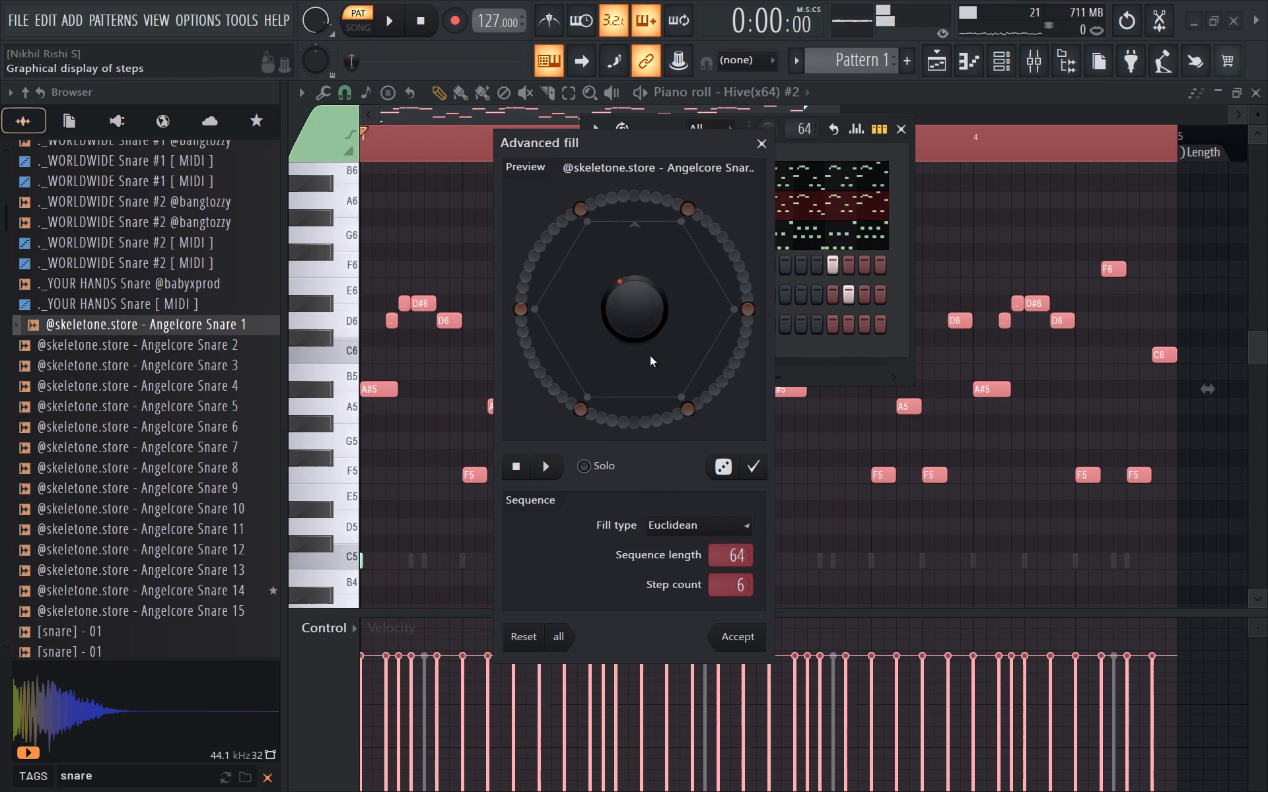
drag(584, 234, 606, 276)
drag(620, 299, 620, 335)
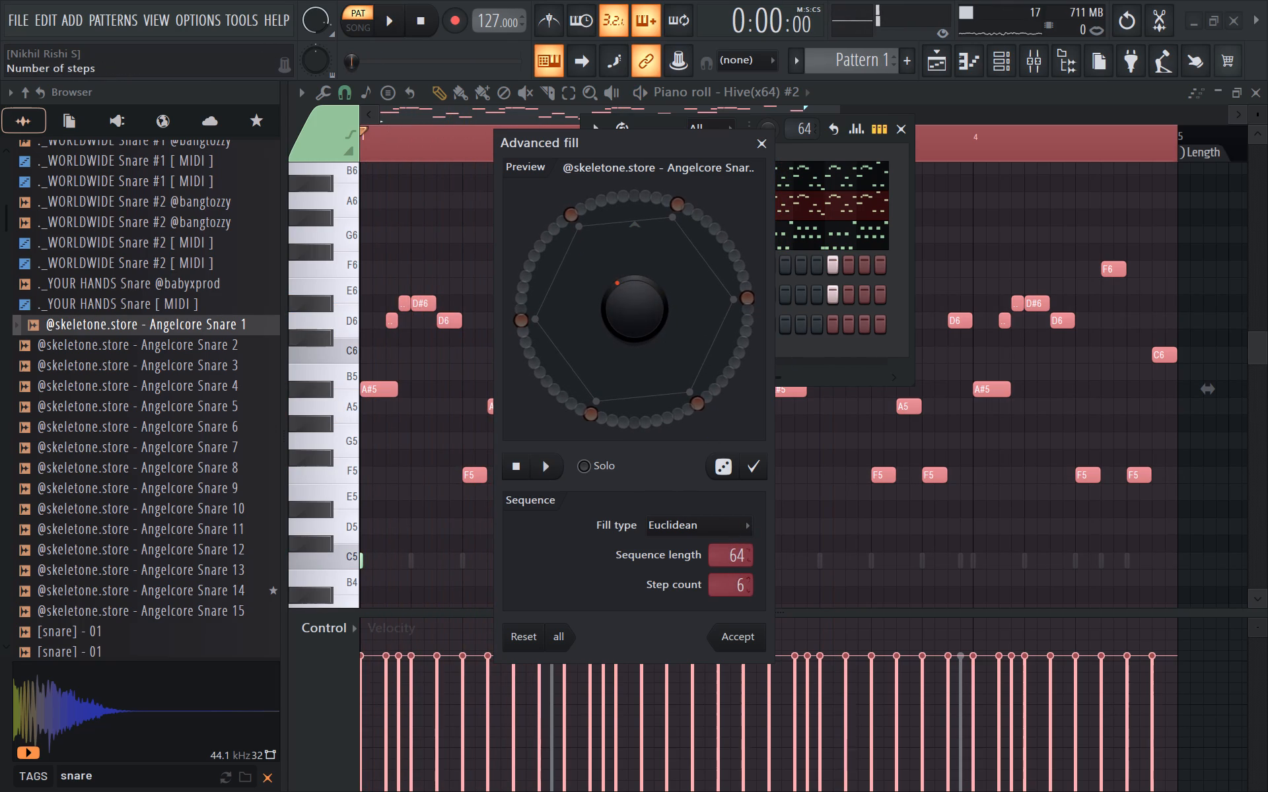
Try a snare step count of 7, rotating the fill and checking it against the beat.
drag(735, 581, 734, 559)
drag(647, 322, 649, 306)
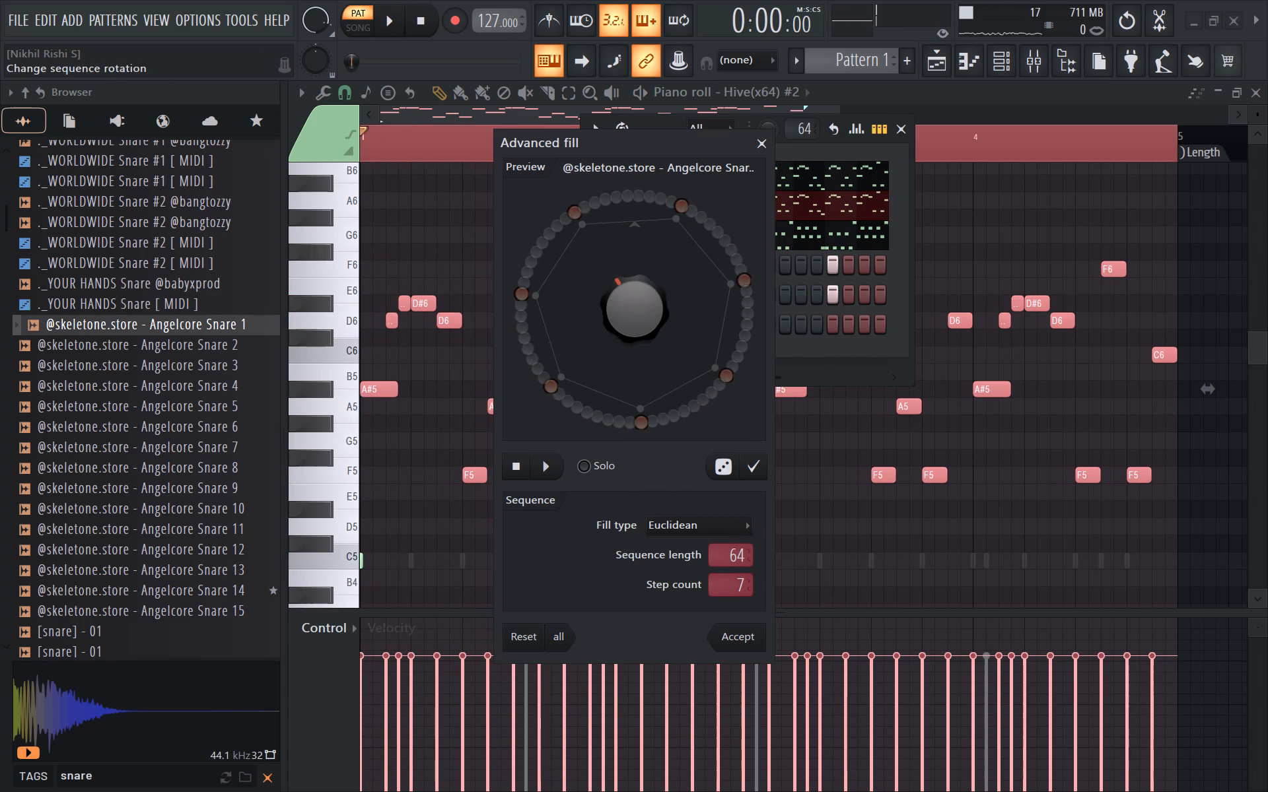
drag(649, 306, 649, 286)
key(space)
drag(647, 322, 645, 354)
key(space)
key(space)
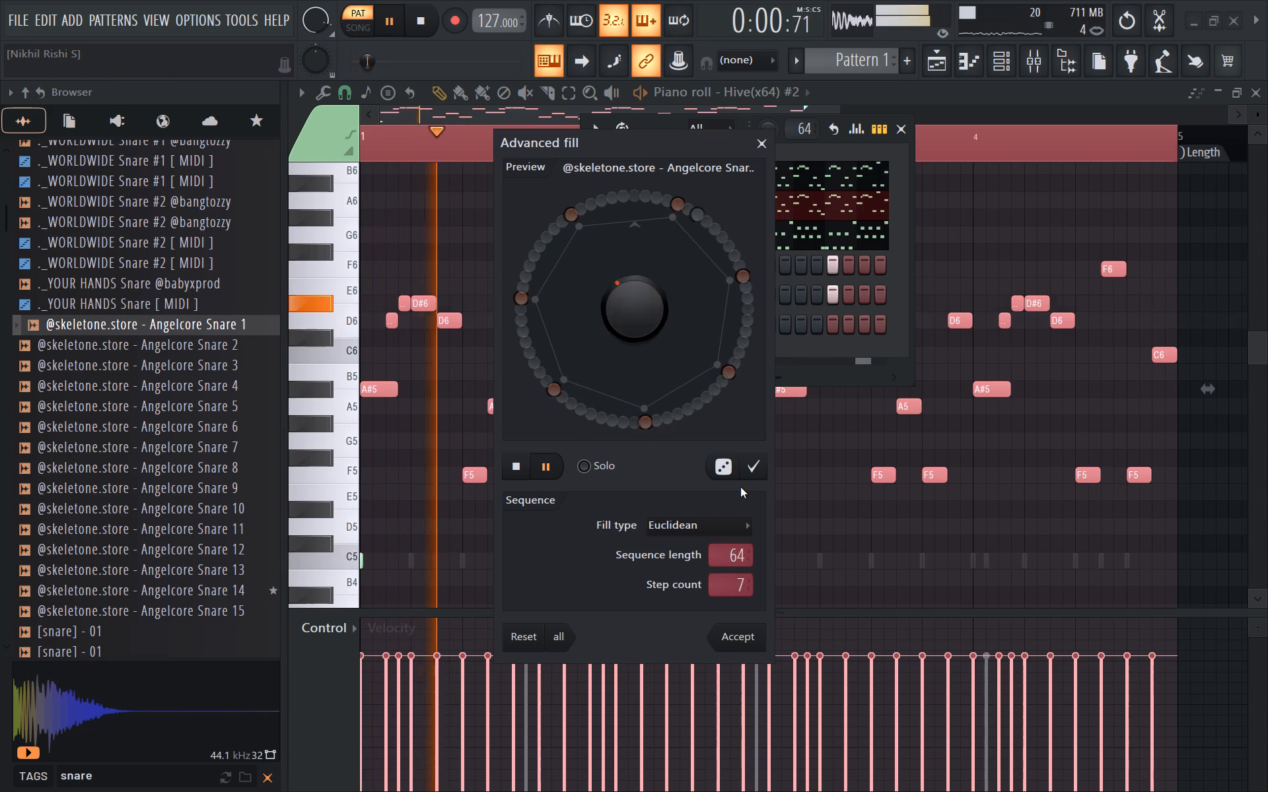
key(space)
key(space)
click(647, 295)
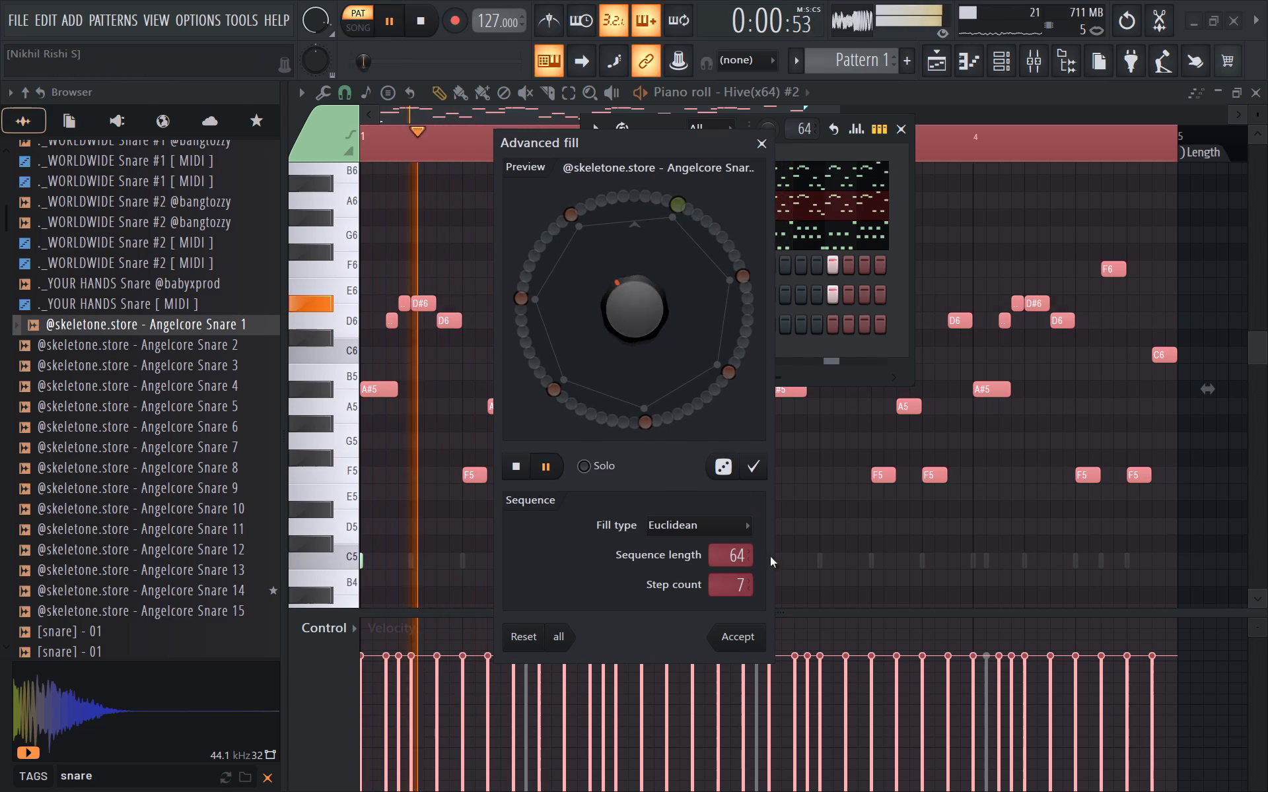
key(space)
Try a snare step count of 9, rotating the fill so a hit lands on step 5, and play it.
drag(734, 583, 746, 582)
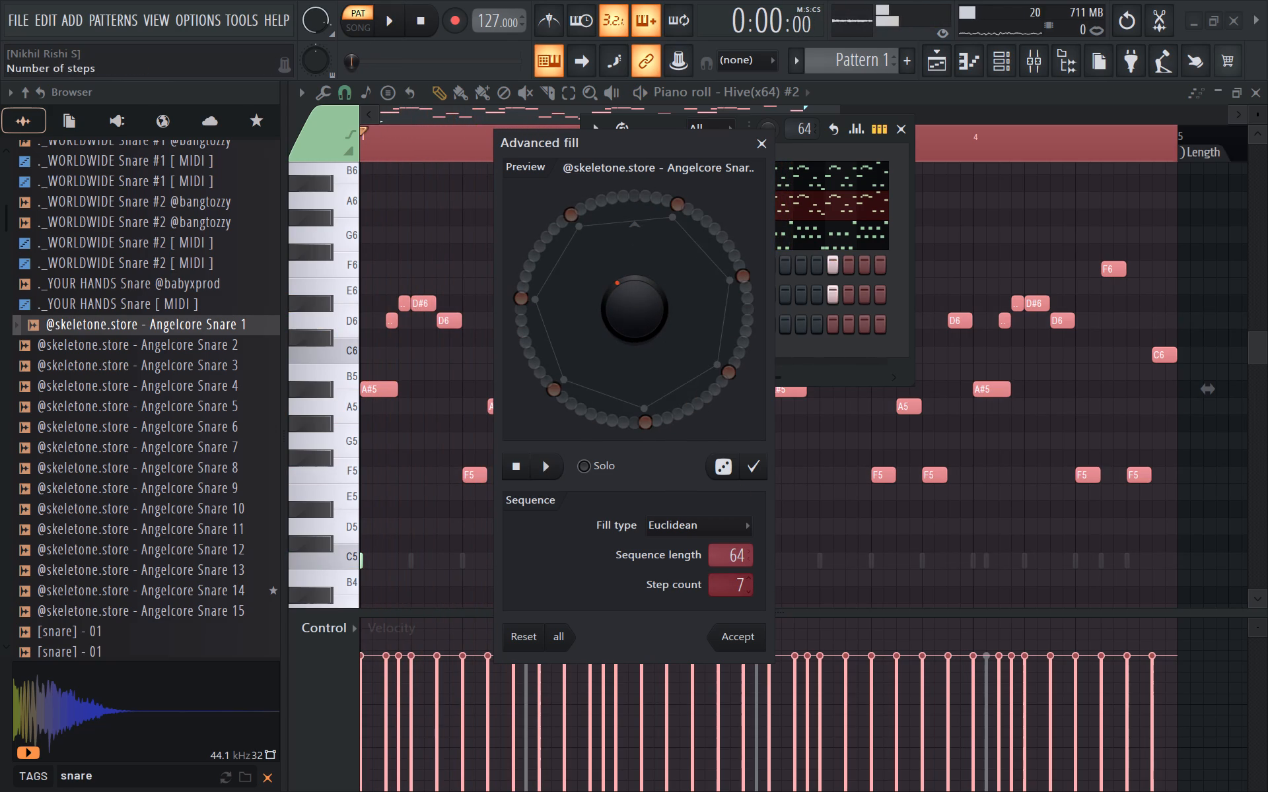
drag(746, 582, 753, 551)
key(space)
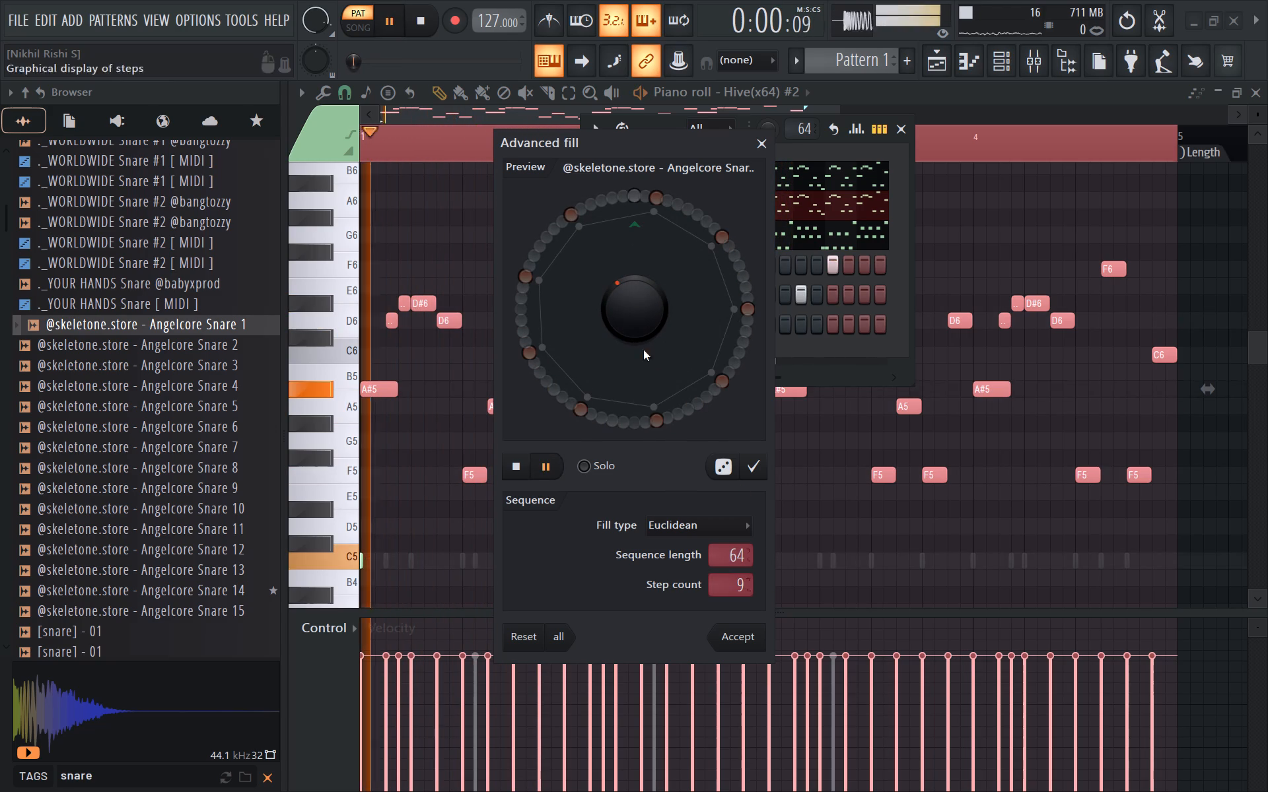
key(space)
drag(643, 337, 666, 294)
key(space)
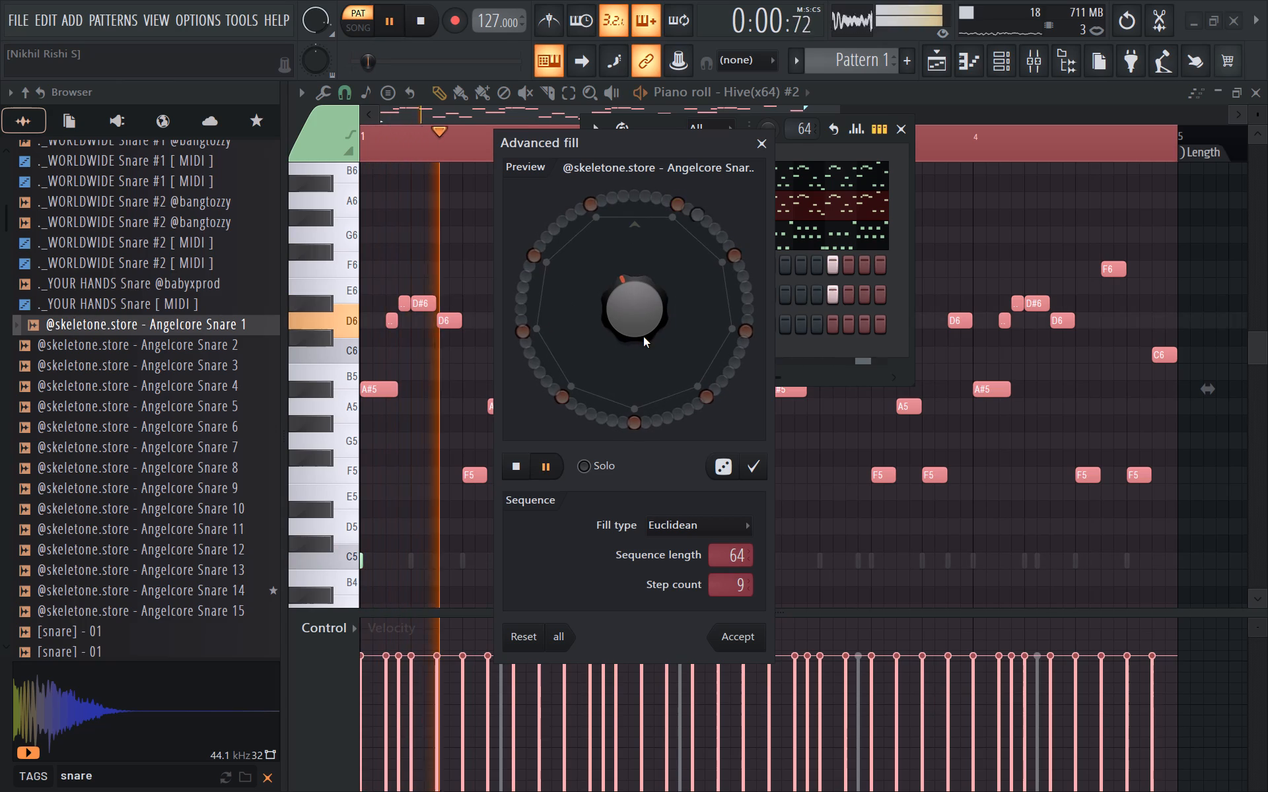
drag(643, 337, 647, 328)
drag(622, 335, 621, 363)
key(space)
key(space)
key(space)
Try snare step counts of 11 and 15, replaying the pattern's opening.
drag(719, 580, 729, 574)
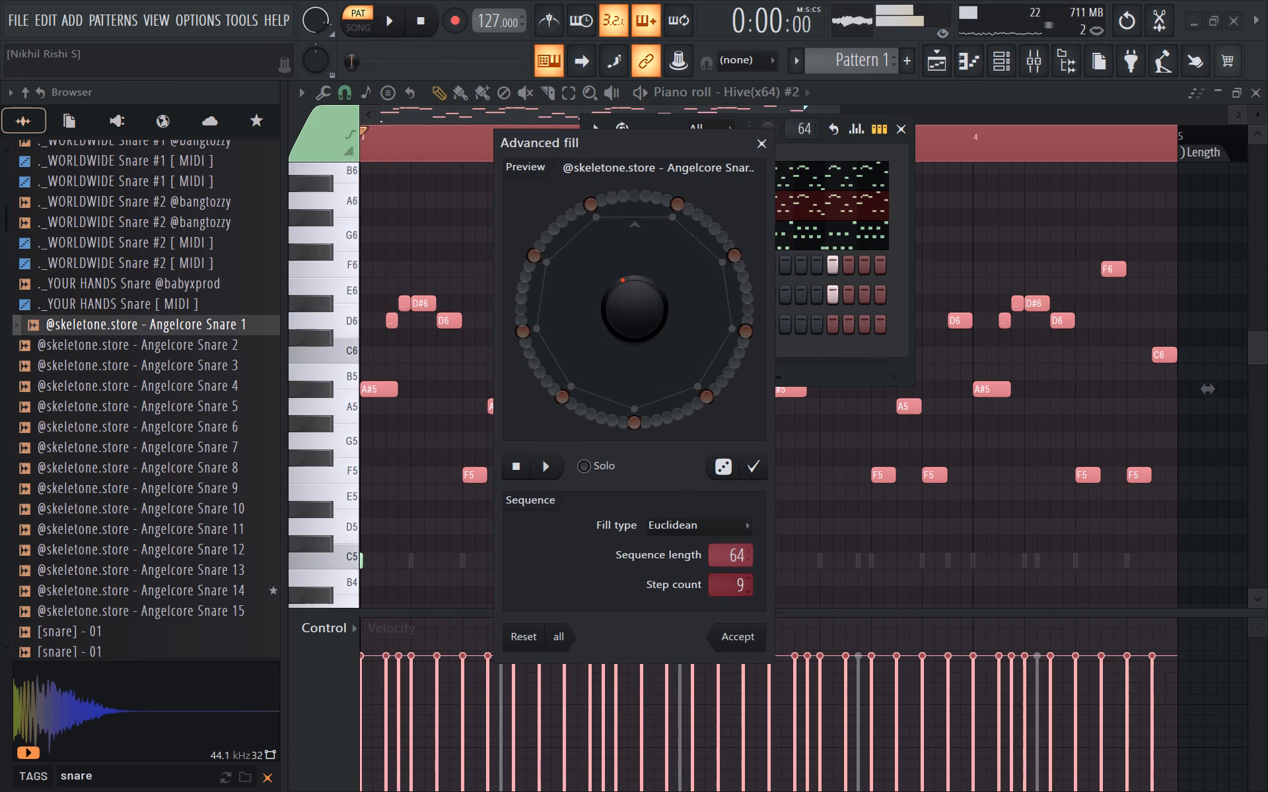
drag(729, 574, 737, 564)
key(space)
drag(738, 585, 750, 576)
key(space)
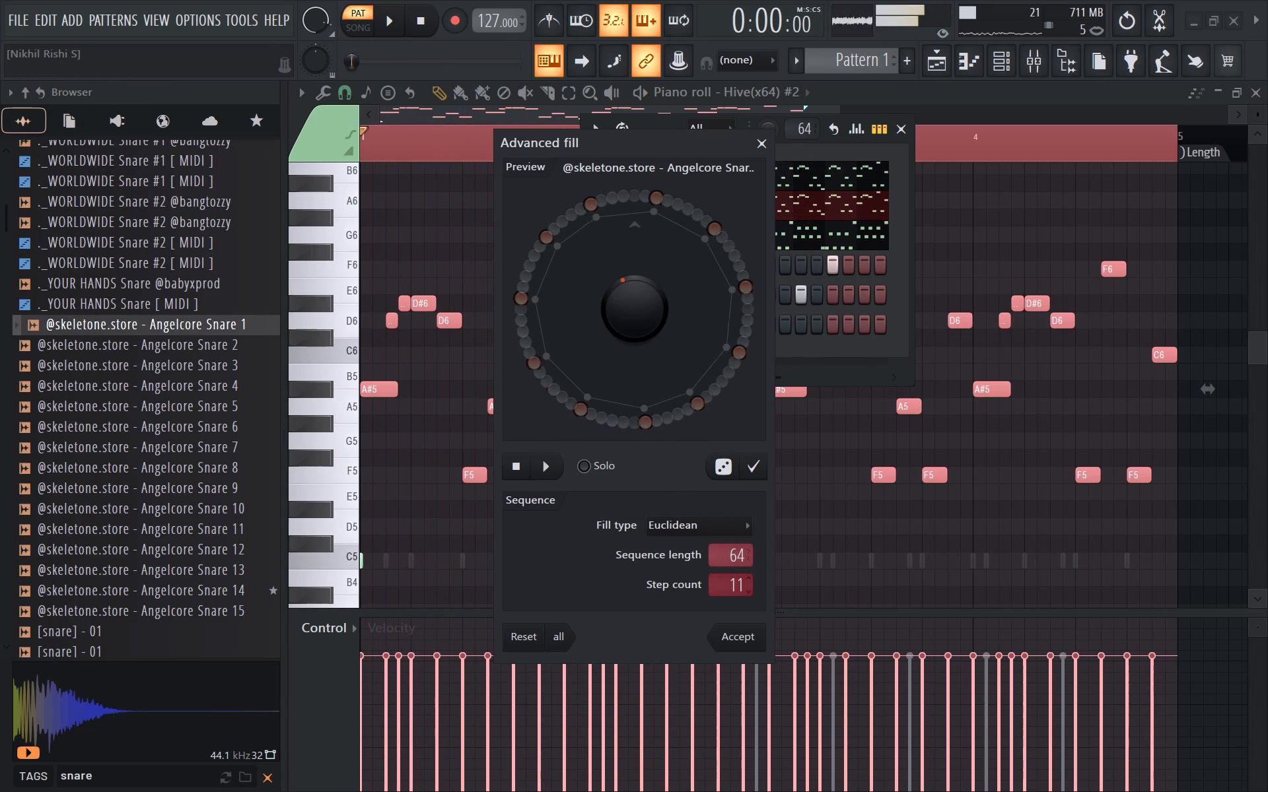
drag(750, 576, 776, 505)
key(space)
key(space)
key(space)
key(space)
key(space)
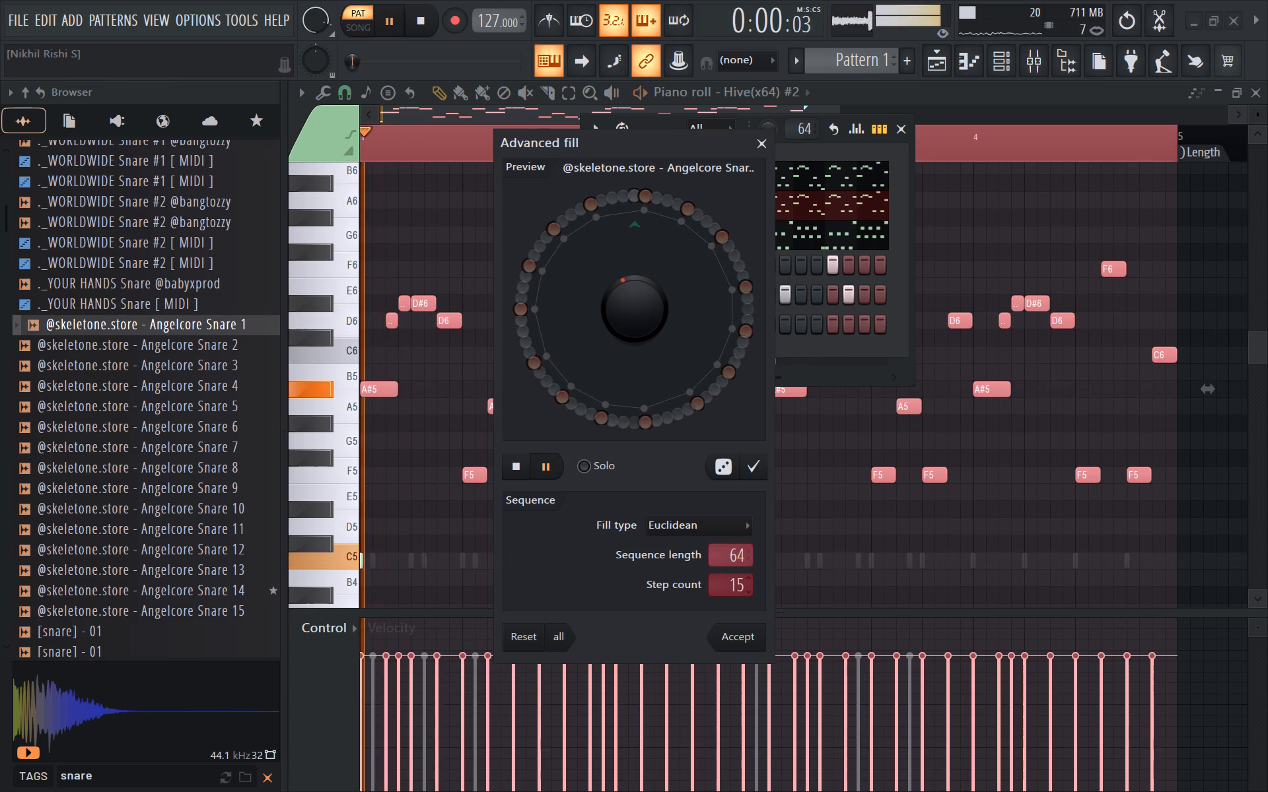
Set the snare's step count to 16, rotate the fill so hits start on step 3, accept it, and replay.
drag(776, 505, 775, 478)
key(space)
key(space)
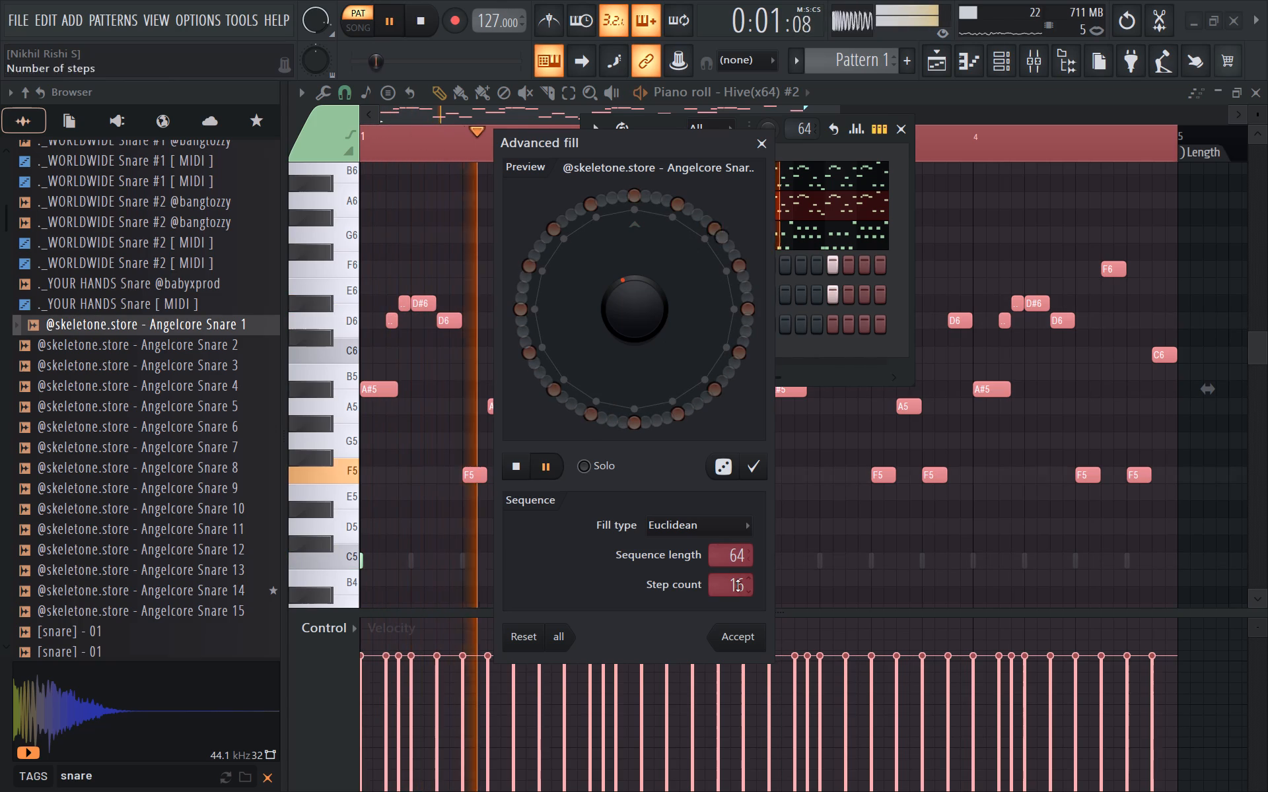
key(space)
drag(651, 329, 687, 281)
key(space)
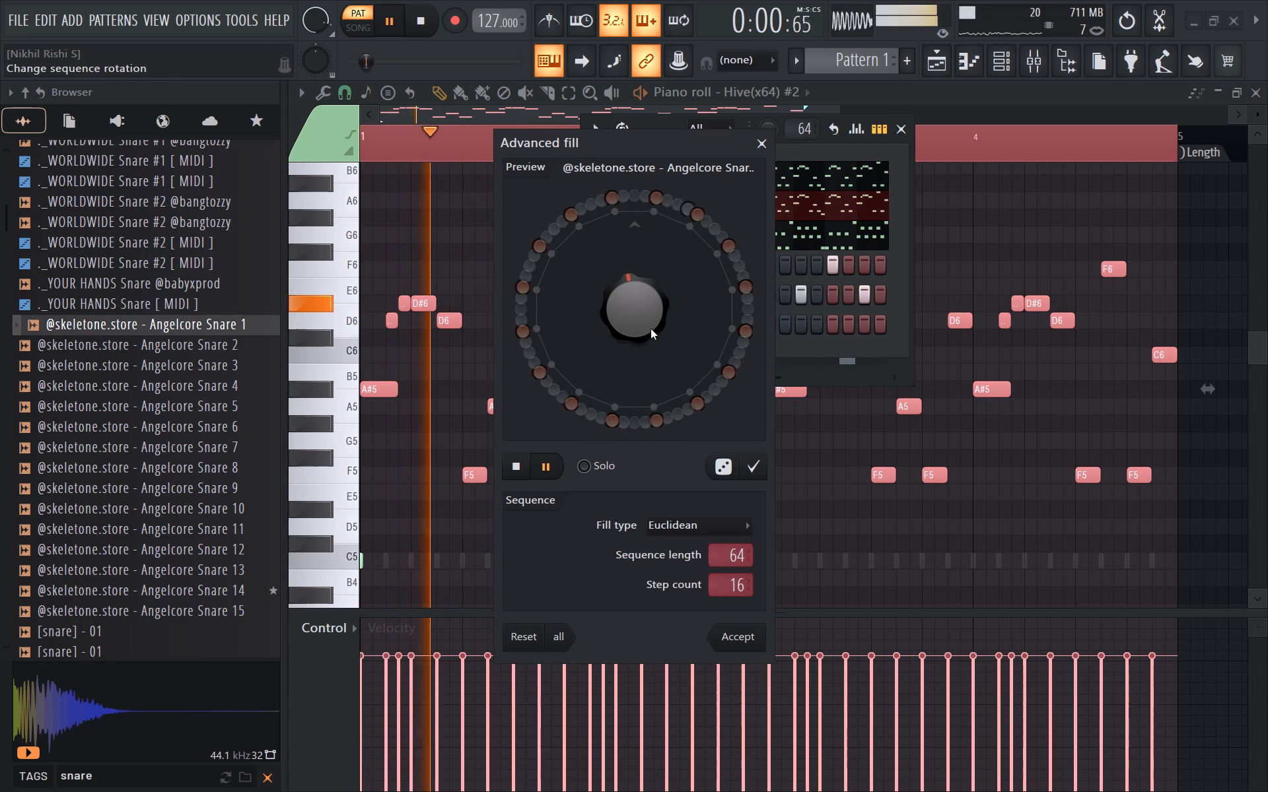
click(753, 644)
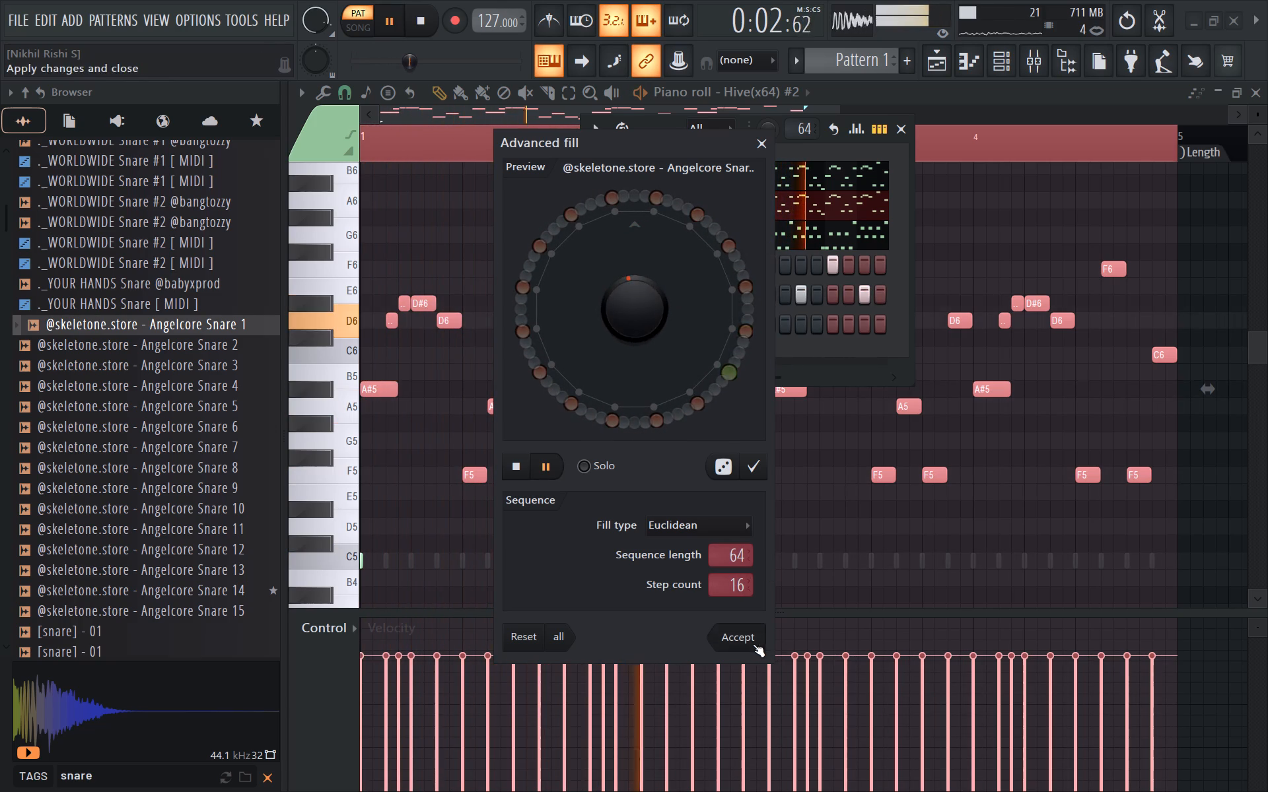
key(space)
key(space)
Open the KillJoshToday Kick notes in the piano roll and replay the pattern's opening several times.
right_click(721, 275)
click(764, 267)
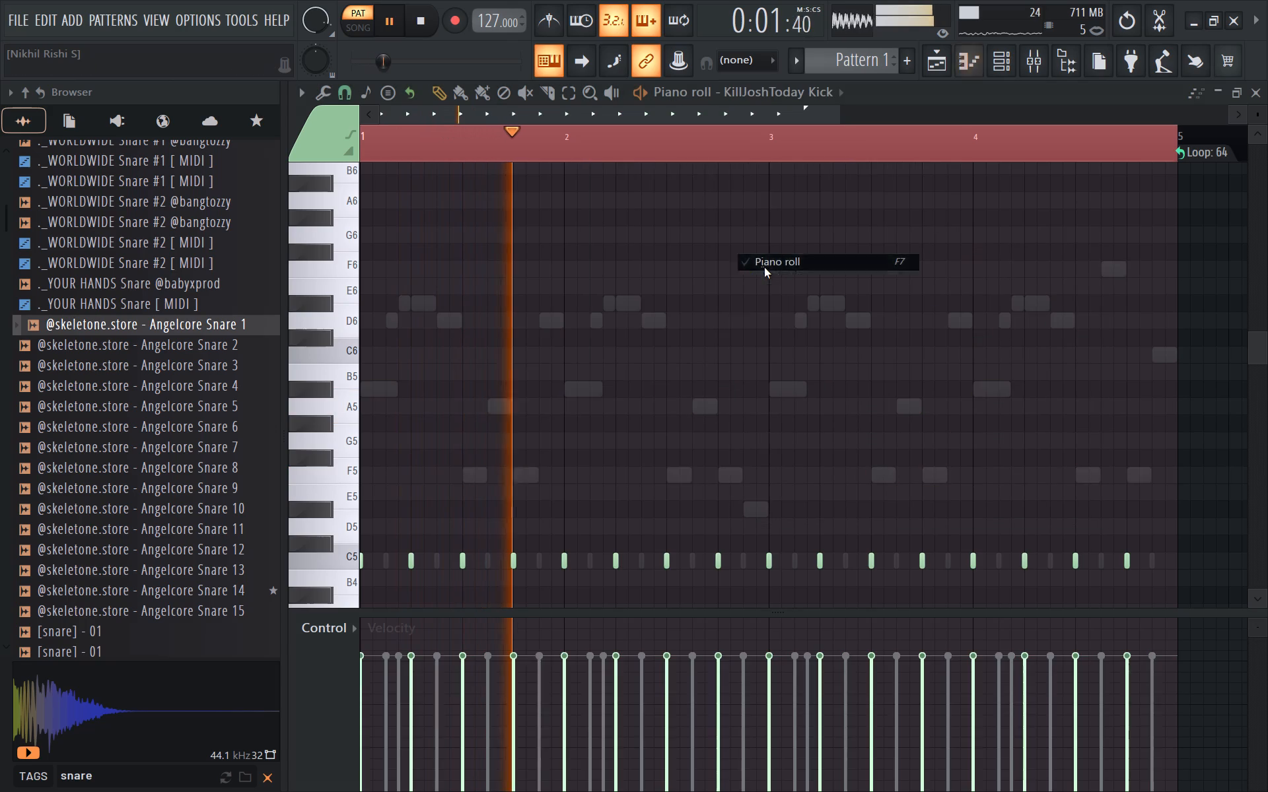
key(space)
key(space)
key(space)
key(space)
key(space)
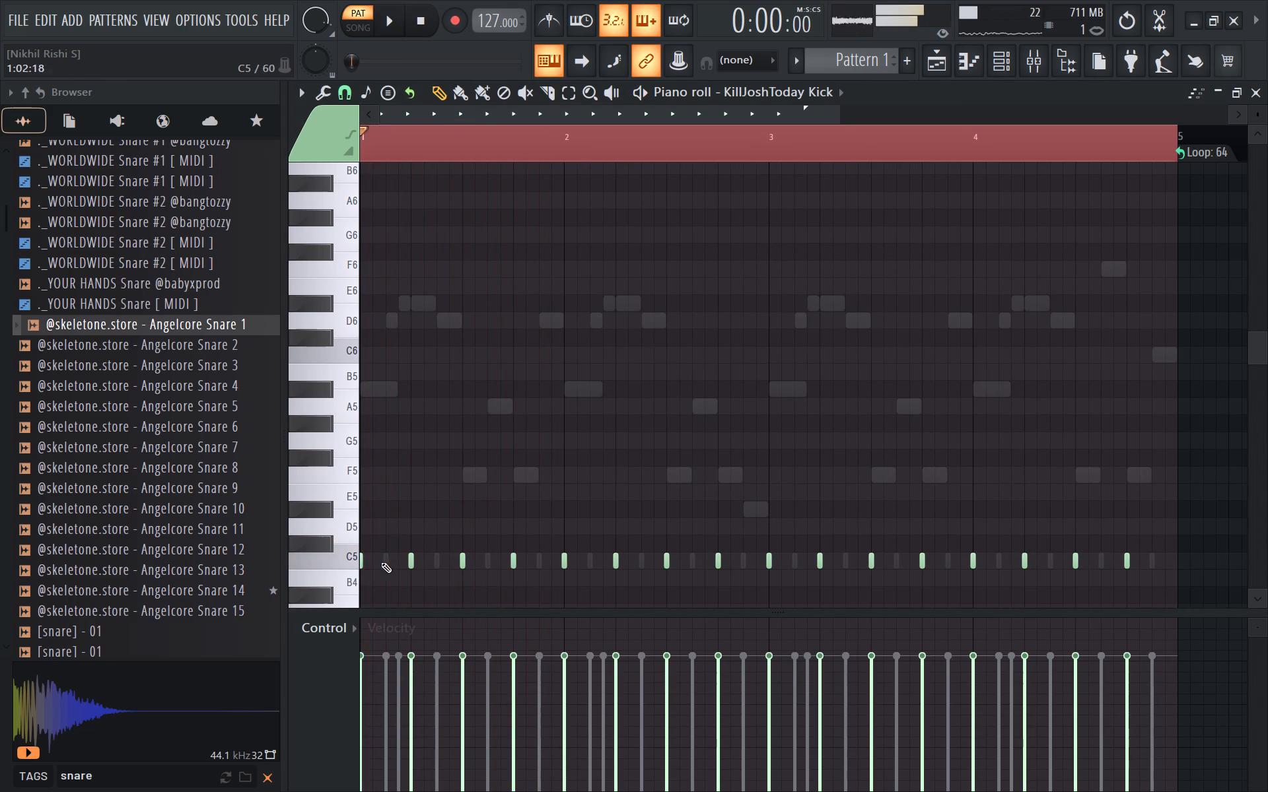
key(space)
key(space)
key(space)
key(space)
key(space)
key(space)
key(space)
key(space)
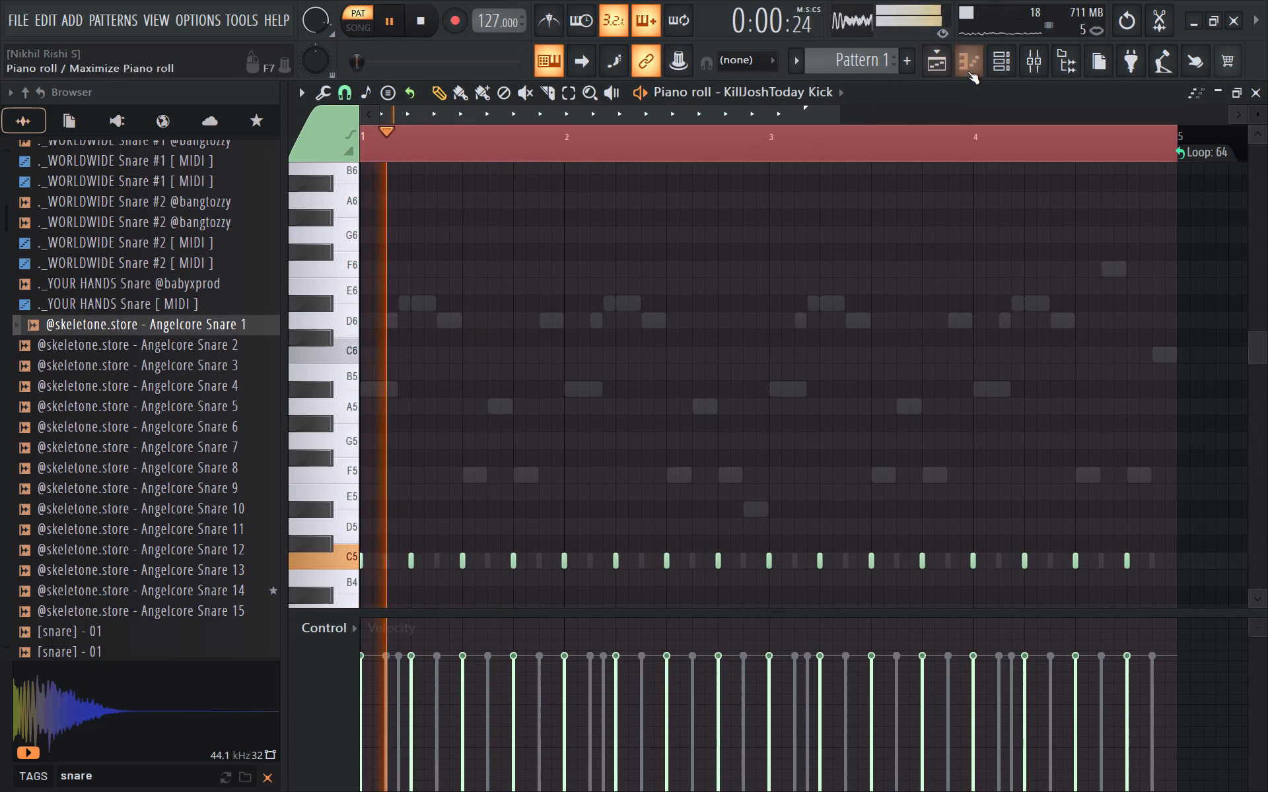
Open the Angelcore Snare 1 notes in the piano roll and play the pattern's opening.
click(987, 66)
right_click(720, 297)
click(756, 294)
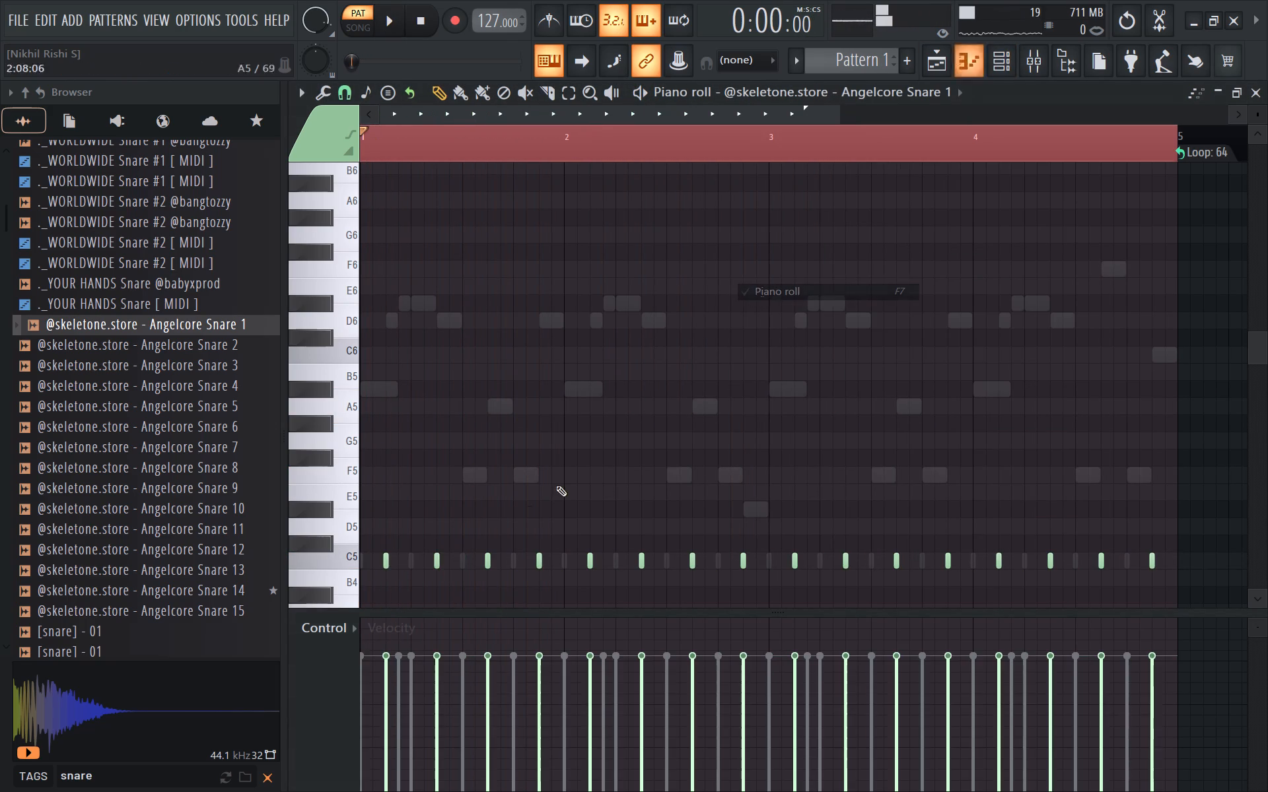
key(space)
key(space)
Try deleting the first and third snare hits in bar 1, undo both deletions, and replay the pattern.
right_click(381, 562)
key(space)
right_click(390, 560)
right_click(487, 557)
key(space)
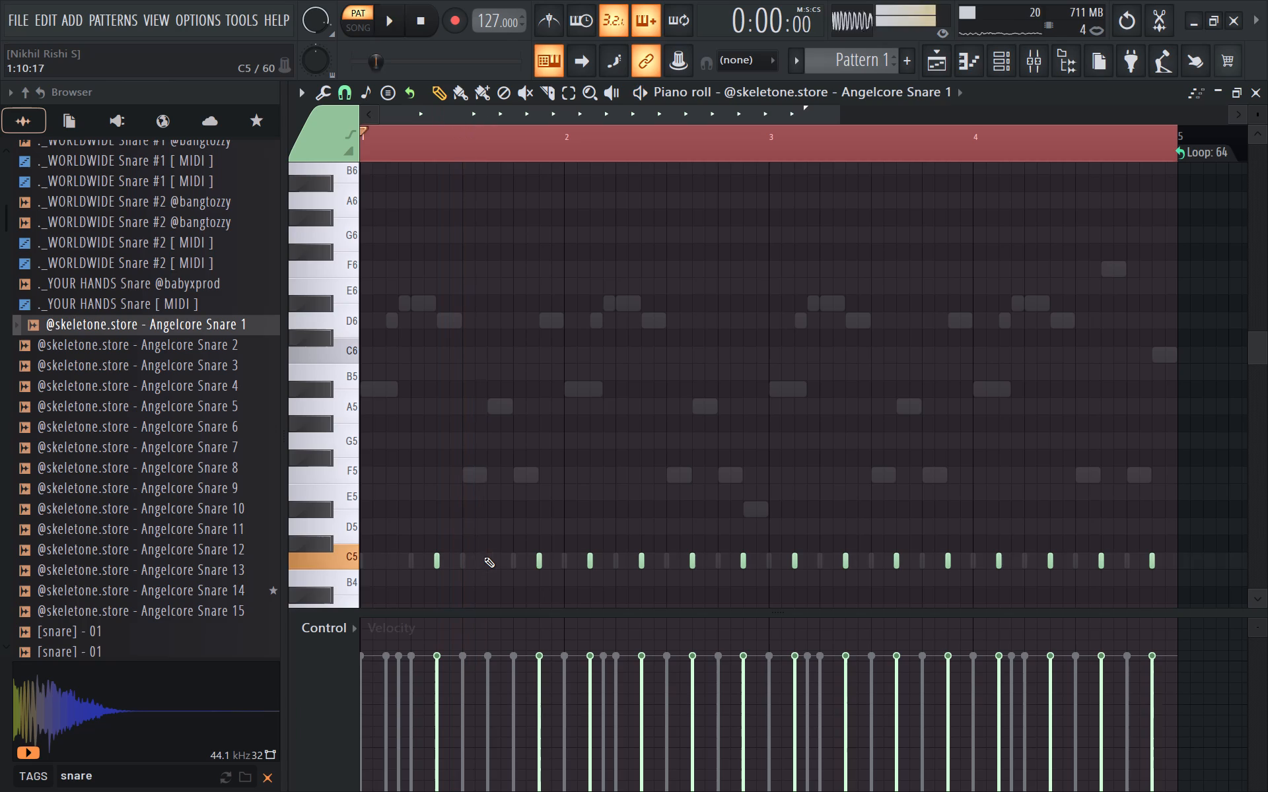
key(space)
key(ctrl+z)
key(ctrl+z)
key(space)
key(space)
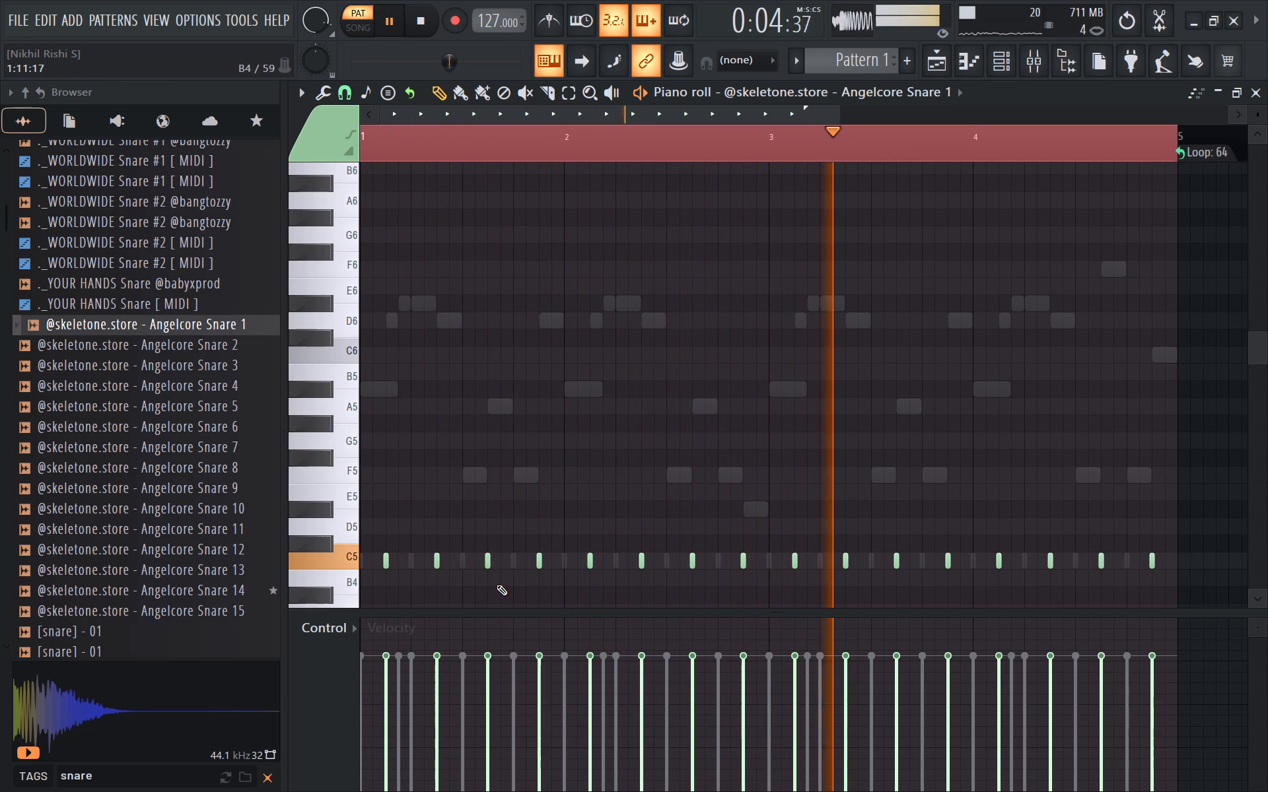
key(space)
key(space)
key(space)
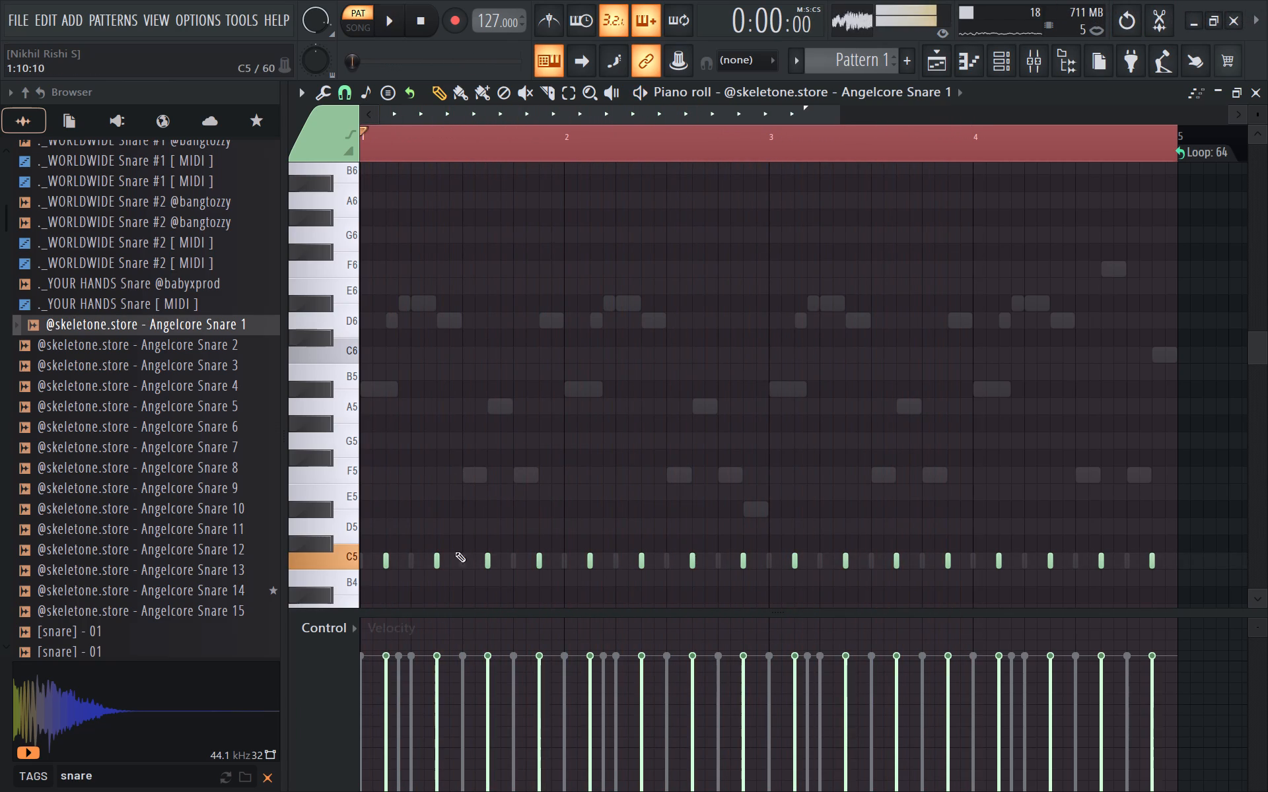
Delete all the Euclidean-filled snare hits from the C5 row, replaying the pattern's opening between removals.
right_click(388, 566)
key(space)
key(space)
drag(435, 562, 414, 560)
key(space)
key(space)
right_click(484, 564)
key(space)
right_click(489, 564)
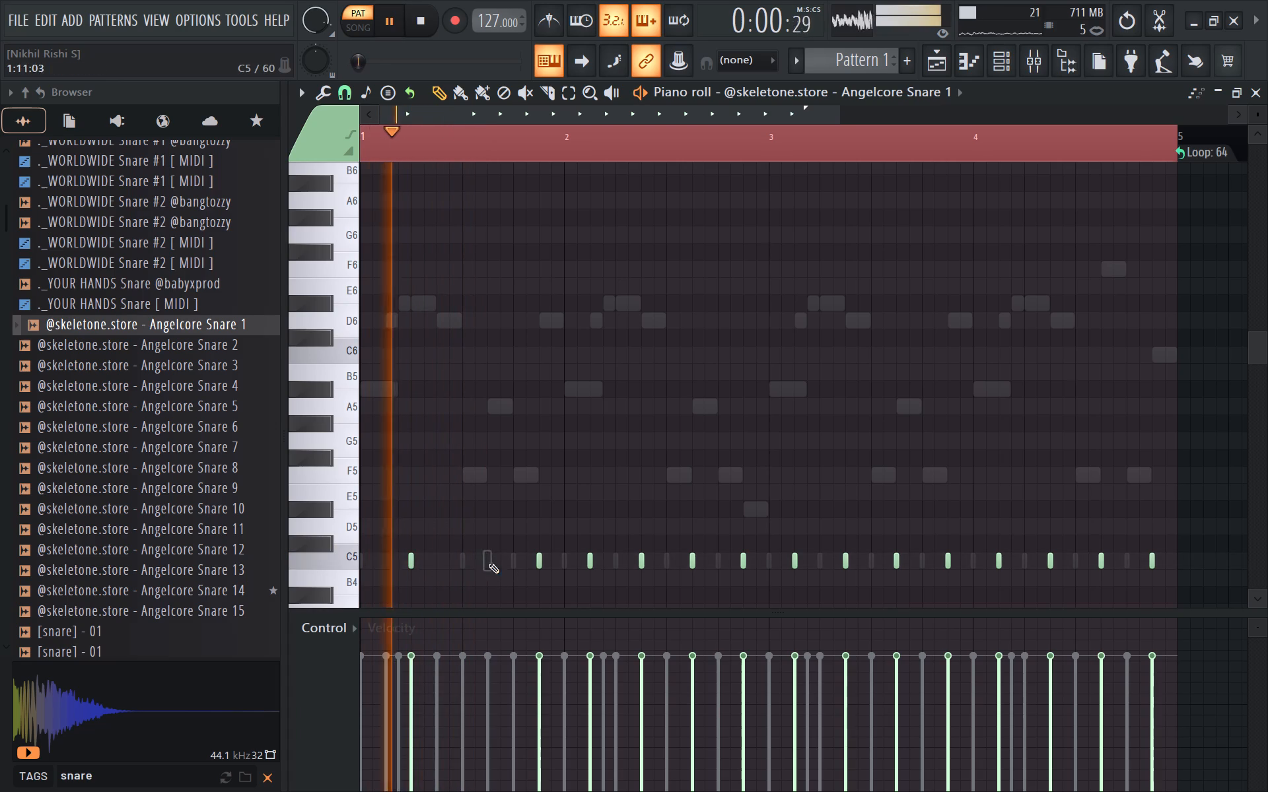
click(458, 560)
right_drag(456, 566, 485, 557)
key(space)
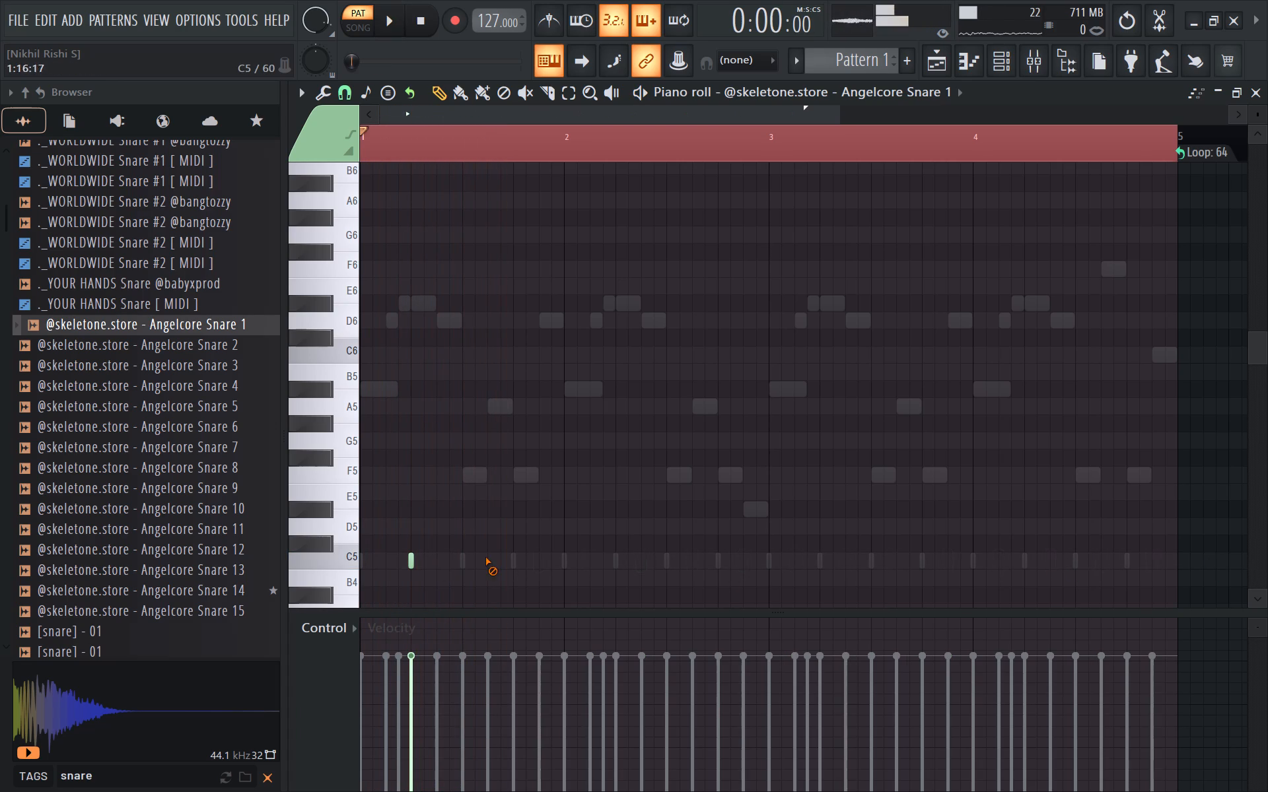
right_drag(485, 557, 374, 561)
key(space)
key(space)
key(space)
key(space)
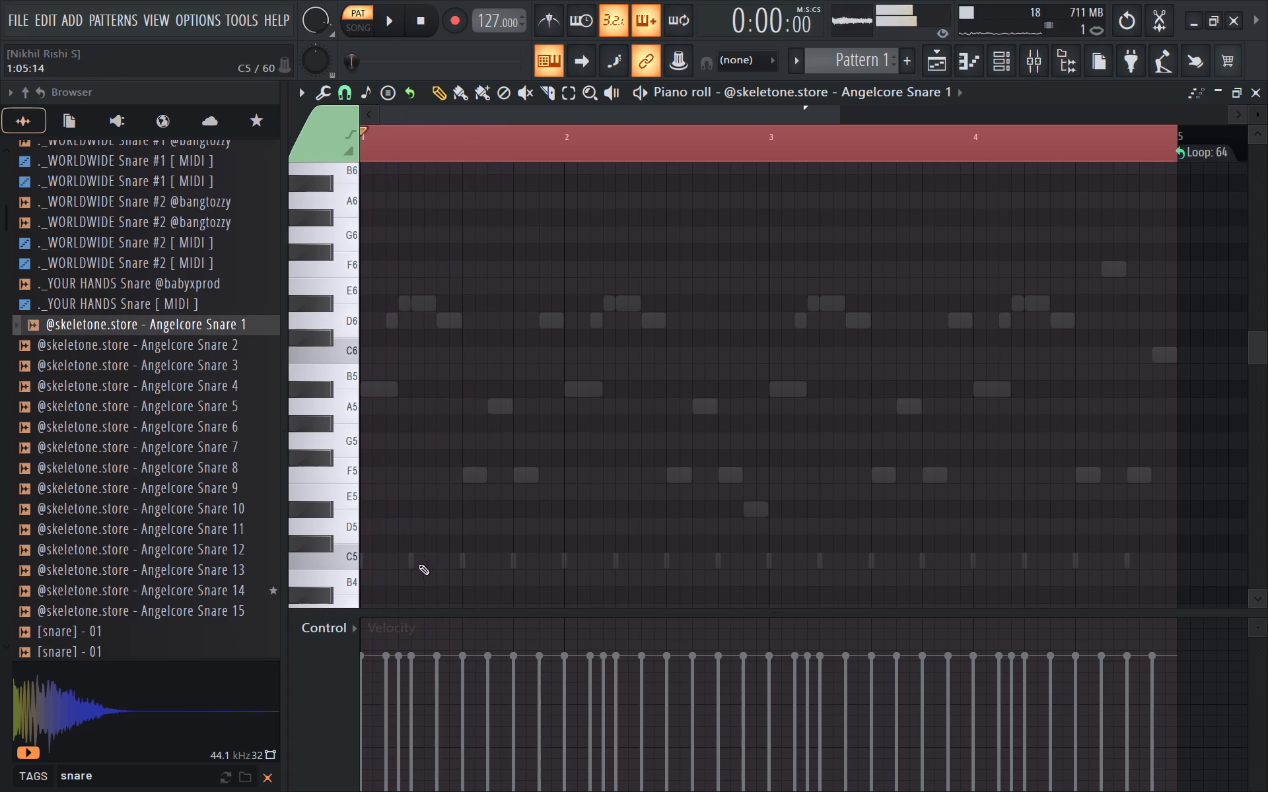
Place a C5 snare hit on step 5 of bar 1 and play the pattern.
click(417, 562)
key(space)
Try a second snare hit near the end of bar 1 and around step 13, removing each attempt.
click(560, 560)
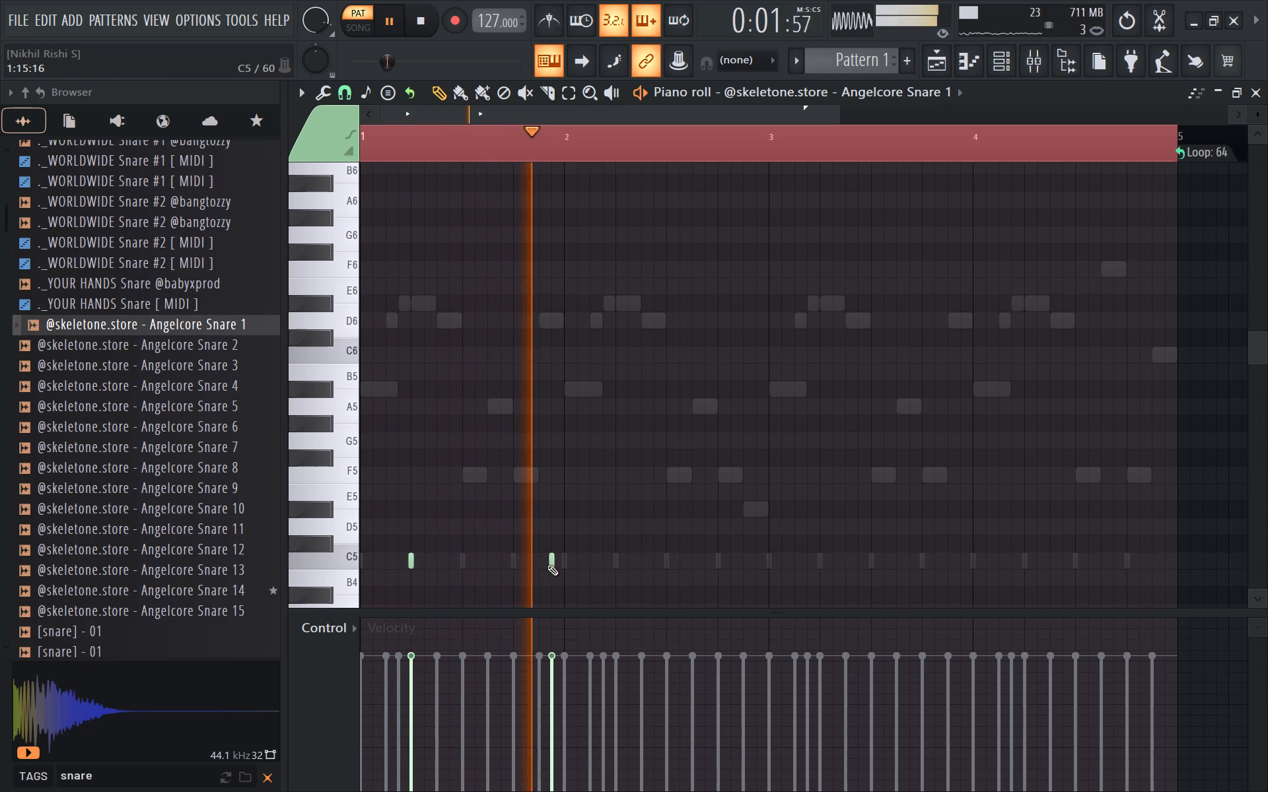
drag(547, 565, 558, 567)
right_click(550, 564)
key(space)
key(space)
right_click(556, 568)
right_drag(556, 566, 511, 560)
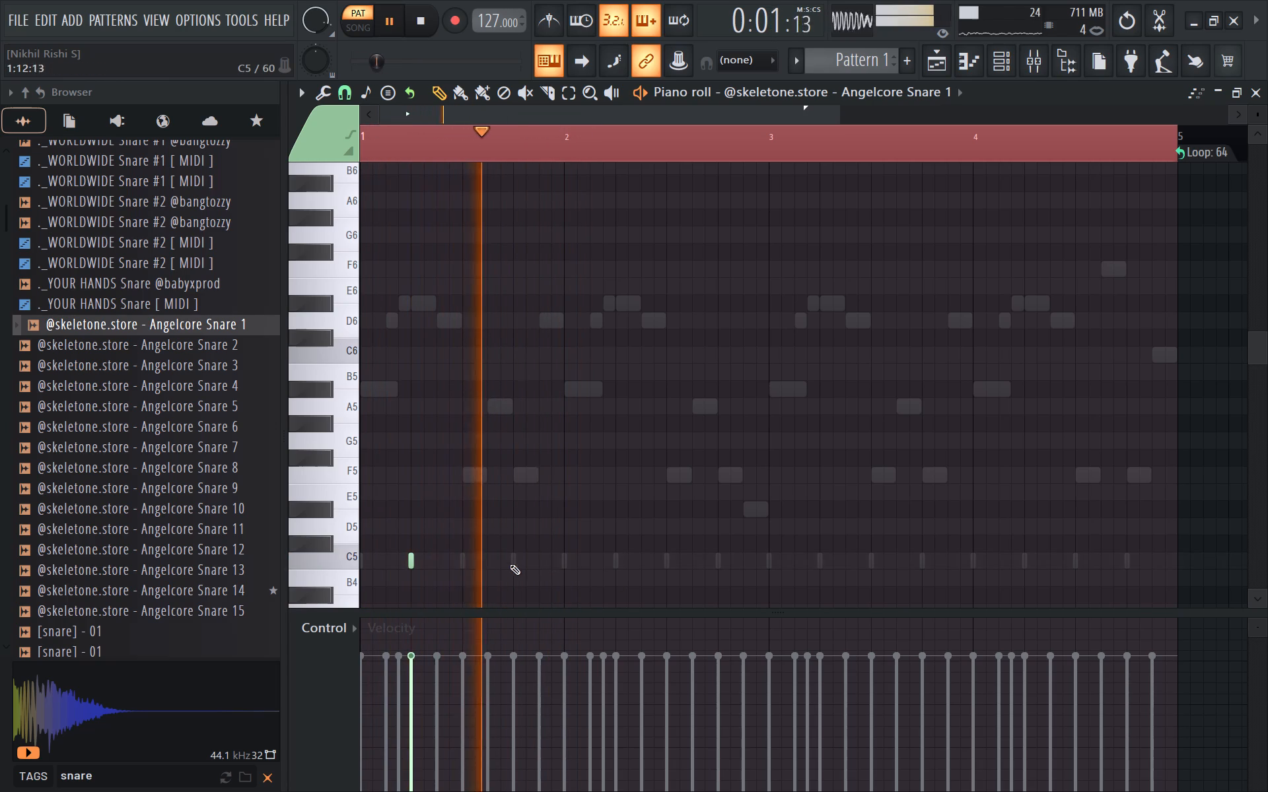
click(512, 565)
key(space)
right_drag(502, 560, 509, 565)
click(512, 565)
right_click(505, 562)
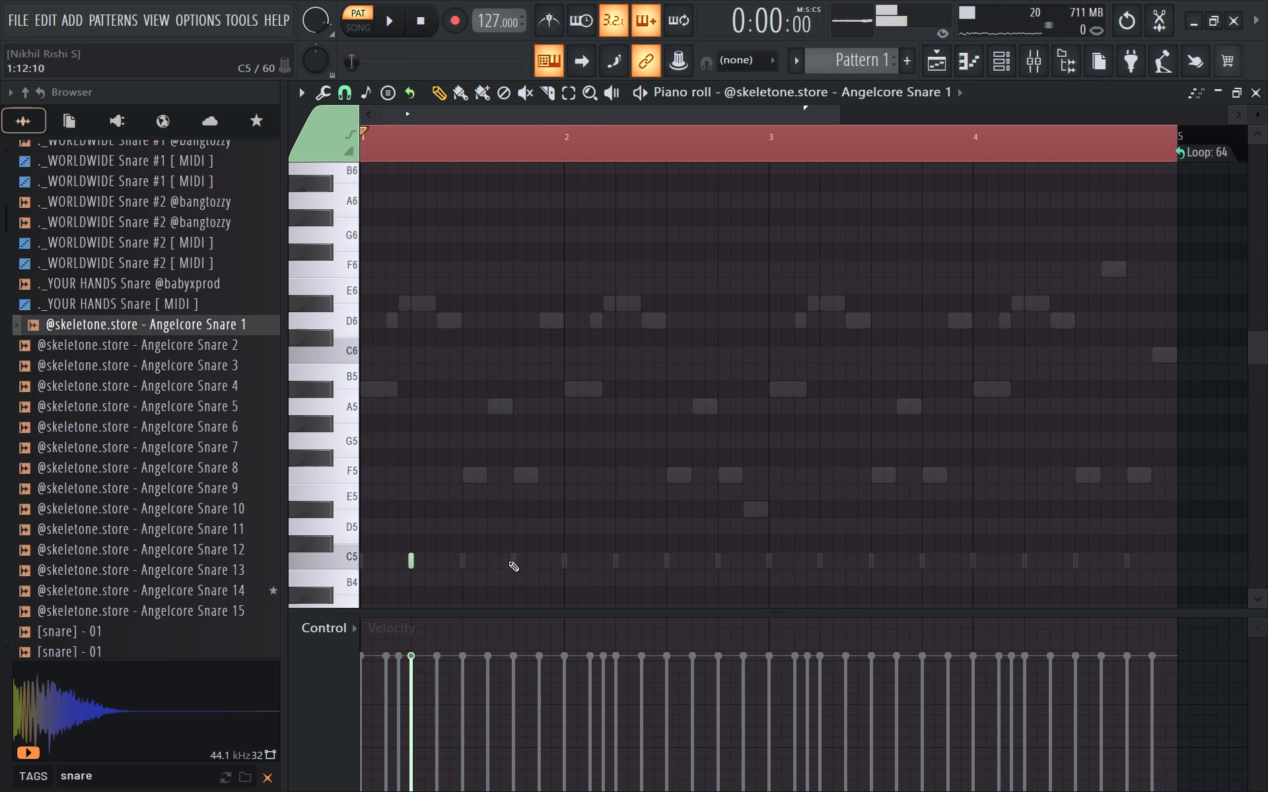
Place C5 snare hits on step 13 of bar 1 and on steps 5 and 13 of bars 2 to 4.
click(514, 563)
key(space)
click(617, 559)
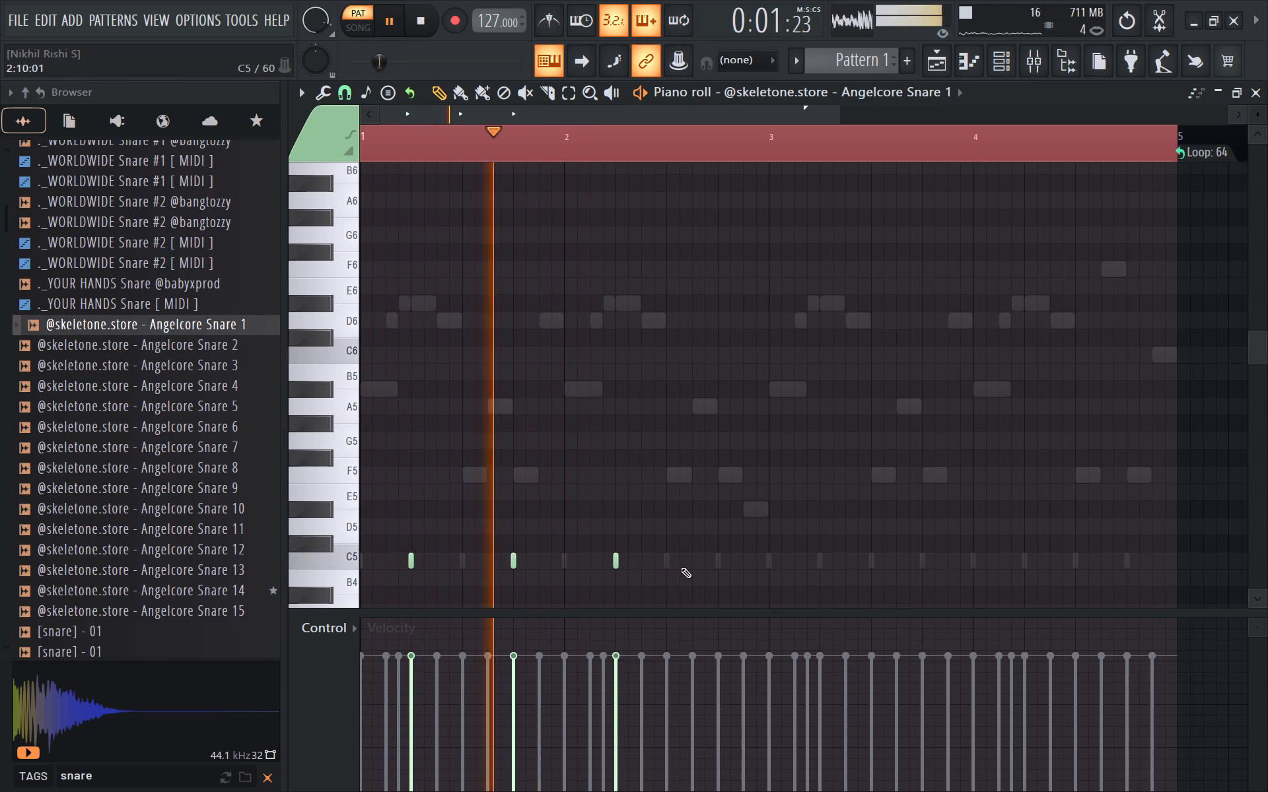
click(718, 564)
click(820, 560)
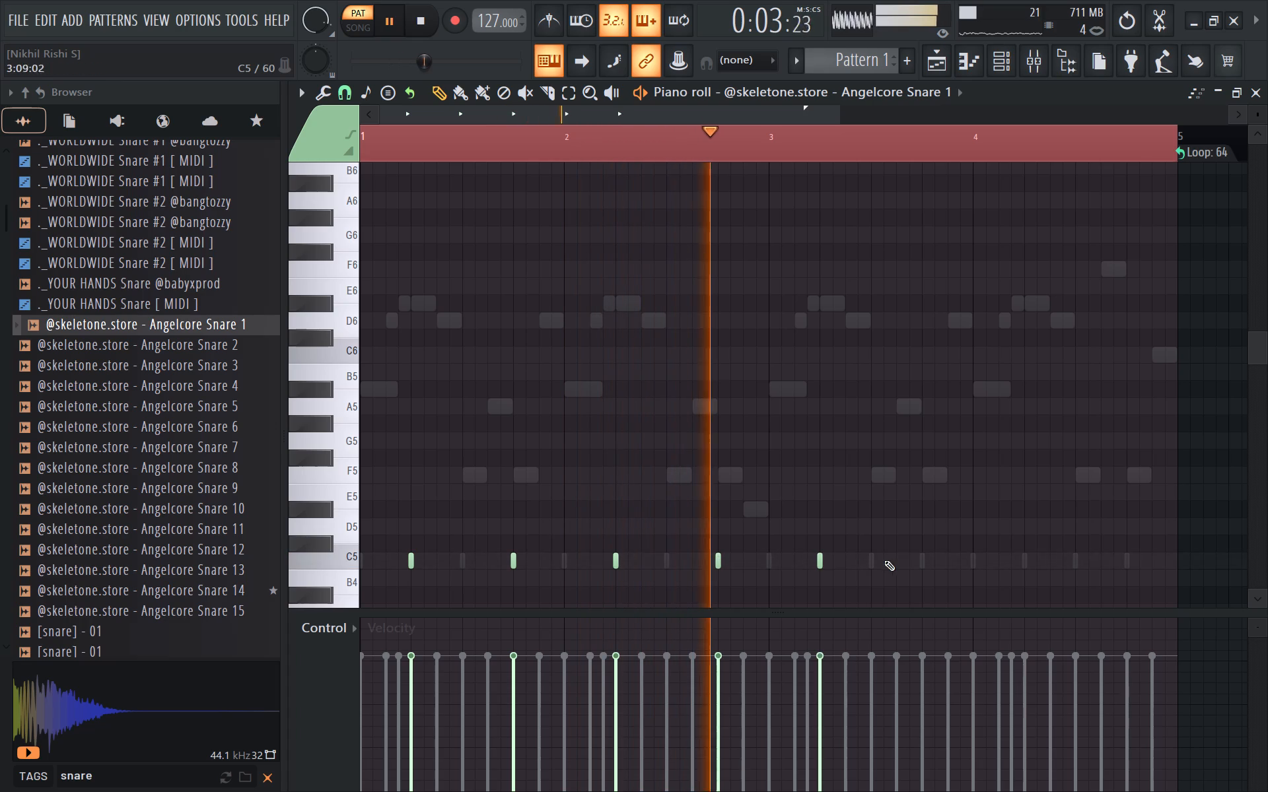
click(921, 560)
drag(910, 563, 927, 567)
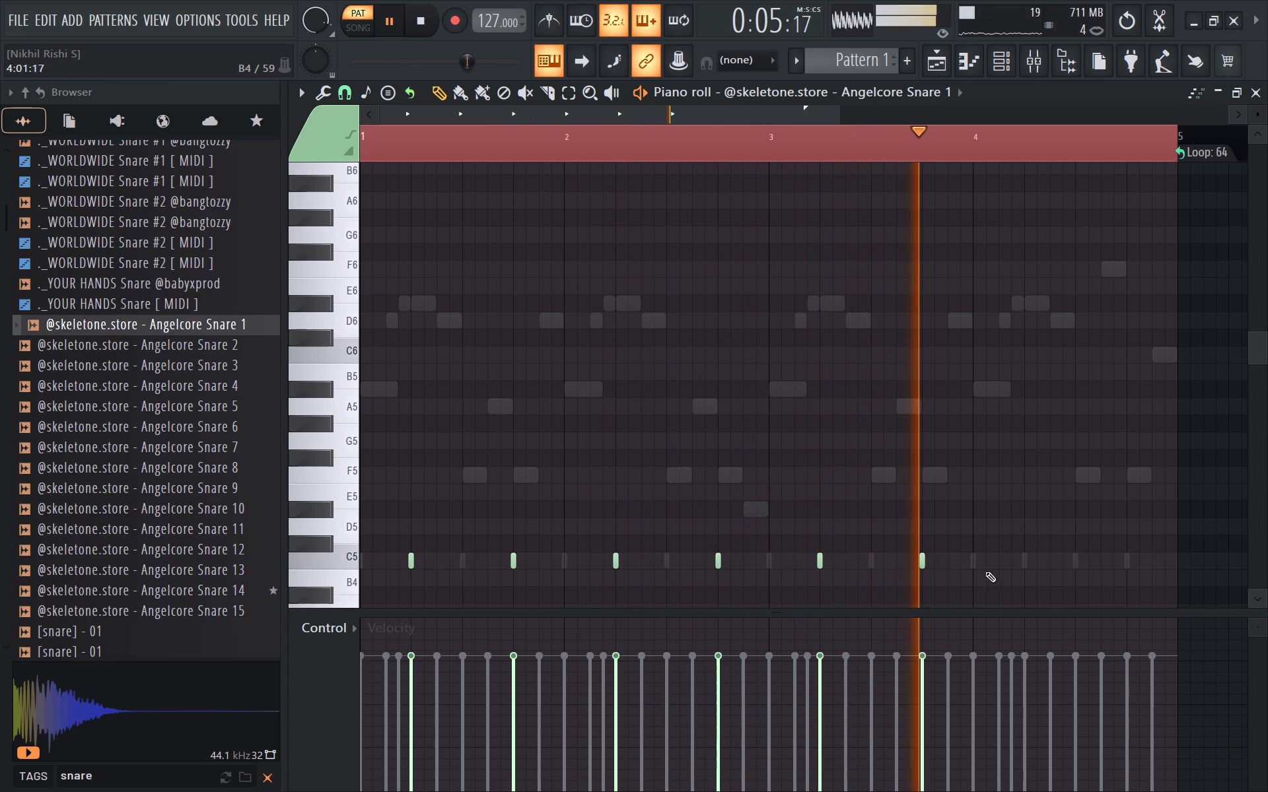
click(1026, 564)
drag(1128, 561, 1127, 568)
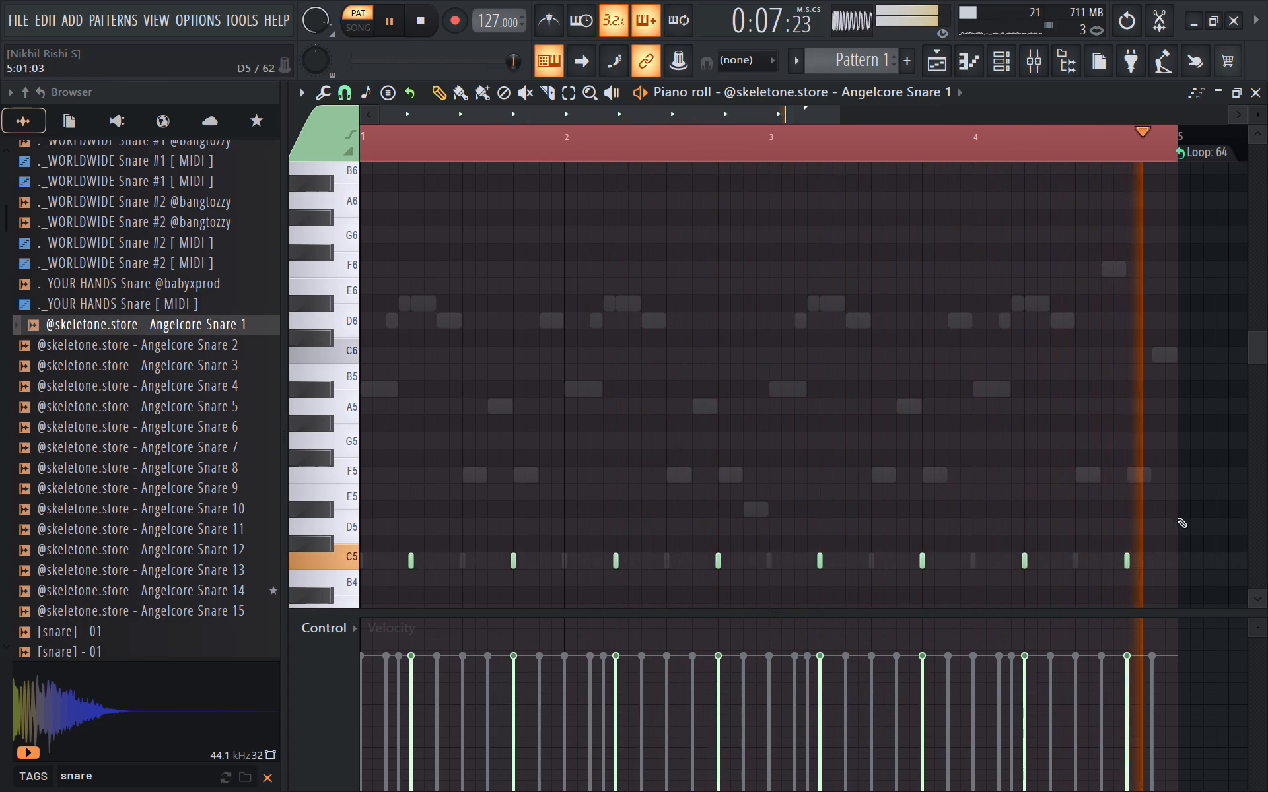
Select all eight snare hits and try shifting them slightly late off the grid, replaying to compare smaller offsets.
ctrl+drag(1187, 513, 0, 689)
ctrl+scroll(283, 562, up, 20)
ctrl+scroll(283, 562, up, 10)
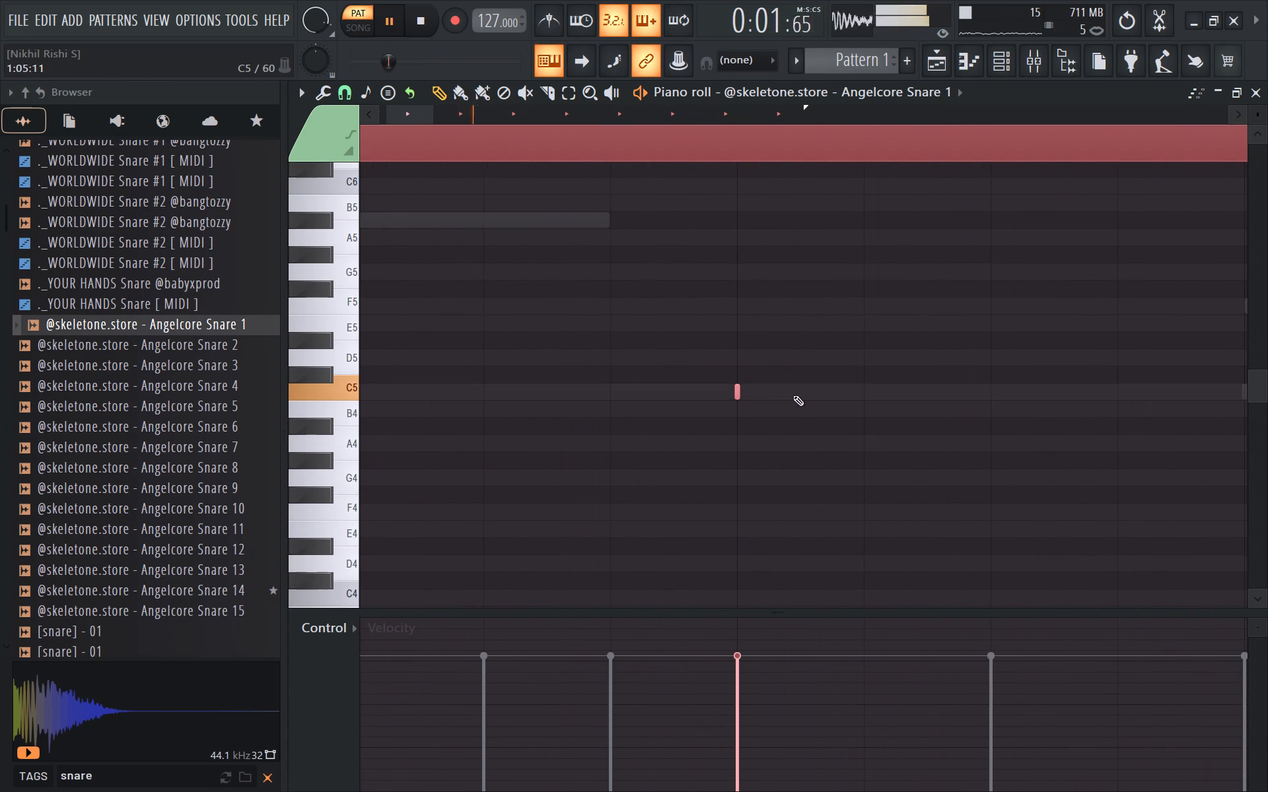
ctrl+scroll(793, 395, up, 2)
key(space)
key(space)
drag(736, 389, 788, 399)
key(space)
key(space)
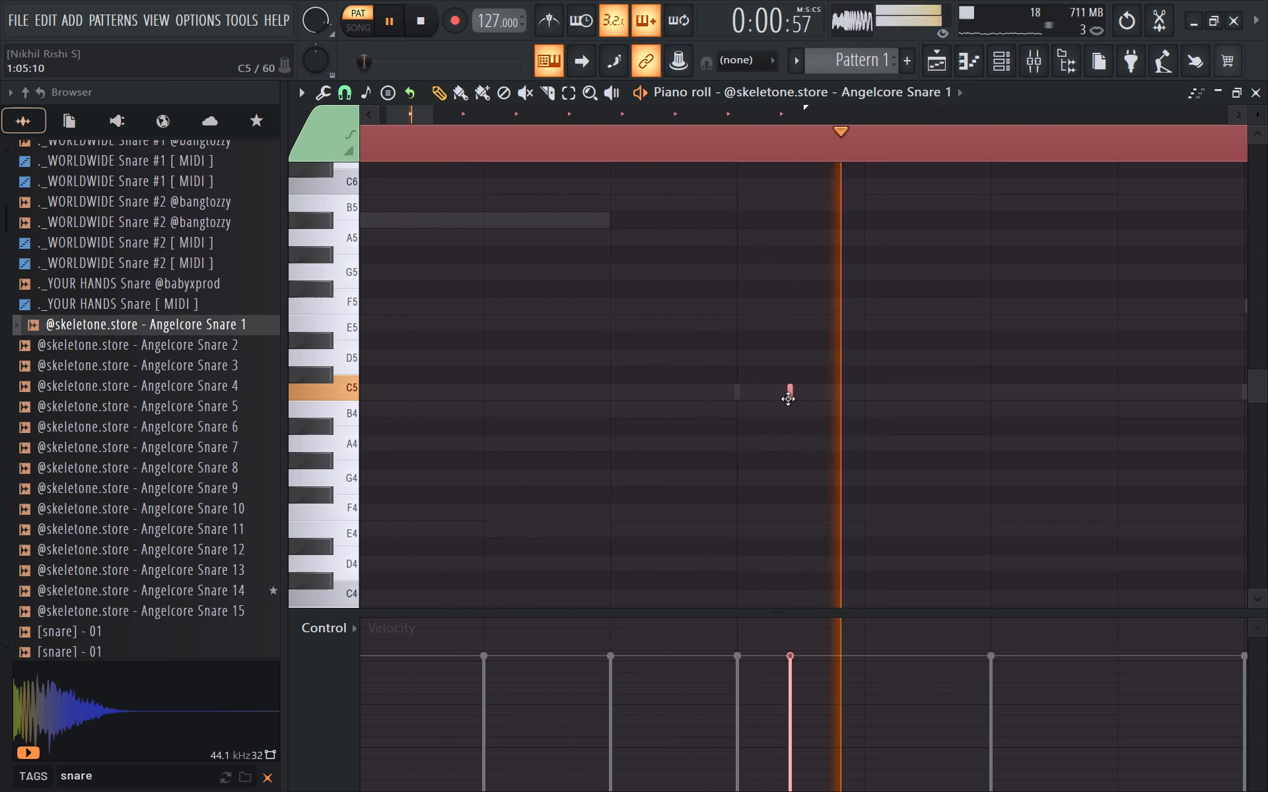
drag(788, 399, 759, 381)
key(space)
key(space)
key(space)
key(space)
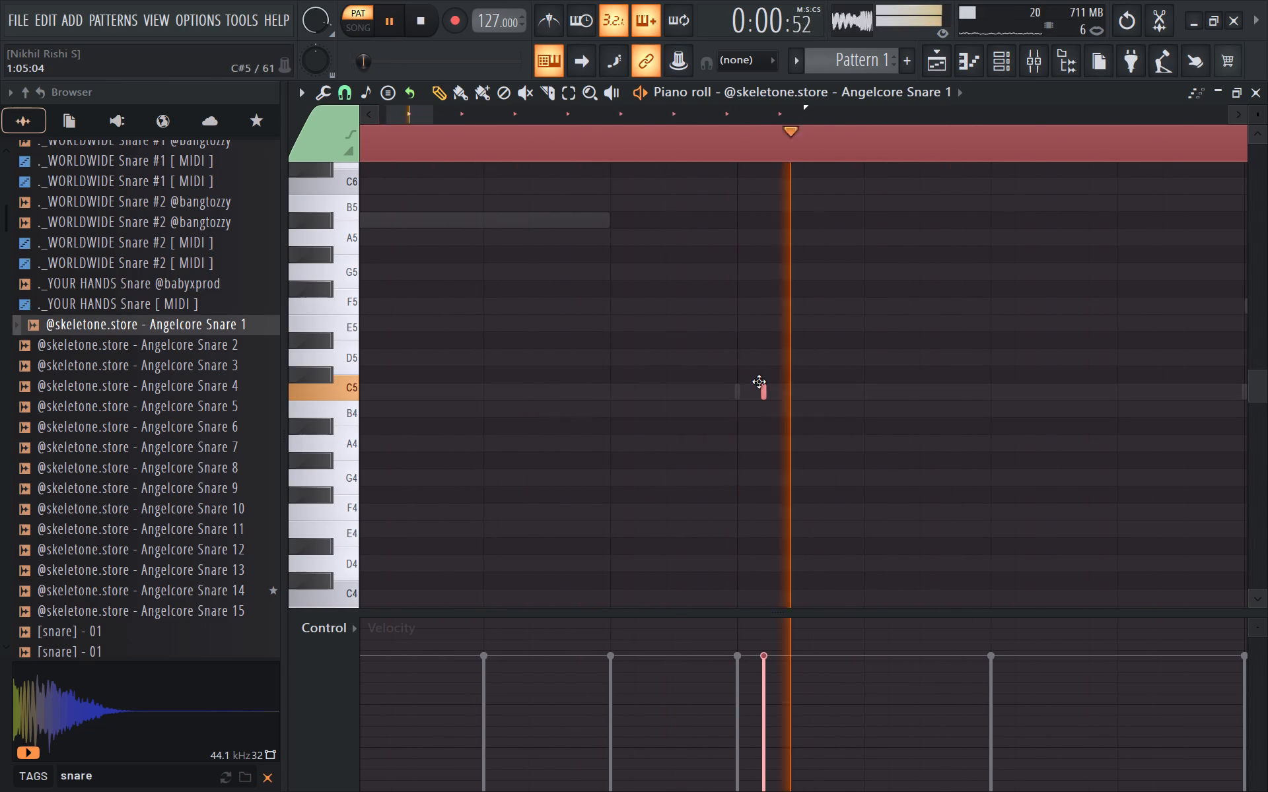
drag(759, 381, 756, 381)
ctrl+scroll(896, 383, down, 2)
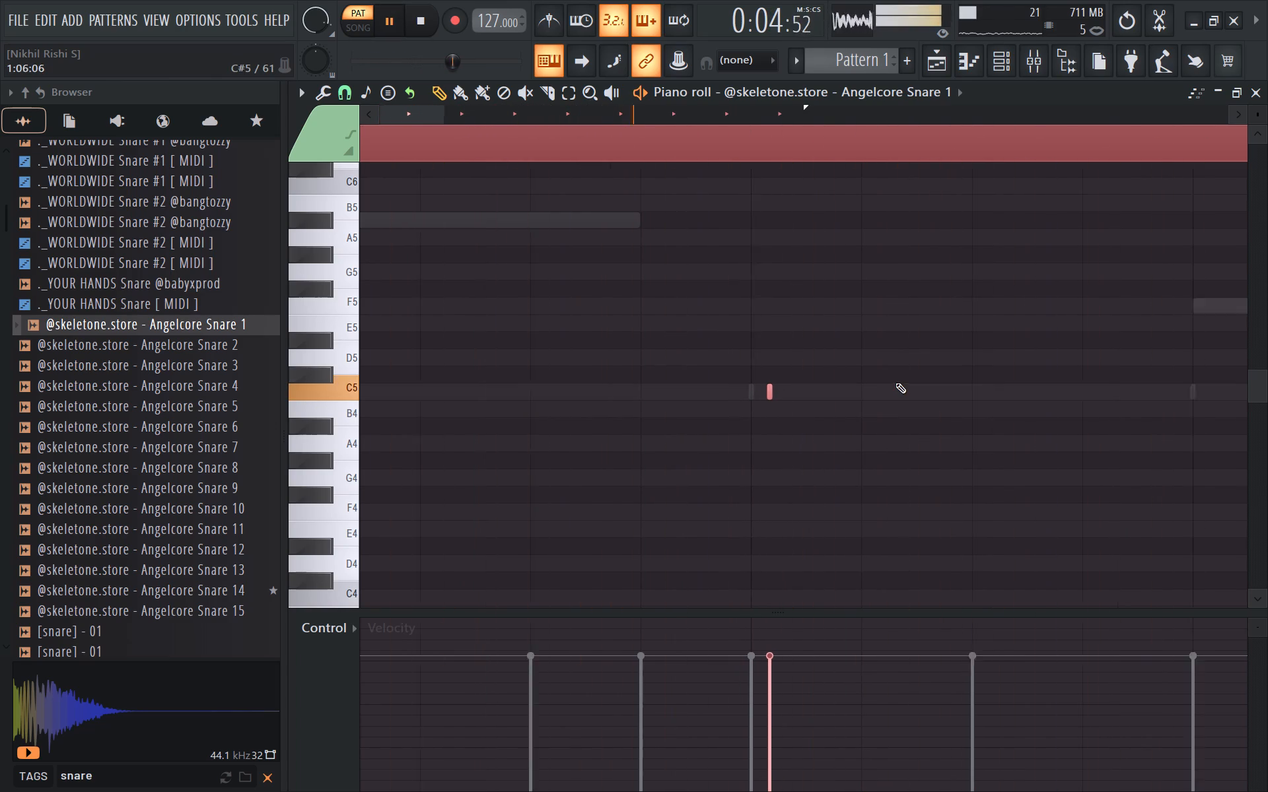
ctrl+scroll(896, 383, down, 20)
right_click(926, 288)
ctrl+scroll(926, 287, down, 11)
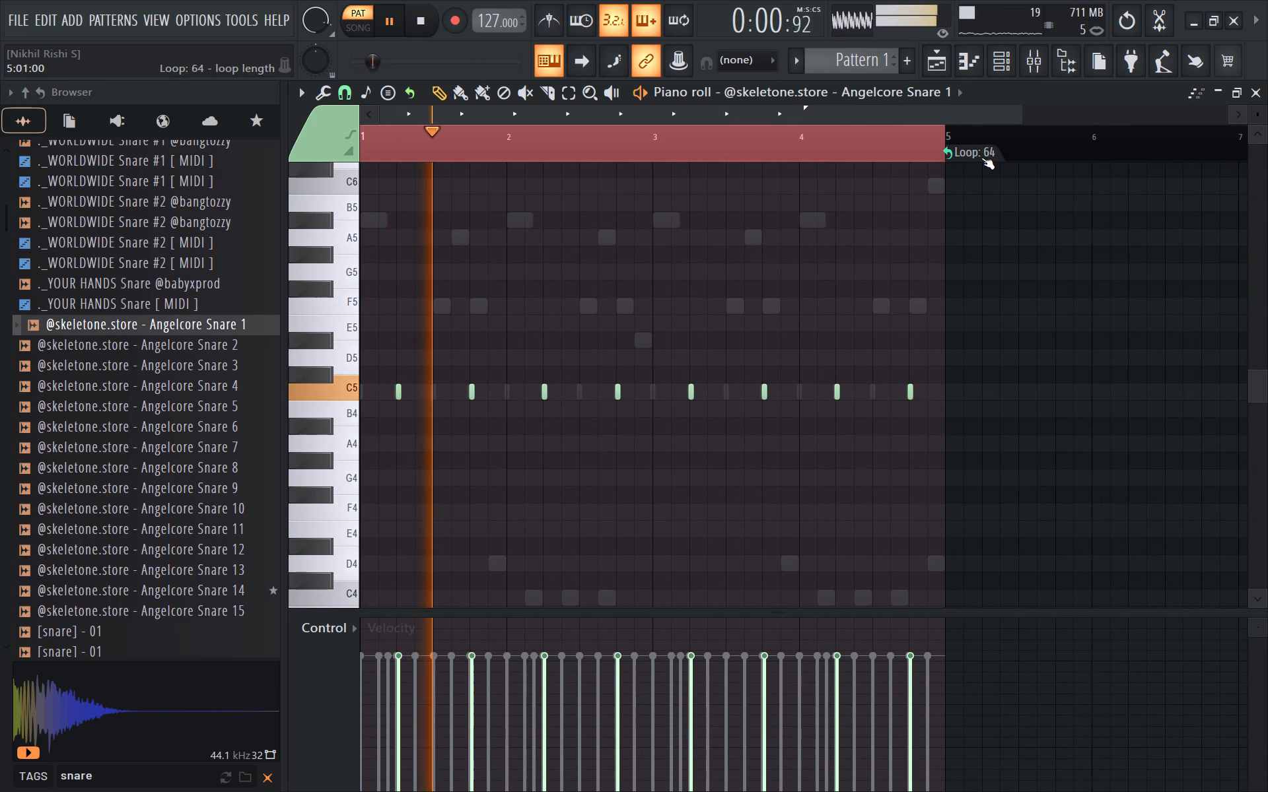
Shift all snare hits together a couple of ticks ahead of the grid and listen to the pattern.
ctrl+drag(947, 341, 88, 492)
ctrl+scroll(417, 381, up, 20)
ctrl+scroll(417, 381, up, 8)
ctrl+scroll(1145, 389, down, 19)
ctrl+scroll(1103, 532, up, 1)
ctrl+scroll(1103, 510, down, 20)
ctrl+scroll(1103, 510, down, 1)
scroll(993, 471, up, 14)
scroll(993, 471, down, 19)
ctrl+scroll(761, 426, up, 12)
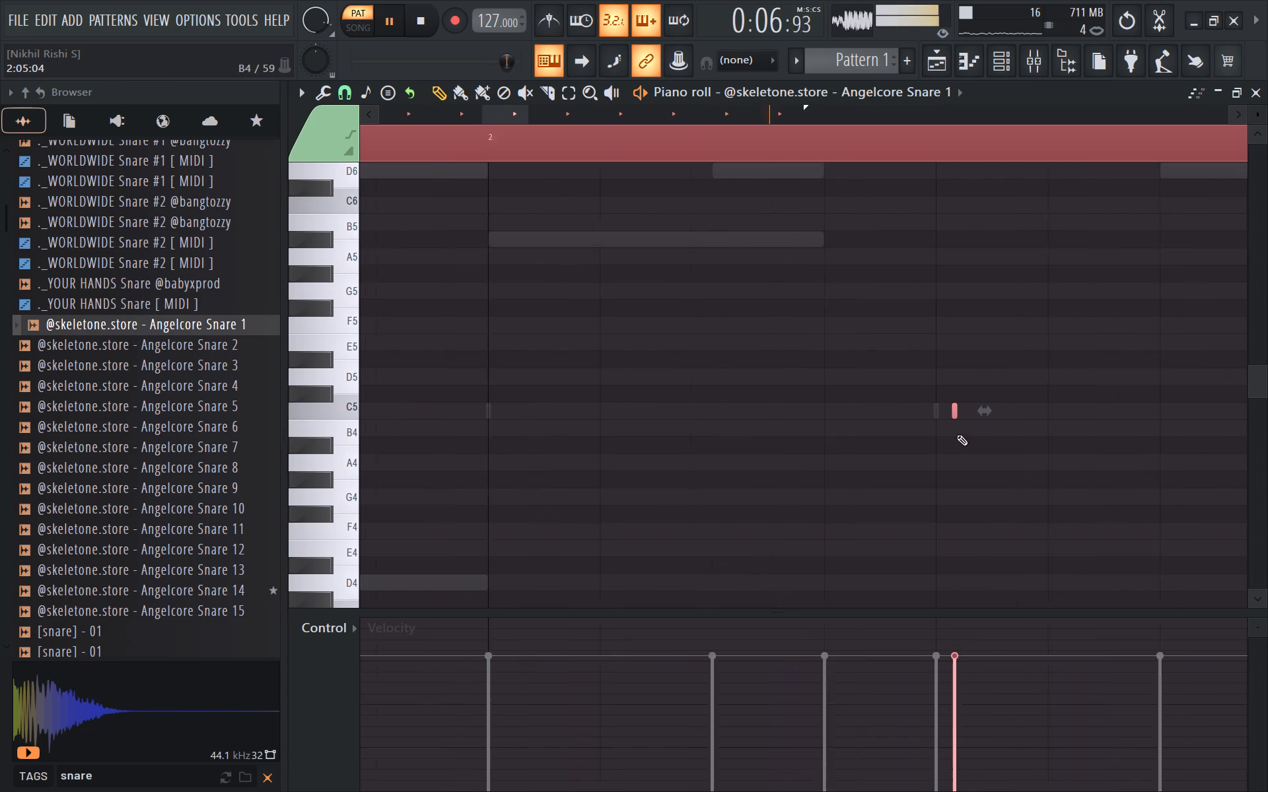
ctrl+scroll(957, 435, up, 16)
scroll(1267, 405, up, 8)
scroll(1267, 405, down, 10)
scroll(1267, 405, up, 3)
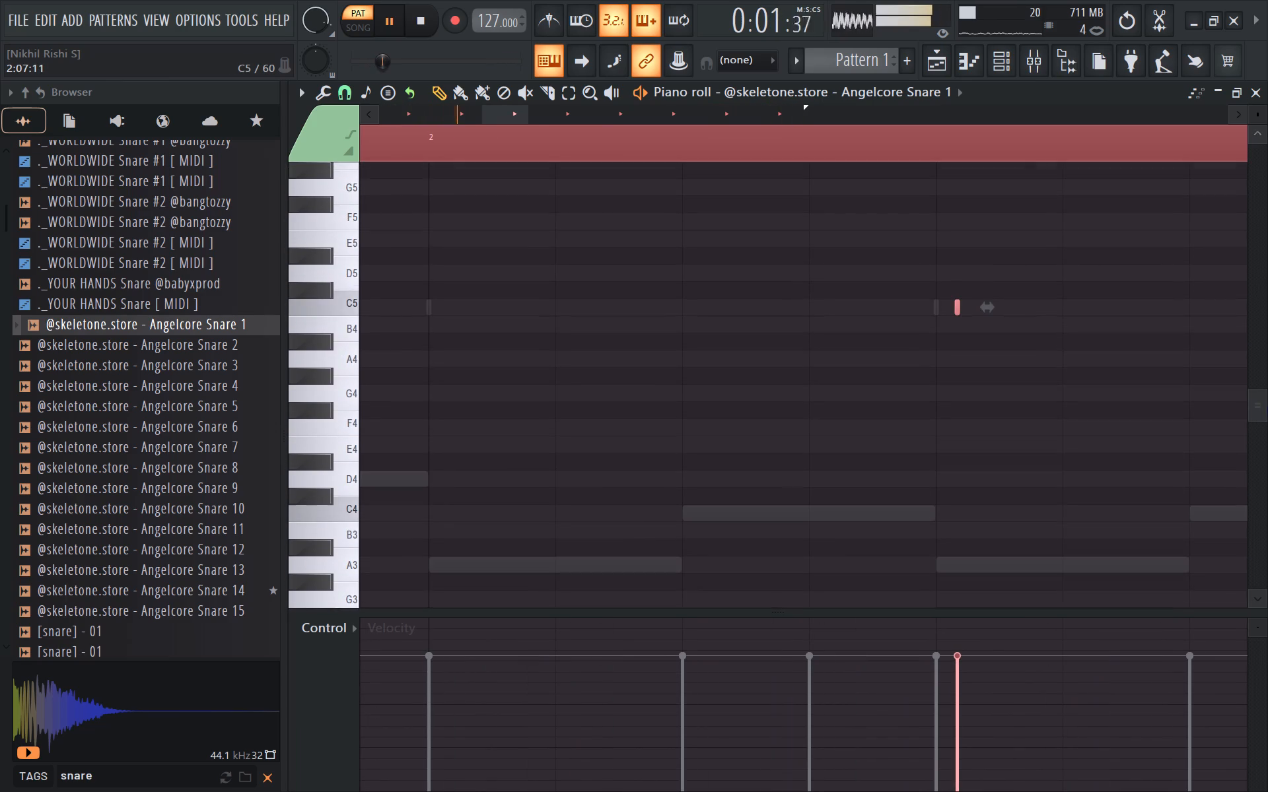
key(space)
drag(954, 311, 946, 311)
right_click(946, 311)
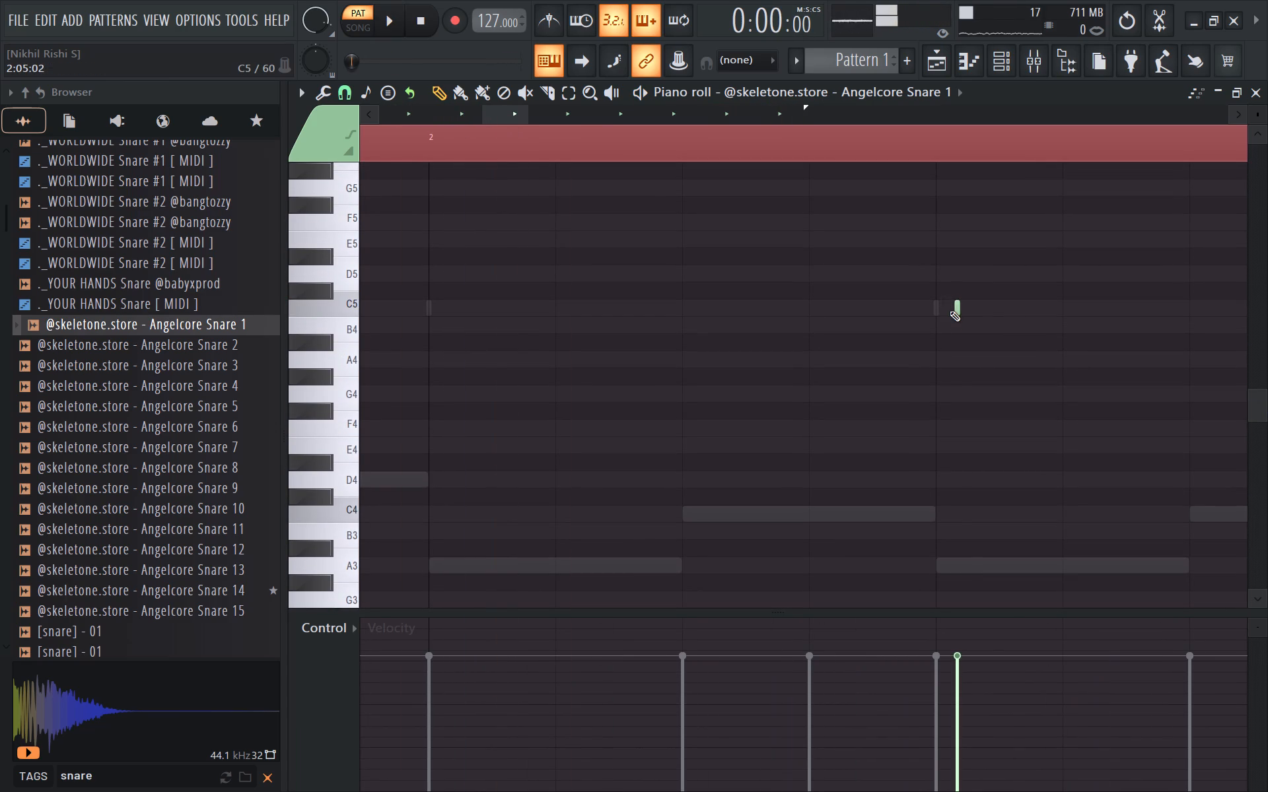
key(ctrl+a)
drag(957, 313, 921, 313)
key(space)
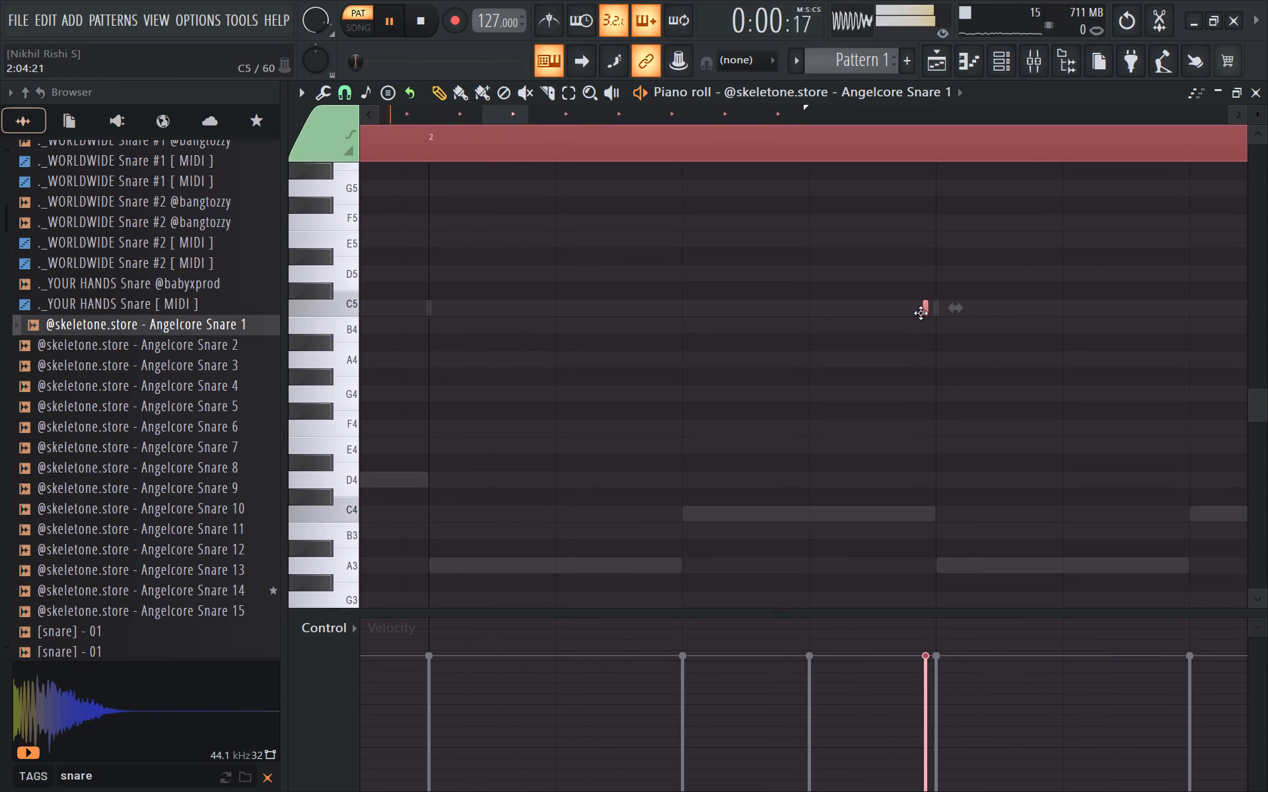
drag(921, 313, 918, 310)
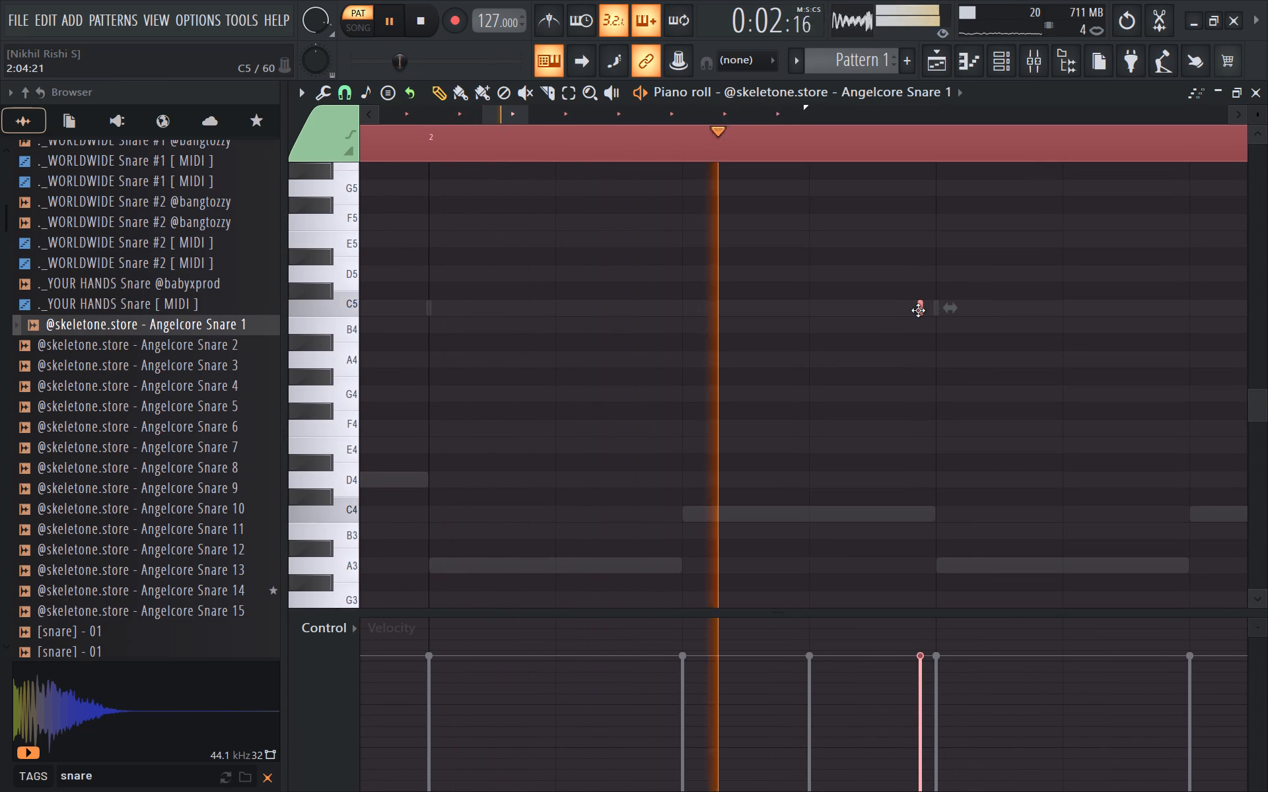
drag(918, 310, 923, 311)
ctrl+scroll(880, 272, down, 10)
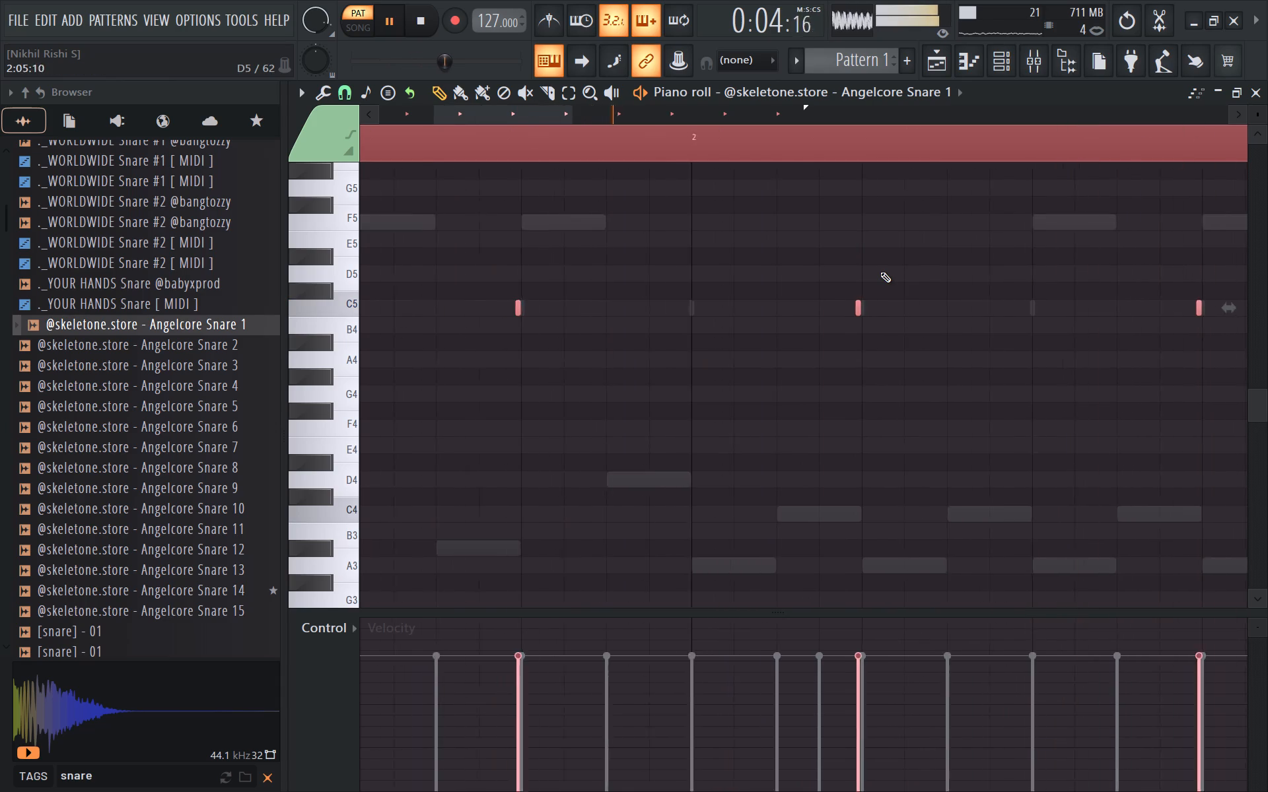
ctrl+scroll(880, 272, down, 5)
right_click(793, 243)
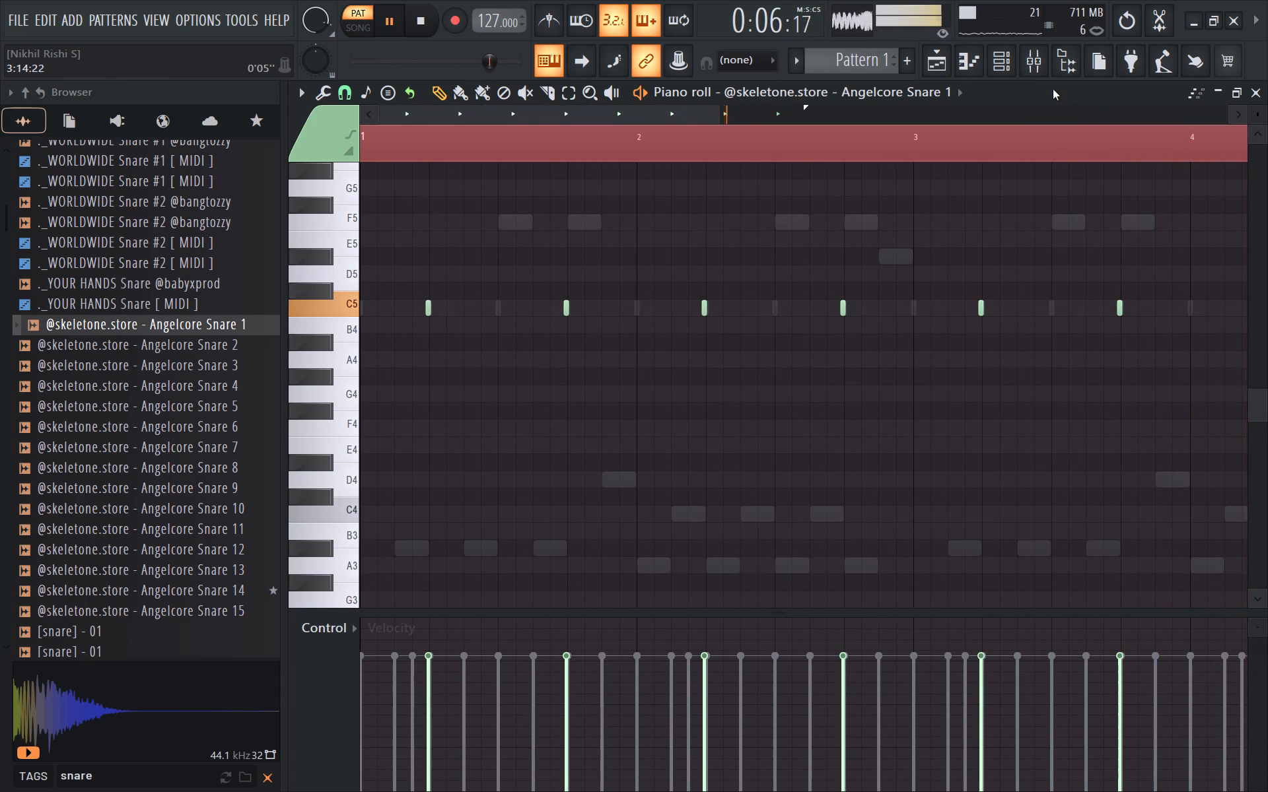
ctrl+scroll(1036, 183, down, 8)
Open the mixer to view the track levels during playback, and close it again.
click(1032, 67)
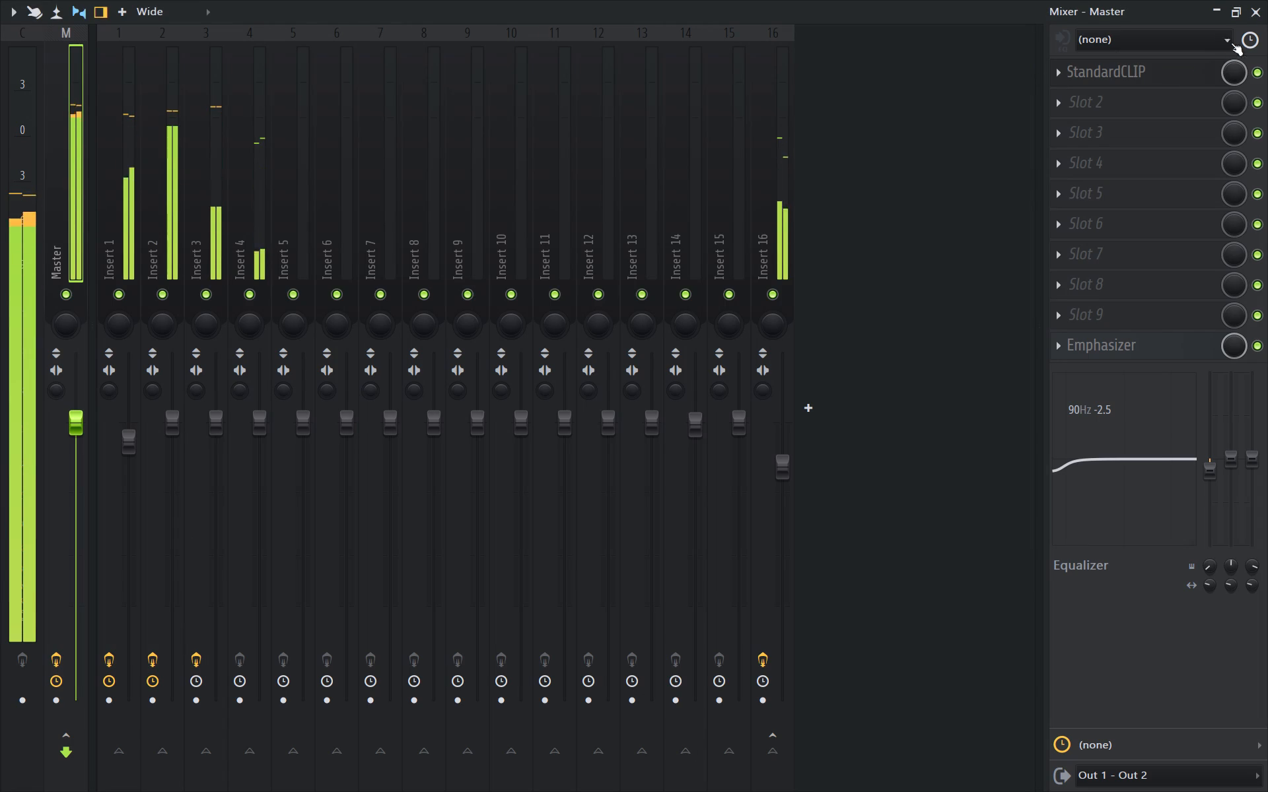
click(1261, 11)
Audition the Angelcore snare samples from Snare 8 to Snare 15 in the browser over the playing pattern.
double_click(224, 464)
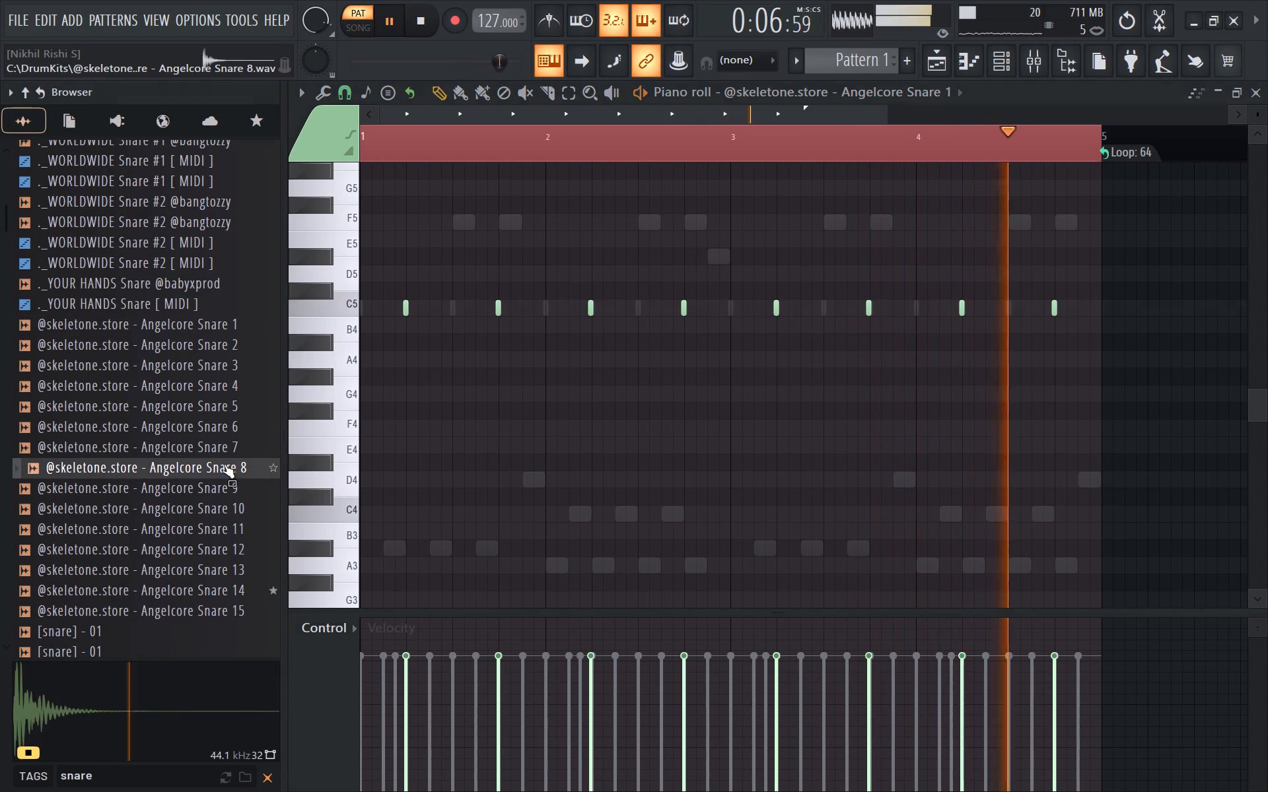
click(211, 516)
click(180, 573)
click(191, 617)
click(191, 603)
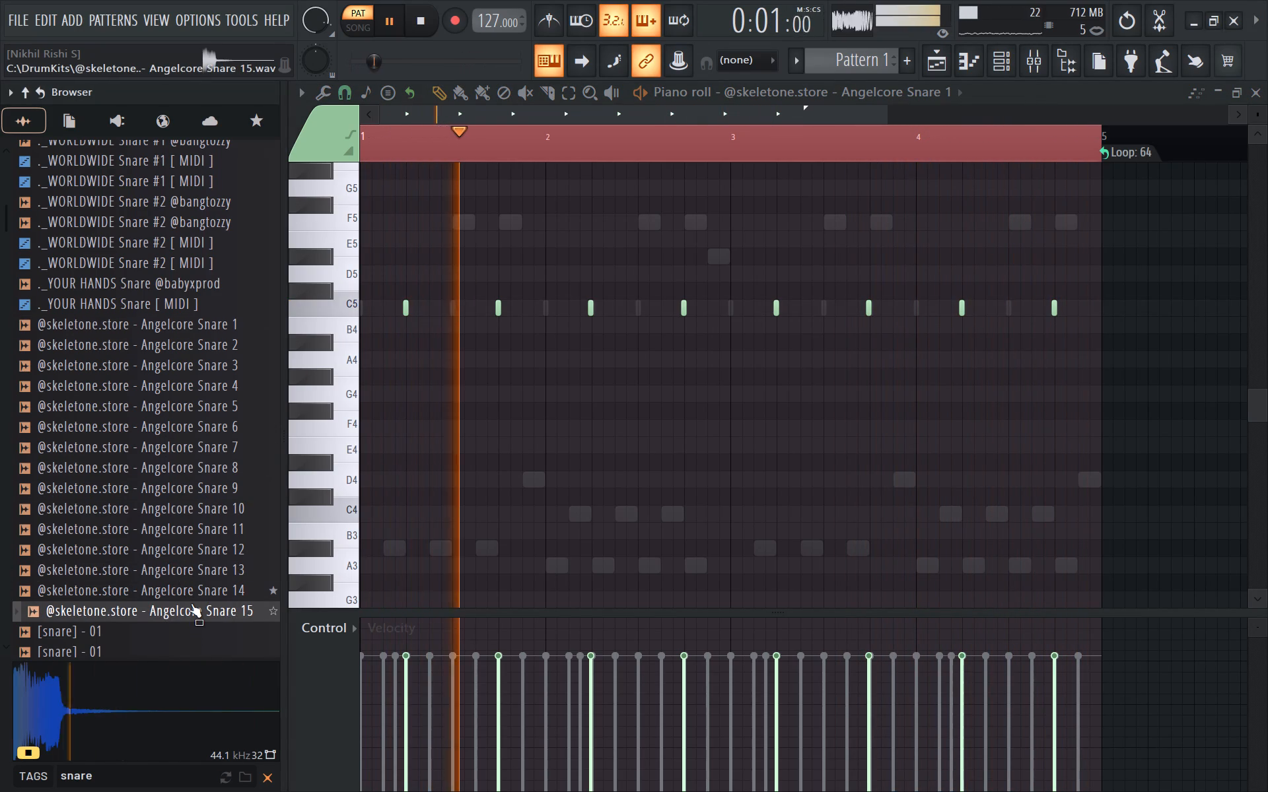
click(194, 584)
click(194, 584)
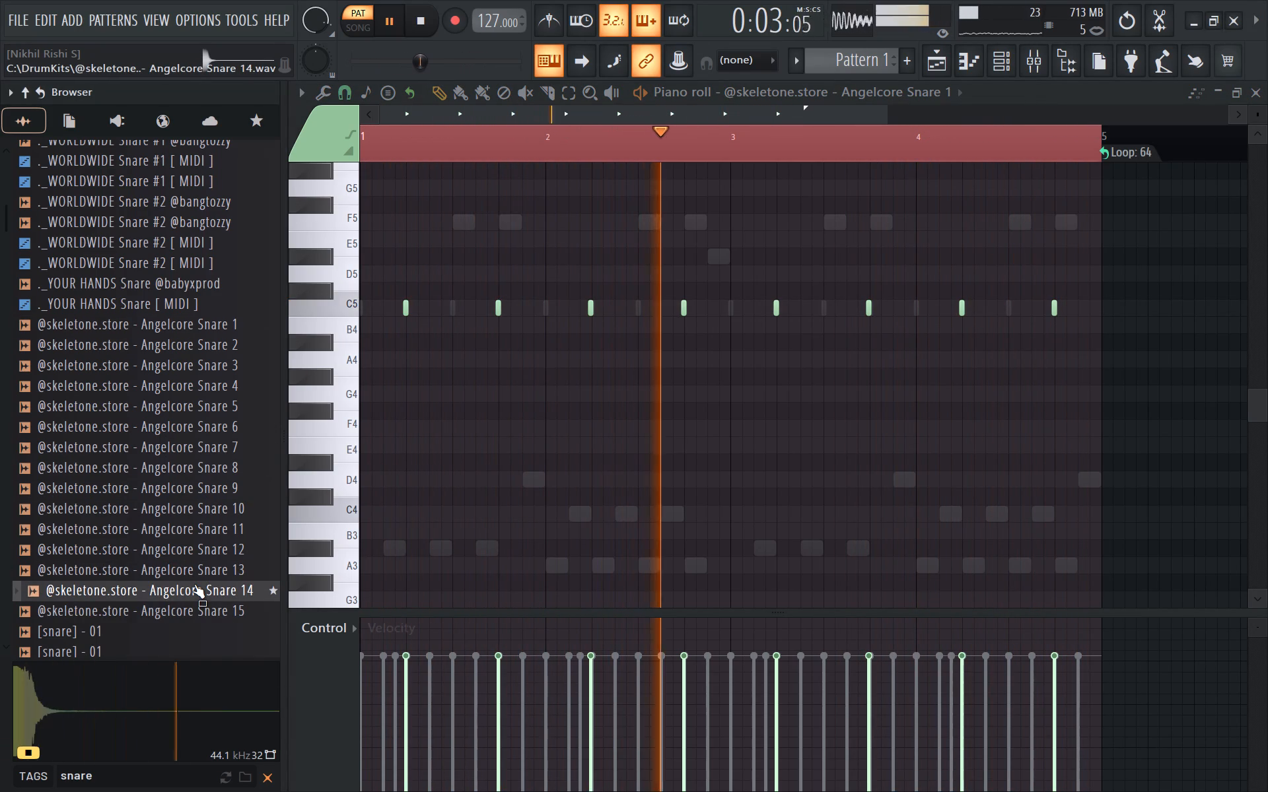
click(194, 584)
click(194, 584)
Audition the [snare] samples, including [snare] - 09, and the 69. Drill Snare sample against the beat.
scroll(194, 584, down, 3)
click(195, 517)
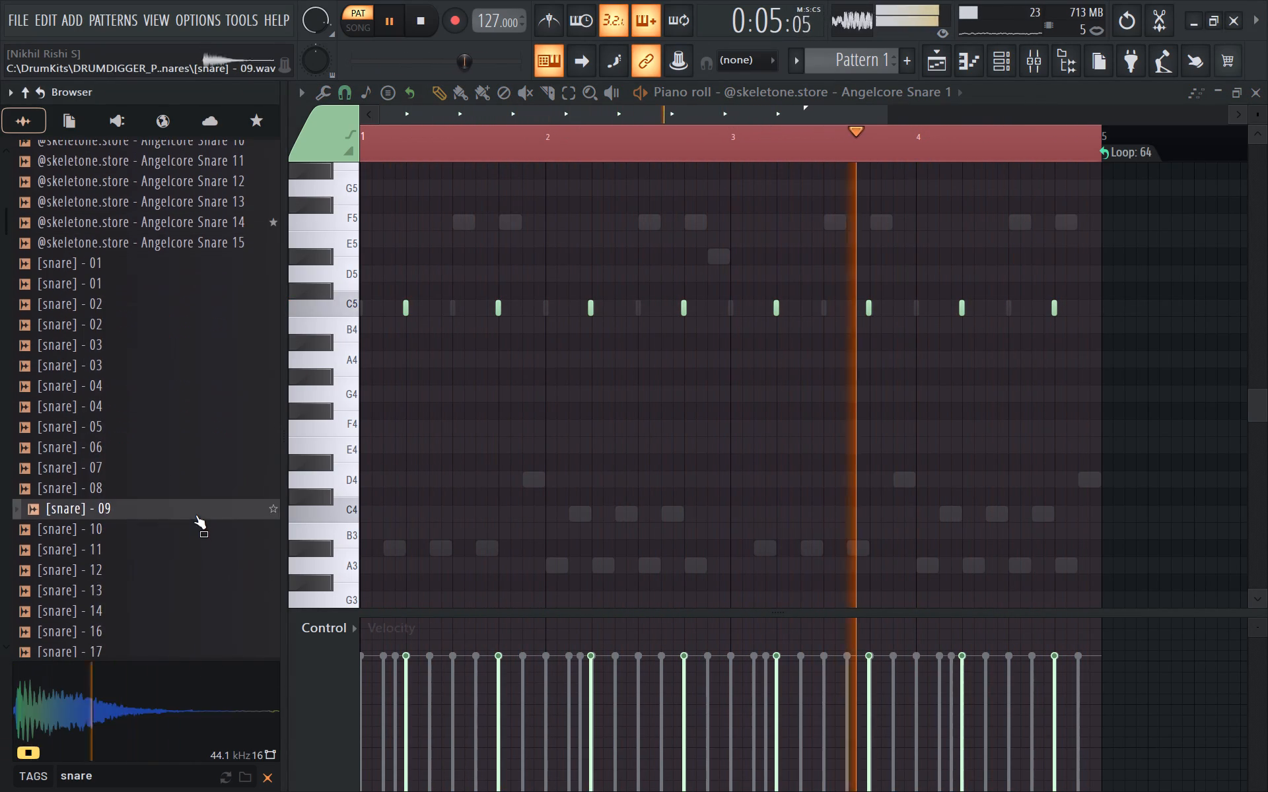
click(195, 562)
scroll(195, 562, down, 3)
click(200, 504)
click(203, 426)
double_click(203, 412)
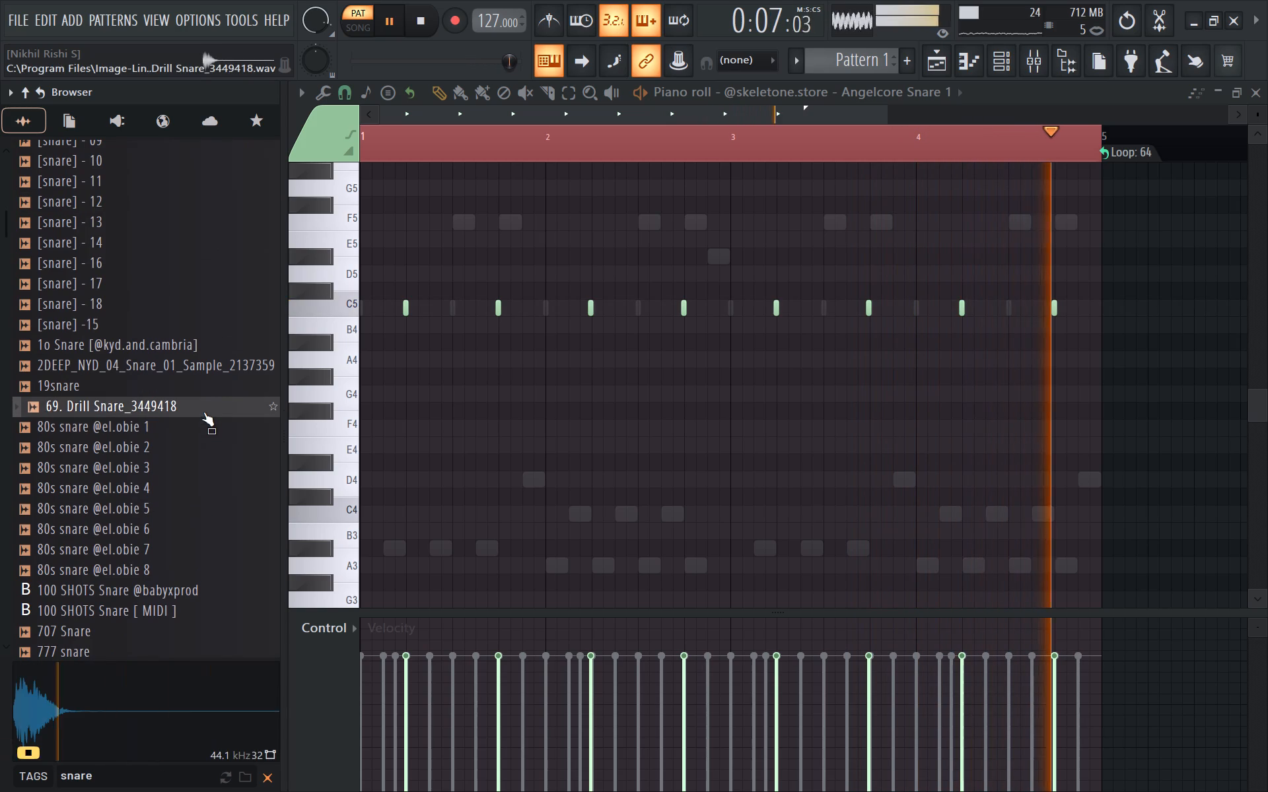
Audition the 80s snare samples, the 100 SHOTS Snare and its MIDI file, and the numbered snares below them.
click(178, 521)
click(182, 571)
click(182, 580)
click(182, 585)
click(189, 623)
click(186, 596)
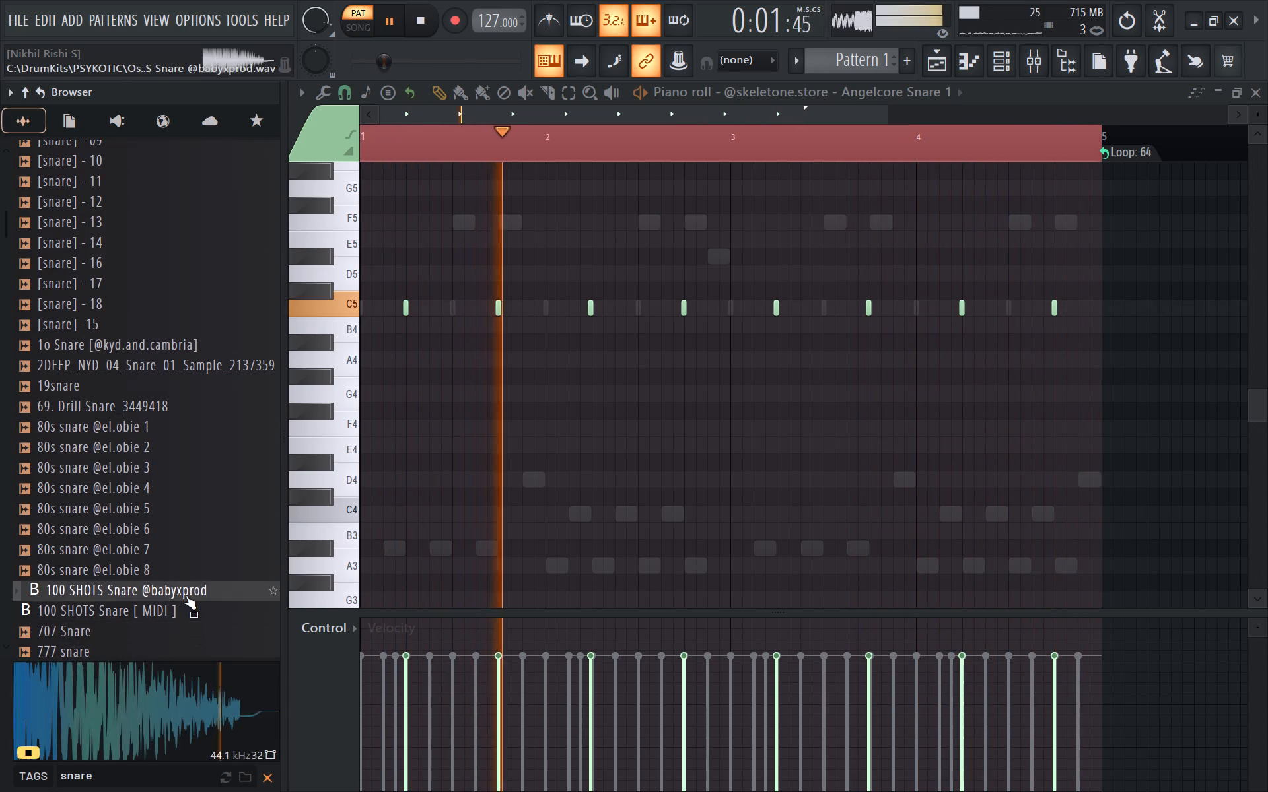
click(186, 613)
scroll(186, 612, down, 1)
click(188, 508)
click(188, 552)
click(184, 565)
double_click(174, 498)
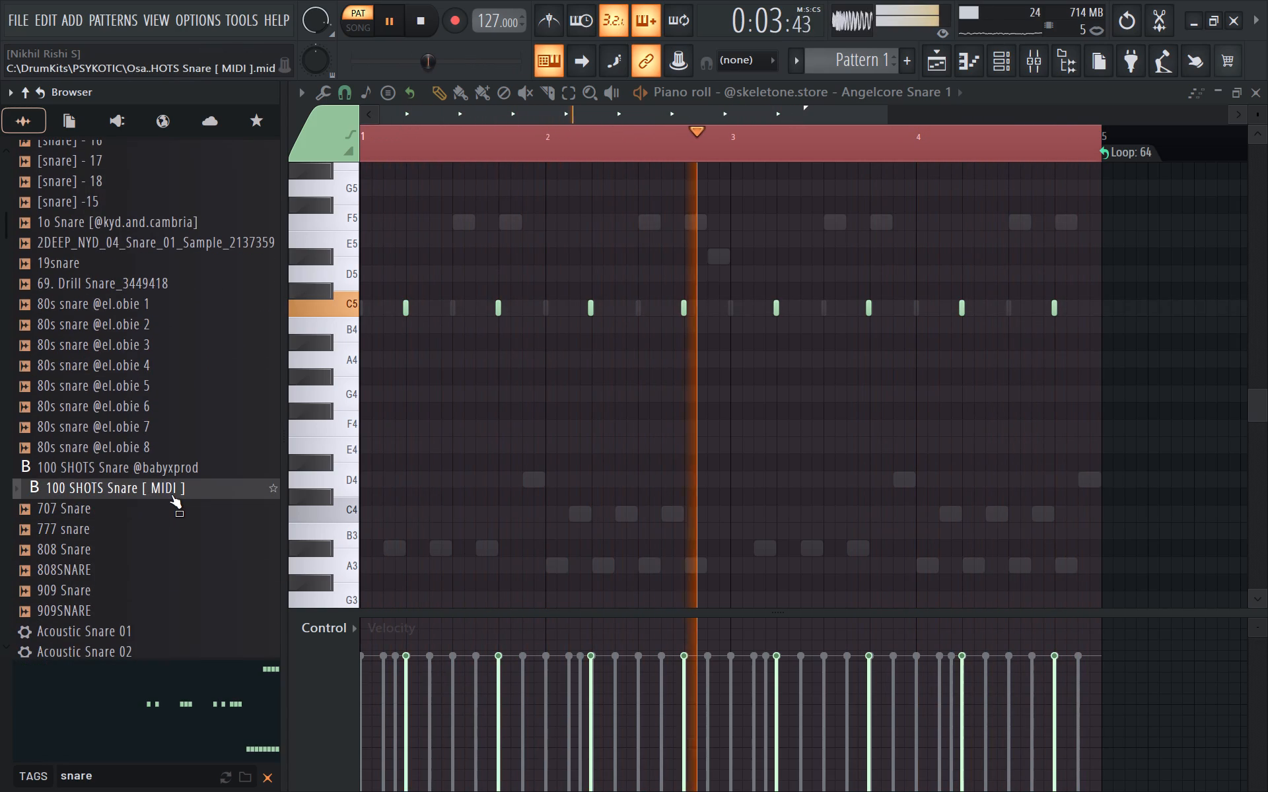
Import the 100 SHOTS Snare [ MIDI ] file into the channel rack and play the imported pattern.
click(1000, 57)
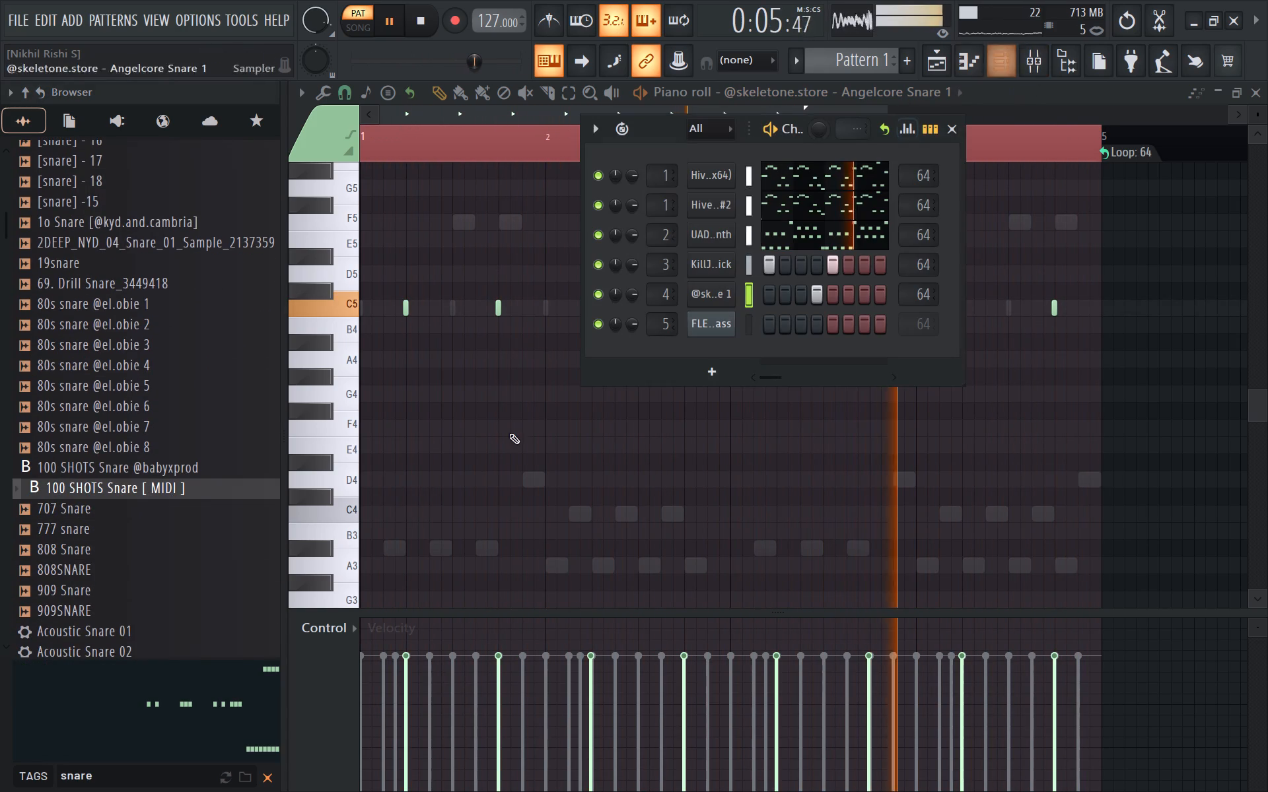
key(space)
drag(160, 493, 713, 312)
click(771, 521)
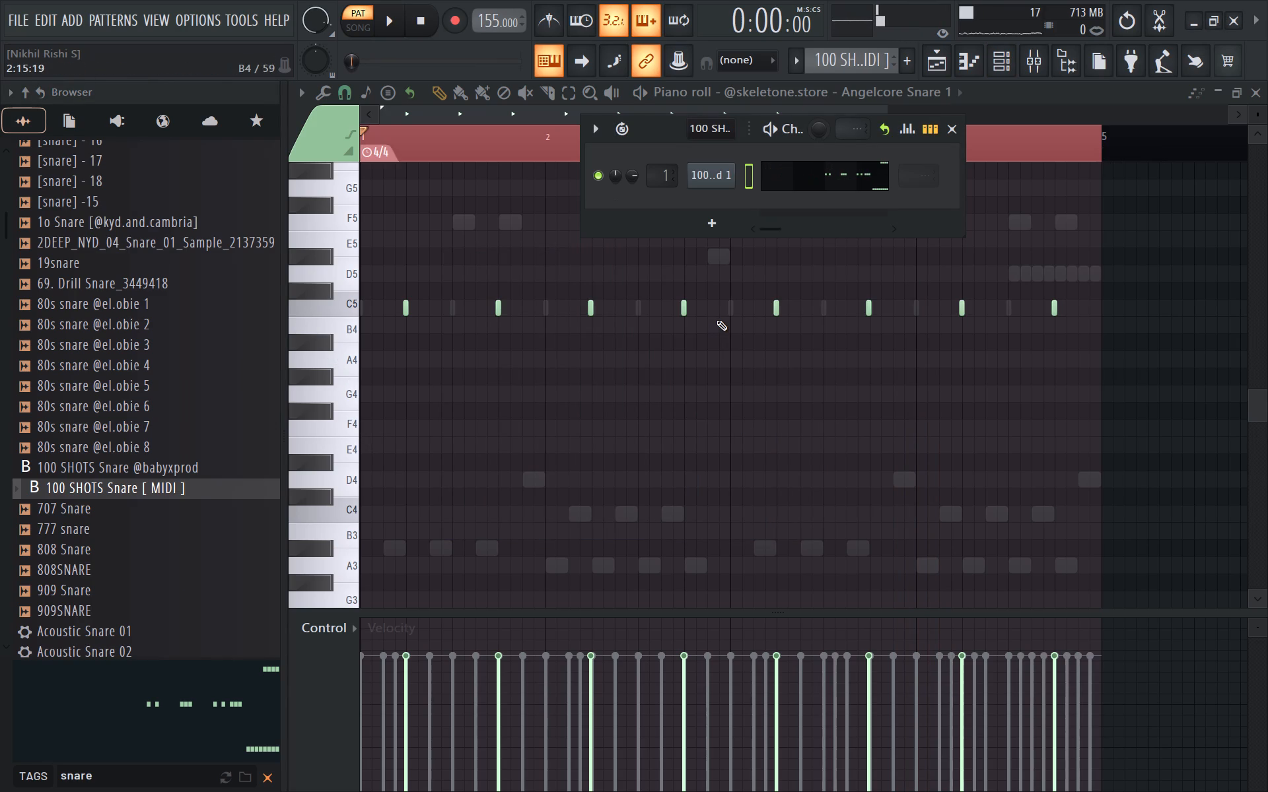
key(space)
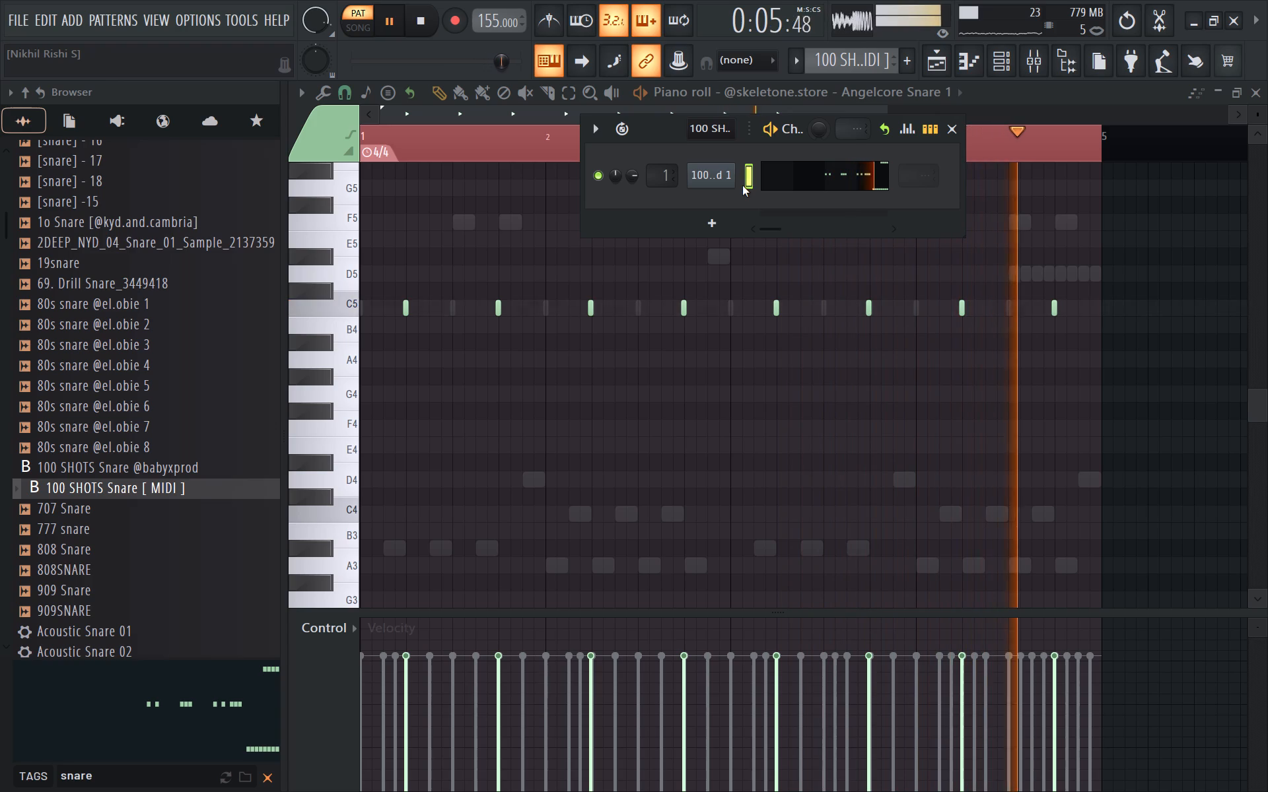
Examine the imported 100 SHOTS Snare notes in the piano roll while the pattern plays.
right_click(728, 175)
click(769, 181)
right_click(711, 178)
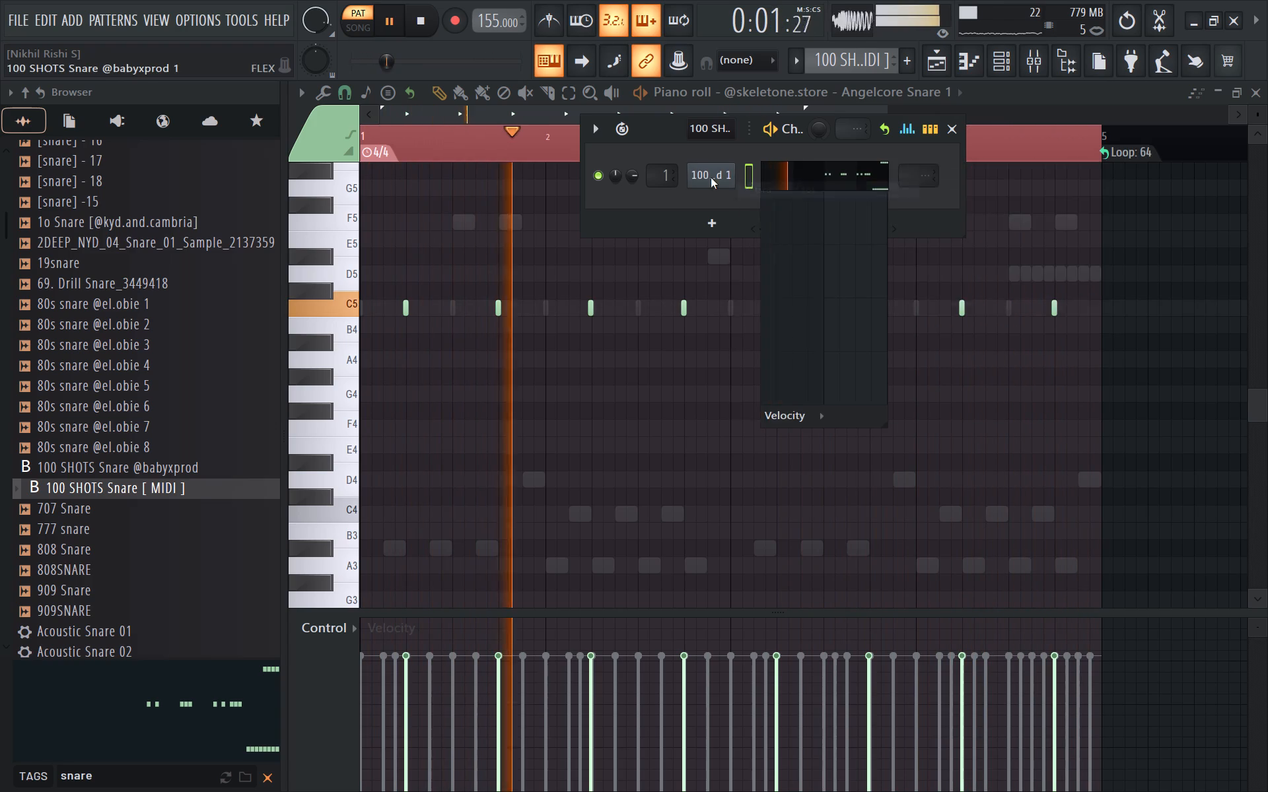
click(765, 180)
ctrl+scroll(1108, 345, down, 13)
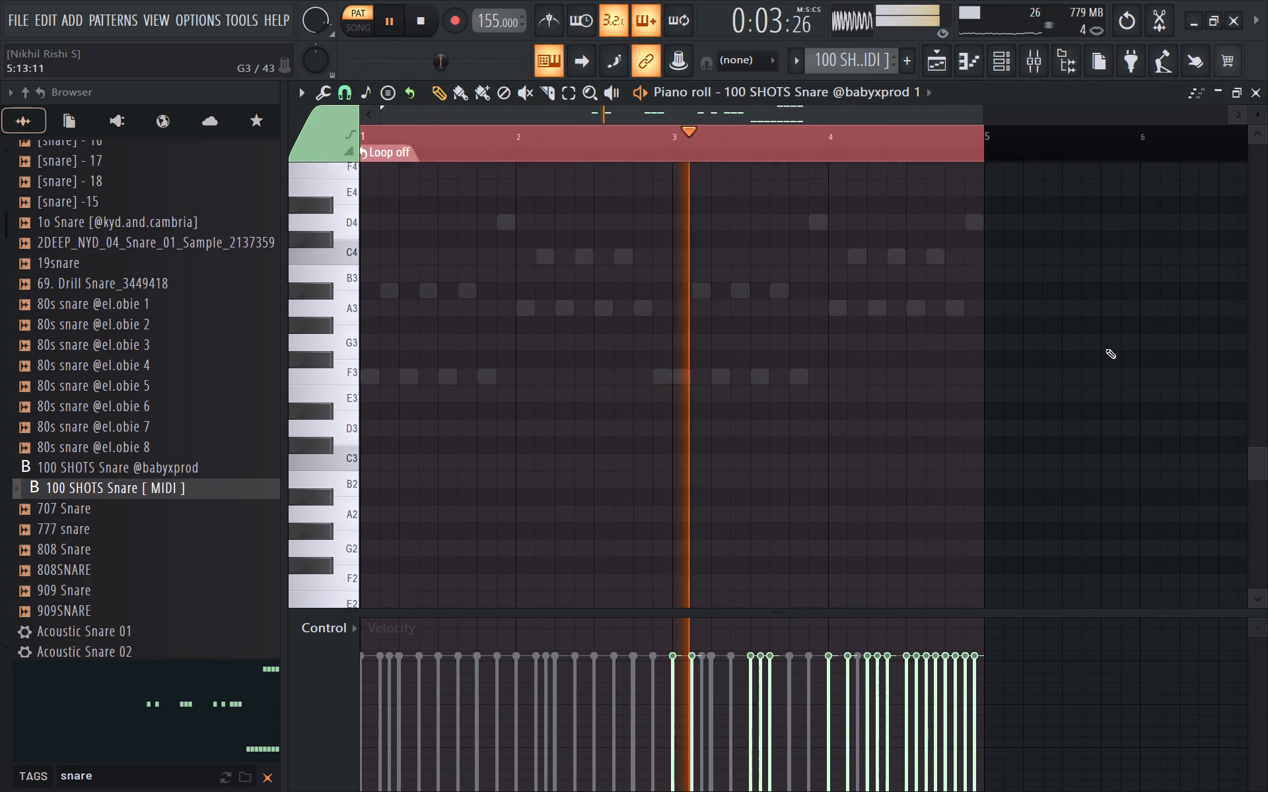
ctrl+scroll(1106, 348, down, 2)
scroll(1106, 348, up, 16)
scroll(1106, 348, down, 2)
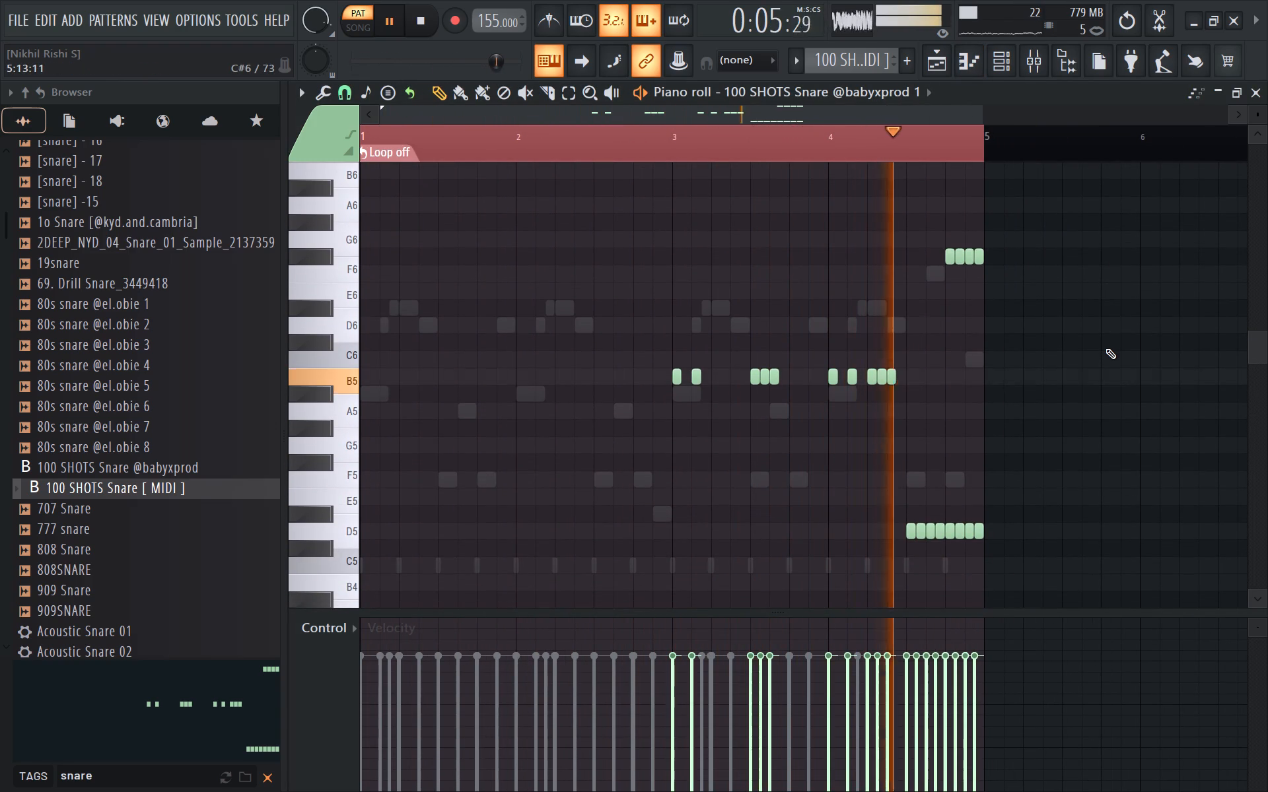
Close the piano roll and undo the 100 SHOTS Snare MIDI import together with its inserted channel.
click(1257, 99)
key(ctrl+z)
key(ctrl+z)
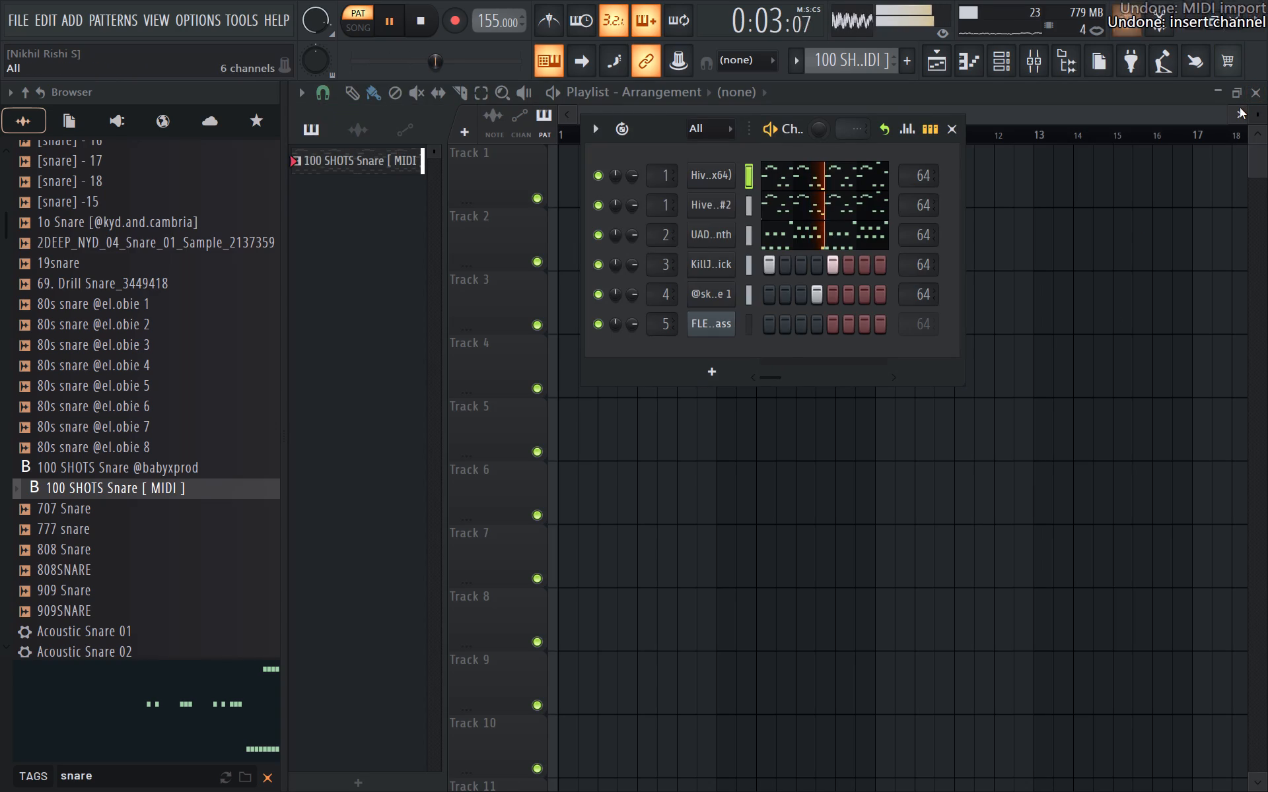
Undo the earlier snare note moves, selections and additions, back to the first snare hit.
key(ctrl+z)
key(ctrl+z)
key(ctrl+z)
key(ctrl+z)
key(ctrl+z)
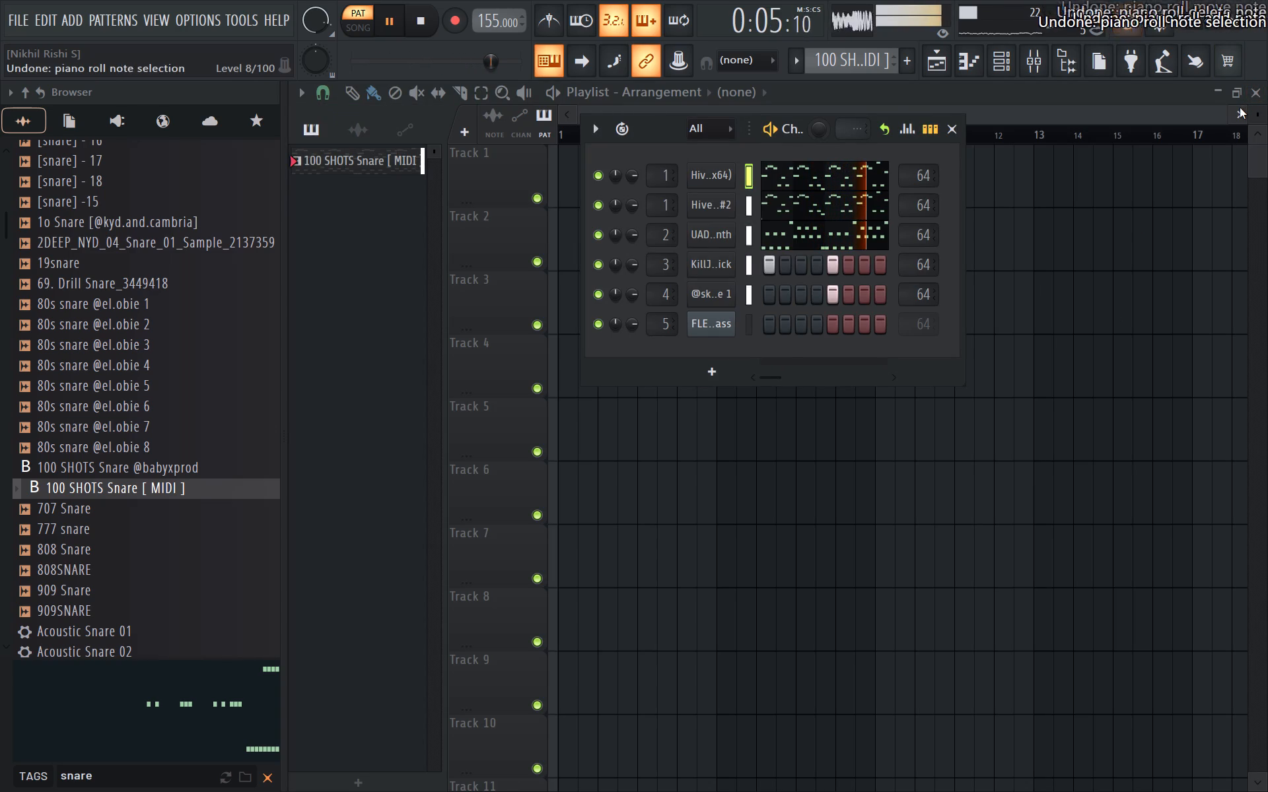
key(ctrl+z)
key(ctrl+z)
key(ctrl+z)
key(ctrl+z)
key(ctrl+z)
key(ctrl+z)
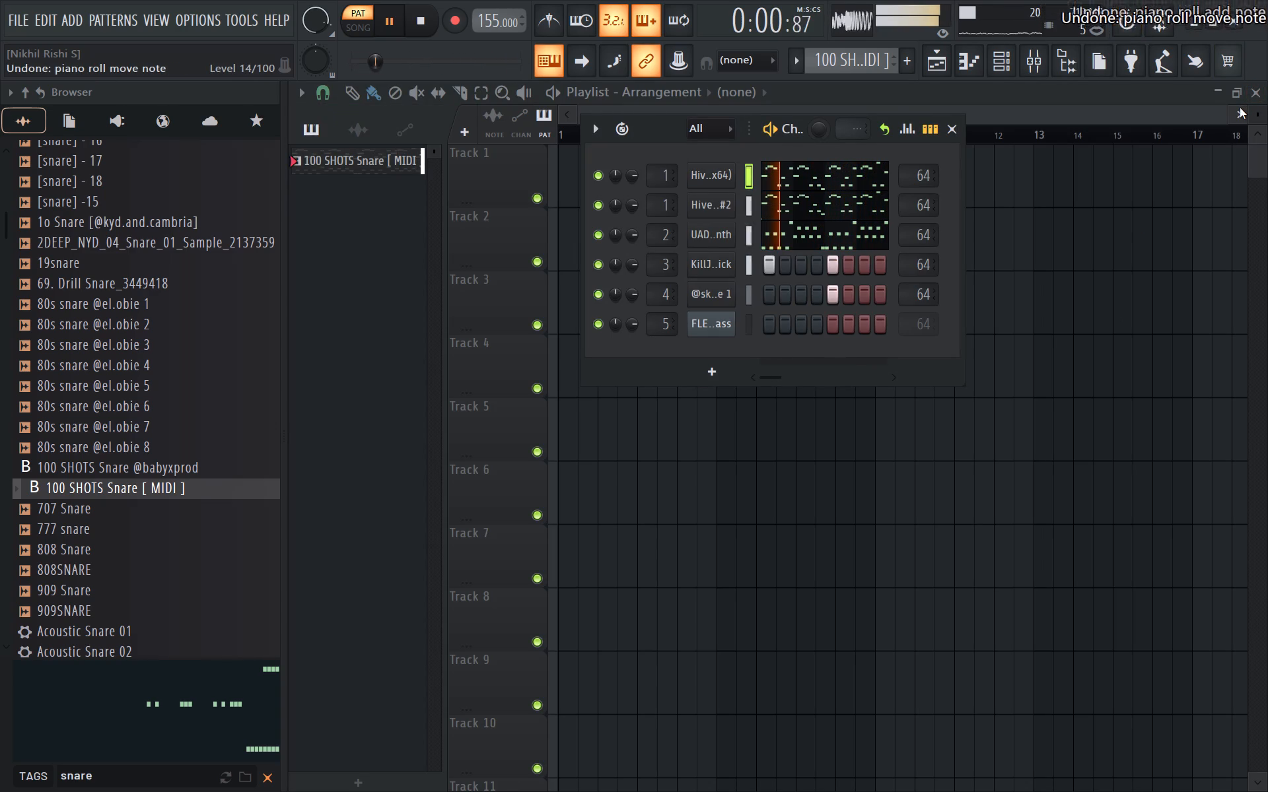
key(ctrl+z)
key(ctrl+z)
key(ctrl+z)
key(ctrl+z)
key(ctrl+z)
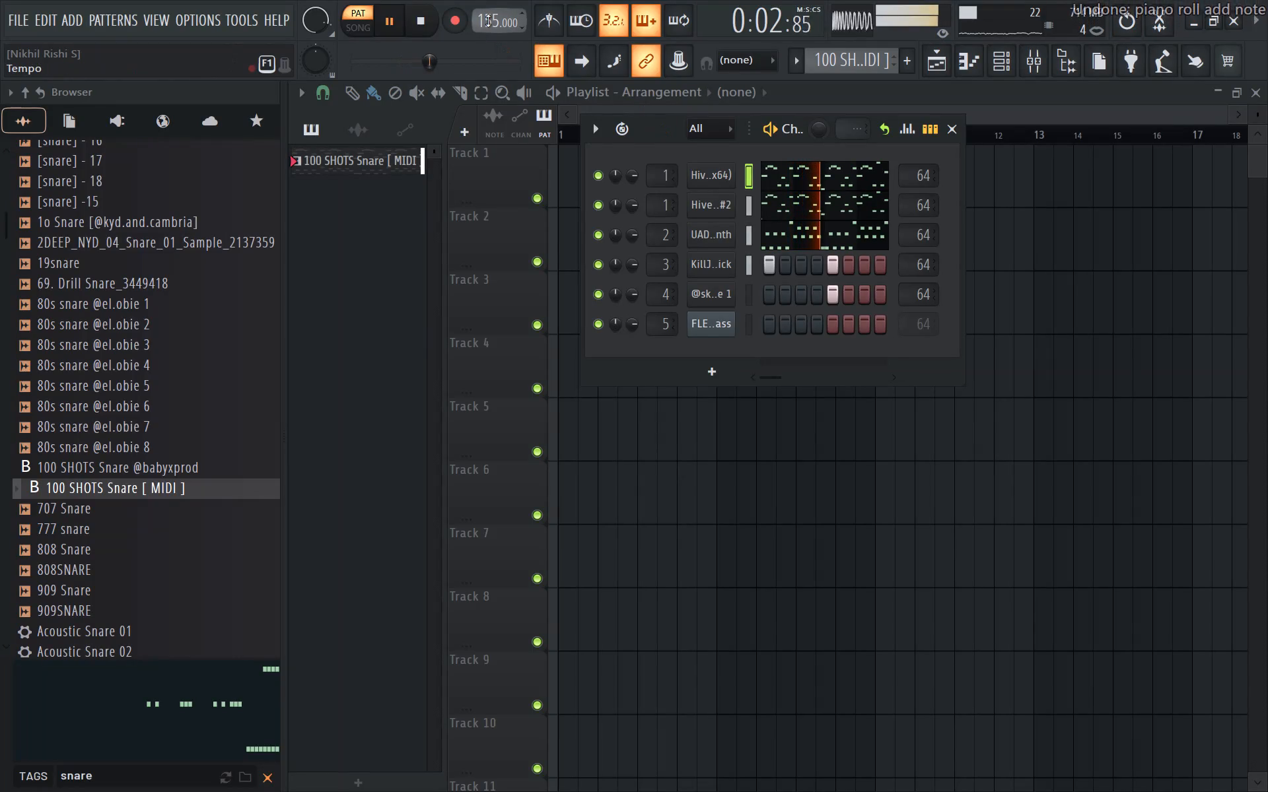
In the Angelcore Snare 1 piano roll, place C5 hits on step 13 of bar 1 and step 7 of bar 2.
right_click(707, 292)
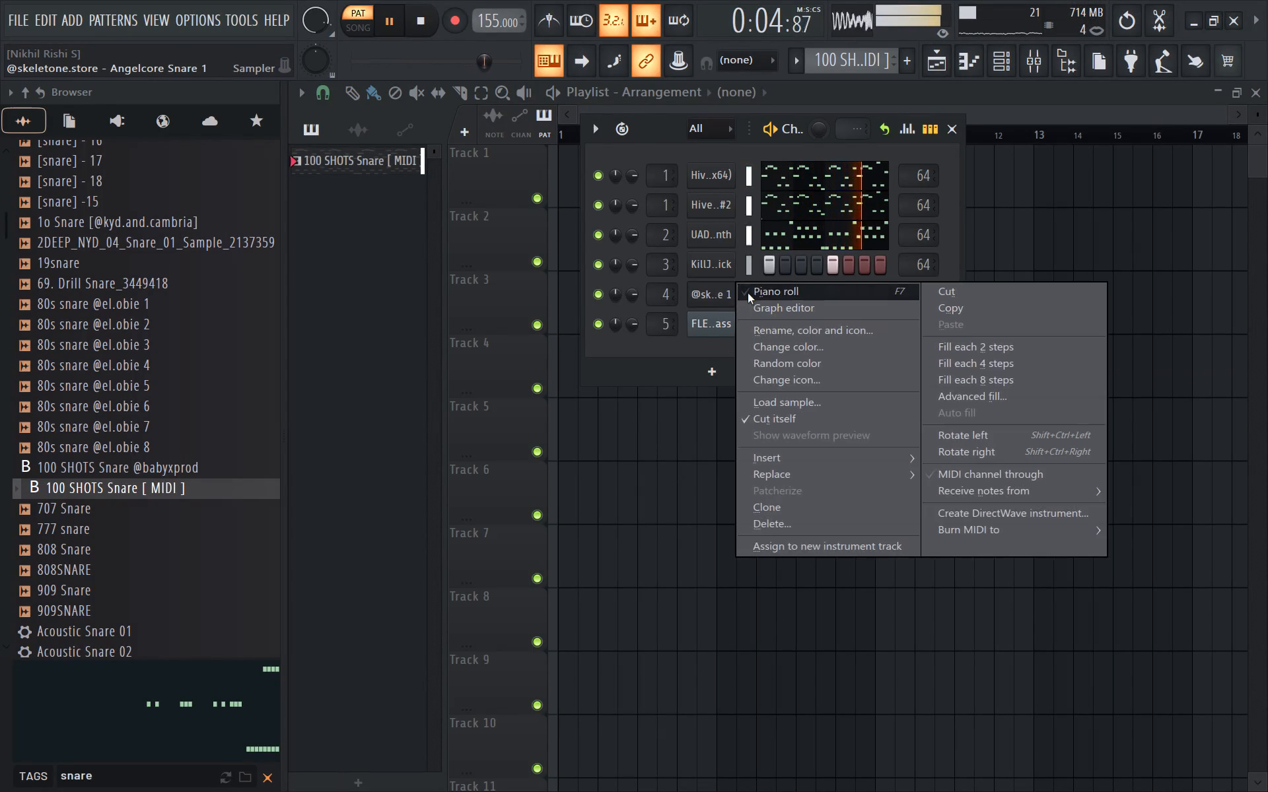
click(756, 290)
scroll(791, 312, down, 5)
click(481, 311)
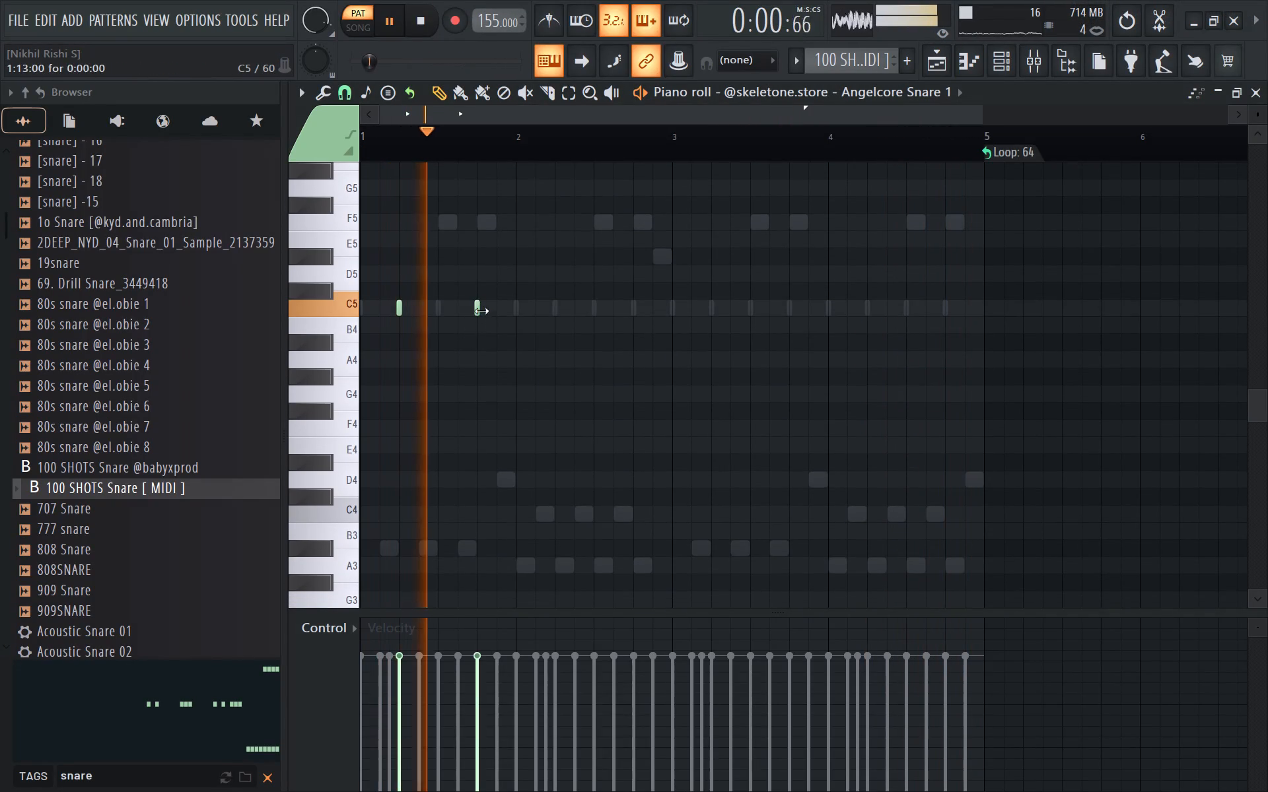
click(592, 310)
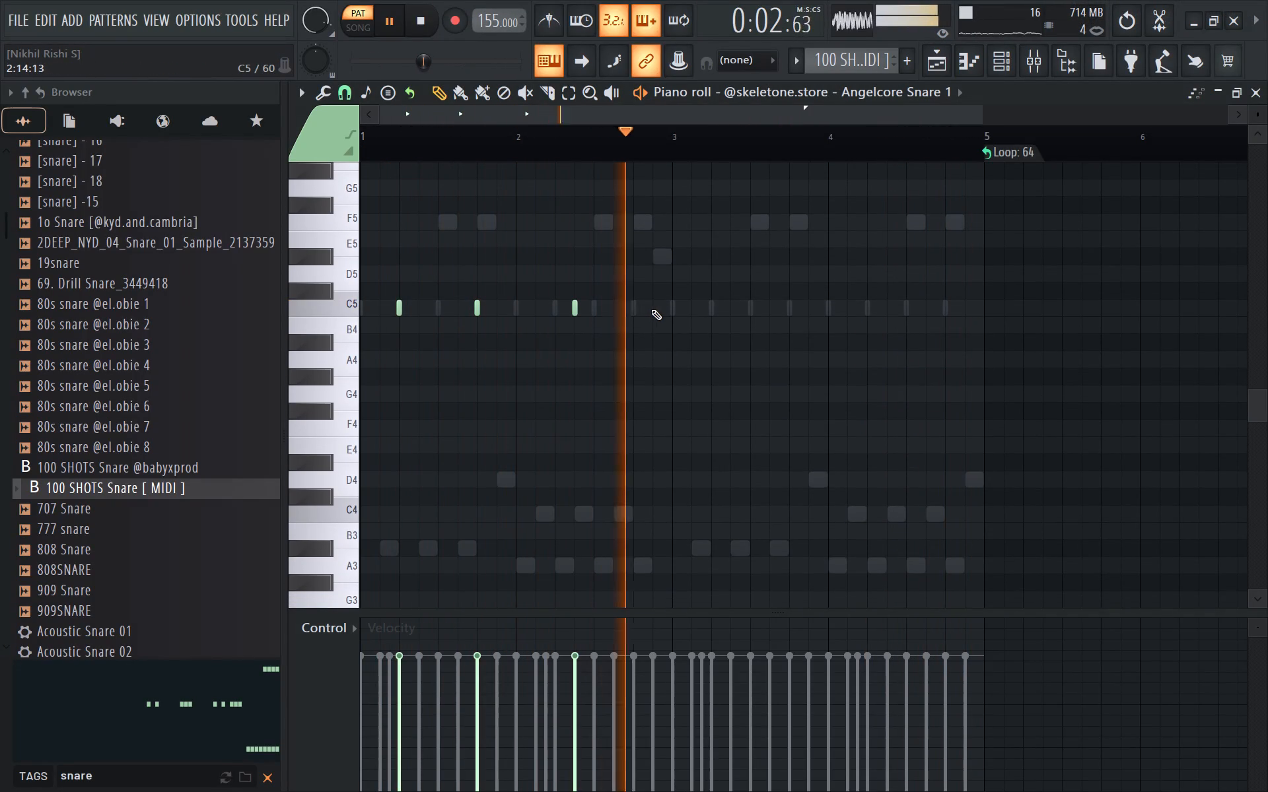
Close FL Studio and answer its closing prompt.
click(1236, 22)
click(677, 449)
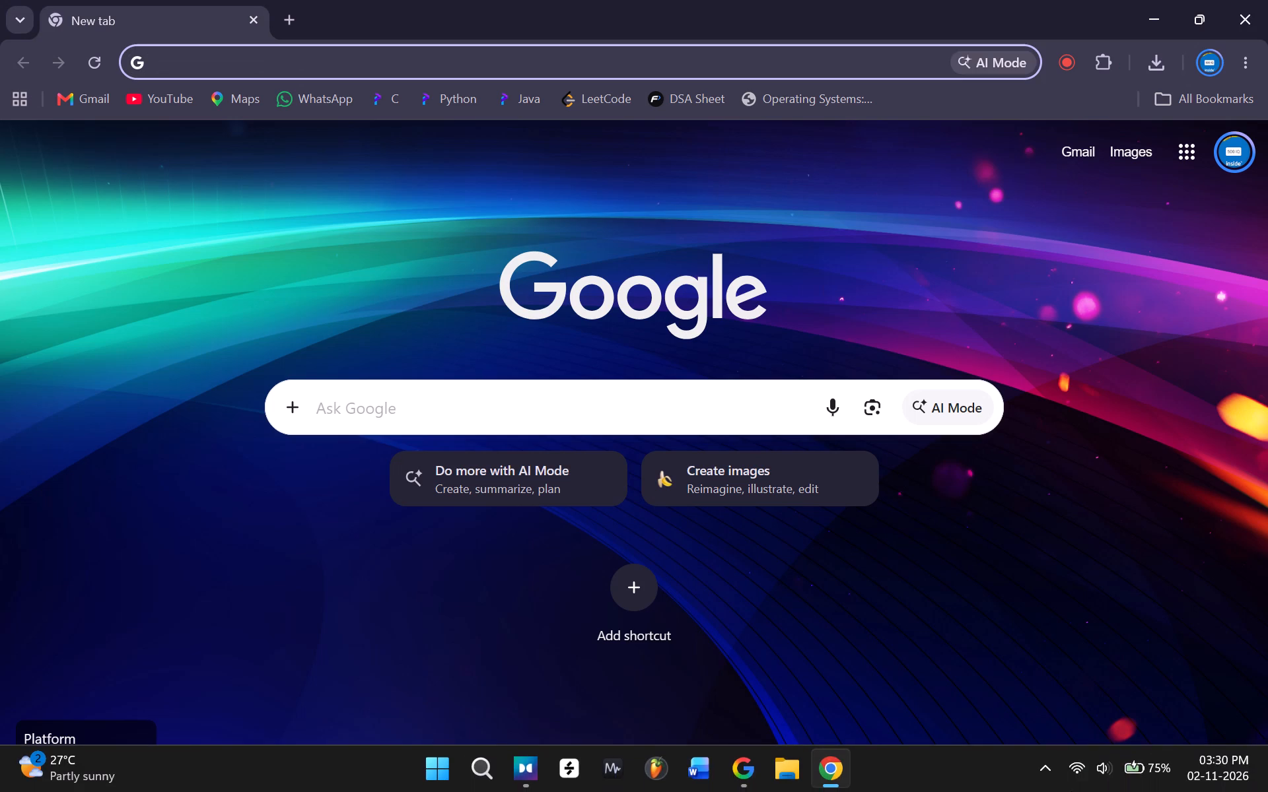
Show the hidden icons in the Windows system tray.
click(1034, 754)
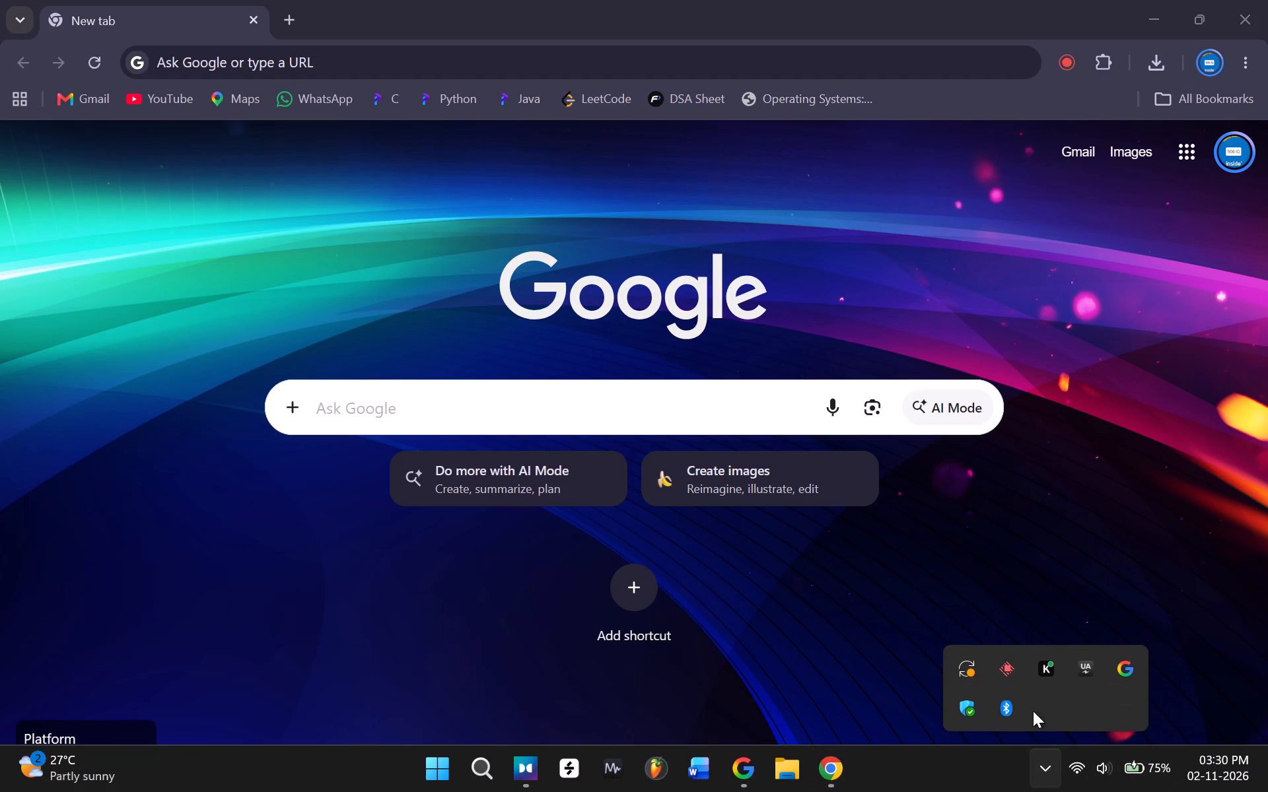